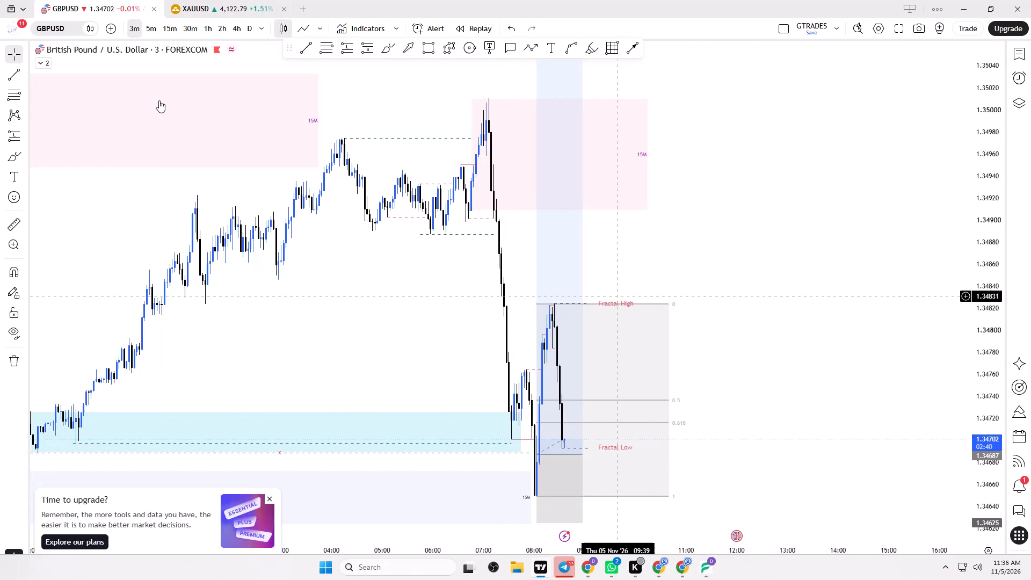
# Switch the GBPUSD chart to the 5-minute timeframe.
pyautogui.click(152, 32)
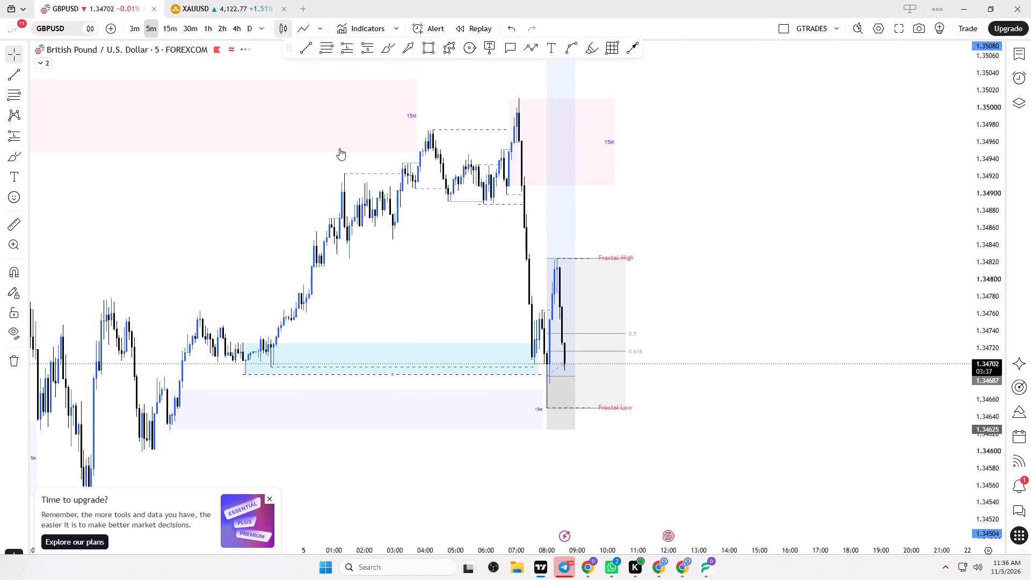
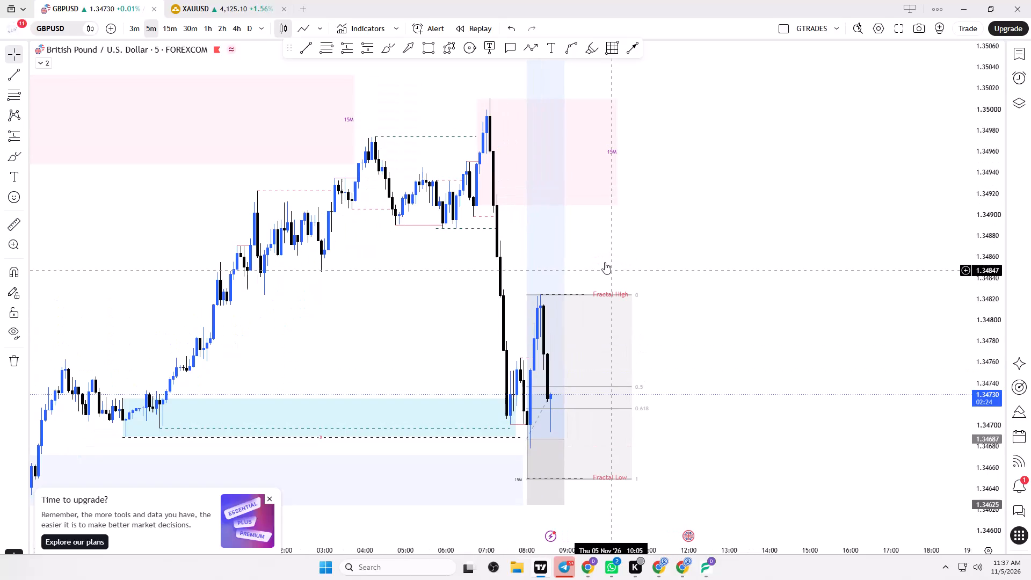
# Place a long position at the current GBPUSD candle with entry about 1.34715, stop about 1.34640 and target about 1.35000.
pyautogui.click(352, 46)
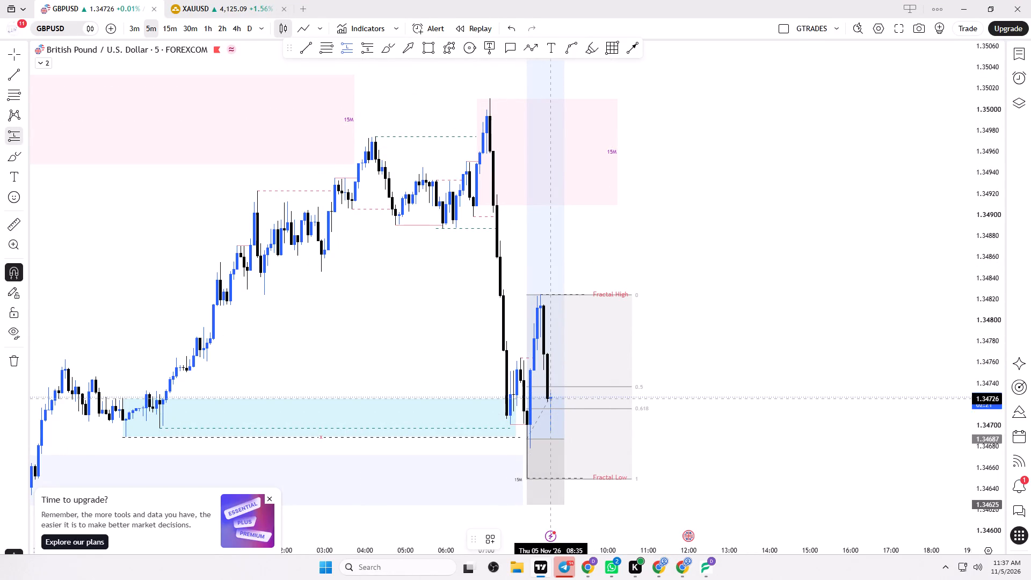
pyautogui.click(551, 410)
pyautogui.moveTo(550, 329); pyautogui.dragTo(563, 301)
pyautogui.moveTo(583, 252); pyautogui.dragTo(609, 178)
pyautogui.moveTo(611, 175); pyautogui.dragTo(551, 327)
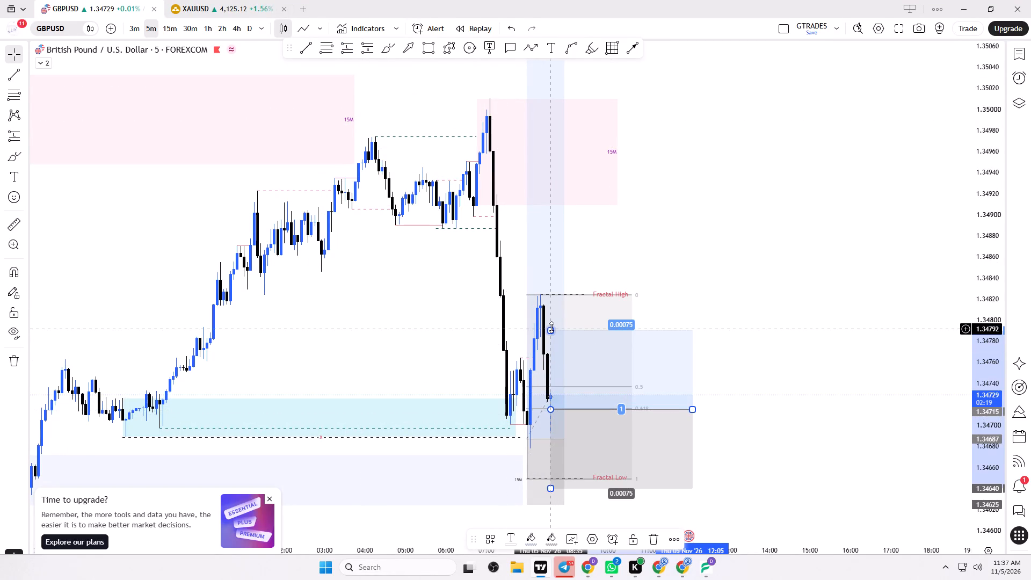
pyautogui.moveTo(551, 327); pyautogui.dragTo(620, 135)
pyautogui.moveTo(620, 133); pyautogui.dragTo(628, 85)
pyautogui.moveTo(554, 299); pyautogui.dragTo(567, 233)
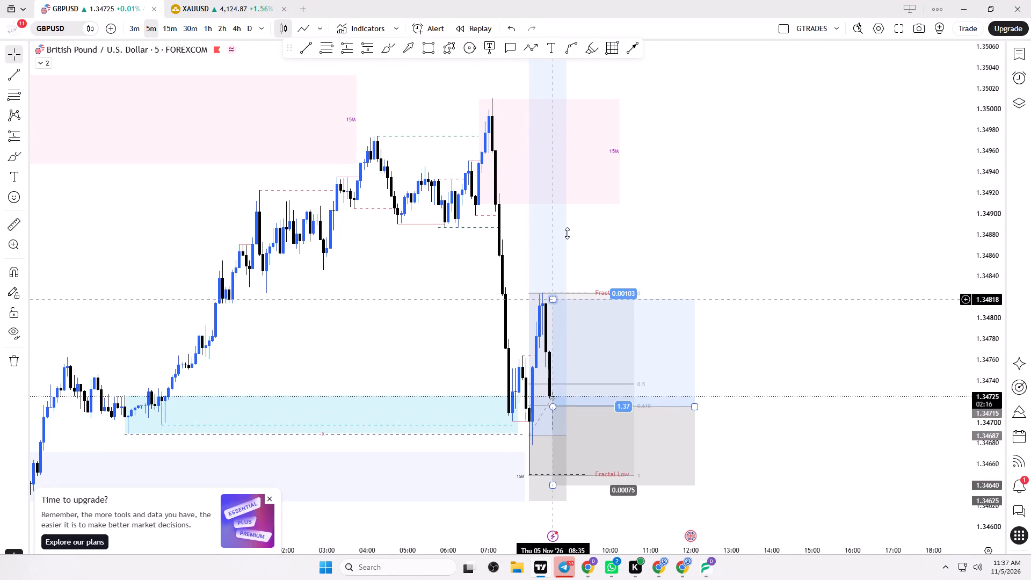
pyautogui.moveTo(567, 233); pyautogui.dragTo(598, 108)
pyautogui.click(598, 108)
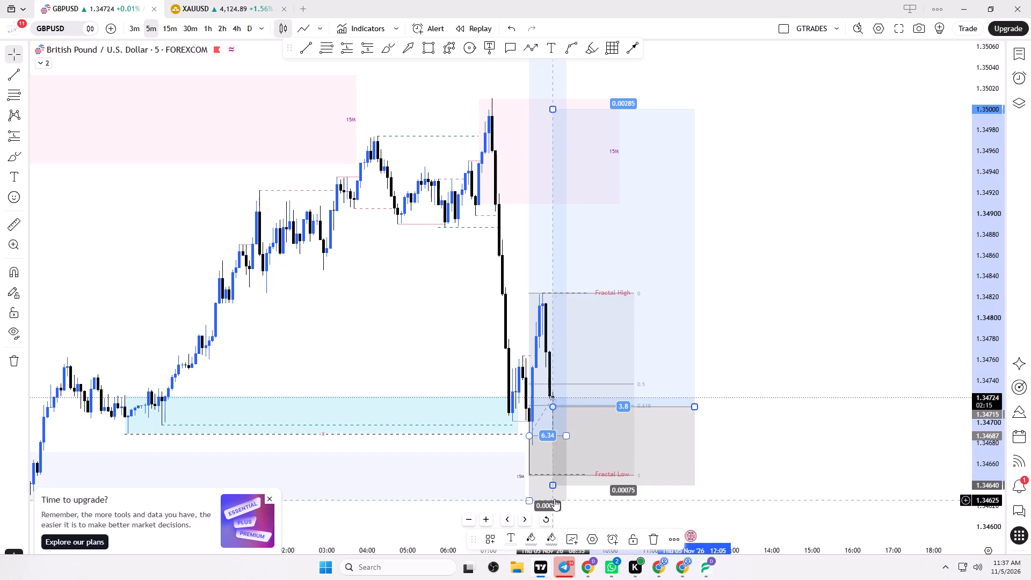
# Raise the stop level of the earlier long position starting at 08:00 to about 1.34638.
pyautogui.moveTo(530, 501); pyautogui.dragTo(562, 485)
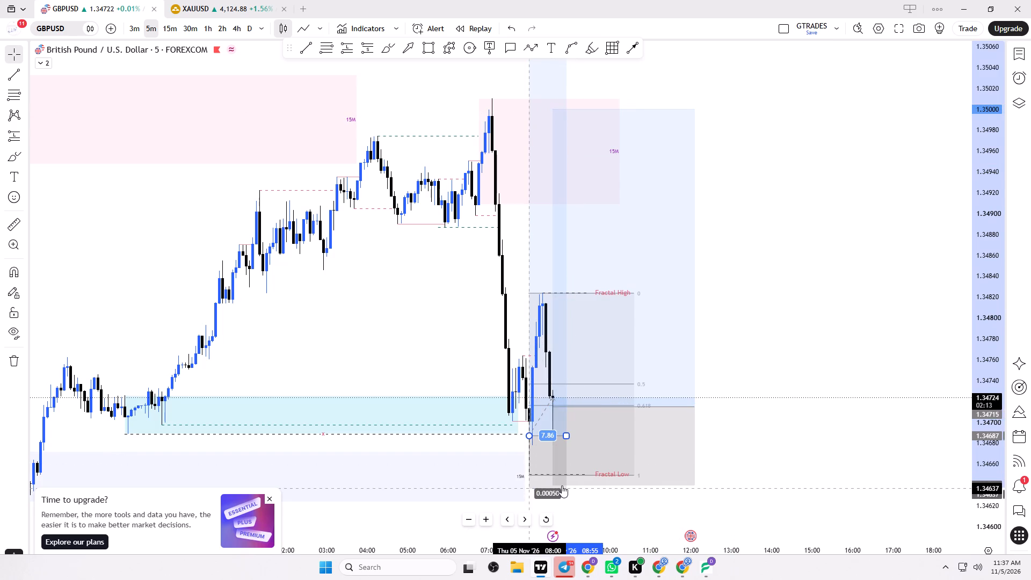
pyautogui.moveTo(562, 485); pyautogui.dragTo(524, 487)
pyautogui.click(729, 461)
# Save an image of the GBPUSD chart with its long positions.
pyautogui.hotkey('ctrl', 'alt', 's')
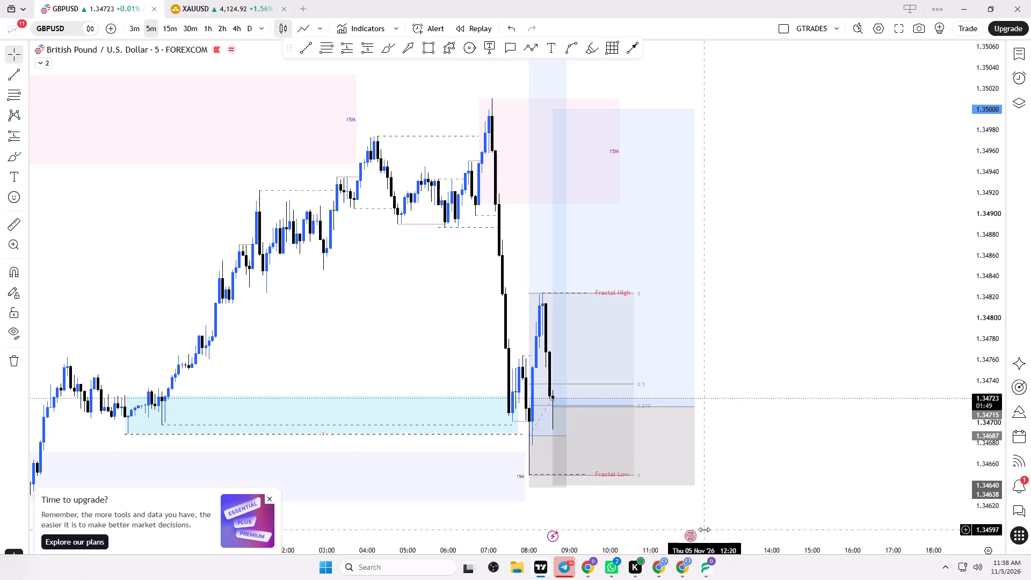
# Switch to The Free Chart app and show its window maximised.
pyautogui.click(704, 574)
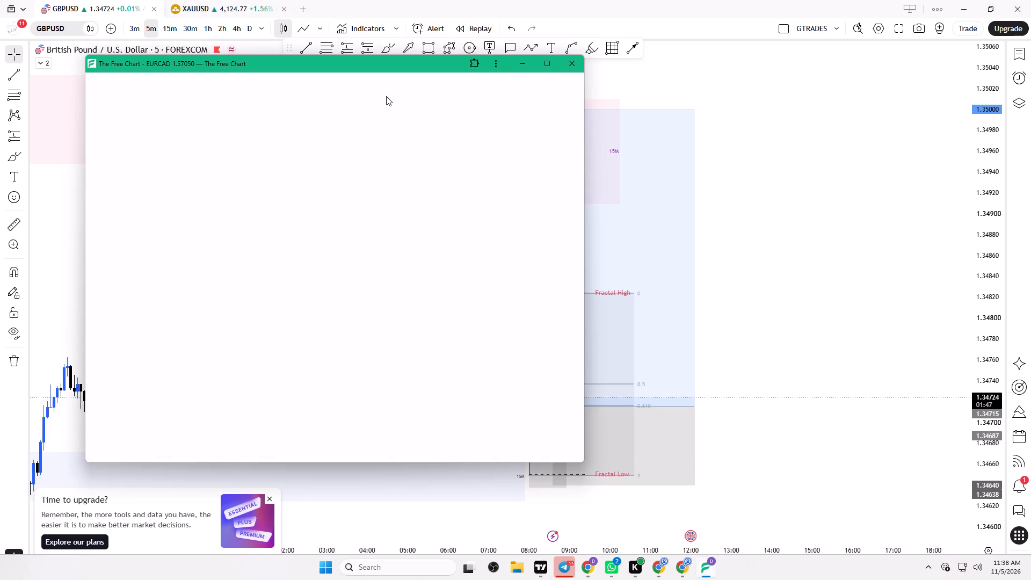
pyautogui.click(549, 68)
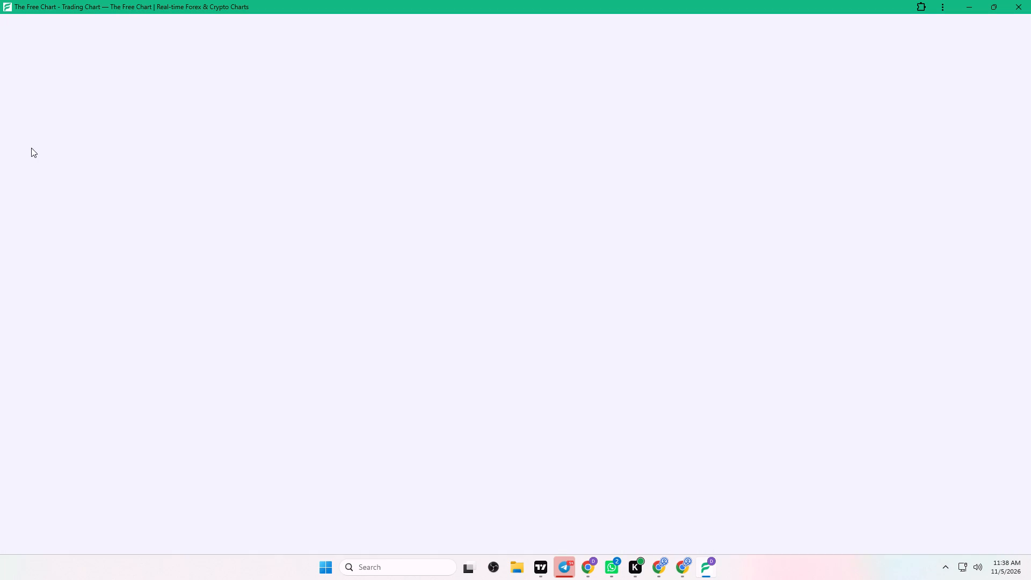
pyautogui.click(711, 572)
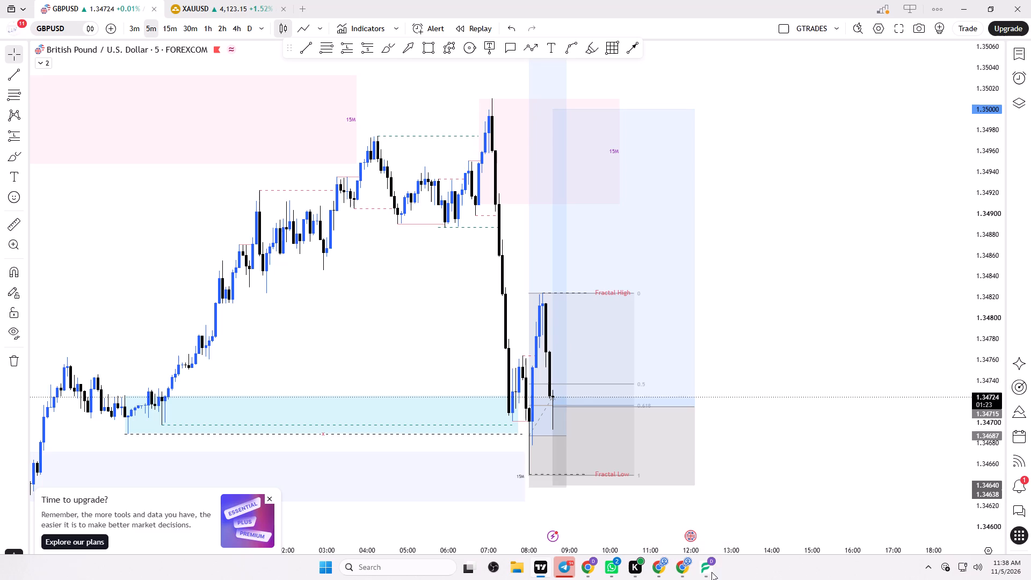
pyautogui.click(711, 572)
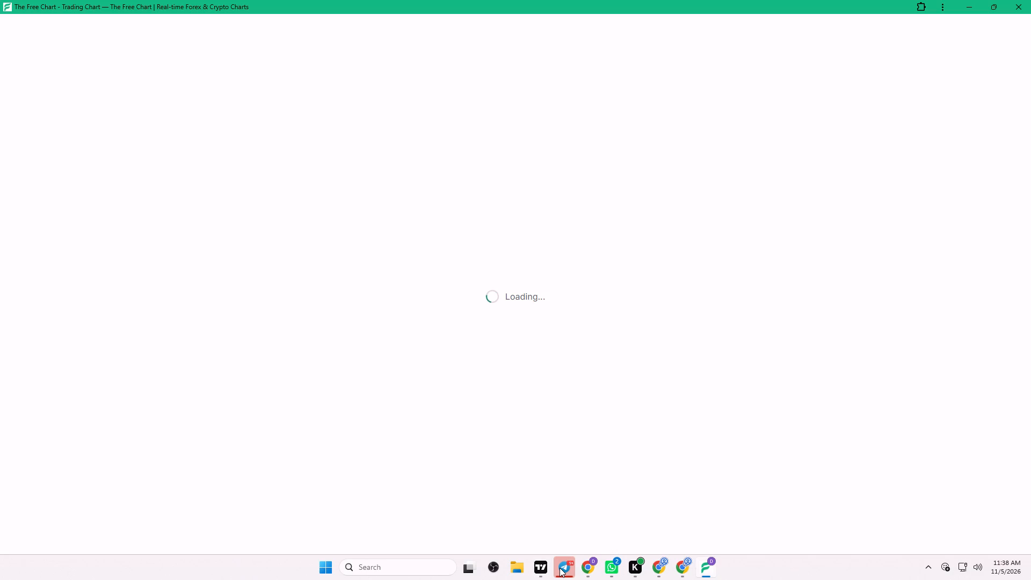
# Return to TradingView and examine recent price action on the XAUUSD 3-minute chart.
pyautogui.click(547, 568)
pyautogui.click(246, 5)
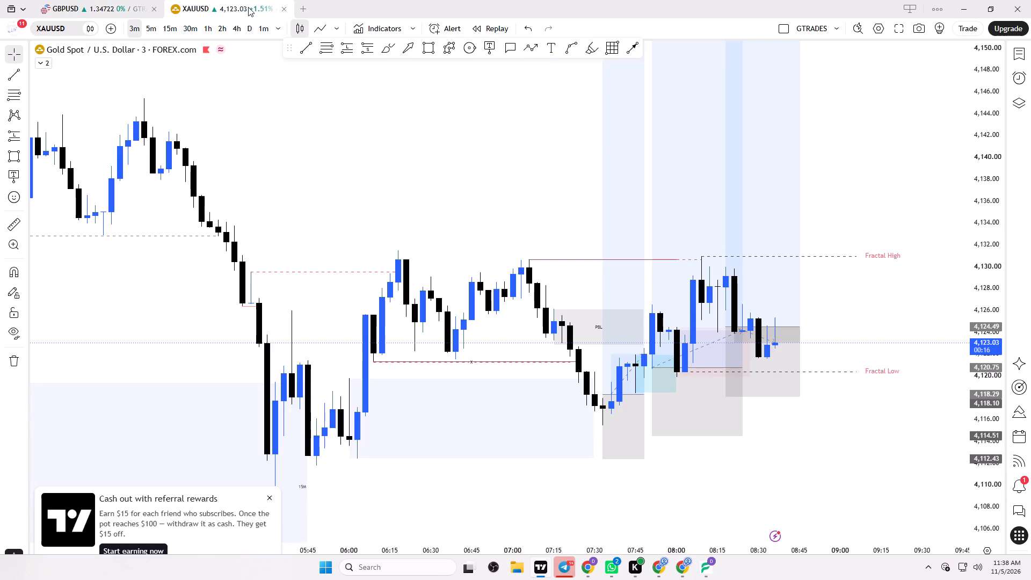
pyautogui.scroll(-2, 845, 336)
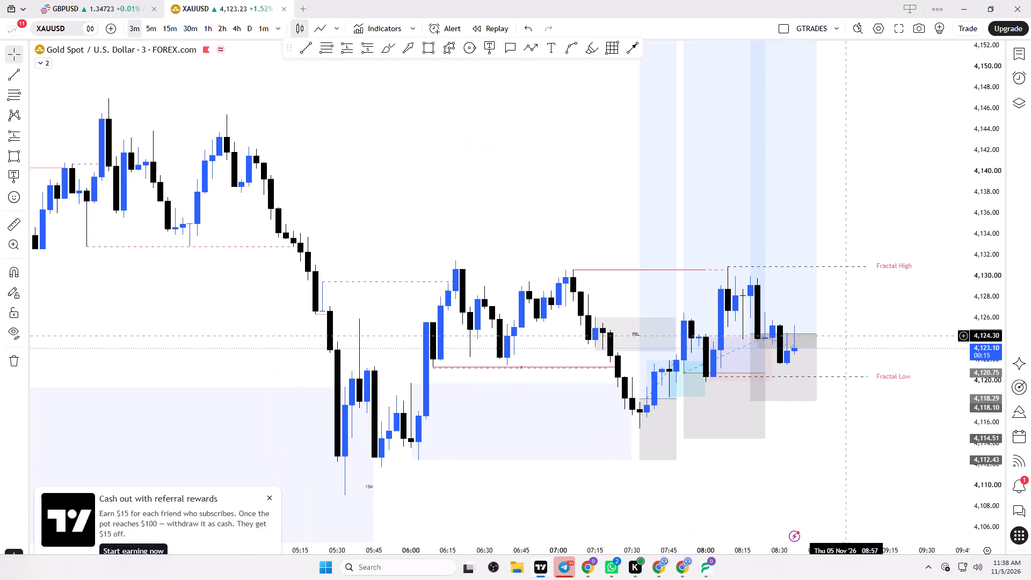
pyautogui.moveTo(887, 341); pyautogui.dragTo(865, 386)
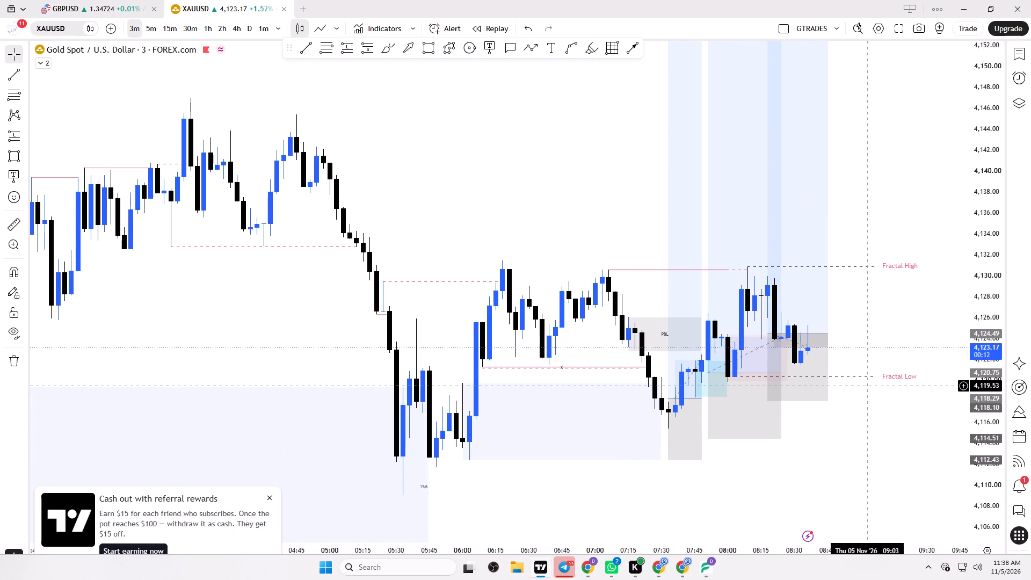
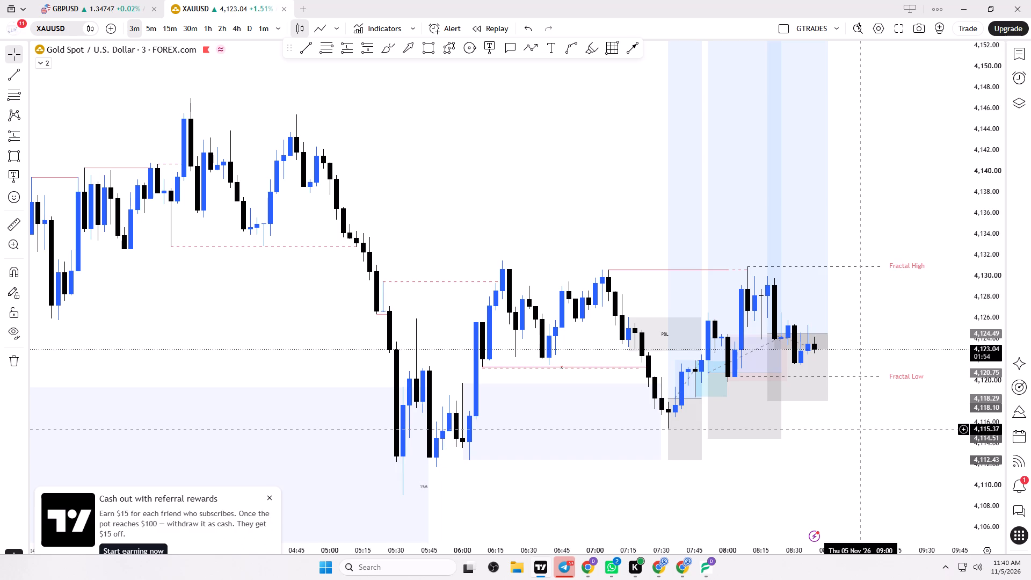
# Examine earlier price action on the XAUUSD 3-minute chart, checking the GBPUSD 5-minute chart in between.
pyautogui.scroll(-1, 863, 429)
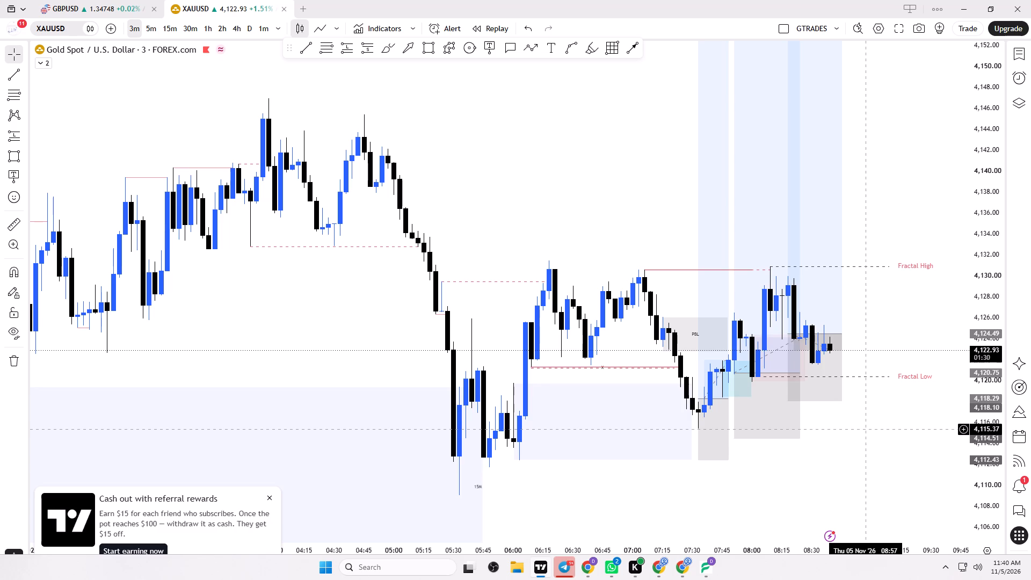
pyautogui.scroll(-1, 863, 429)
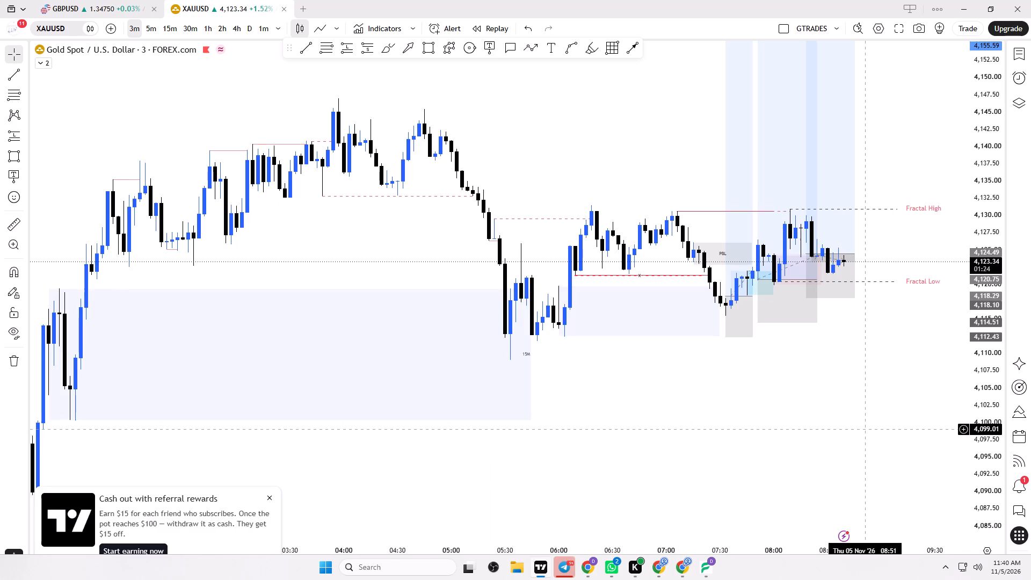
pyautogui.scroll(-1, 863, 429)
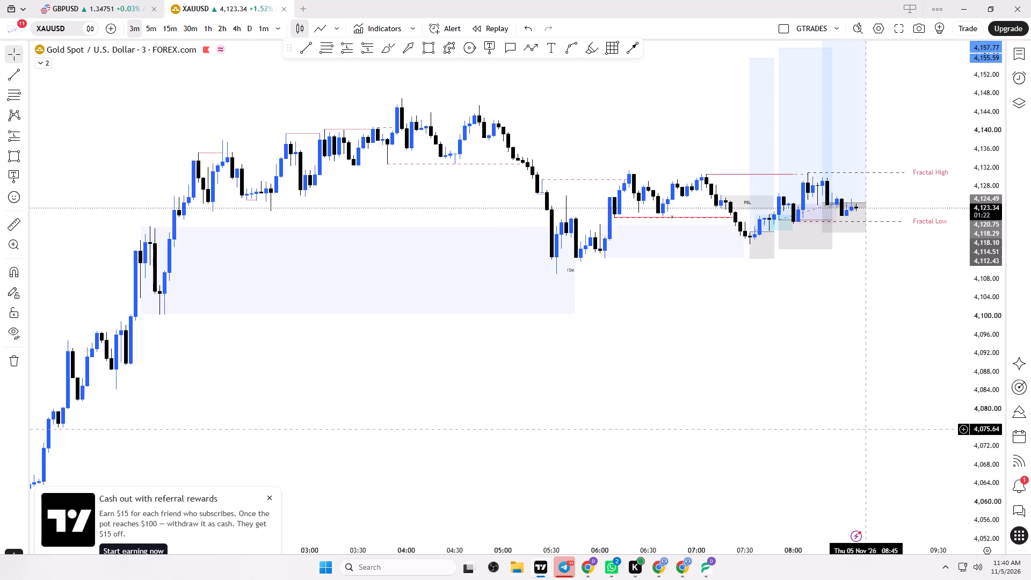
pyautogui.scroll(-1, 863, 429)
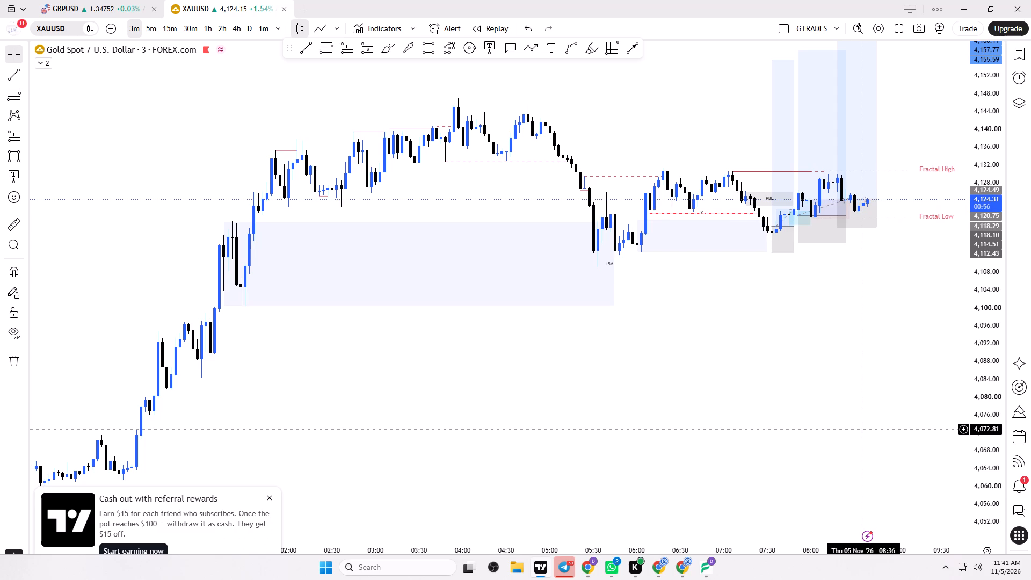
pyautogui.click(45, 0)
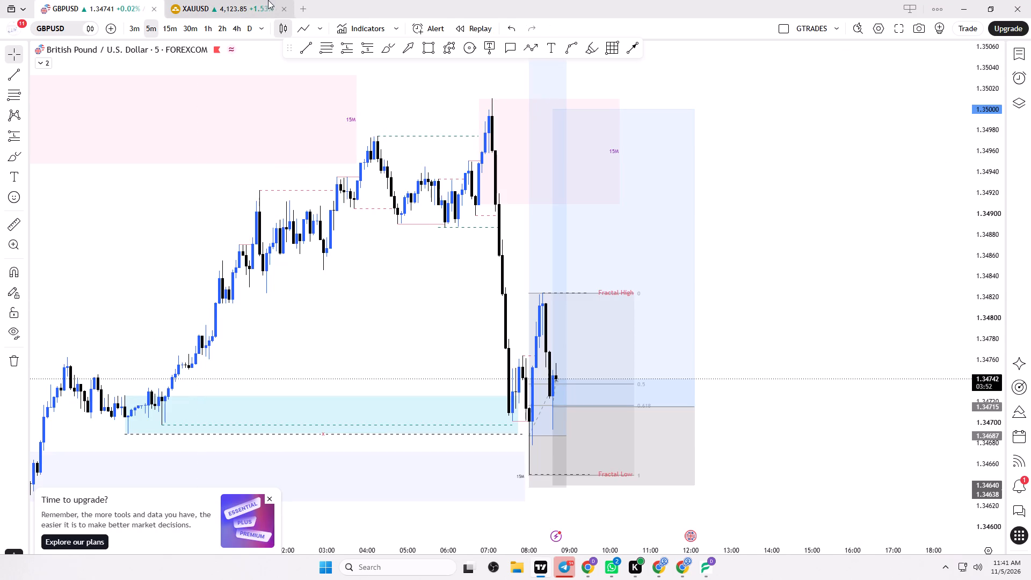
pyautogui.click(242, 3)
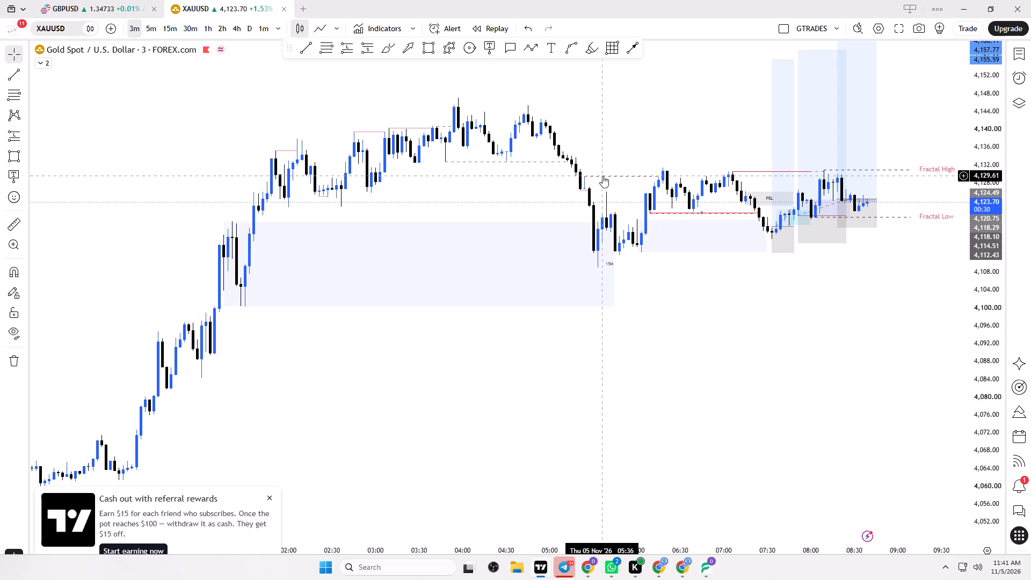
pyautogui.scroll(-2, 602, 188)
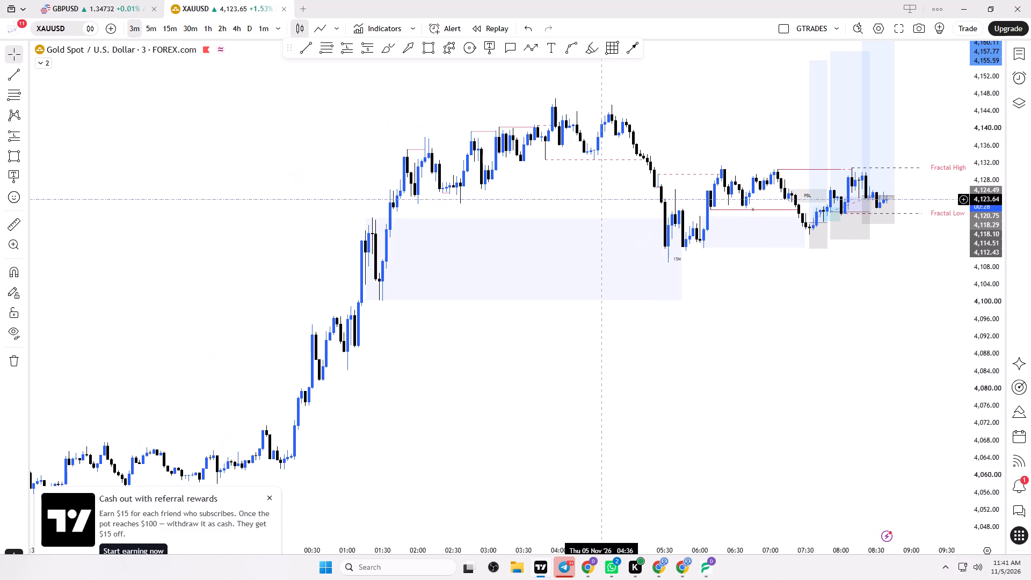
# Switch to The Free Chart app.
pyautogui.click(712, 571)
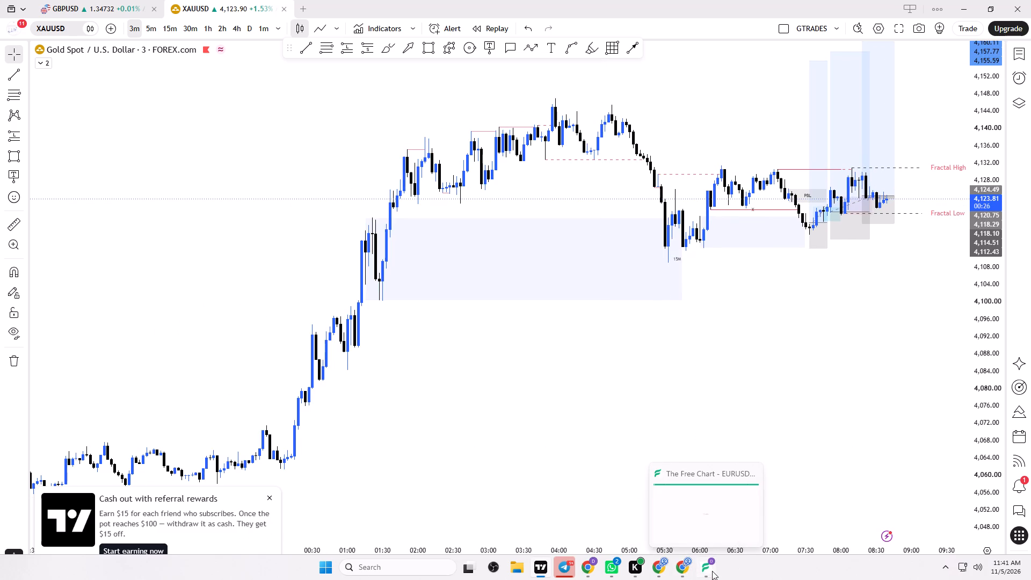
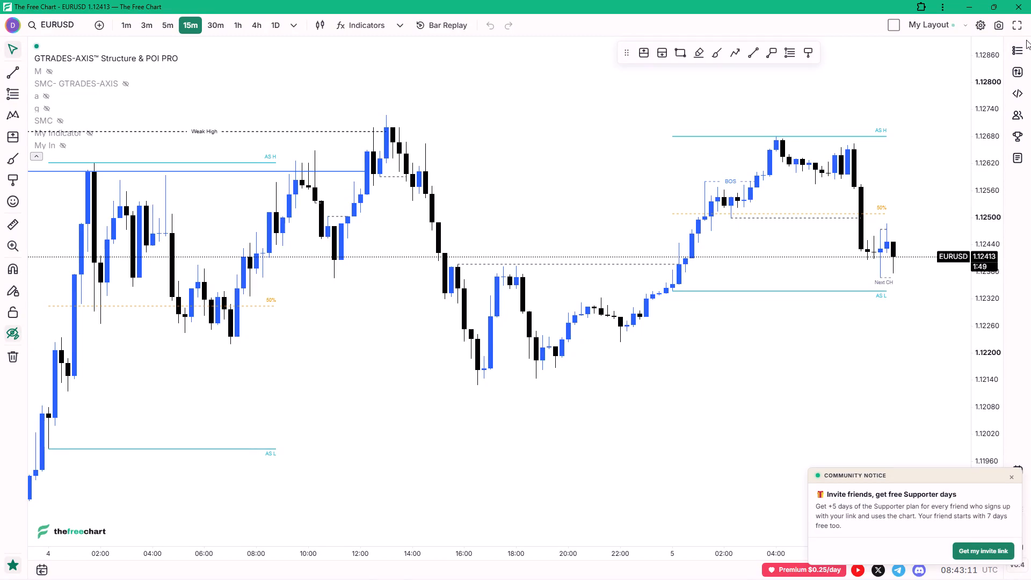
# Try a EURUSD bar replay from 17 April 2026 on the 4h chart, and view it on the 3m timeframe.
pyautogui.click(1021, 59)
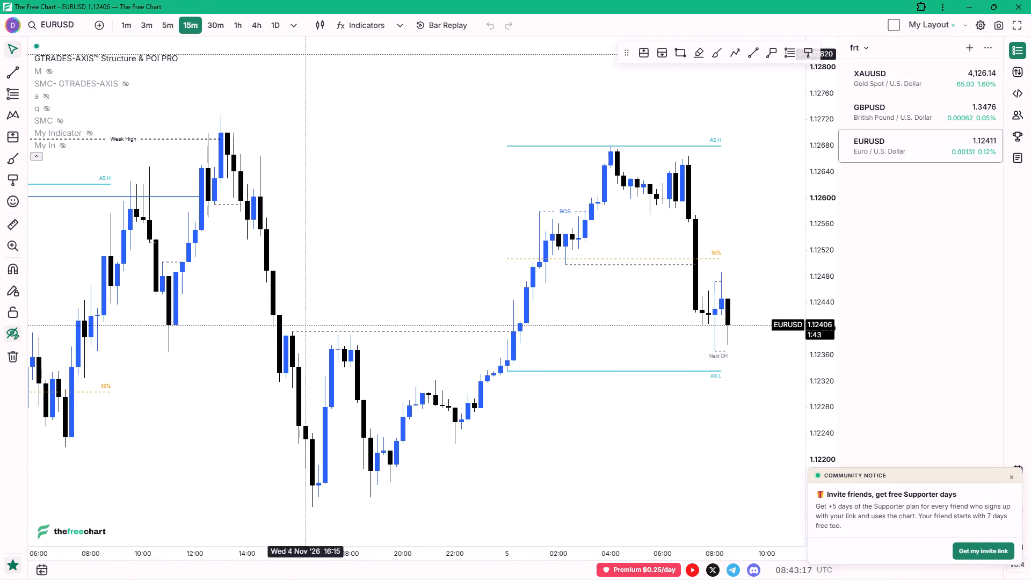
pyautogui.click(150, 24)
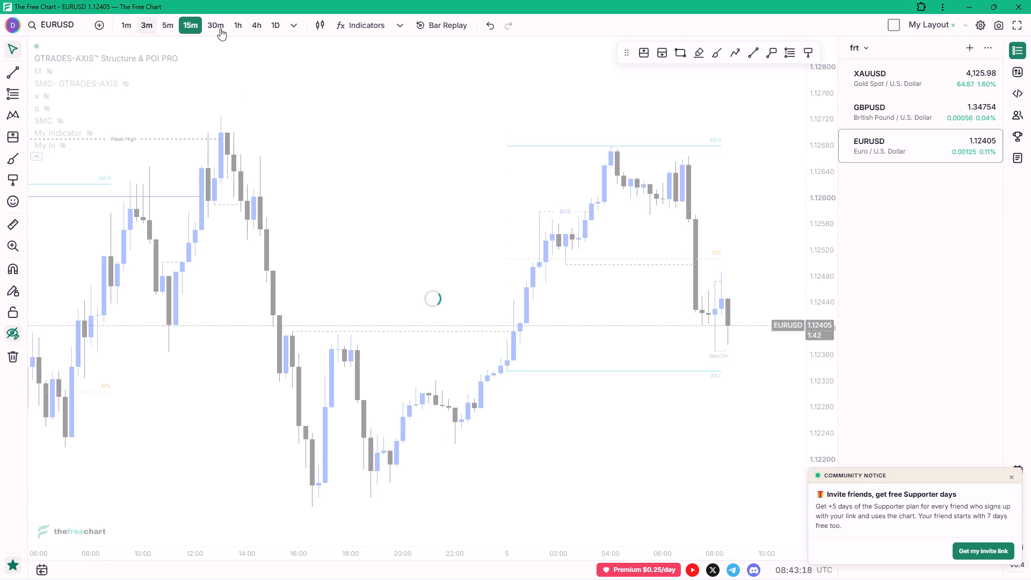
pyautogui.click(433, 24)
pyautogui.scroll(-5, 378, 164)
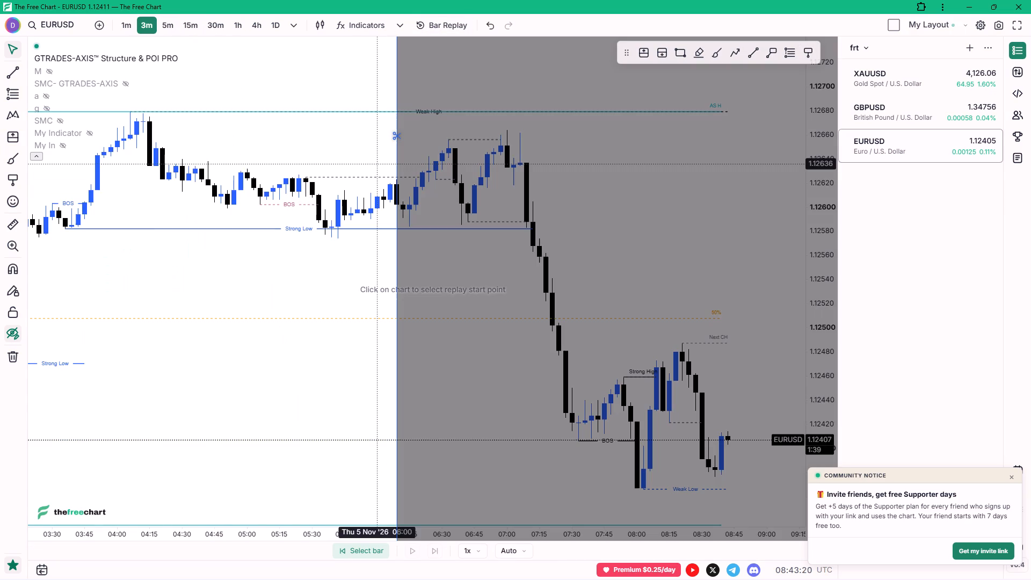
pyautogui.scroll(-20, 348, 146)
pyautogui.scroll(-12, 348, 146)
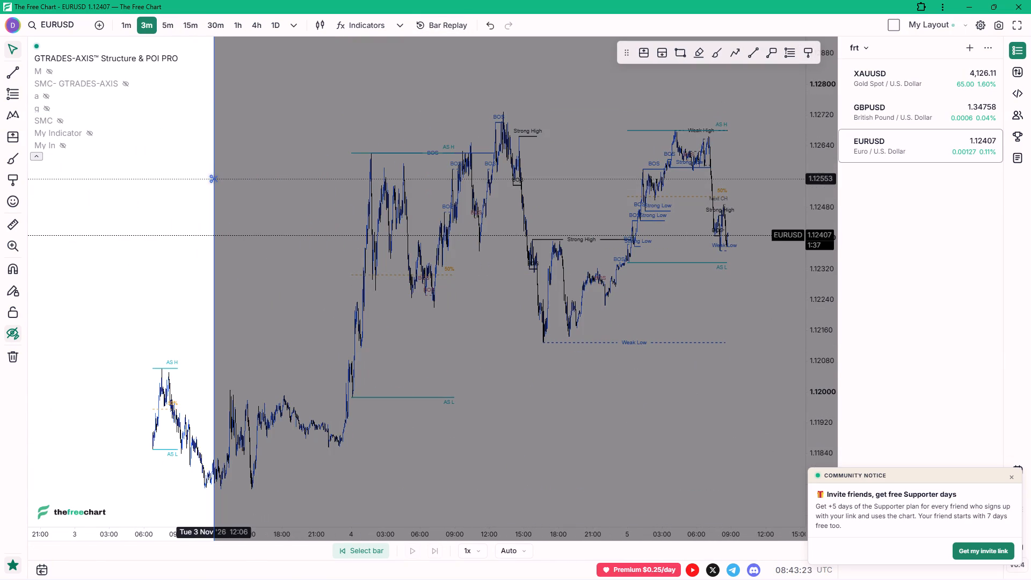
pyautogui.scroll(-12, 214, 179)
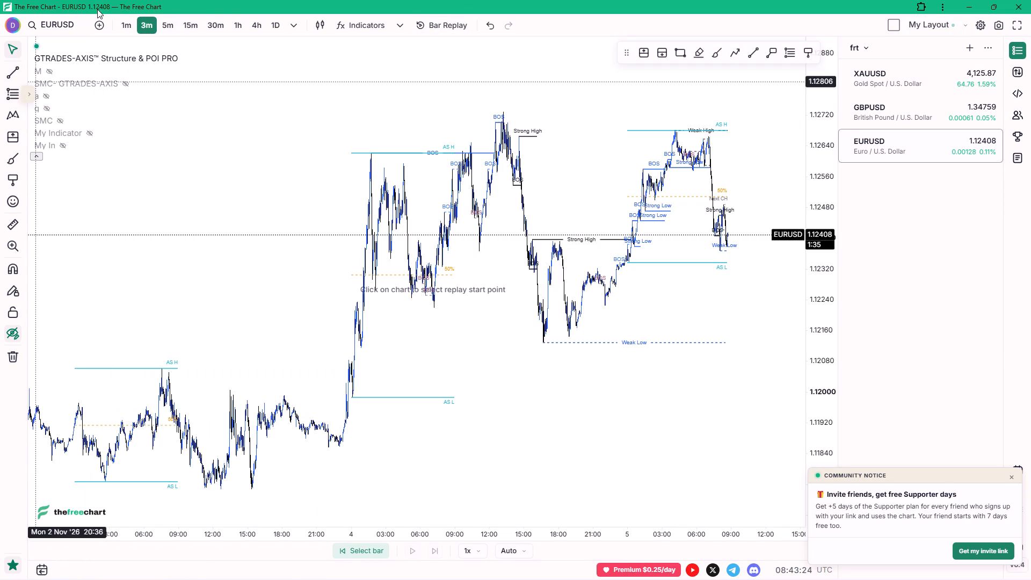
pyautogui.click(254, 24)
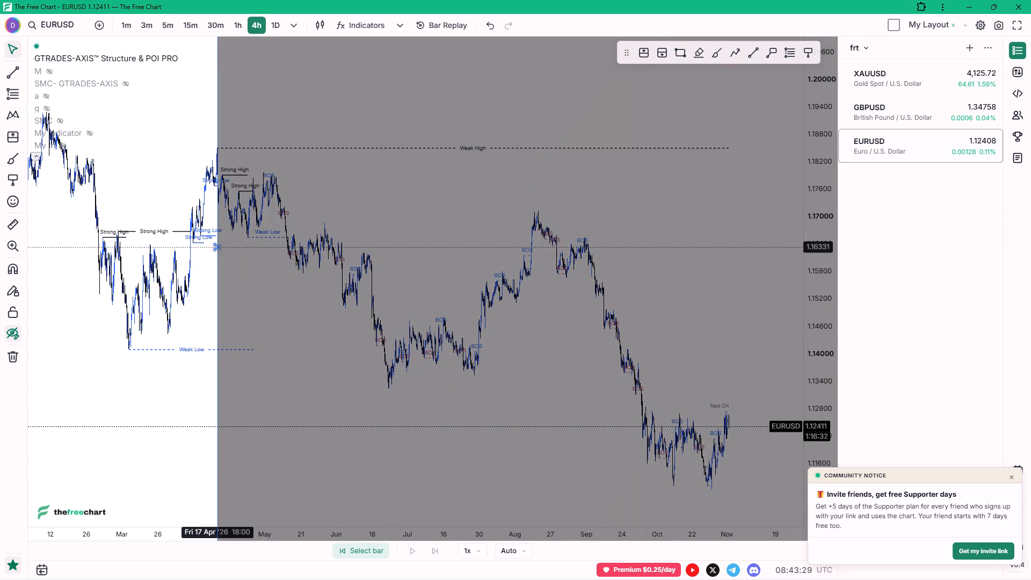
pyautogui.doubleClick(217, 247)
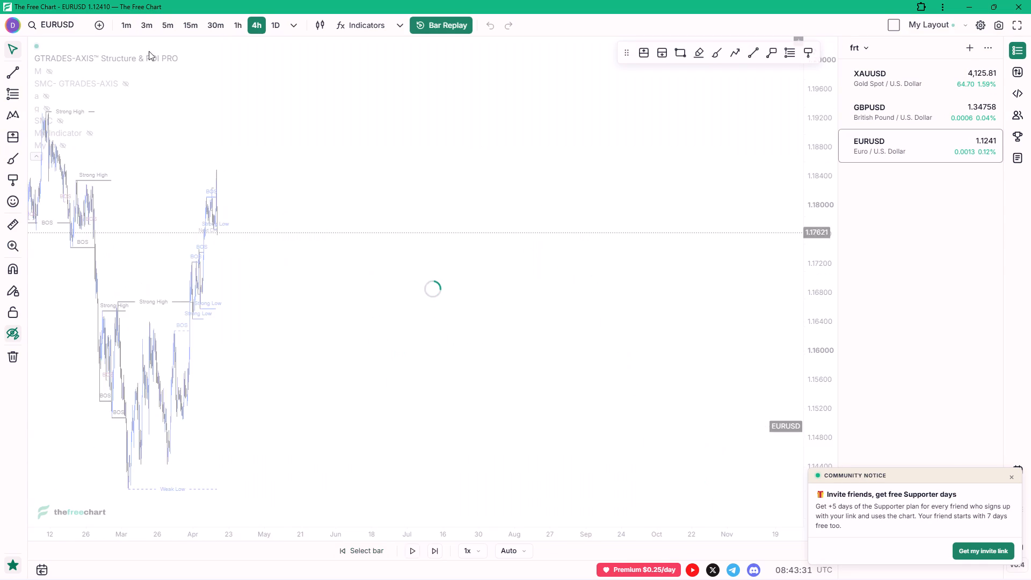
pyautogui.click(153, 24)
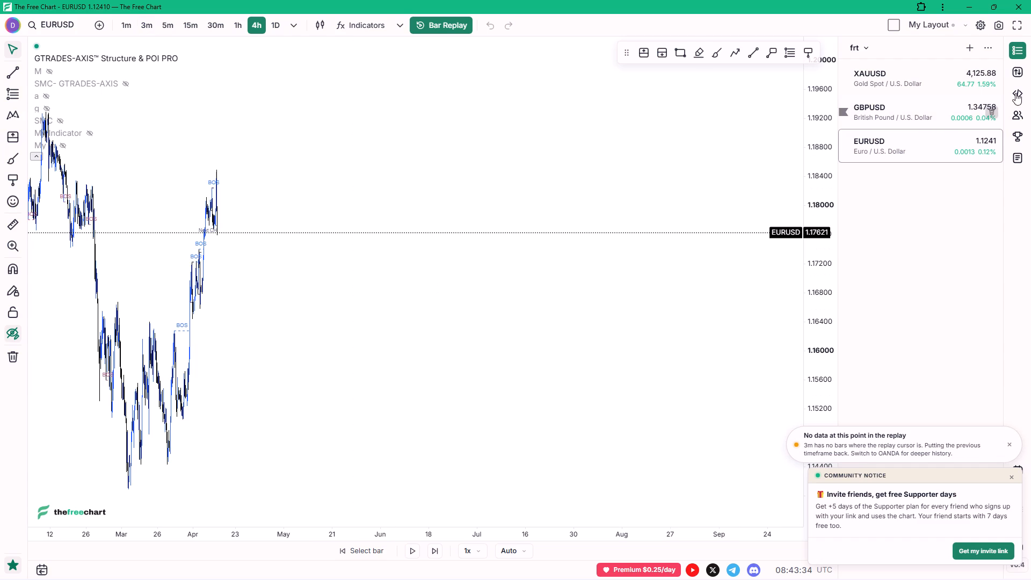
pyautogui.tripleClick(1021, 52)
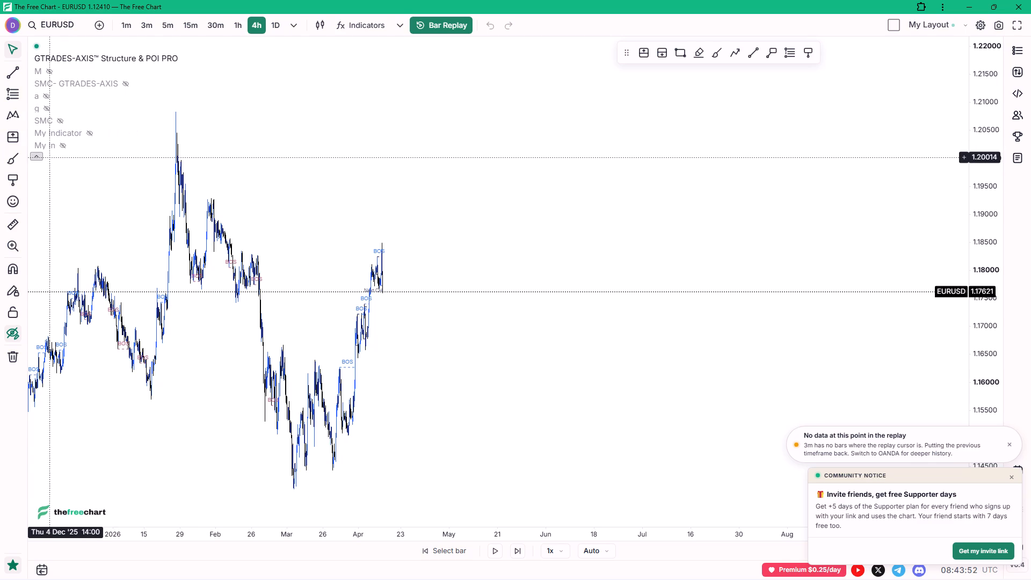
# Turn off the mode that hides the drawings on the EURUSD 4h chart.
pyautogui.rightClick(236, 133)
pyautogui.click(286, 143)
pyautogui.keyDown('ctrl'); pyautogui.scroll(4, 591, 189); pyautogui.keyUp('ctrl')
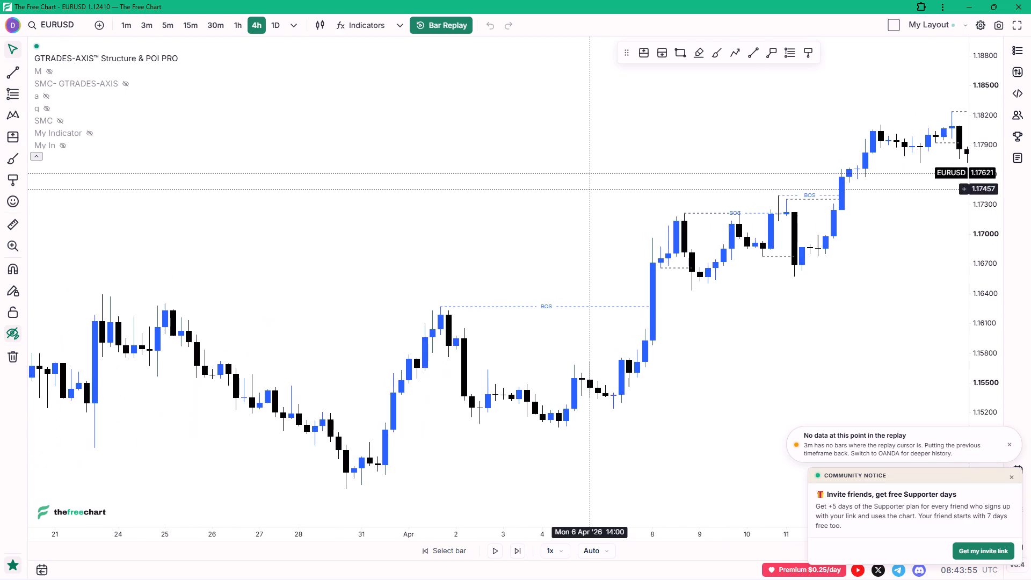
pyautogui.moveTo(759, 301); pyautogui.dragTo(589, 381)
pyautogui.doubleClick(16, 337)
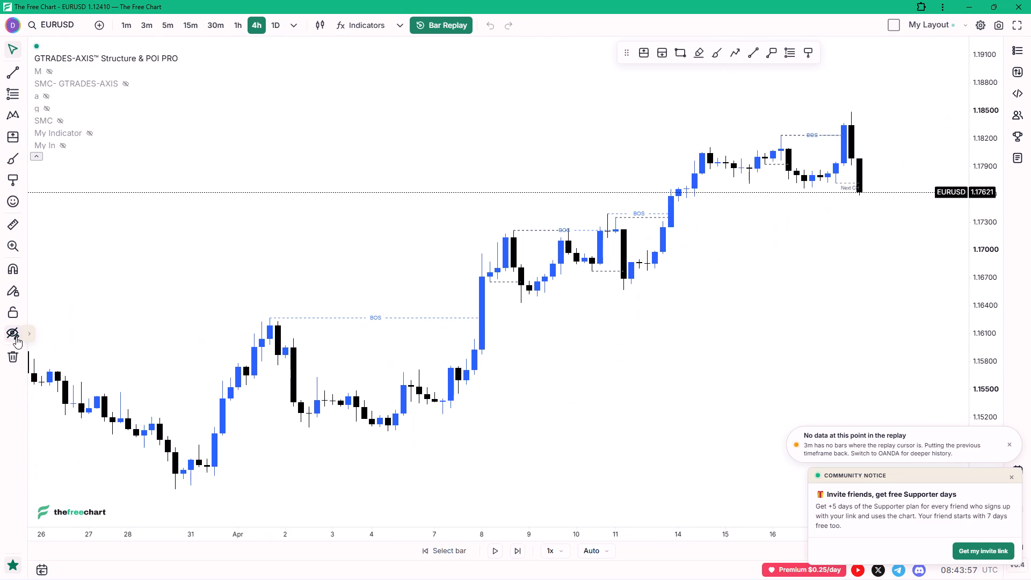
pyautogui.click(16, 337)
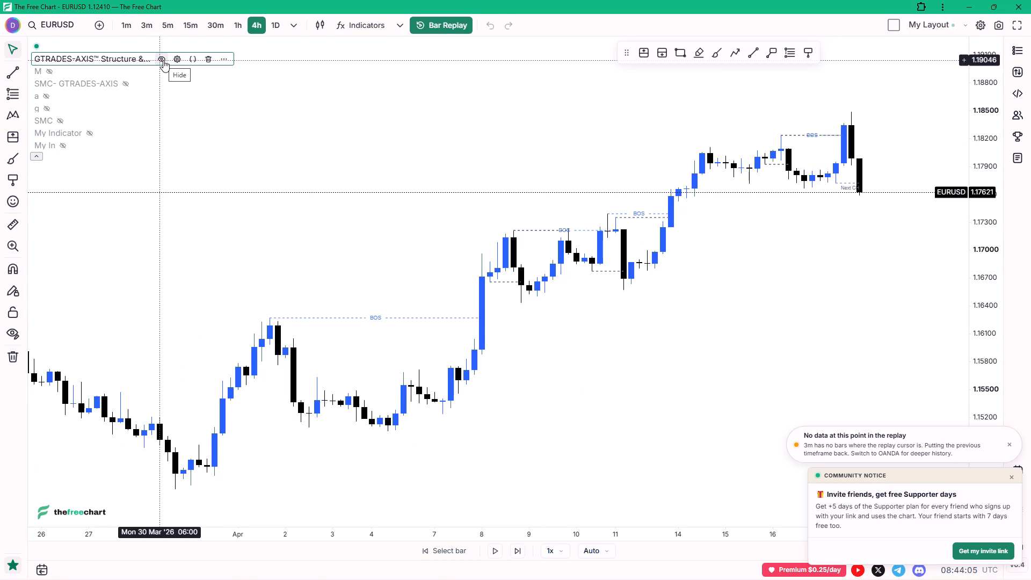
# Hide the GTRADES-AXIS Structure & POI PRO indicator on the EURUSD 4h chart.
pyautogui.click(163, 60)
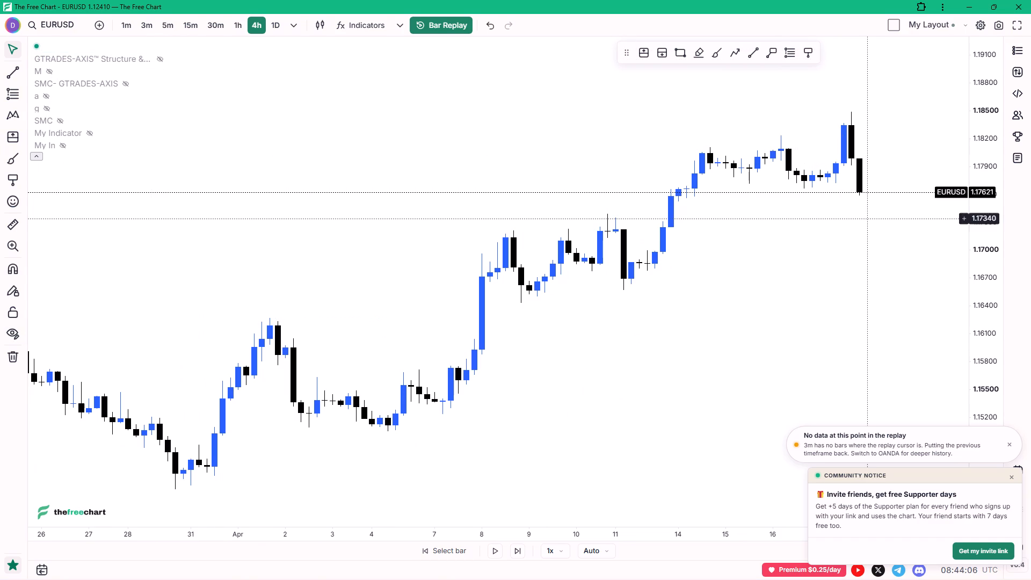
pyautogui.moveTo(855, 286); pyautogui.dragTo(729, 306)
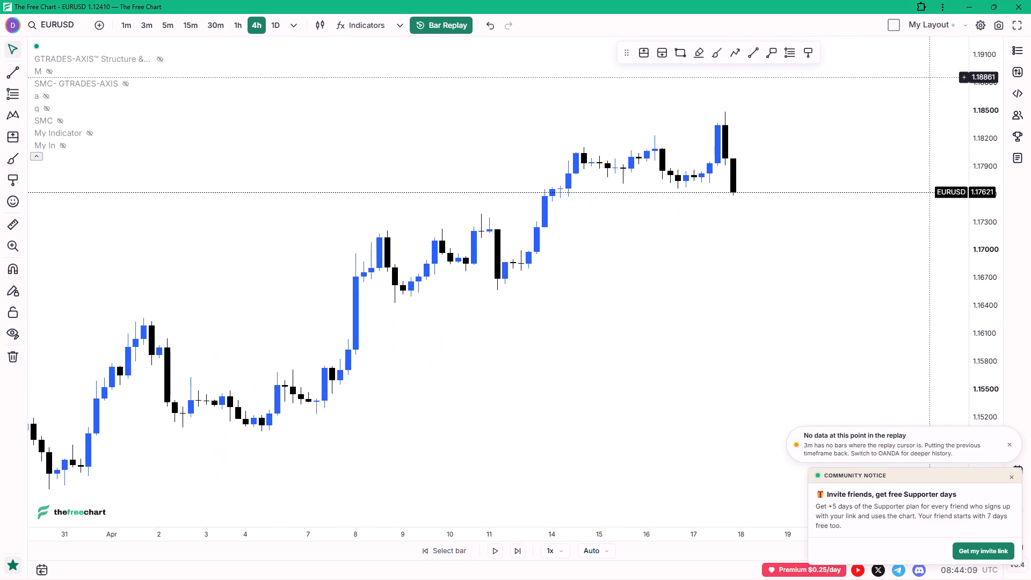
# Search for the EURUSD symbol from OANDA and load it, exiting the current replay session.
pyautogui.click(62, 30)
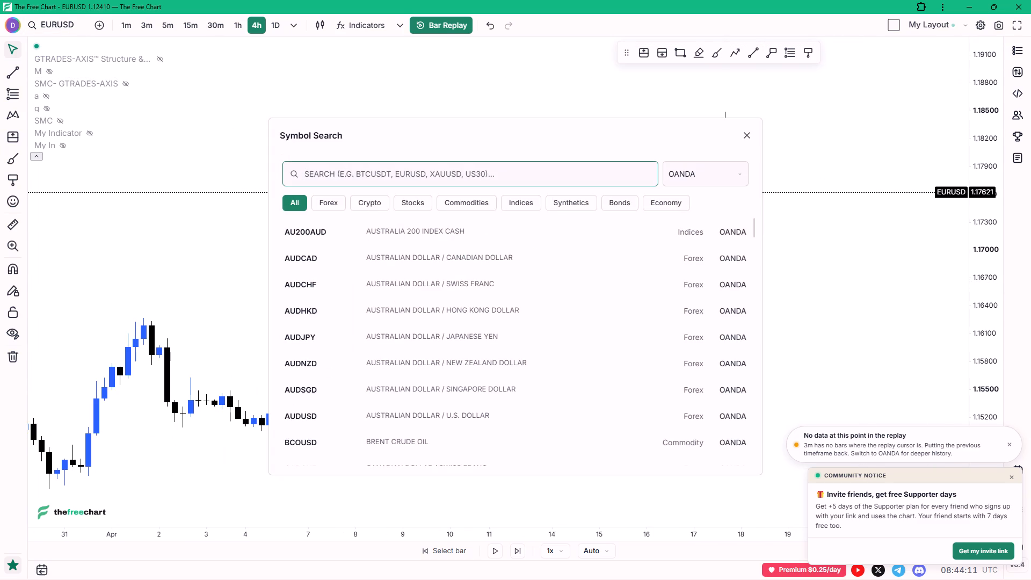
pyautogui.write('eurusd')
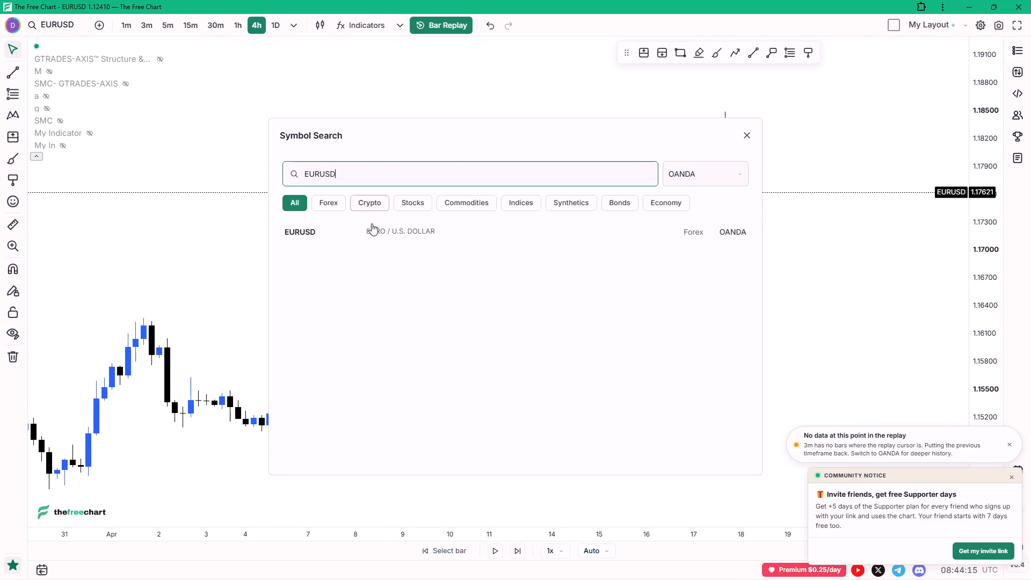
pyautogui.click(373, 226)
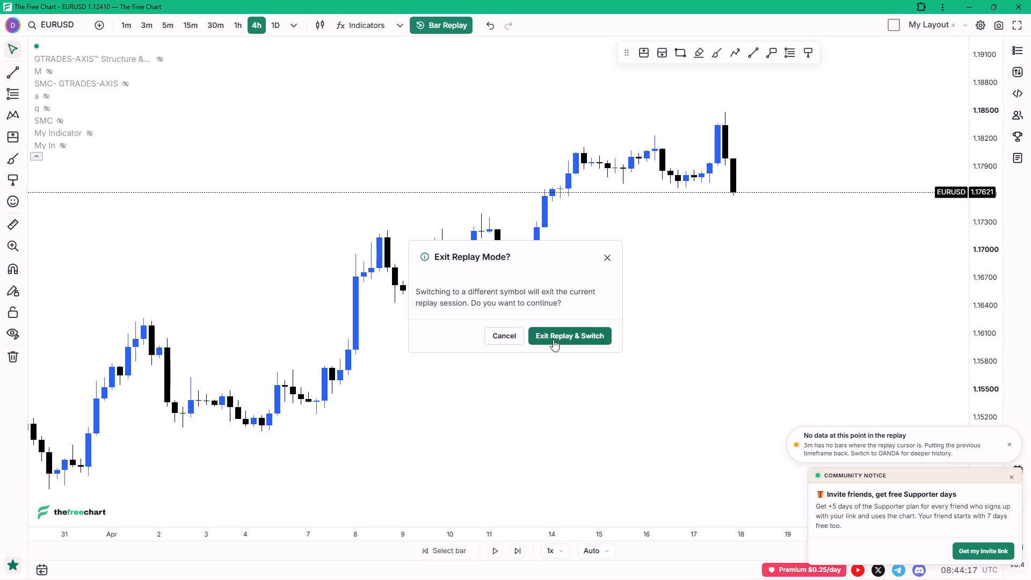
pyautogui.click(555, 339)
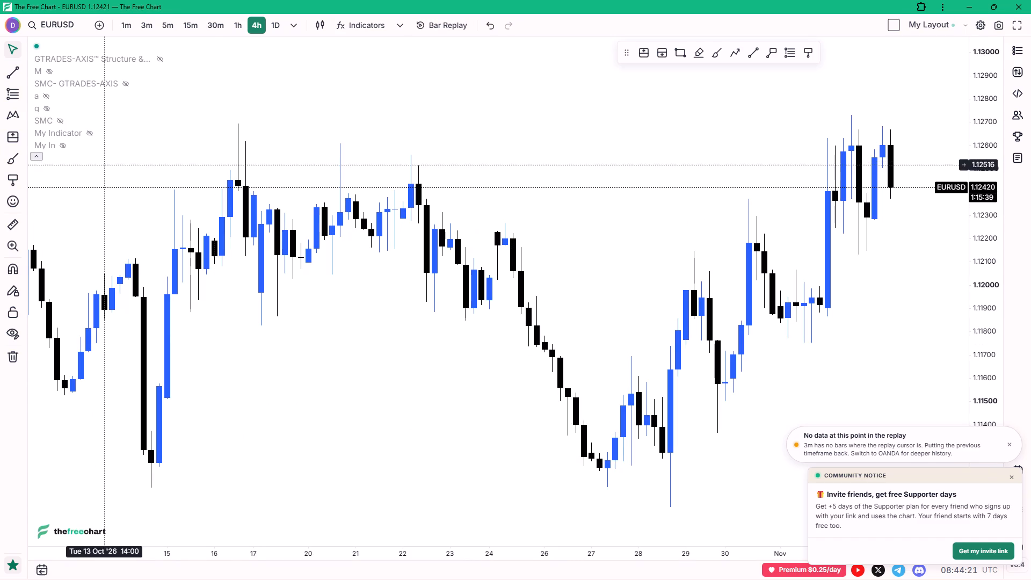
# Collapse the indicator list on the EURUSD 4h chart.
pyautogui.click(43, 158)
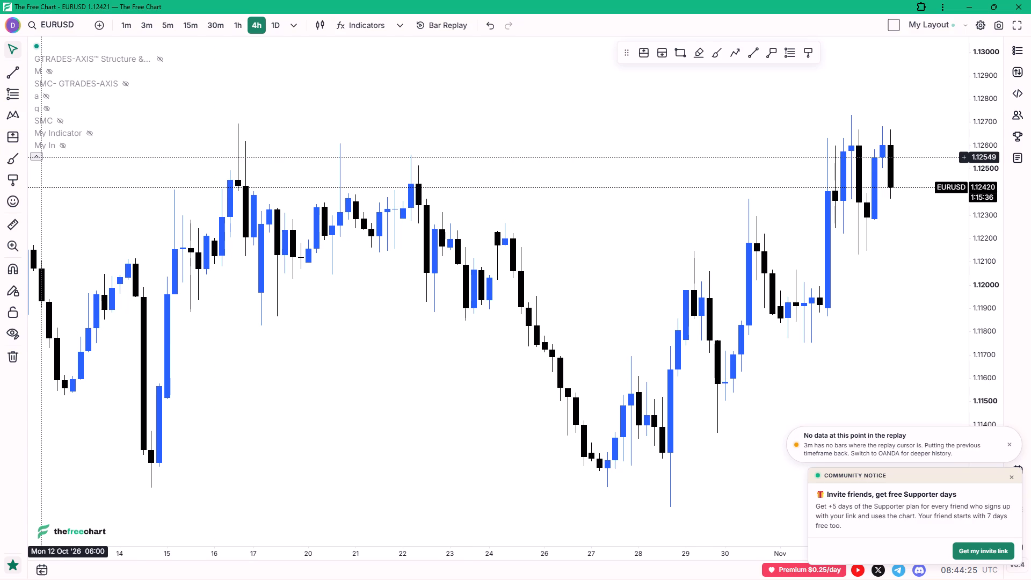
pyautogui.scroll(-6, 135, 265)
pyautogui.click(34, 160)
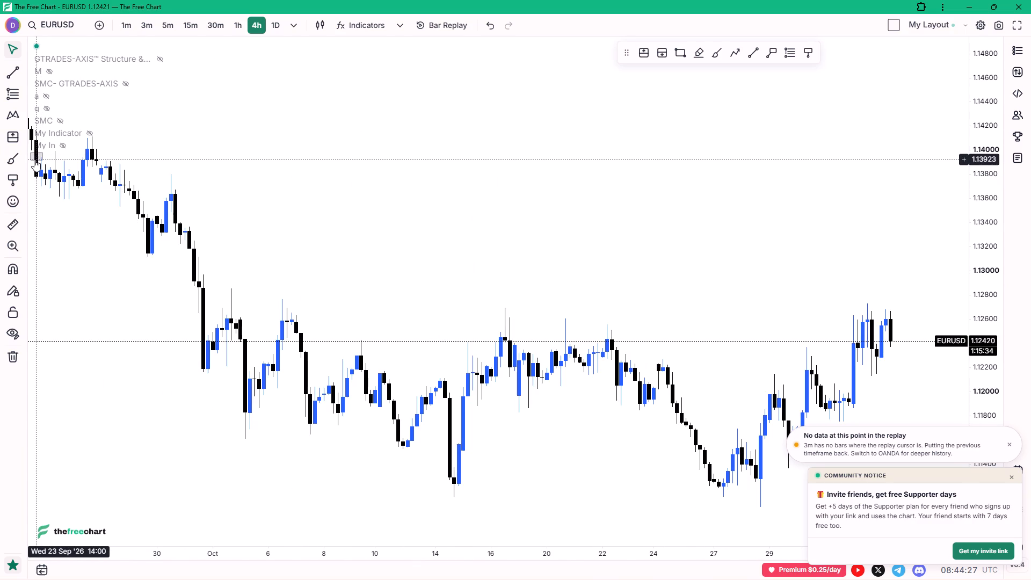
pyautogui.scroll(-20, 497, 294)
pyautogui.scroll(-3, 497, 294)
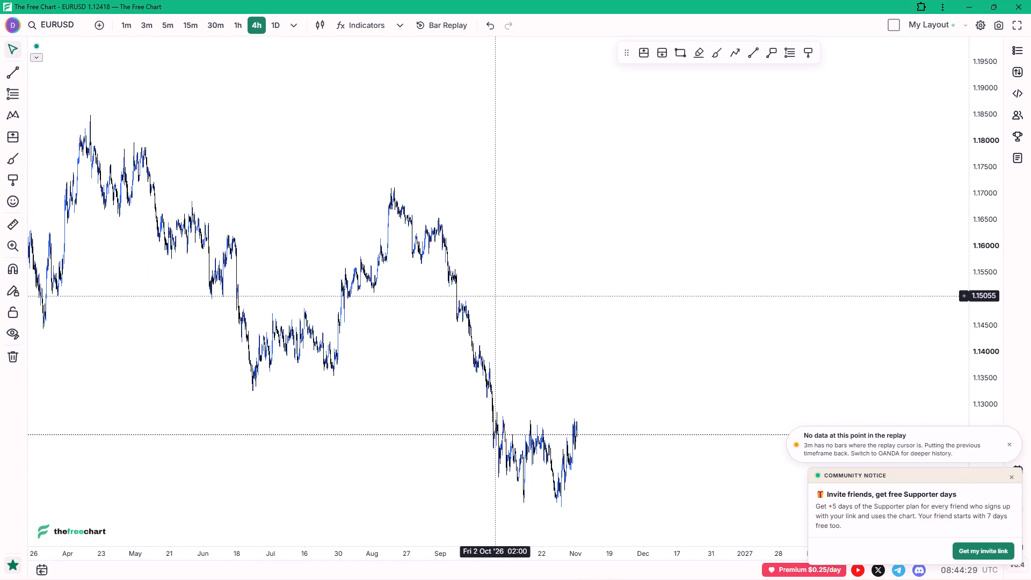
pyautogui.scroll(-11, 495, 296)
# Dismiss the community notice and the replay data notification.
pyautogui.click(1015, 472)
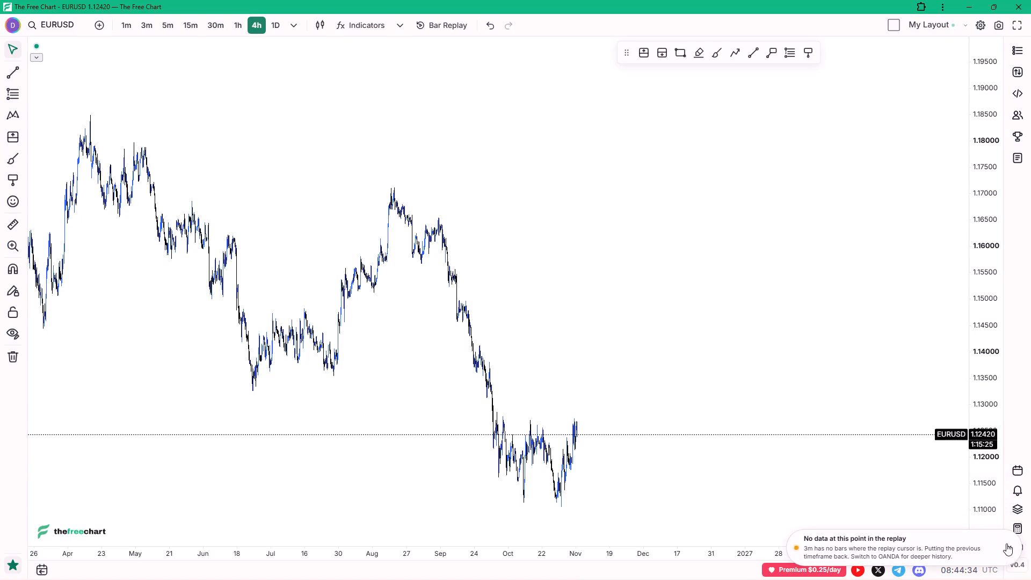
pyautogui.click(1008, 547)
# Open the Affiliate & Referral Dashboard, examine the list of referred friends and their statuses, and return to the chart.
pyautogui.click(11, 26)
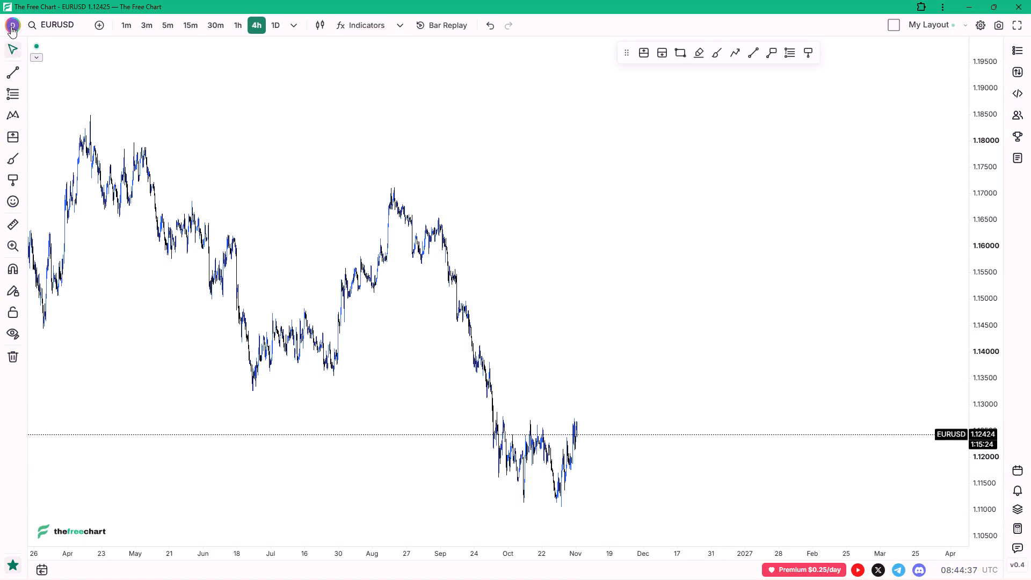
pyautogui.click(55, 133)
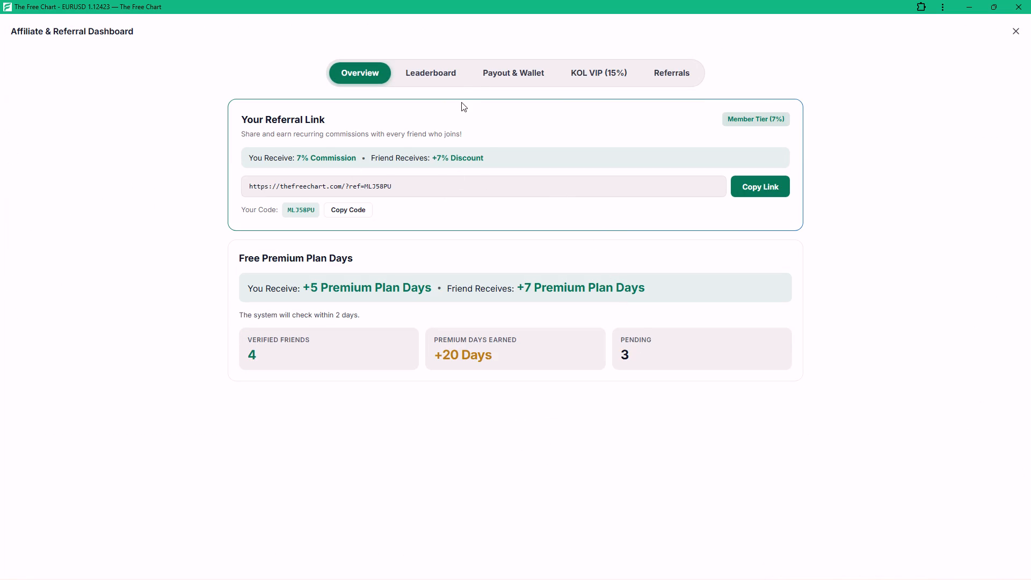
pyautogui.click(663, 76)
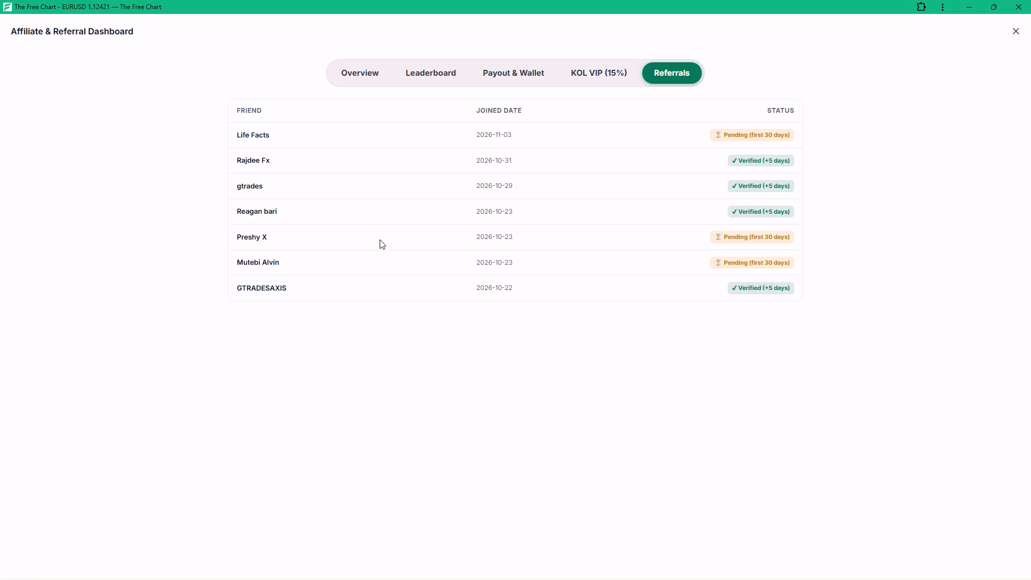
pyautogui.click(1024, 30)
pyautogui.click(2, 25)
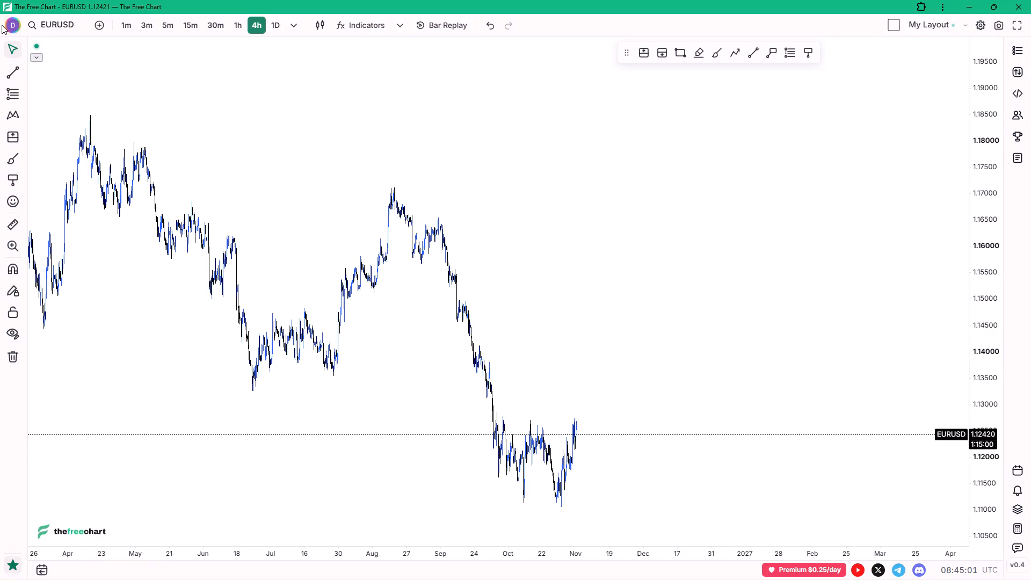
pyautogui.click(14, 26)
pyautogui.click(293, 147)
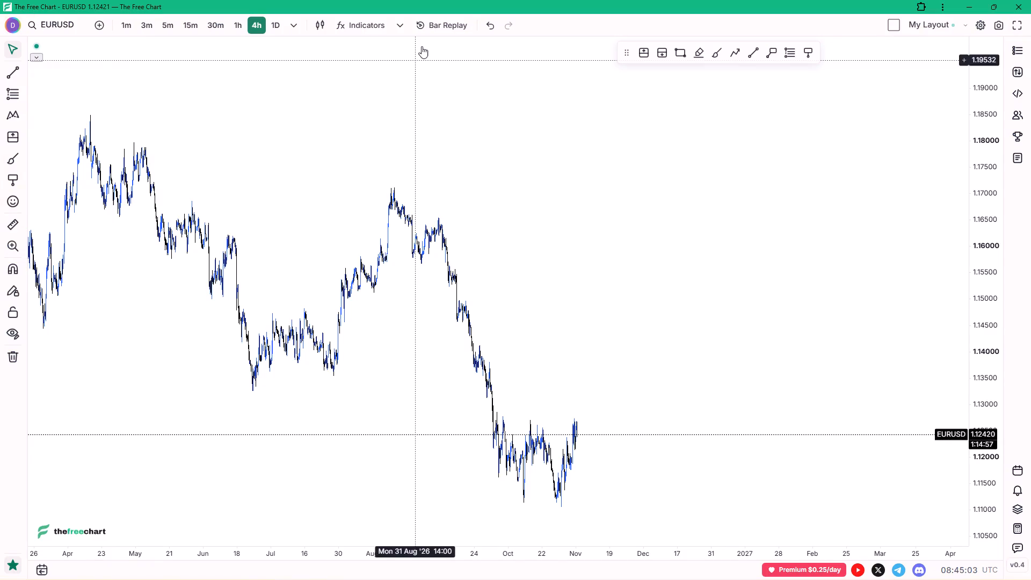
# Start a EURUSD bar replay on the 1D chart, reset its starting bar to early October 2023, and switch to the 3m timeframe.
pyautogui.click(443, 23)
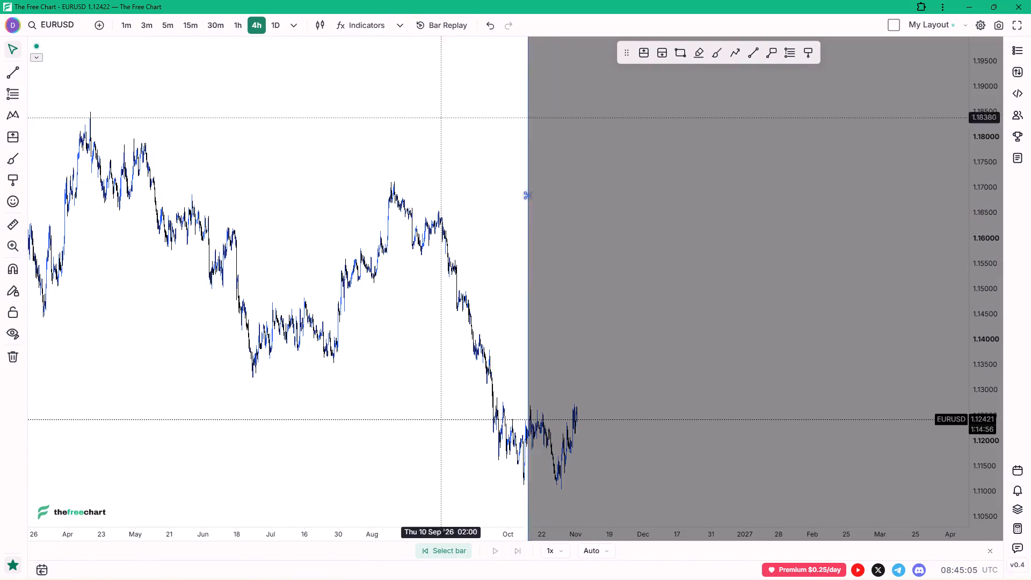
pyautogui.click(278, 25)
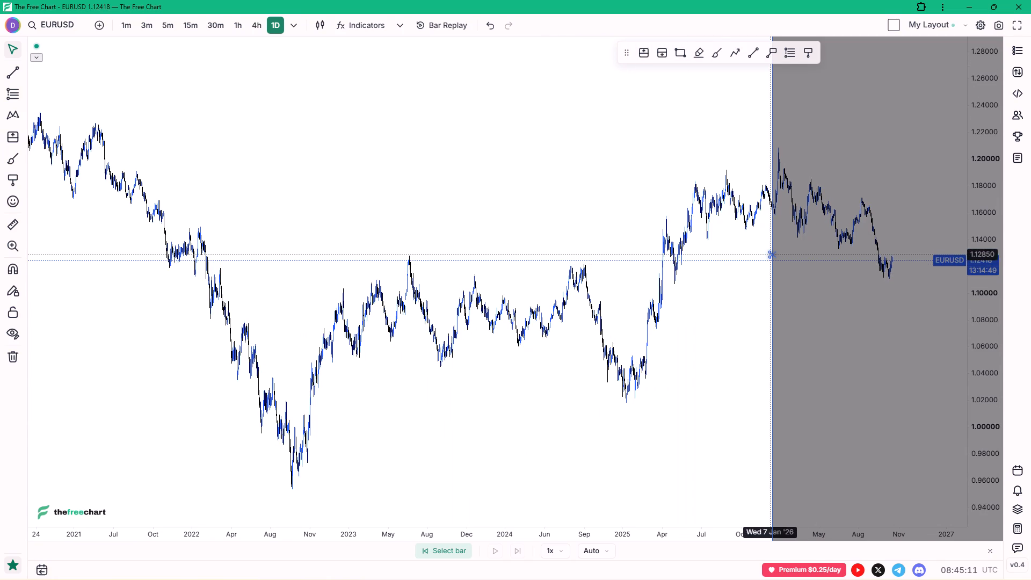
pyautogui.click(732, 259)
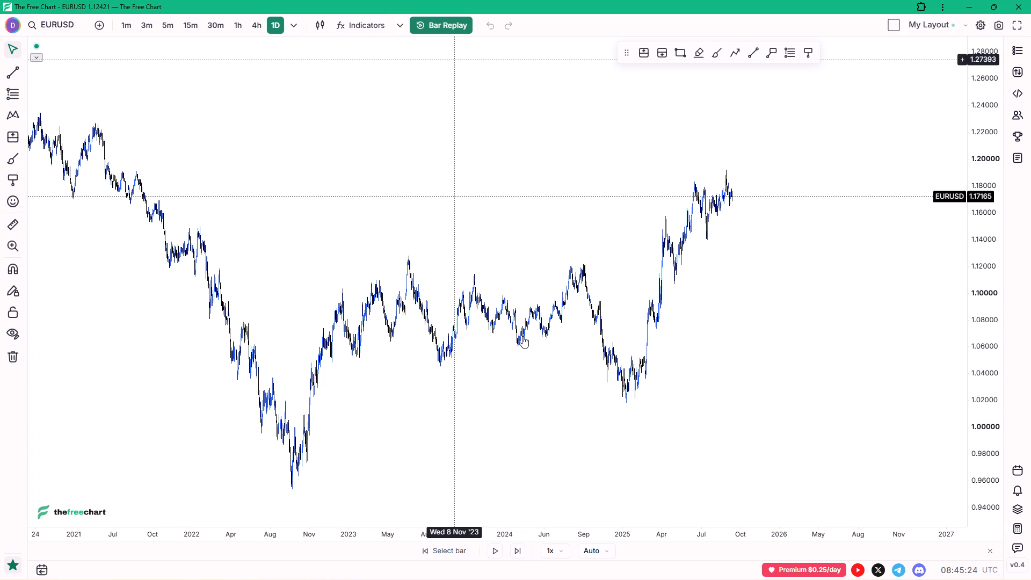
pyautogui.click(434, 556)
pyautogui.doubleClick(441, 380)
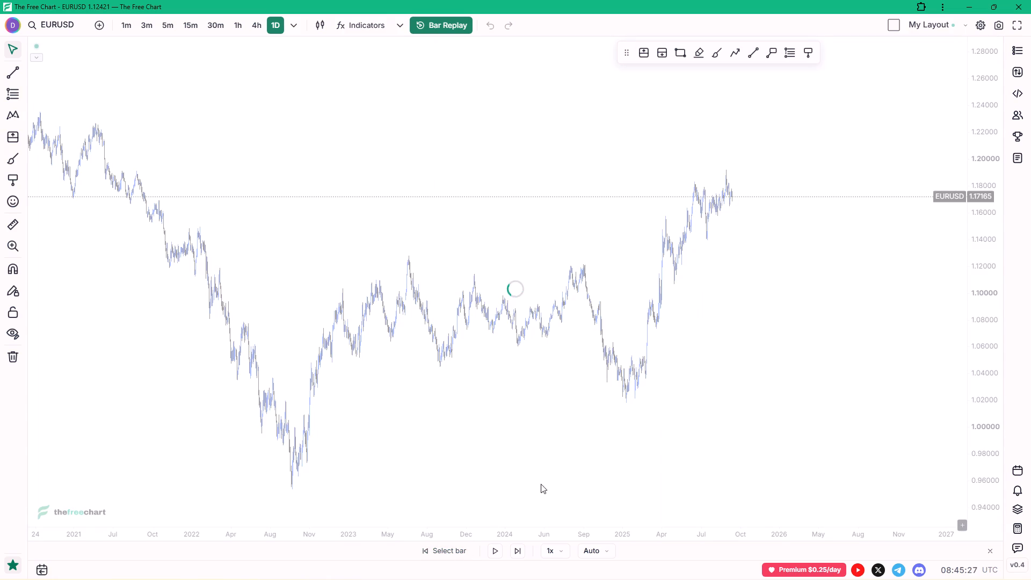
pyautogui.doubleClick(150, 28)
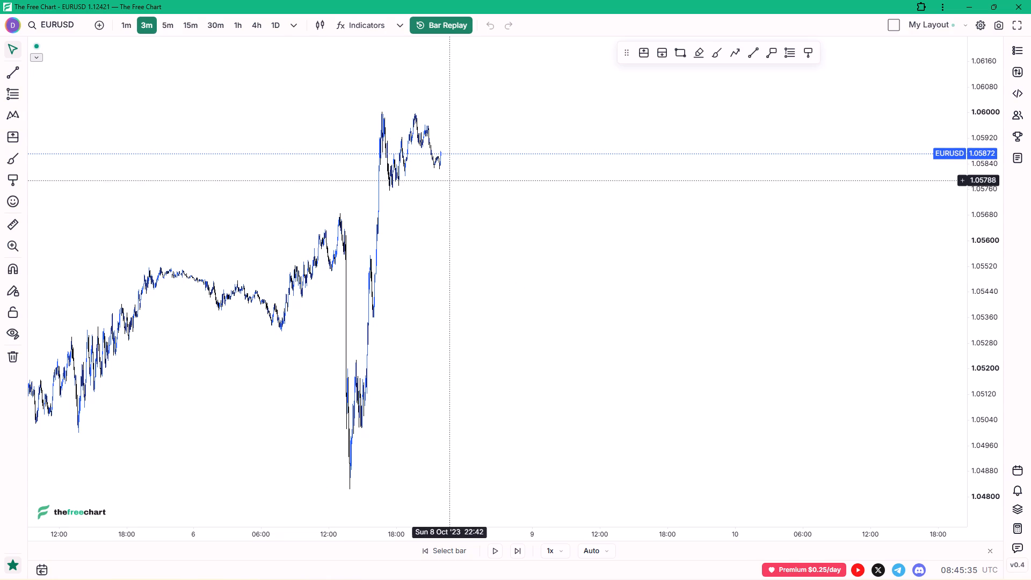
# Switch the EURUSD replay chart to the 4h timeframe.
pyautogui.doubleClick(257, 27)
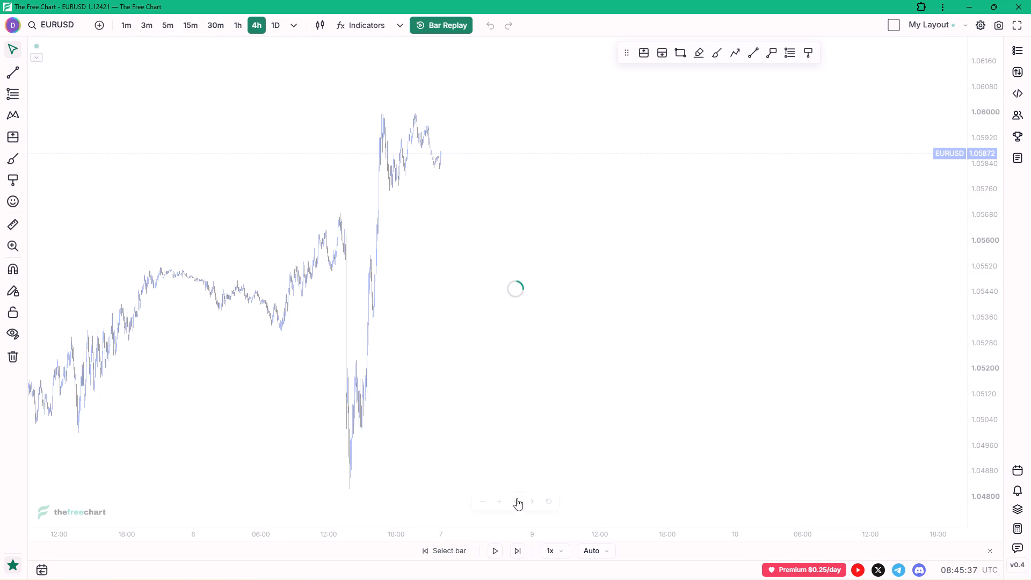
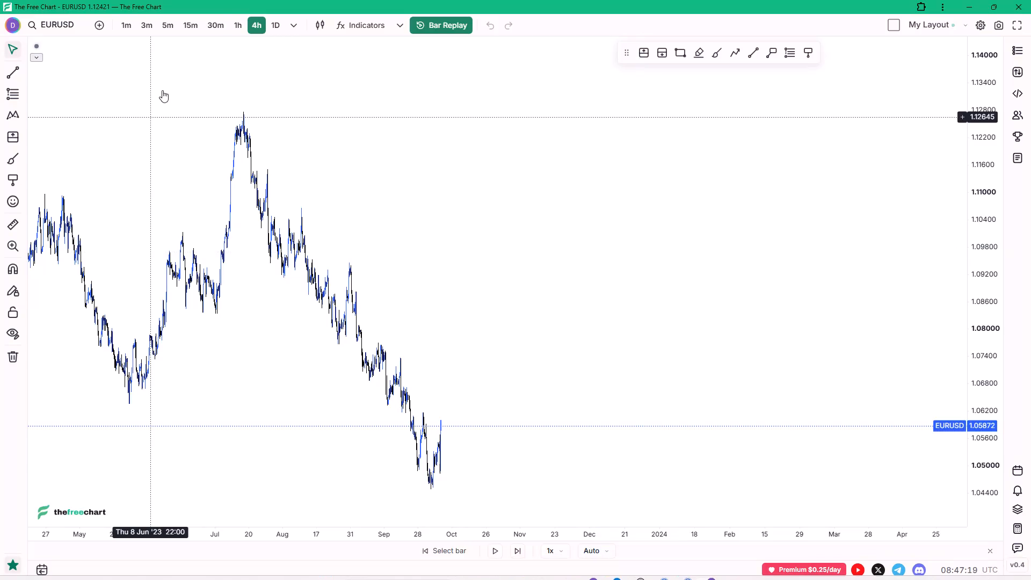
# Reset the EURUSD 4h replay chart view and bring the early October 2023 candles near the middle of the chart.
pyautogui.rightClick(486, 282)
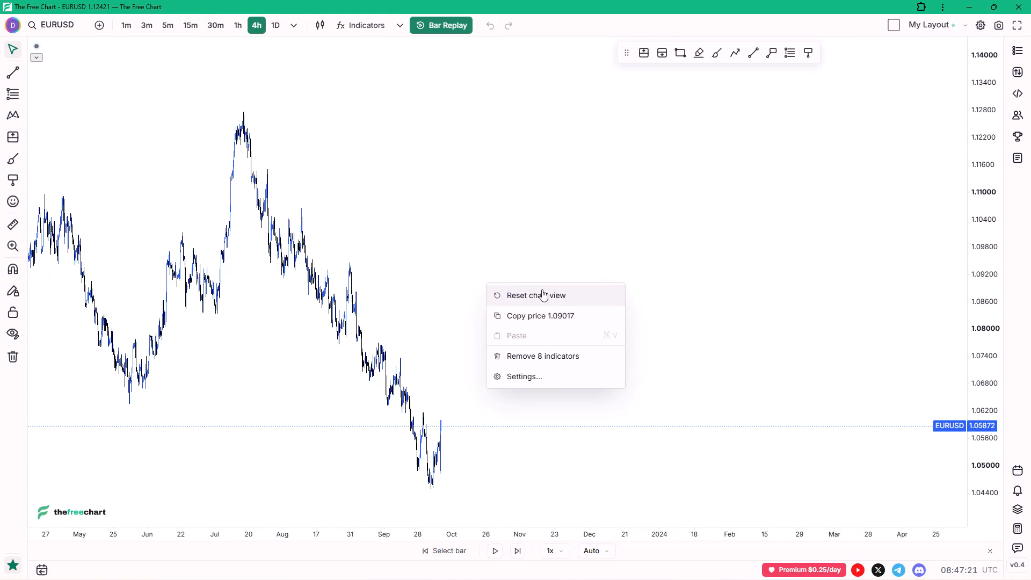
pyautogui.click(542, 289)
pyautogui.scroll(-4, 649, 279)
pyautogui.moveTo(681, 272); pyautogui.dragTo(397, 224)
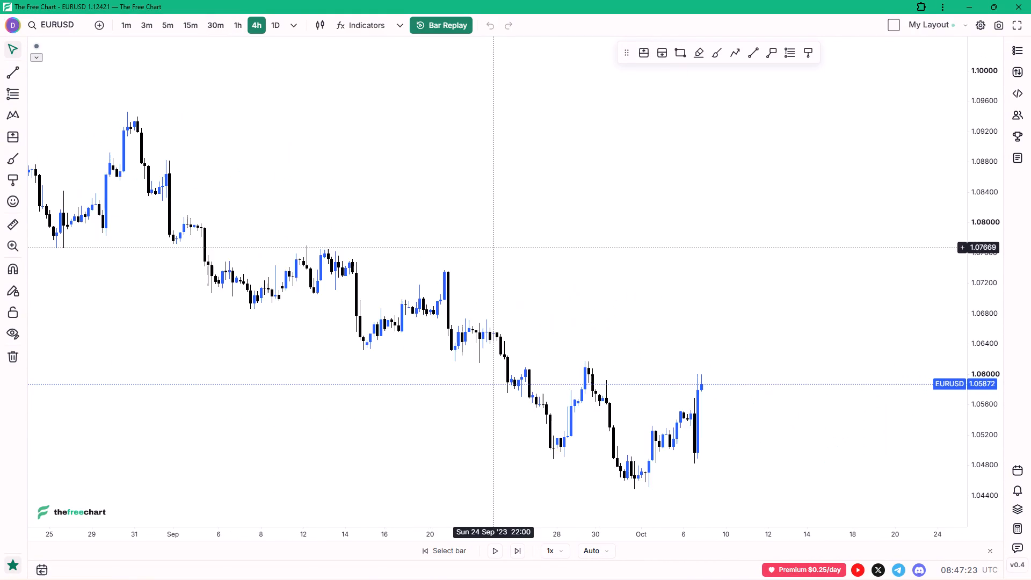
pyautogui.moveTo(397, 224); pyautogui.dragTo(324, 206)
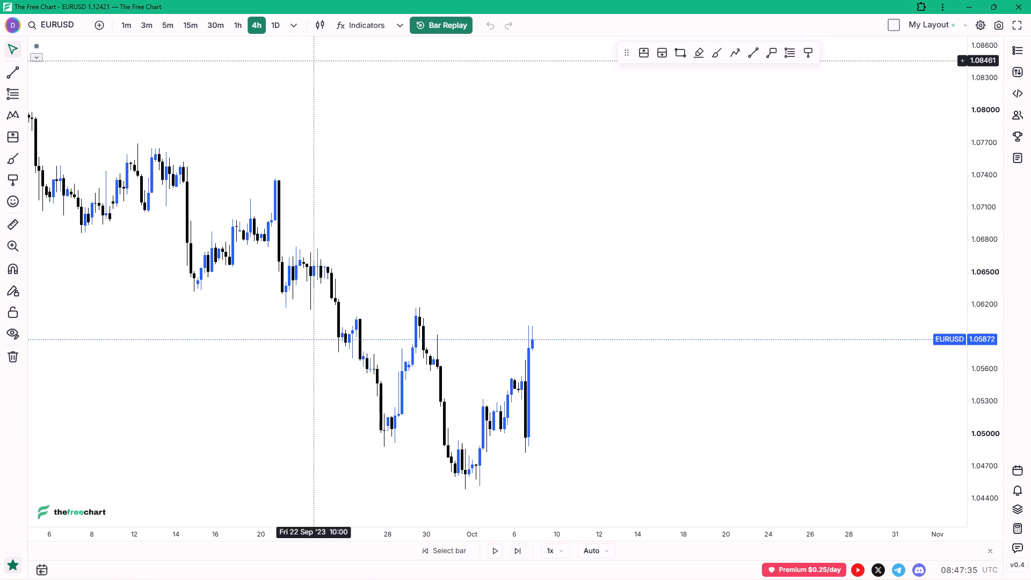
# Close the EURUSD bar replay and return to the live 4h chart.
pyautogui.rightClick(317, 75)
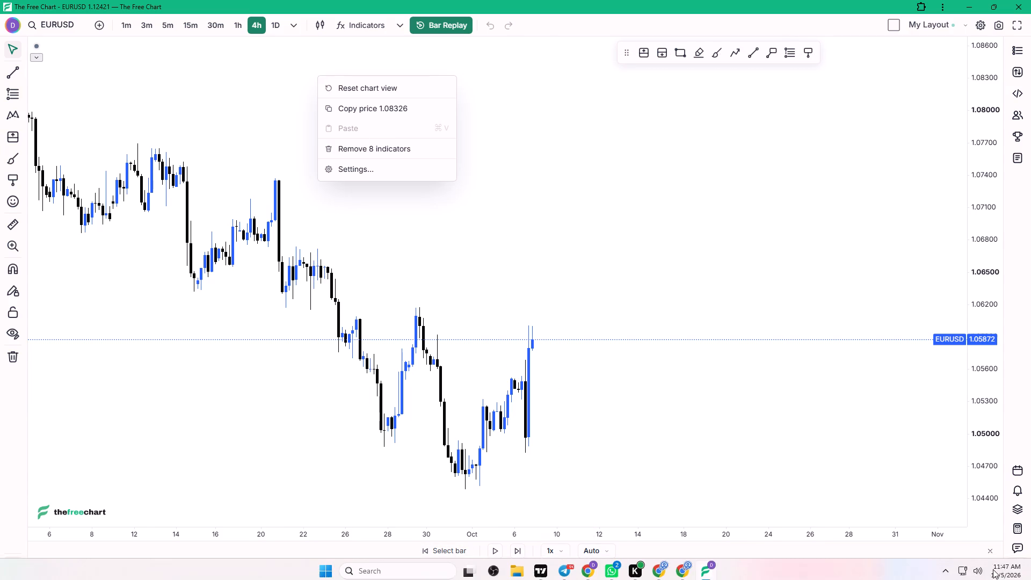
pyautogui.click(993, 554)
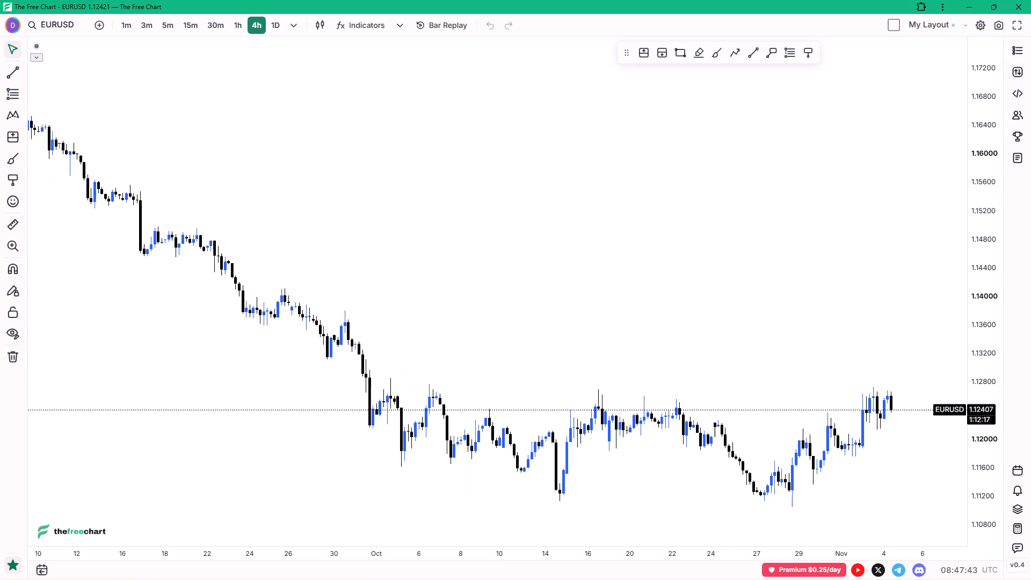
# Examine the EURUSD 4h price history from November 2026 back through 2025, looking over the major swing highs and lows.
pyautogui.scroll(-4, 324, 143)
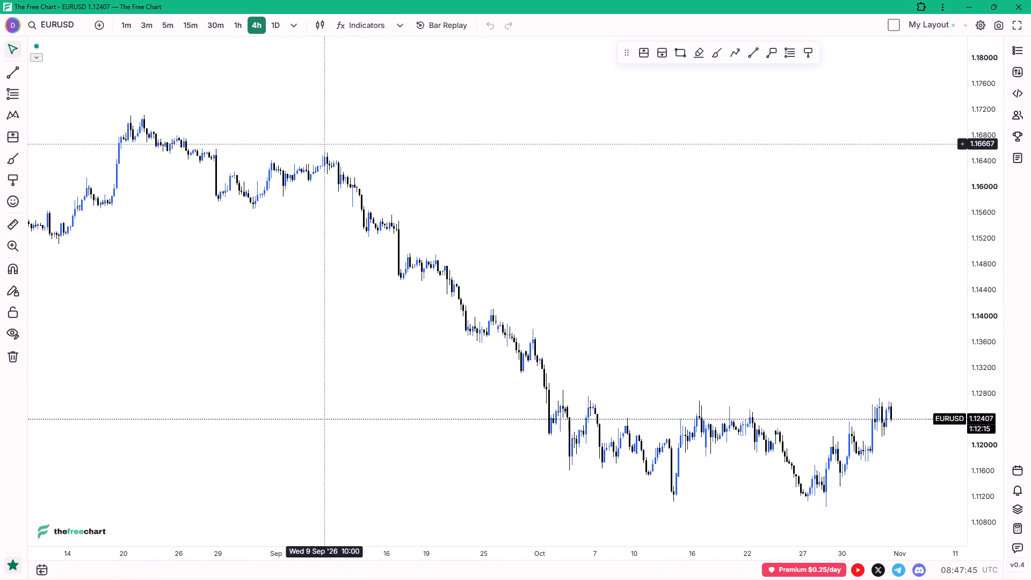
pyautogui.scroll(-12, 324, 144)
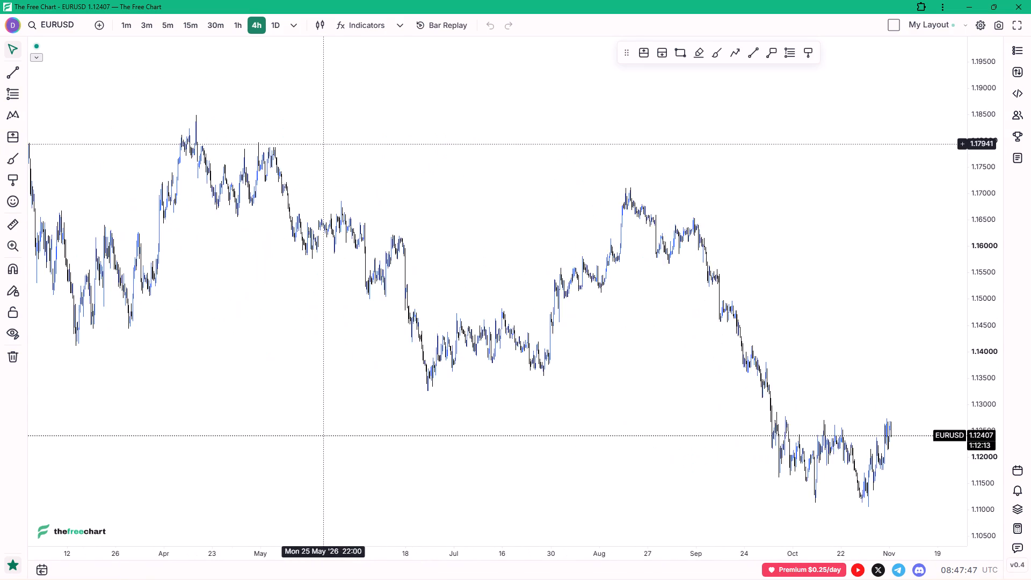
pyautogui.scroll(-2, 324, 148)
pyautogui.moveTo(296, 172); pyautogui.dragTo(766, 256)
pyautogui.click(766, 255)
pyautogui.keyDown('ctrl'); pyautogui.scroll(13, 371, 211); pyautogui.keyUp('ctrl')
pyautogui.moveTo(355, 195); pyautogui.dragTo(427, 213)
pyautogui.moveTo(442, 214); pyautogui.dragTo(617, 218)
pyautogui.moveTo(622, 219); pyautogui.dragTo(696, 227)
pyautogui.keyDown('ctrl'); pyautogui.scroll(3, 295, 255); pyautogui.keyUp('ctrl')
pyautogui.moveTo(277, 211); pyautogui.dragTo(277, 211)
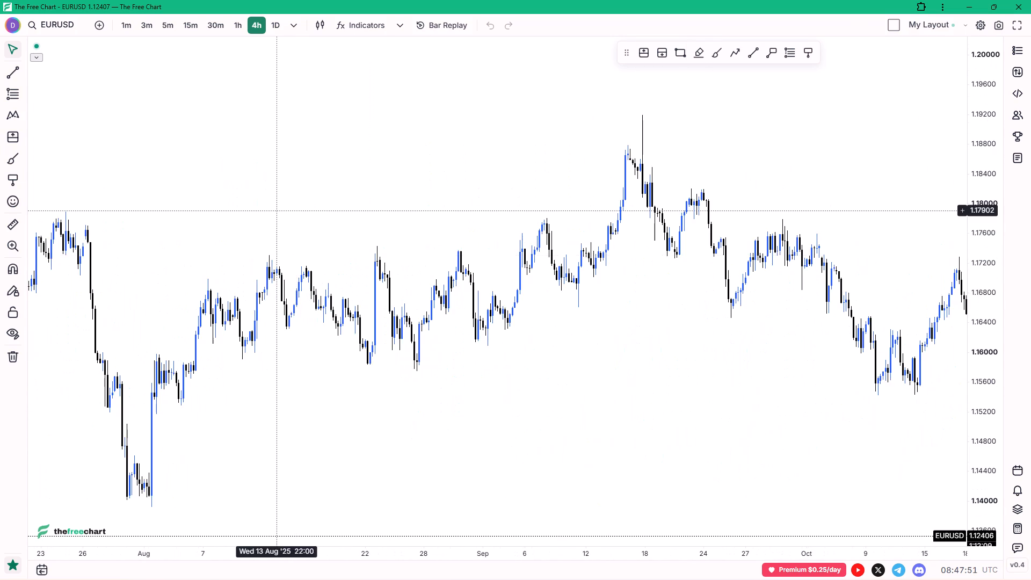
pyautogui.moveTo(277, 211); pyautogui.dragTo(416, 244)
pyautogui.click(416, 244)
pyautogui.keyDown('ctrl'); pyautogui.scroll(-3, 346, 227); pyautogui.keyUp('ctrl')
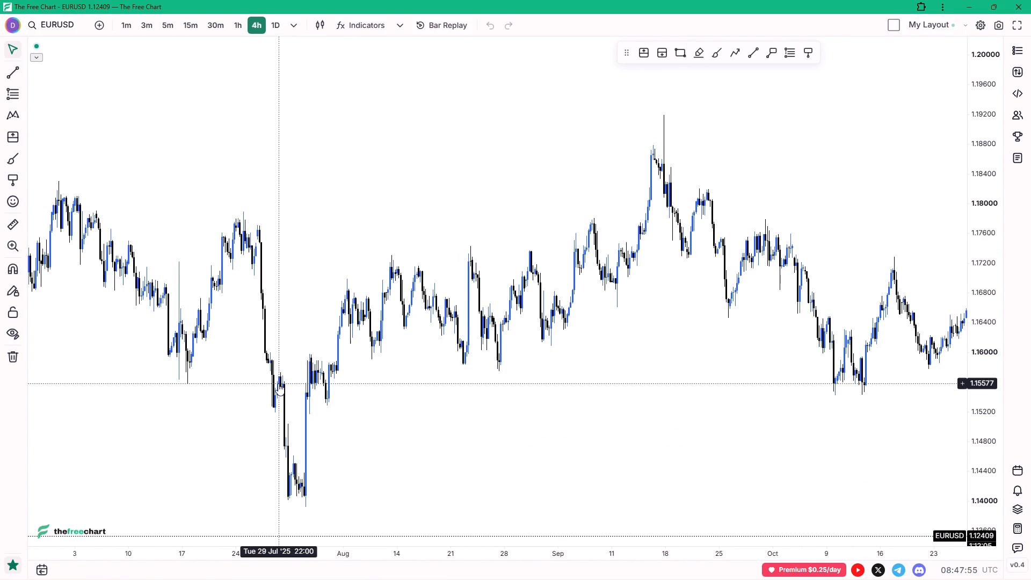
pyautogui.moveTo(422, 236); pyautogui.dragTo(496, 181)
pyautogui.click(498, 179)
pyautogui.keyDown('ctrl'); pyautogui.scroll(-8, 498, 179); pyautogui.keyUp('ctrl')
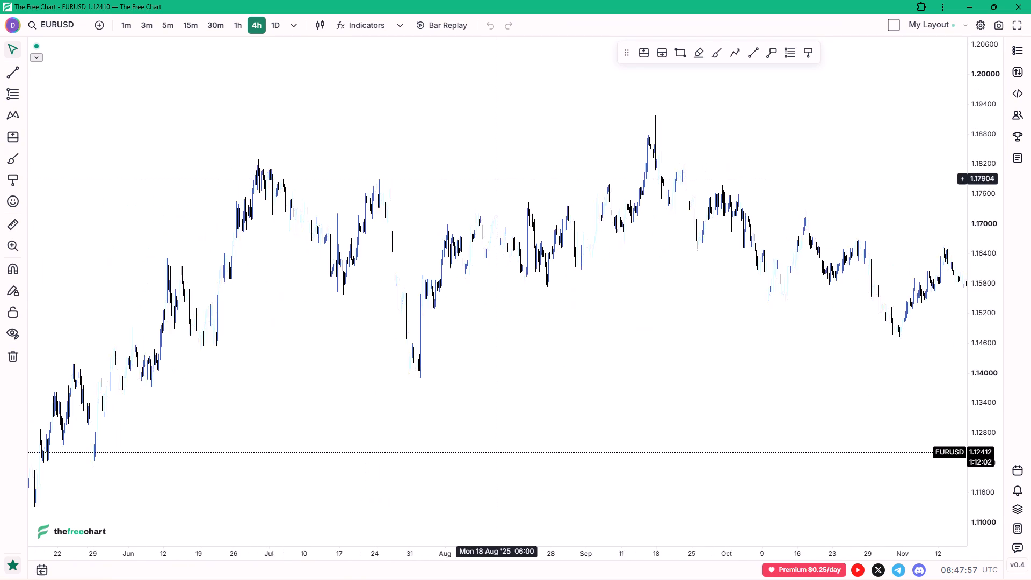
pyautogui.keyDown('ctrl'); pyautogui.scroll(-2, 497, 180); pyautogui.keyUp('ctrl')
# Switch EURUSD to the 1D timeframe and examine the daily price structure, focusing on the 2026 swings.
pyautogui.tripleClick(268, 31)
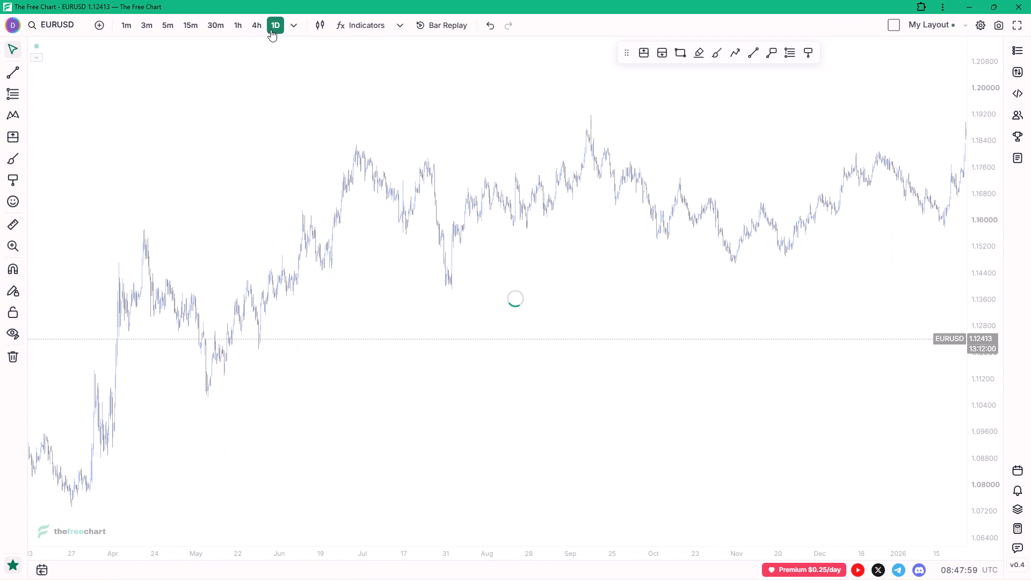
pyautogui.keyDown('ctrl'); pyautogui.scroll(10, 647, 265); pyautogui.keyUp('ctrl')
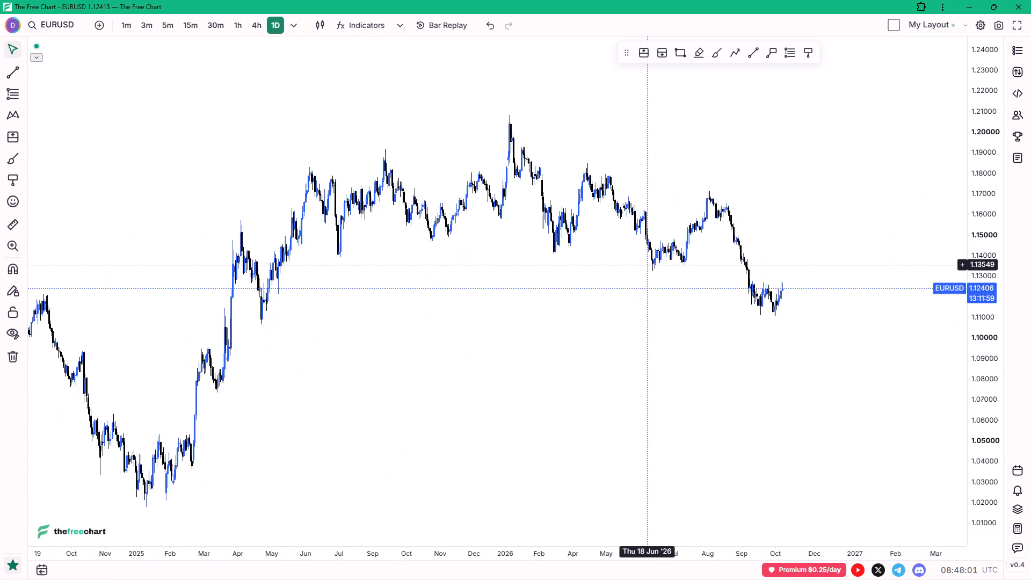
pyautogui.keyDown('ctrl'); pyautogui.scroll(1, 647, 265); pyautogui.keyUp('ctrl')
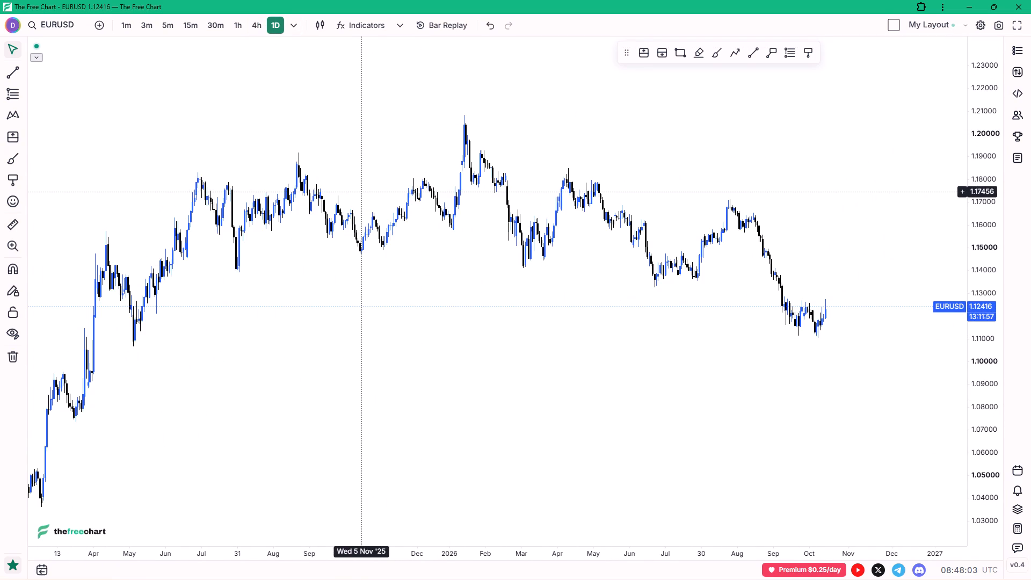
pyautogui.scroll(-5, 242, 261)
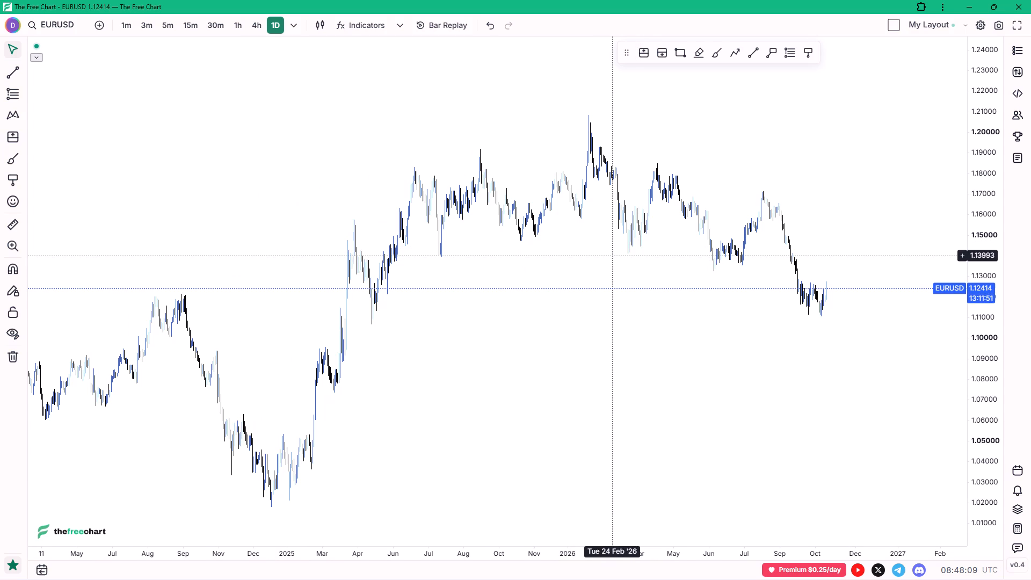
pyautogui.moveTo(612, 256); pyautogui.dragTo(578, 278)
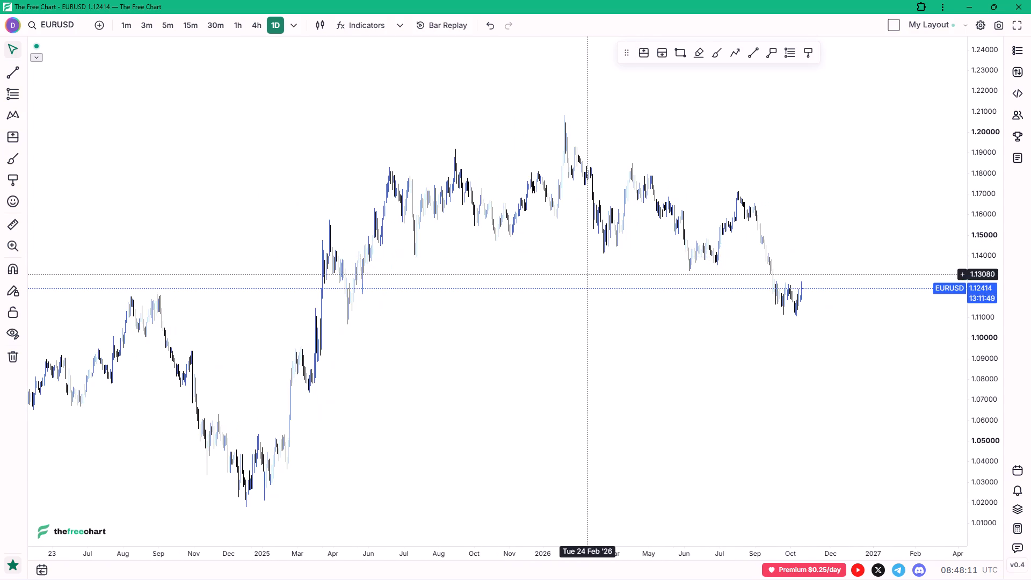
pyautogui.moveTo(578, 278); pyautogui.dragTo(515, 282)
pyautogui.moveTo(511, 282); pyautogui.dragTo(500, 283)
pyautogui.keyDown('ctrl'); pyautogui.scroll(9, 491, 281); pyautogui.keyUp('ctrl')
pyautogui.moveTo(616, 170); pyautogui.dragTo(372, 179)
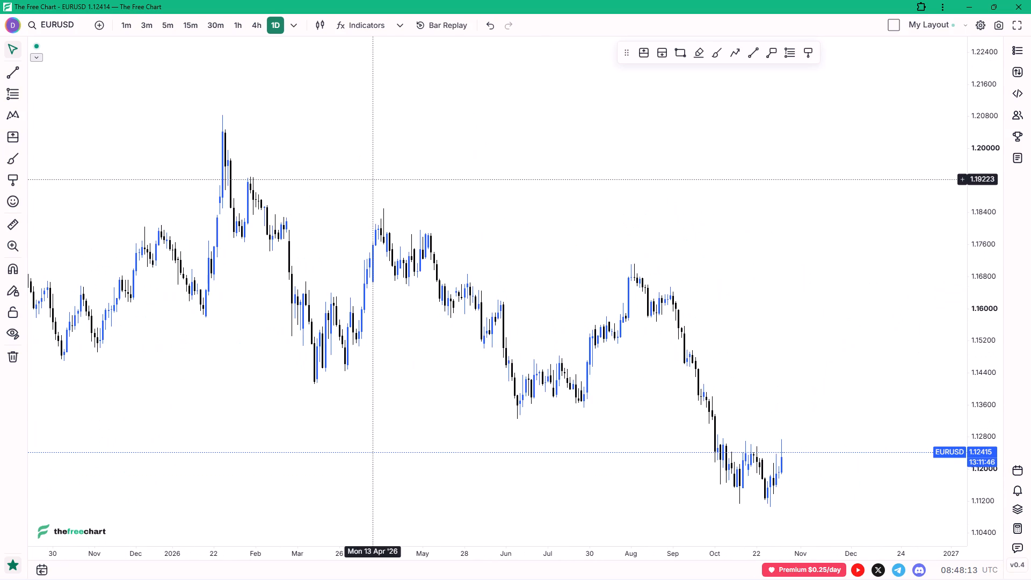
# Draw a horizontal trend line at about 1.141 from the 13 March 2026 swing low to the late June 2026 breakdown.
pyautogui.click(754, 54)
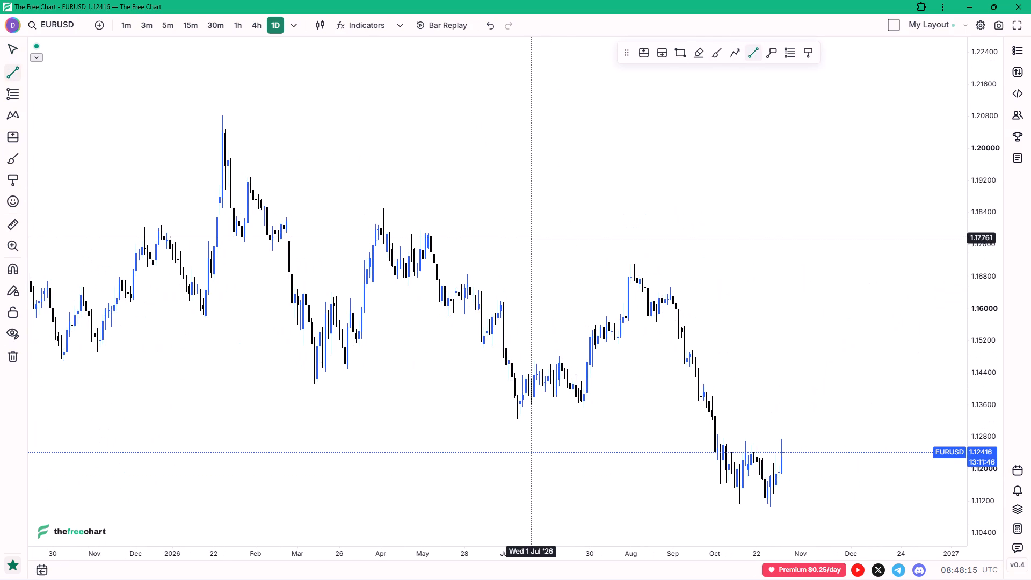
pyautogui.keyDown('ctrl'); pyautogui.click(314, 417); pyautogui.keyUp('ctrl')
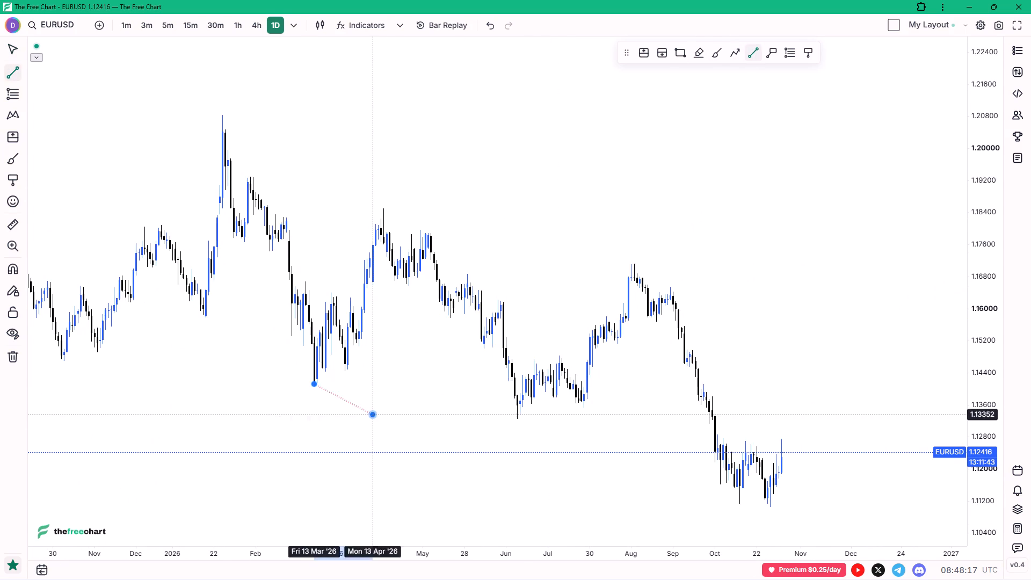
pyautogui.keyDown('shift'); pyautogui.click(513, 395); pyautogui.keyUp('shift')
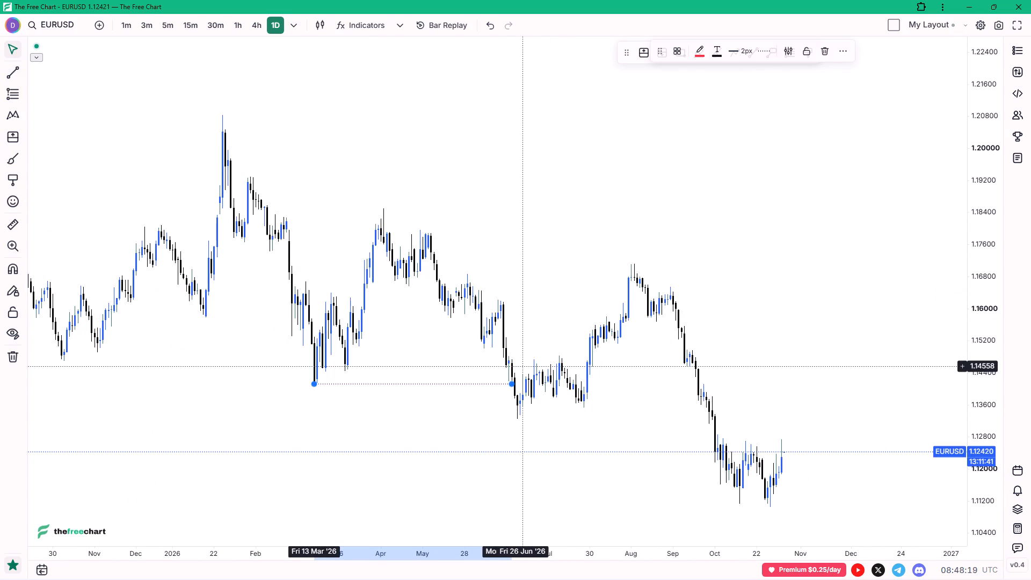
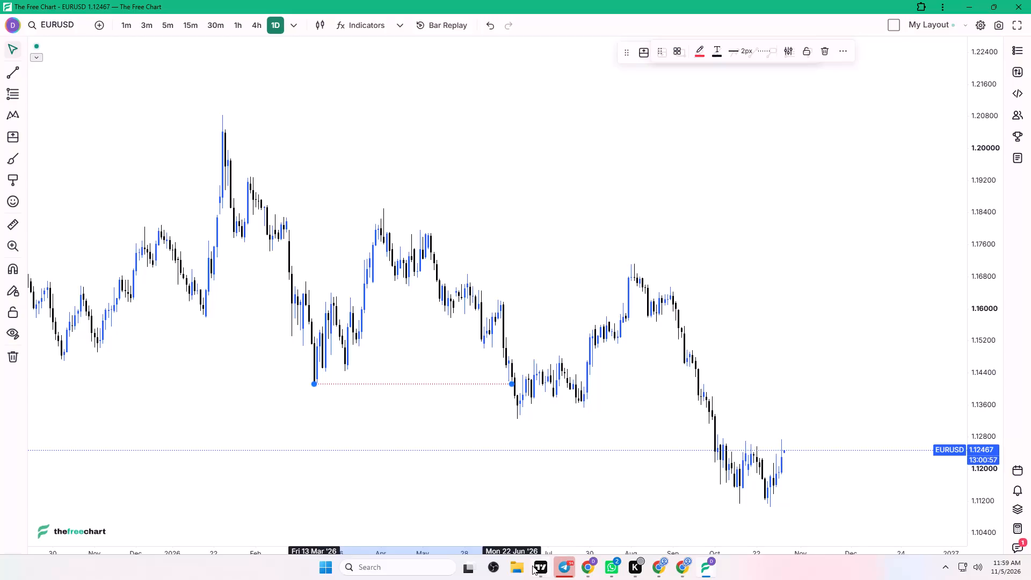
# Switch to TradingView and bring up the GBPUSD chart.
pyautogui.click(143, 3)
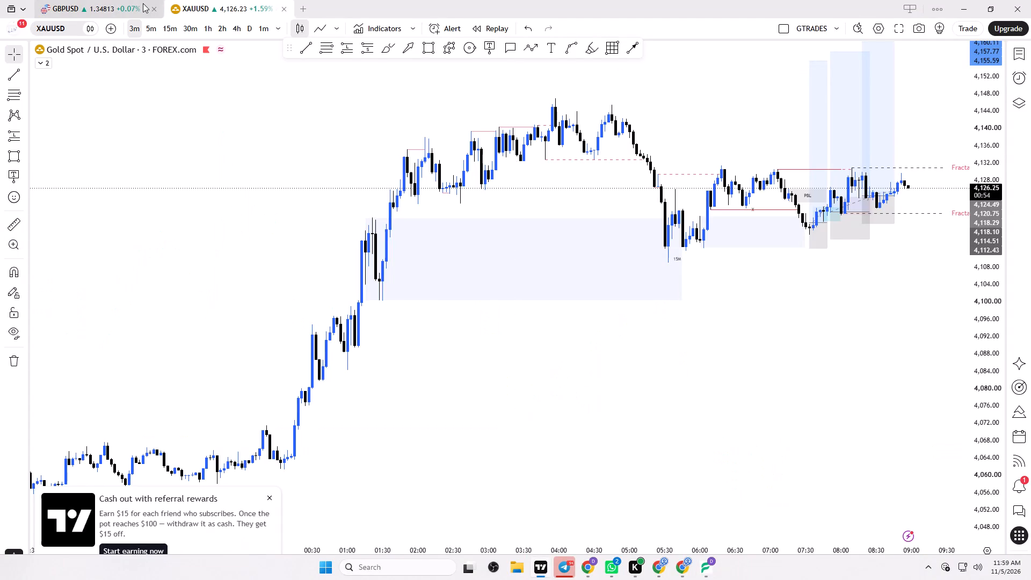
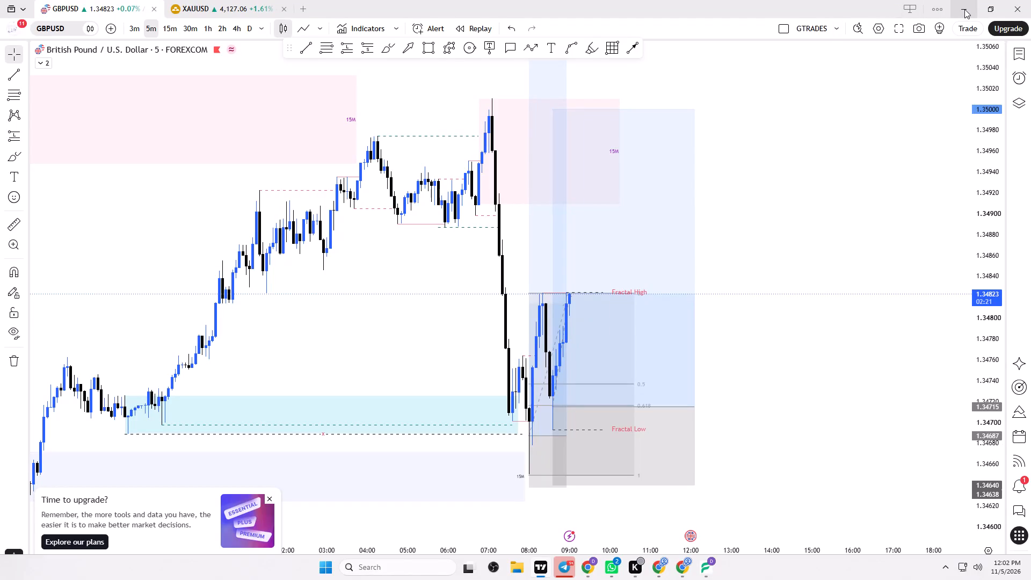
# Minimize TradingView and return to the EURUSD daily chart in The Free Chart.
pyautogui.doubleClick(964, 9)
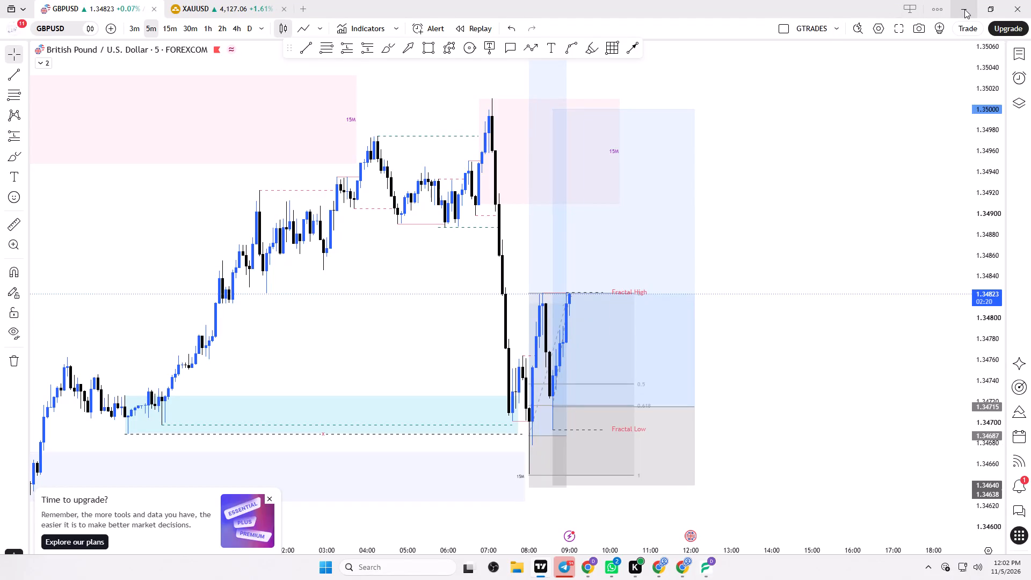
pyautogui.click(964, 9)
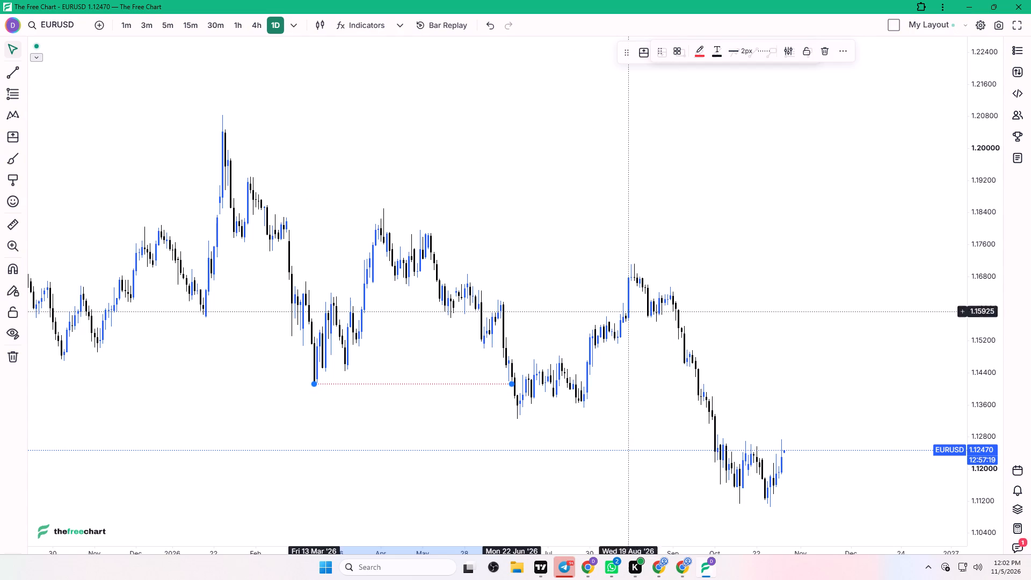
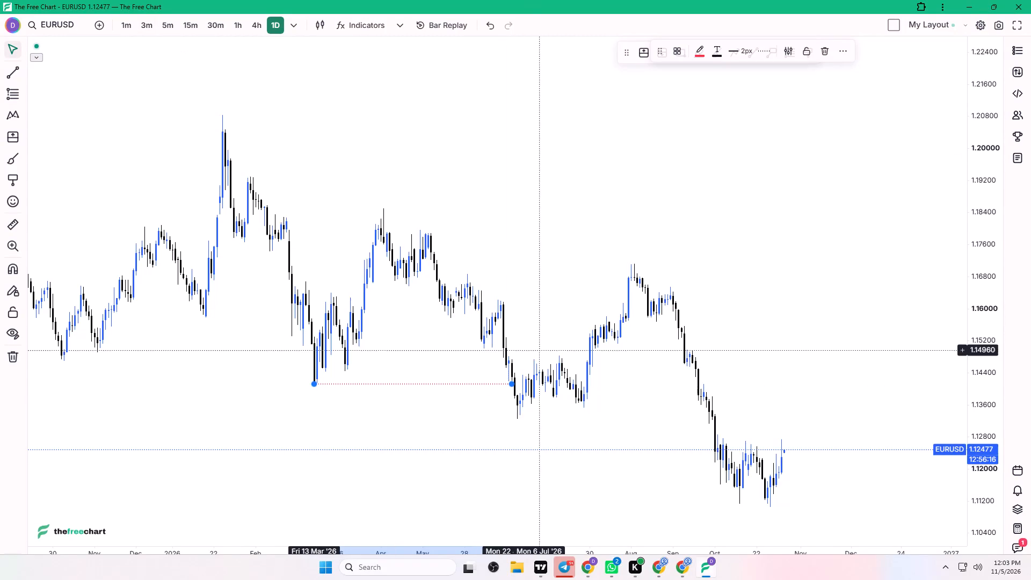
pyautogui.keyDown('ctrl'); pyautogui.scroll(-2, 536, 347); pyautogui.keyUp('ctrl')
pyautogui.keyDown('ctrl'); pyautogui.scroll(4, 536, 347); pyautogui.keyUp('ctrl')
pyautogui.moveTo(501, 227); pyautogui.dragTo(616, 200)
pyautogui.moveTo(616, 199); pyautogui.dragTo(616, 198)
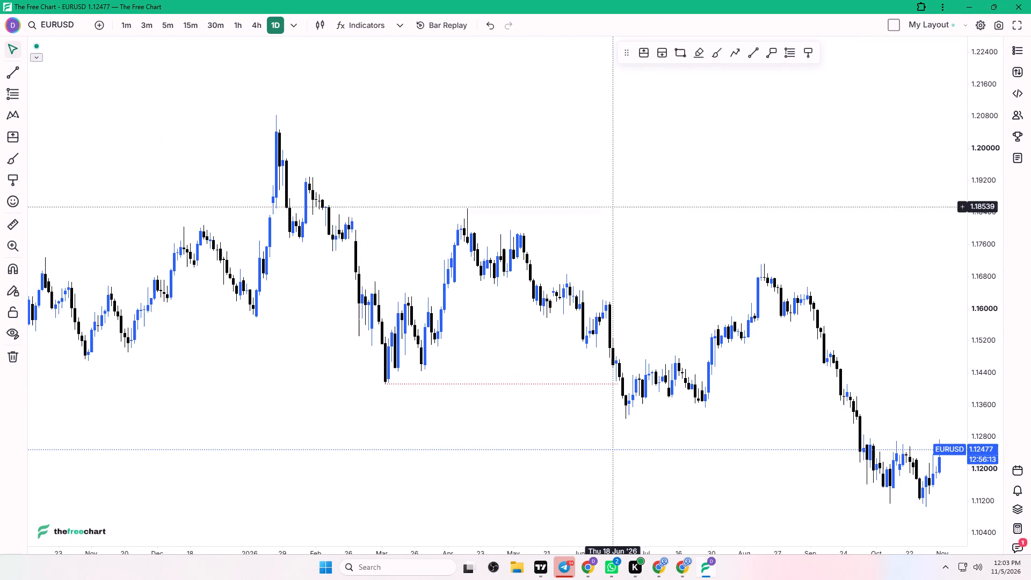
pyautogui.moveTo(616, 198); pyautogui.dragTo(611, 193)
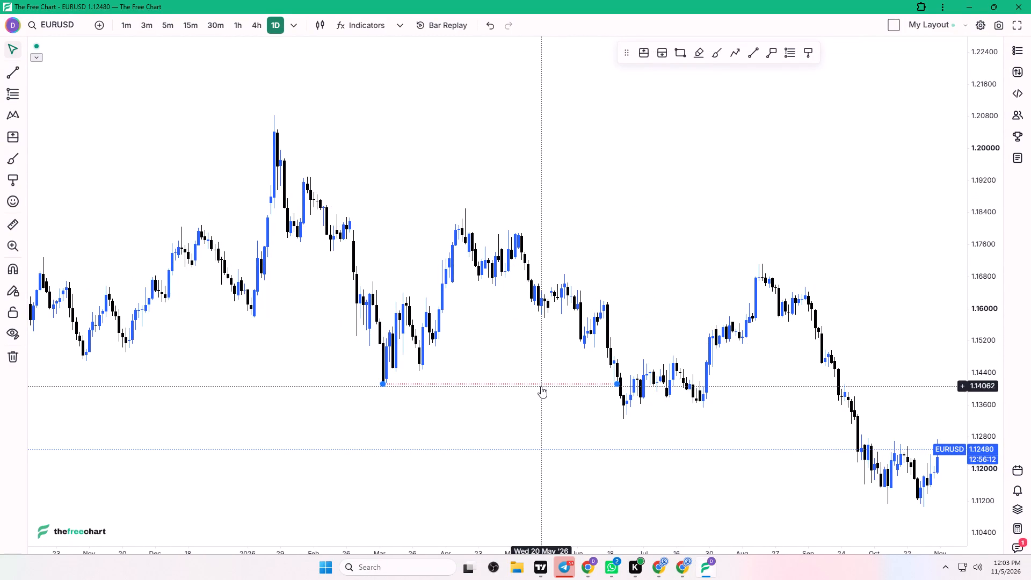
pyautogui.click(541, 385)
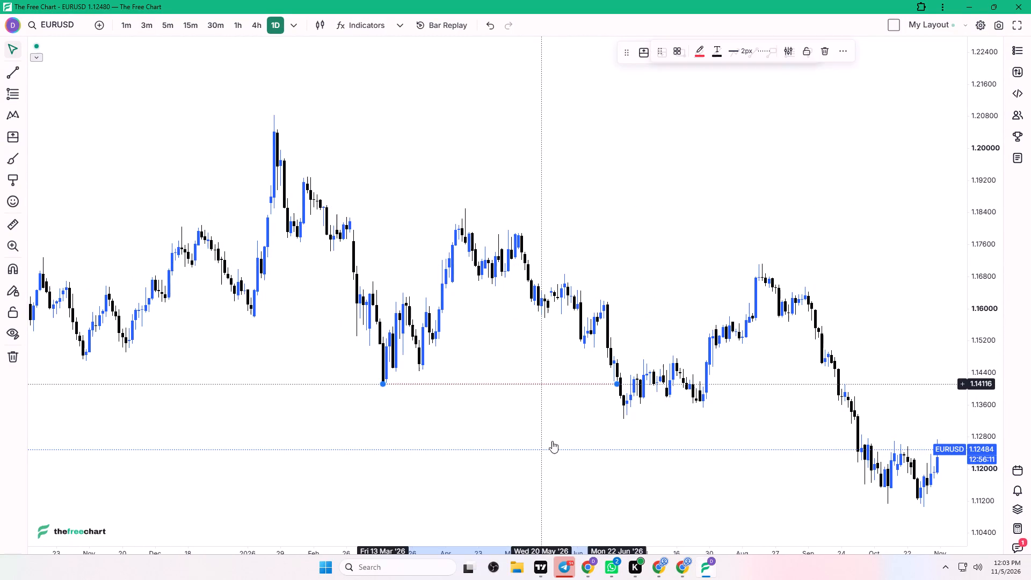
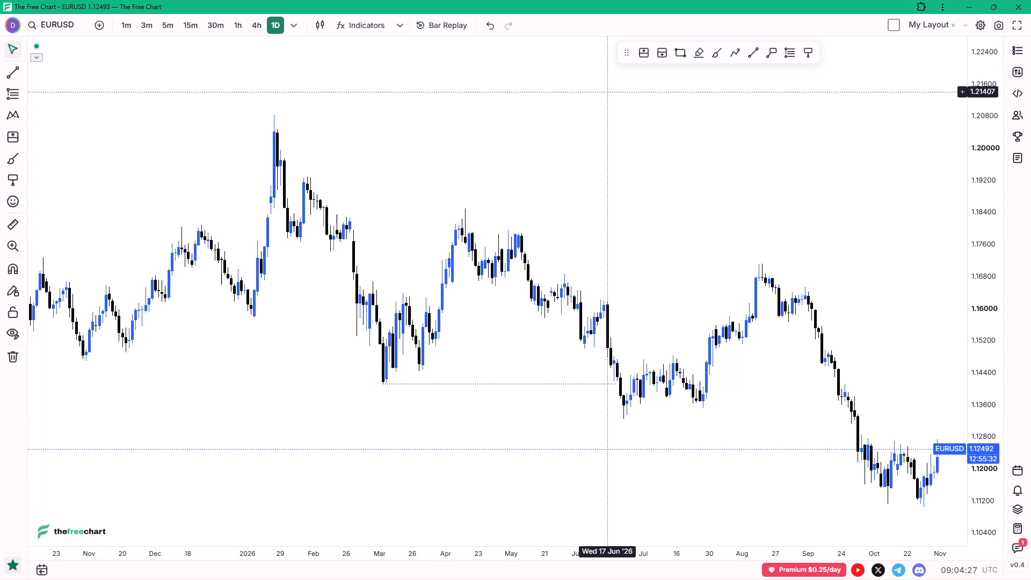
# Draw a horizontal trendline on the EURUSD daily chart from the 17 April 2026 high to 1 September 2026.
pyautogui.click(747, 49)
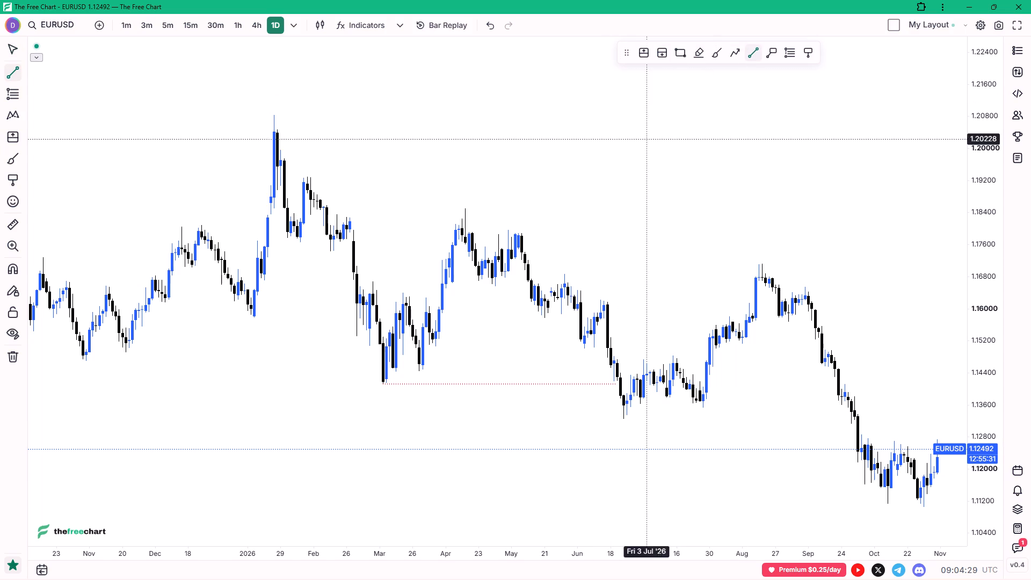
pyautogui.keyDown('ctrl'); pyautogui.click(464, 189); pyautogui.keyUp('ctrl')
pyautogui.keyDown('shift'); pyautogui.click(784, 219); pyautogui.keyUp('shift')
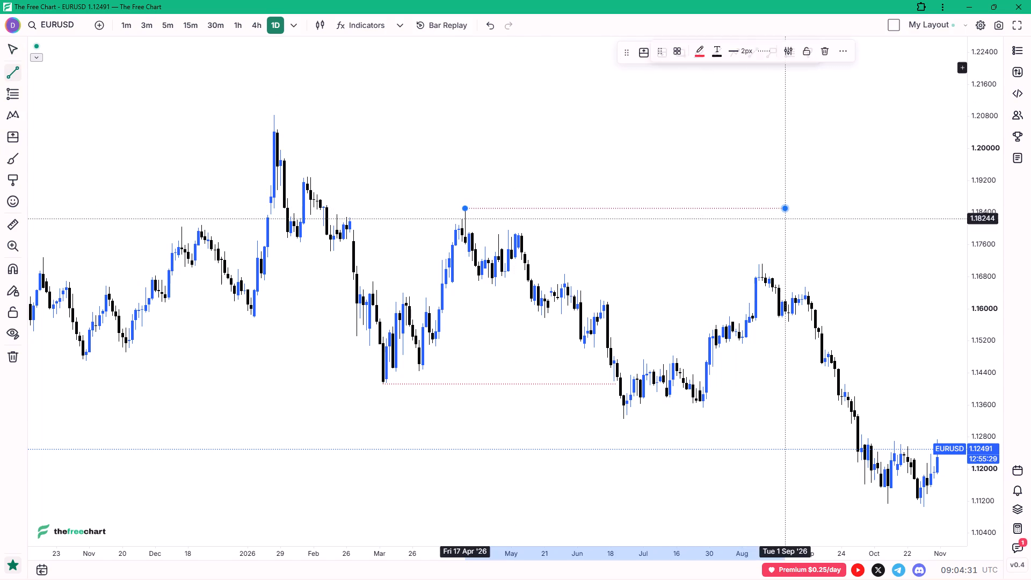
pyautogui.click(688, 144)
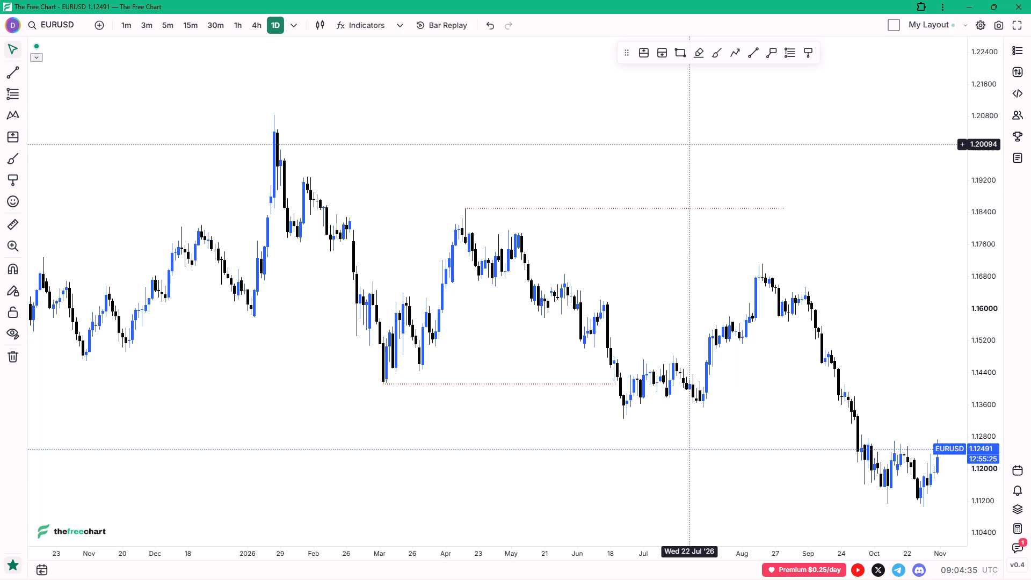
# Move the floating favourite drawing tools clear of the formatting controls for the 17 April high line.
pyautogui.moveTo(673, 277); pyautogui.dragTo(651, 262)
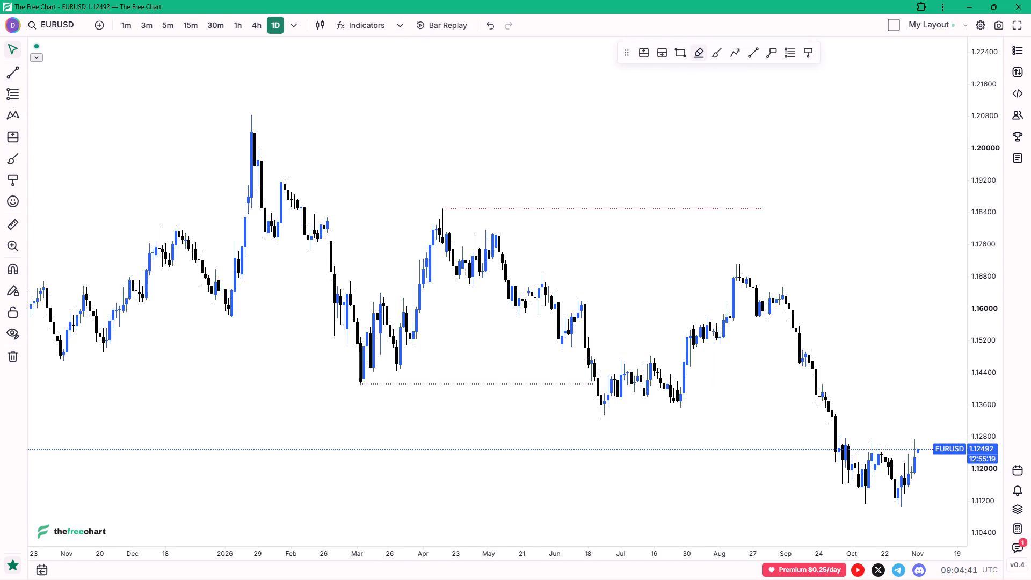
pyautogui.click(442, 207)
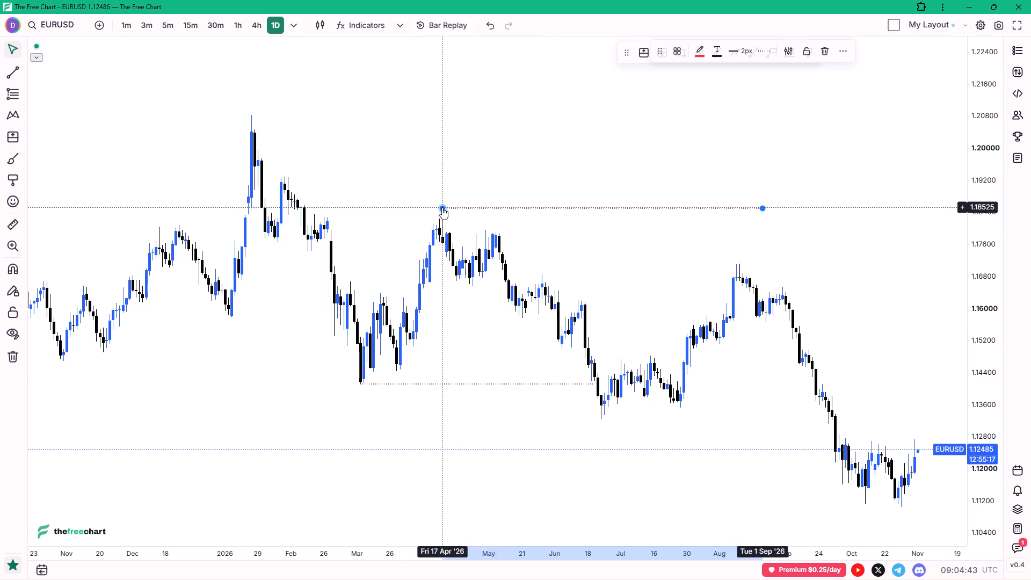
pyautogui.doubleClick(664, 52)
pyautogui.click(656, 61)
pyautogui.moveTo(630, 76); pyautogui.dragTo(626, 78)
pyautogui.click(608, 83)
pyautogui.moveTo(604, 84); pyautogui.dragTo(652, 71)
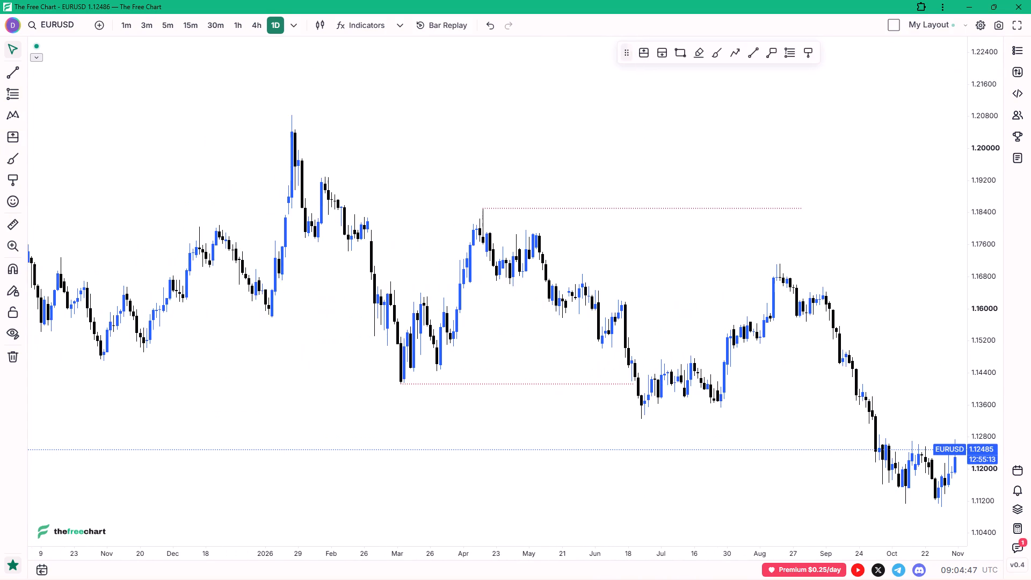
pyautogui.moveTo(623, 53); pyautogui.dragTo(463, 76)
pyautogui.click(463, 76)
# Apply the D.Strong Low template to the trendline from the 17 April 2026 high.
pyautogui.doubleClick(504, 206)
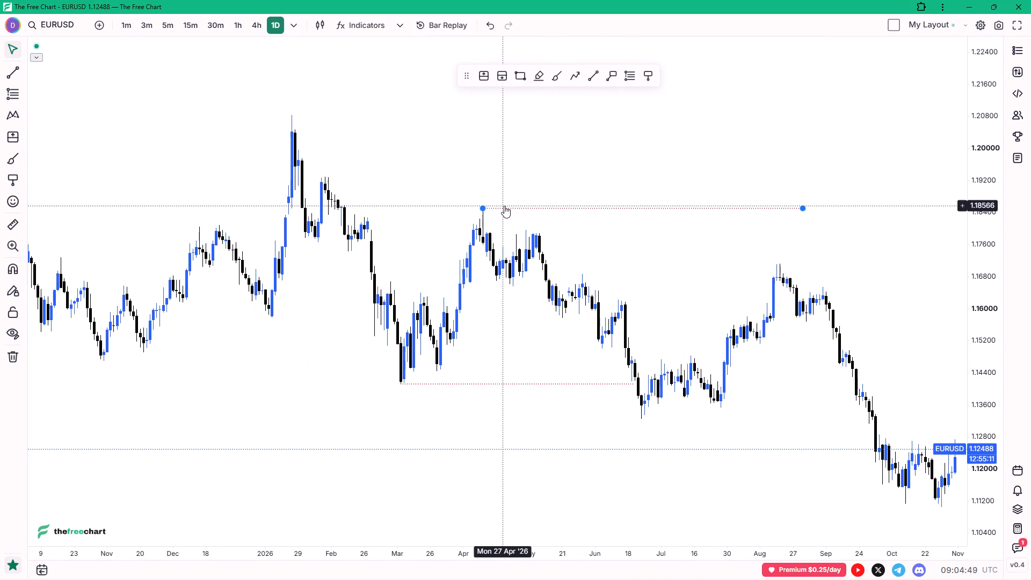
pyautogui.click(669, 52)
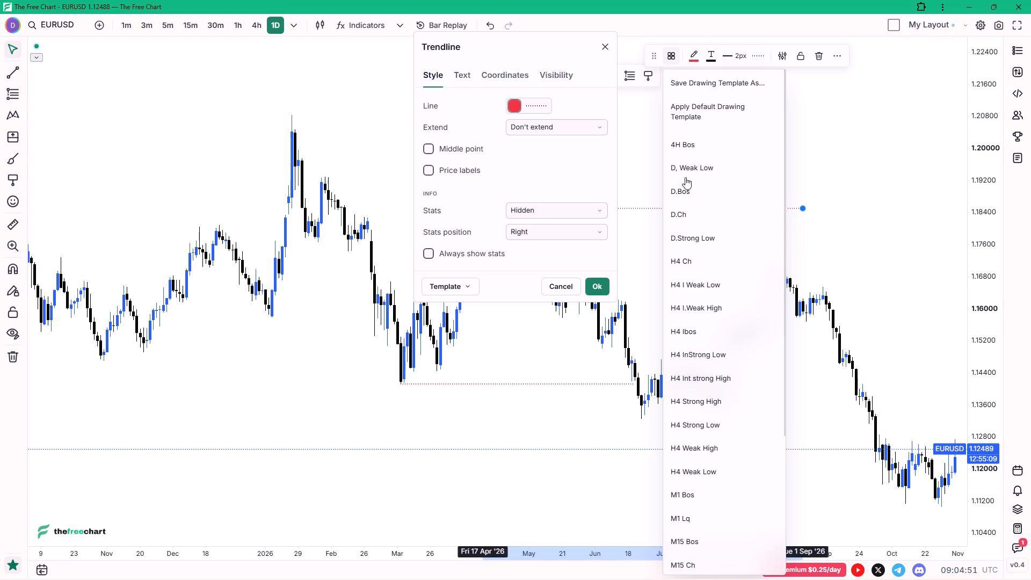
pyautogui.click(690, 190)
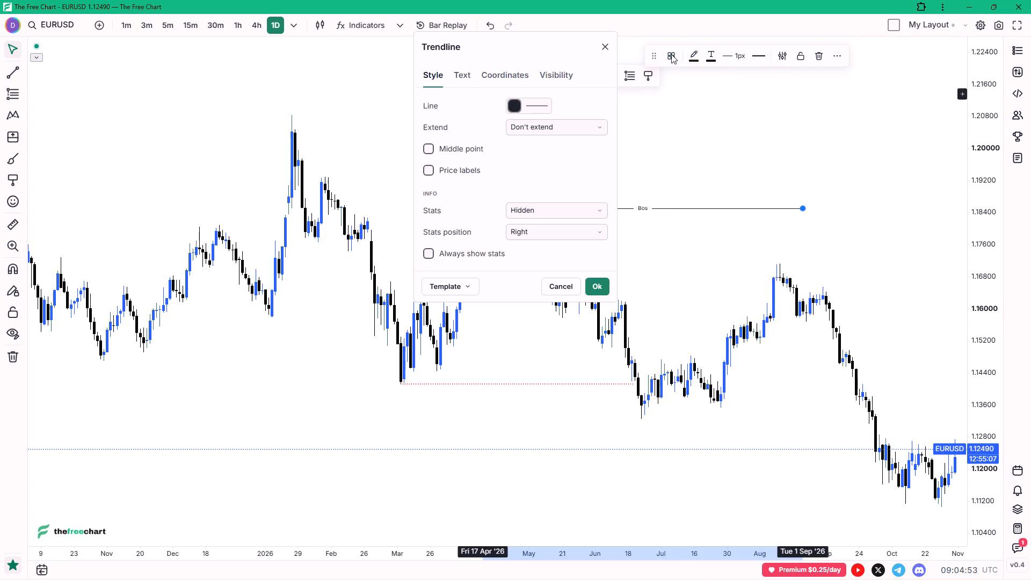
pyautogui.click(674, 52)
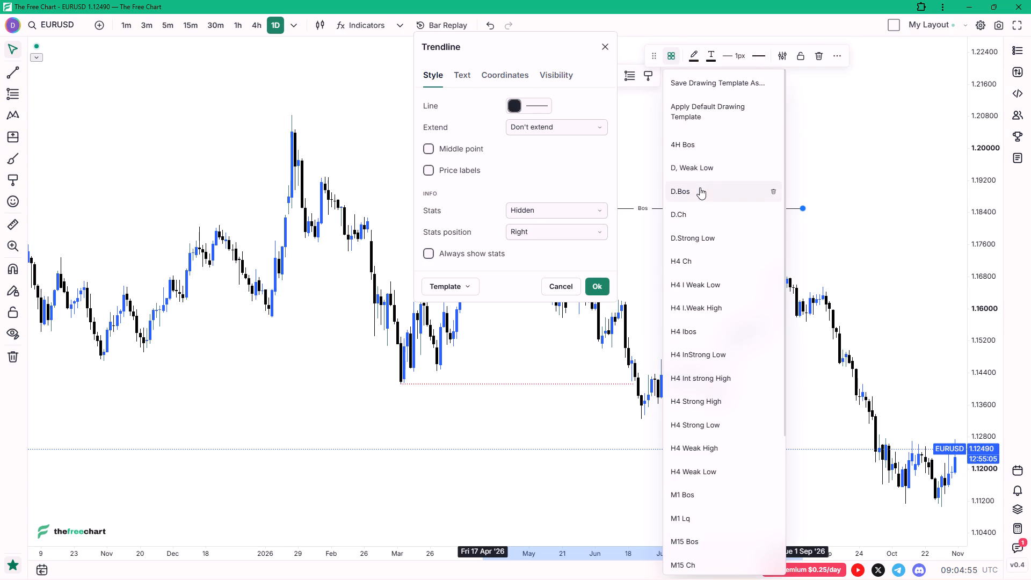
pyautogui.click(699, 244)
pyautogui.doubleClick(597, 281)
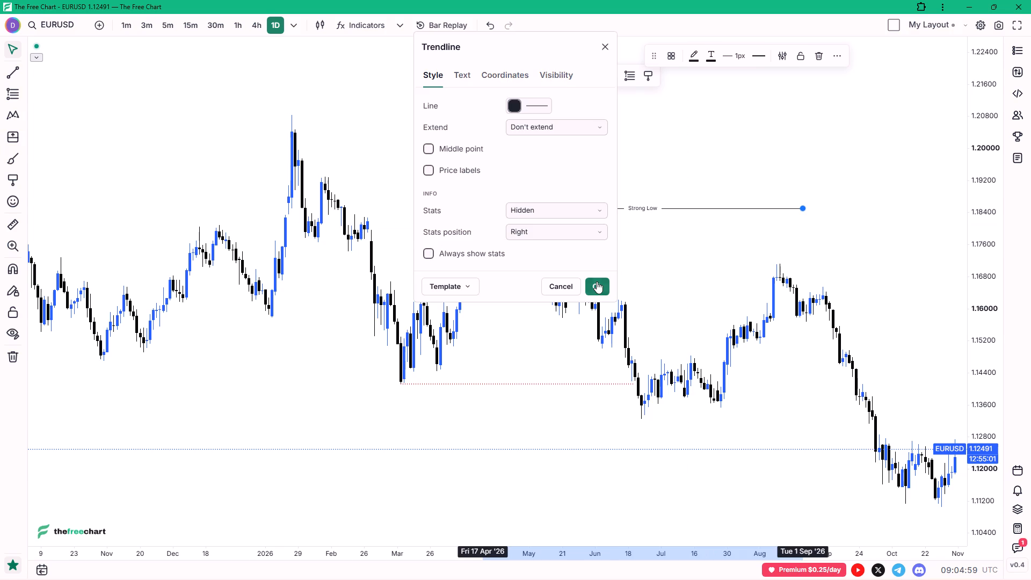
# Change the label text of the 17 April high trendline to "Strong High".
pyautogui.click(651, 206)
pyautogui.doubleClick(656, 206)
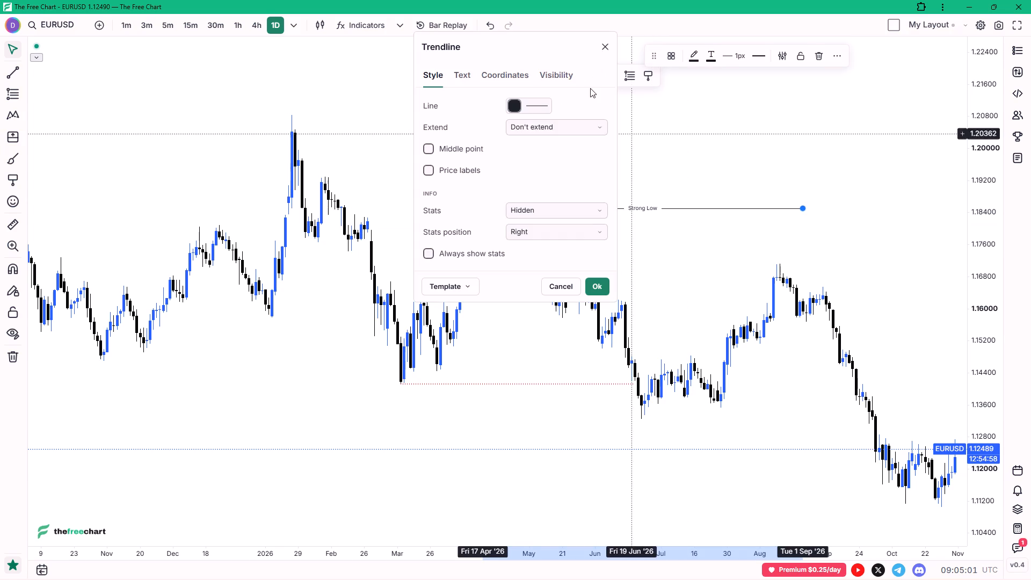
pyautogui.click(463, 76)
pyautogui.click(490, 130)
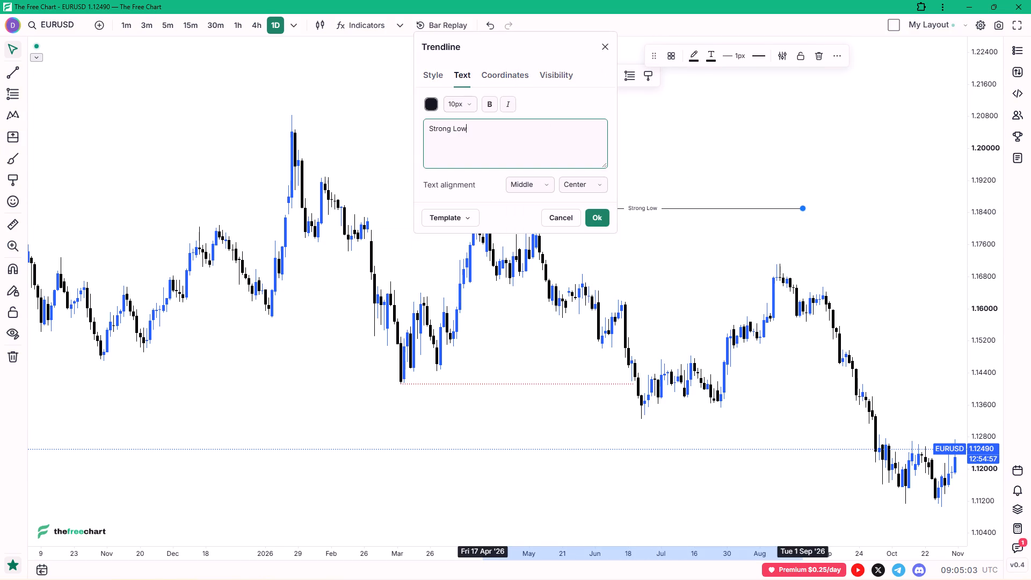
pyautogui.press('BackSpace')
pyautogui.press('BackSpace')
pyautogui.press('BackSpace')
pyautogui.write('High')
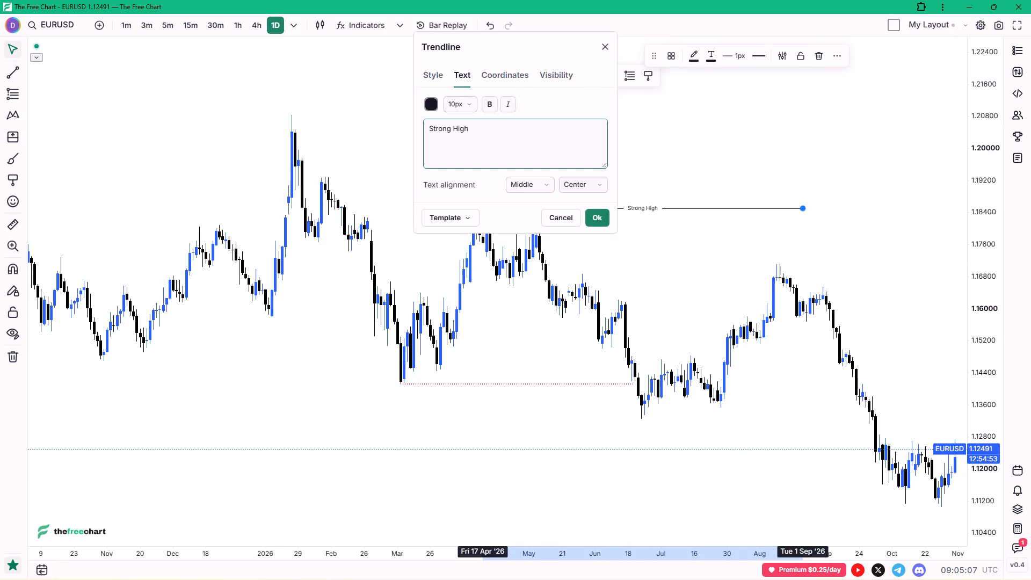
# Copy the label text, try to save the style as a template named "d.Strong High", and accept the line's settings.
pyautogui.hotkey('ctrl', 'a')
pyautogui.hotkey('ctrl', 'c')
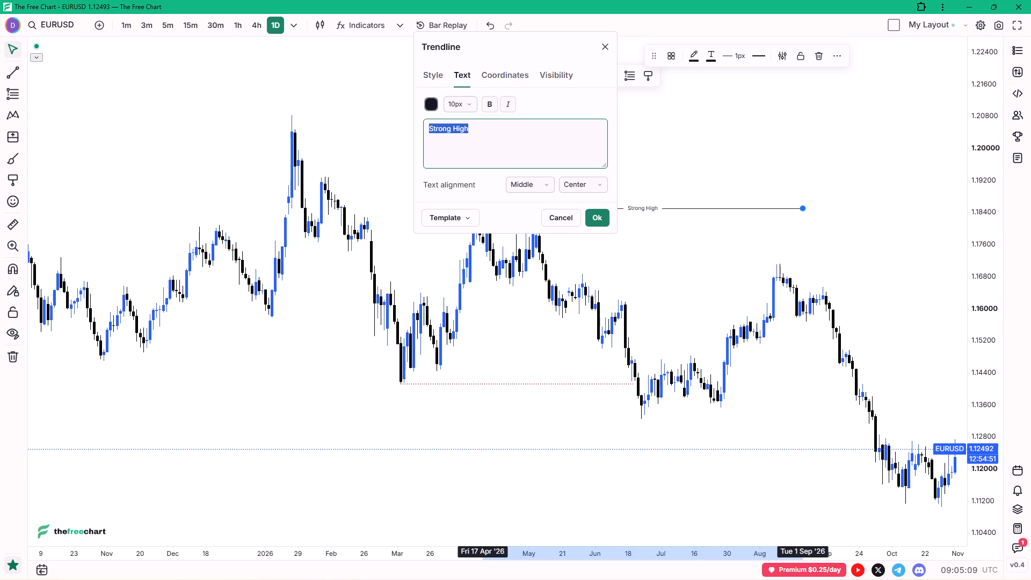
pyautogui.click(461, 219)
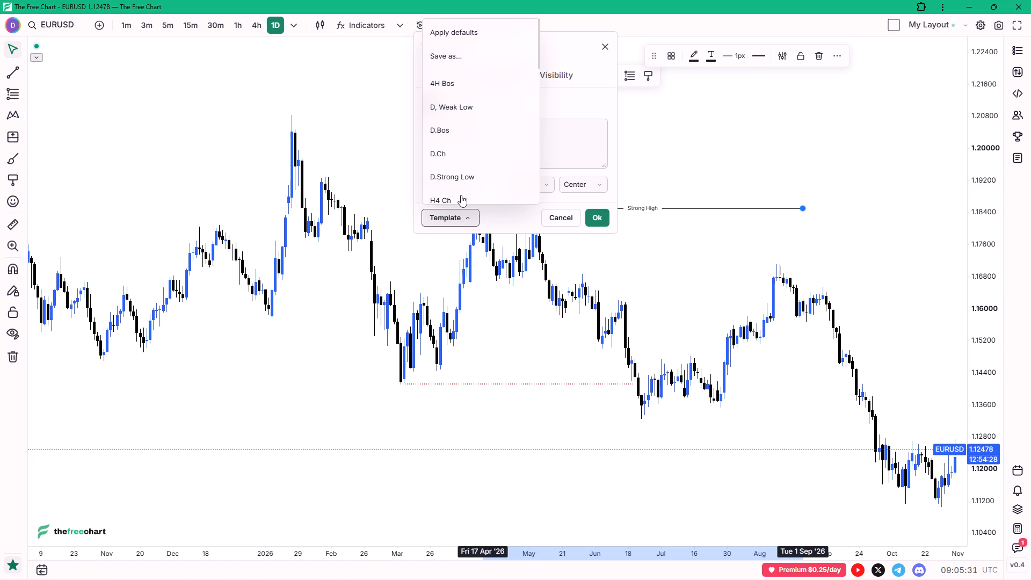
pyautogui.click(456, 56)
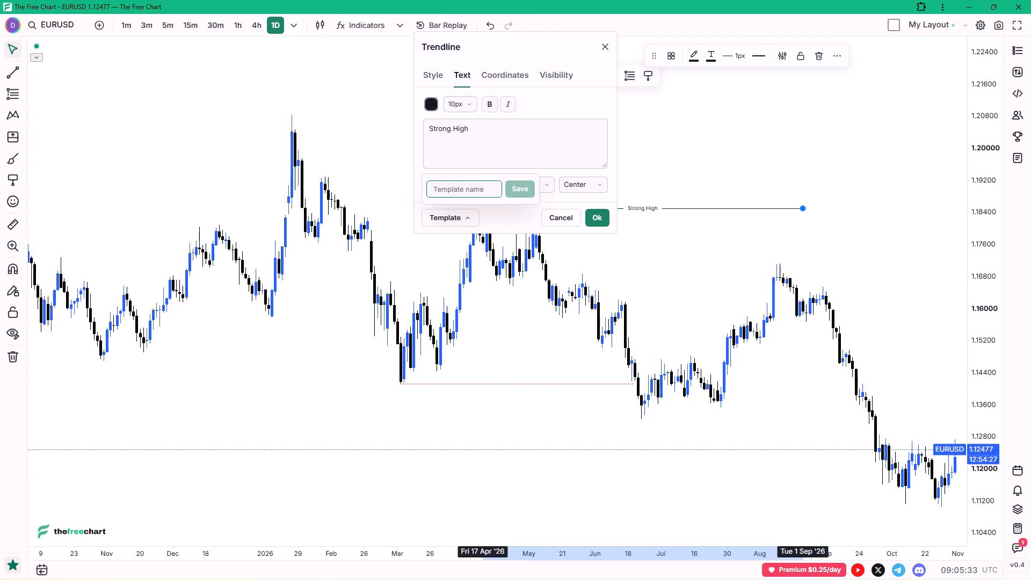
pyautogui.write('d.')
pyautogui.hotkey('ctrl', 'v')
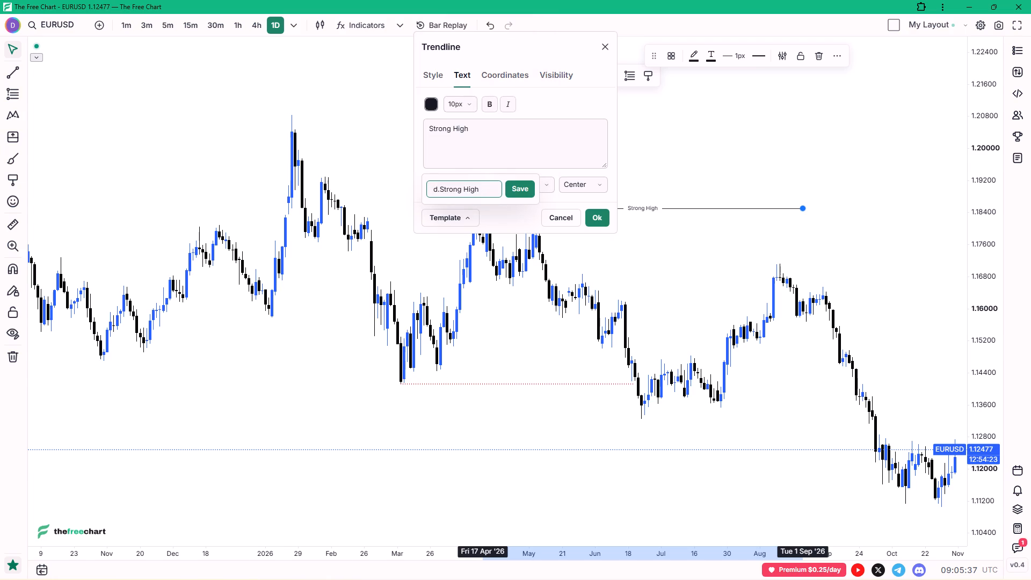
pyautogui.click(592, 216)
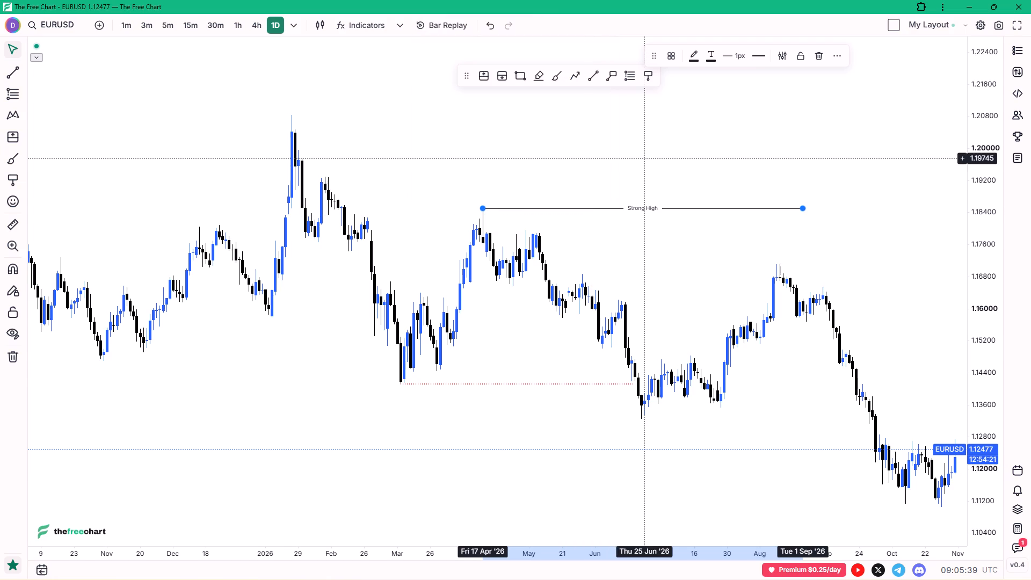
pyautogui.click(644, 157)
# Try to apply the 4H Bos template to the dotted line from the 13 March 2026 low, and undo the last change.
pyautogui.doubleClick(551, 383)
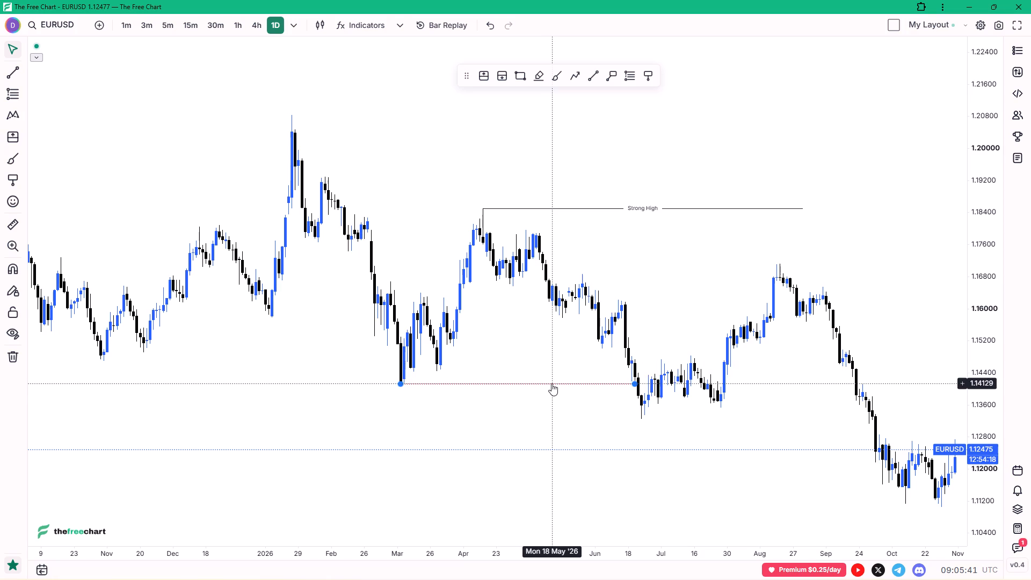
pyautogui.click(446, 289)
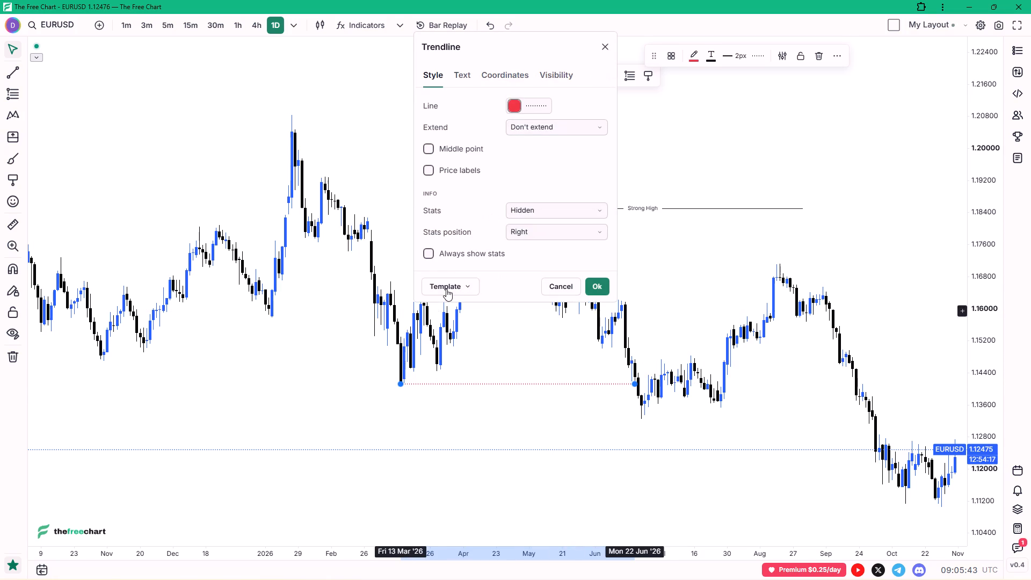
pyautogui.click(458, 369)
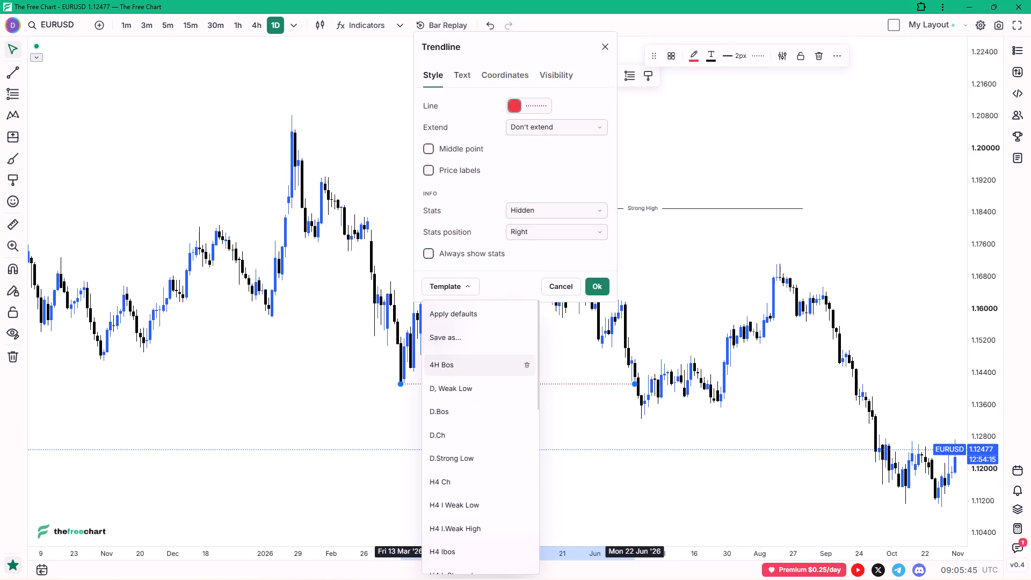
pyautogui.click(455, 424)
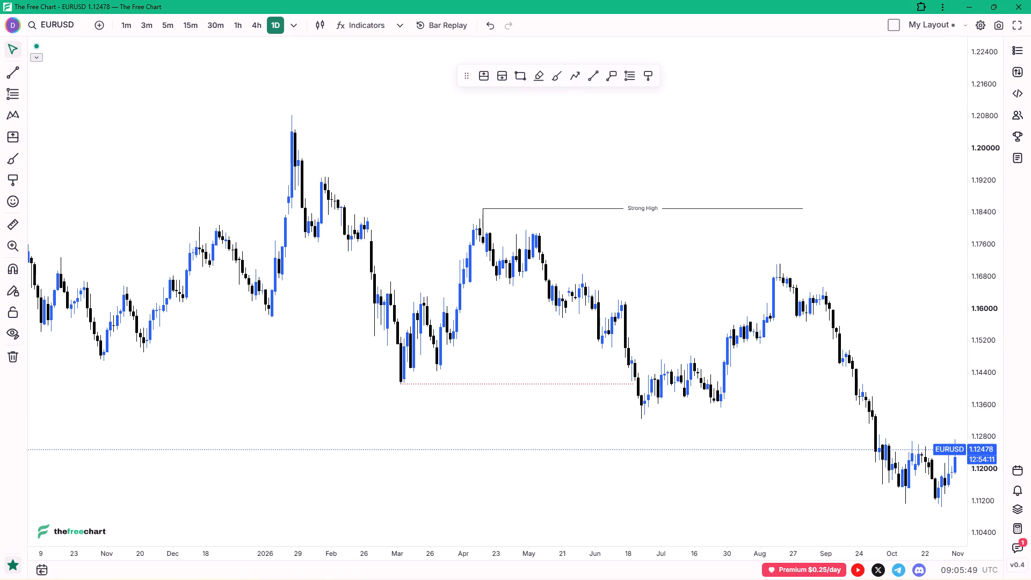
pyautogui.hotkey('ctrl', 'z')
# Apply the D.Bos template to the dotted structure line from the 13 March 2026 low to 22 June 2026.
pyautogui.click(559, 385)
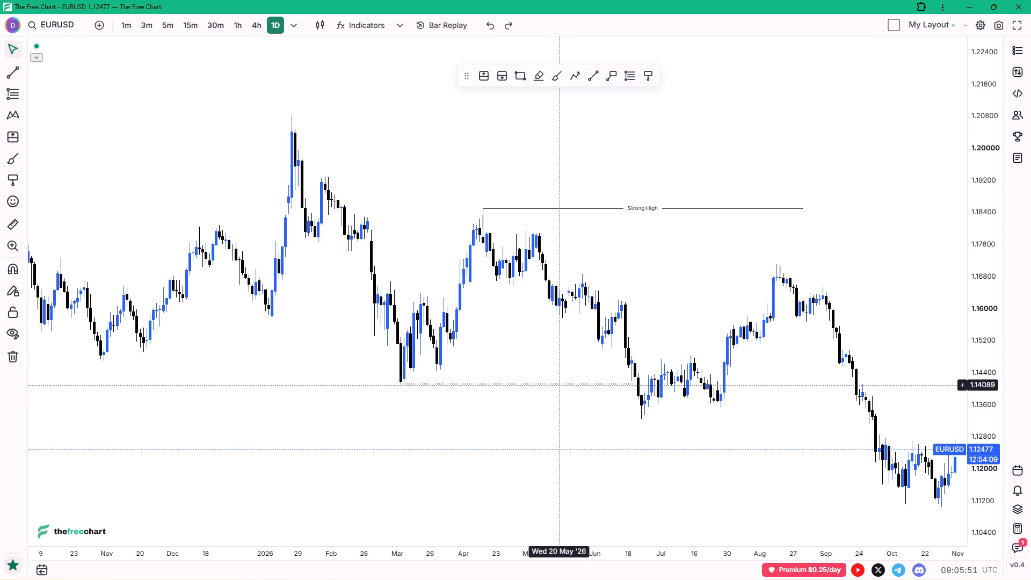
pyautogui.click(560, 384)
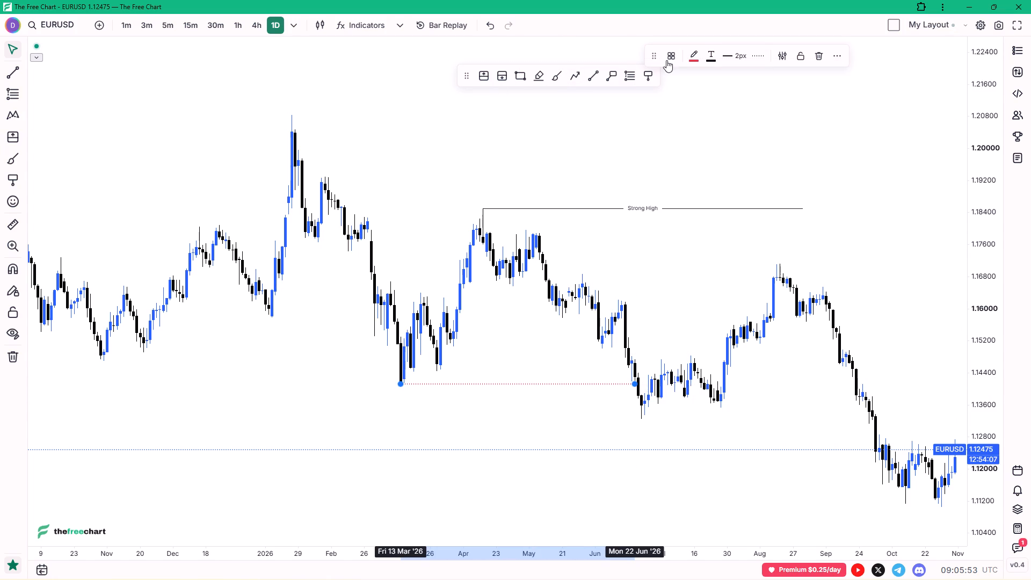
pyautogui.click(666, 60)
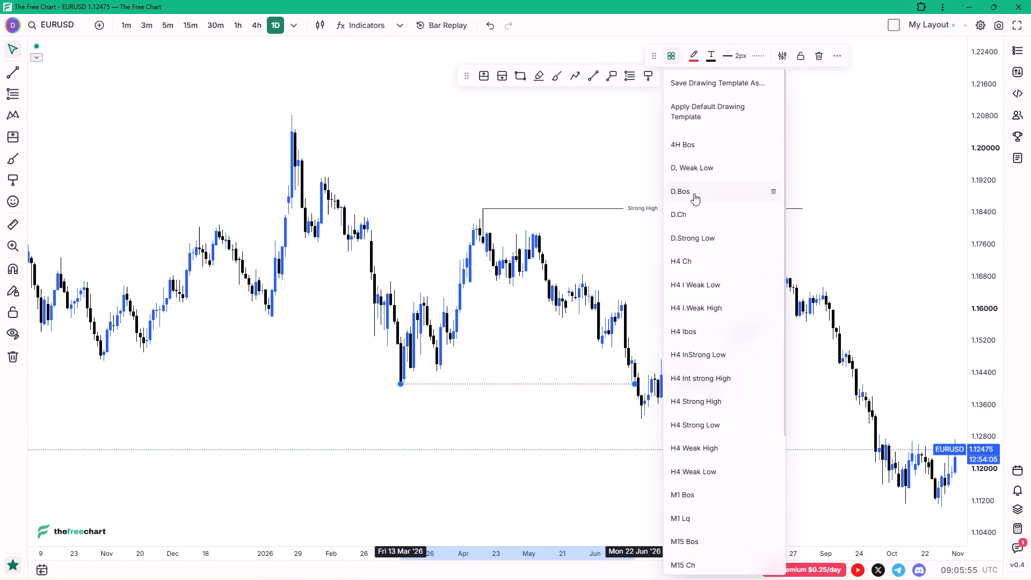
pyautogui.click(694, 193)
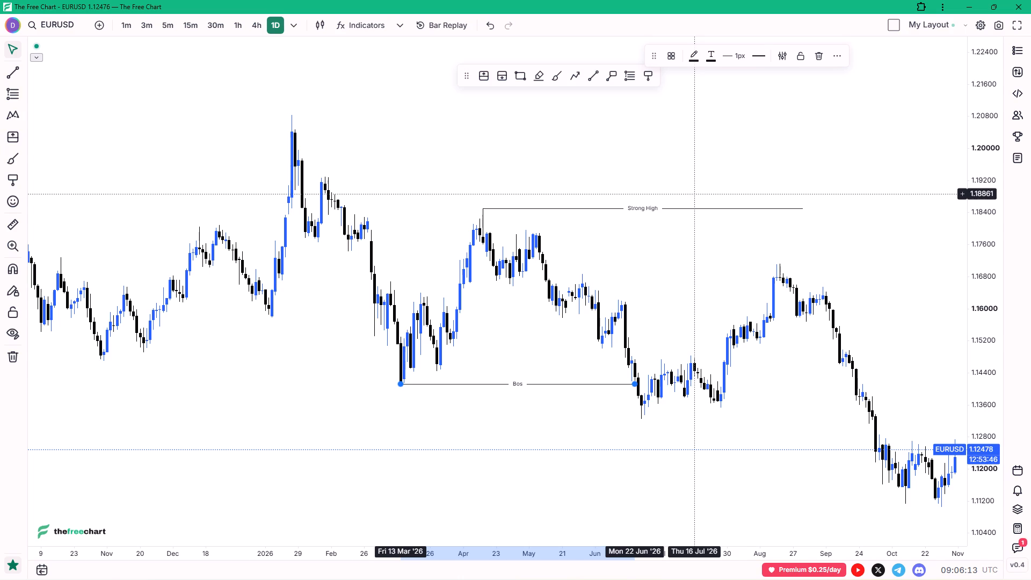
pyautogui.click(664, 264)
# Examine the marked daily structure, check EURUSD on the 4-hour timeframe, and return to the daily chart.
pyautogui.moveTo(658, 268); pyautogui.dragTo(538, 235)
pyautogui.click(538, 235)
pyautogui.scroll(2, 538, 234)
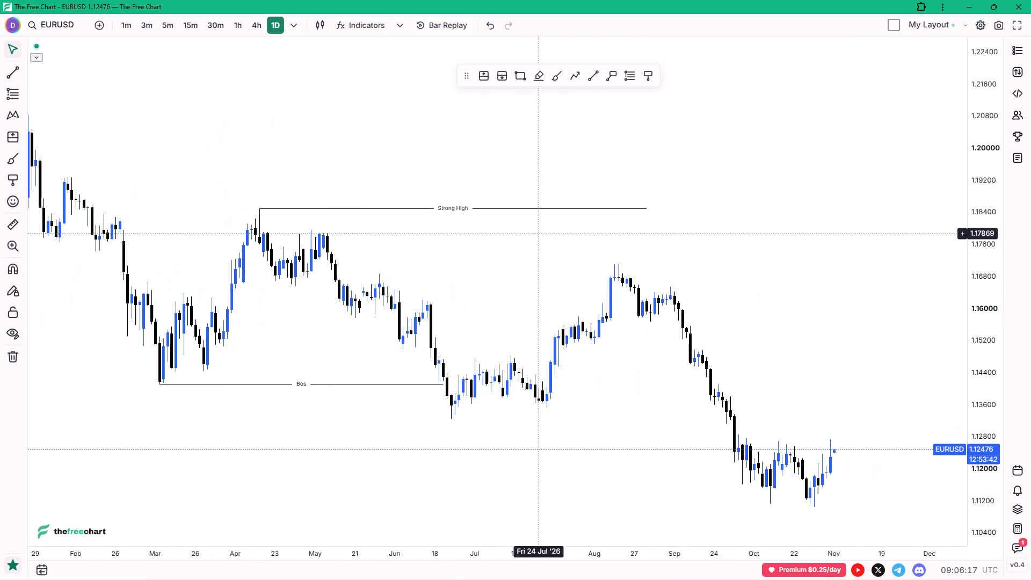
pyautogui.moveTo(505, 238); pyautogui.dragTo(534, 248)
pyautogui.click(534, 248)
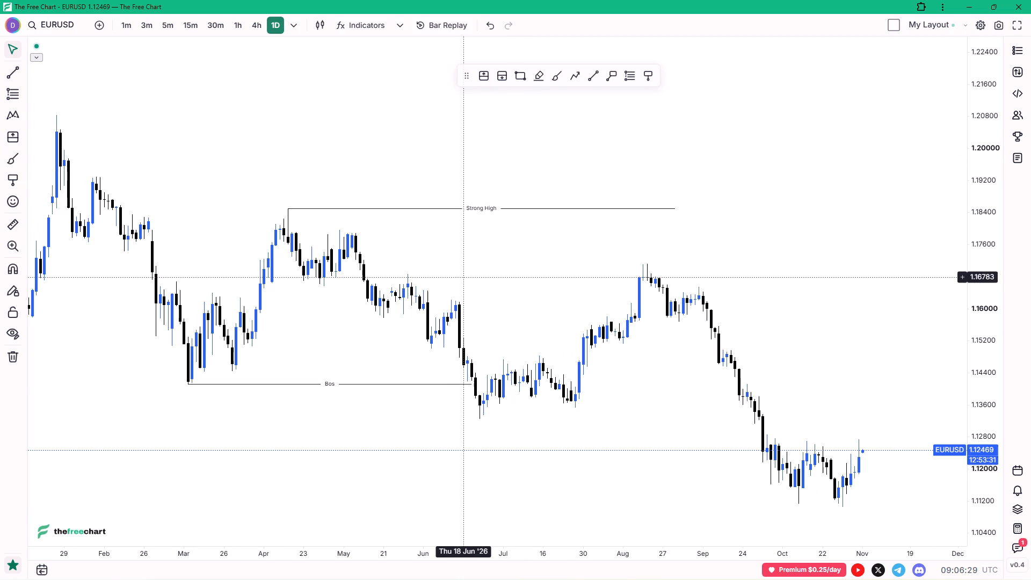
pyautogui.click(258, 28)
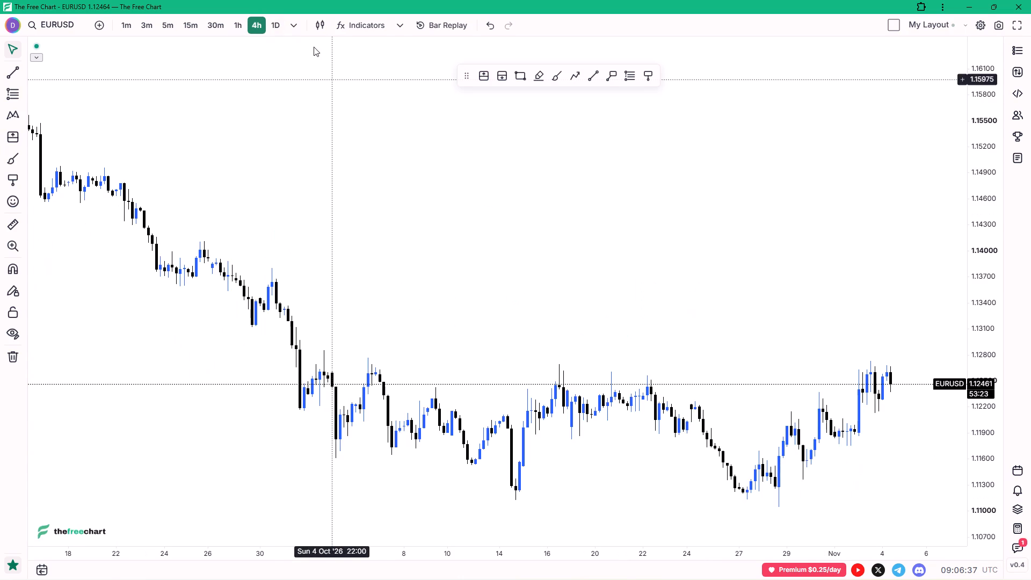
pyautogui.click(272, 25)
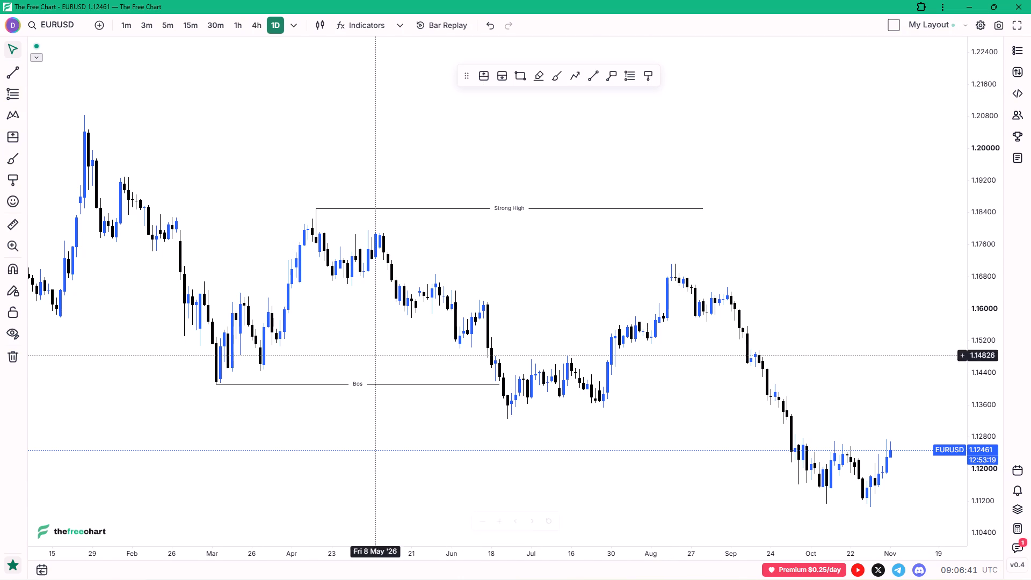
# Start bar replay on the EURUSD daily chart from early May 2026, with the Strong High and Bos lines in view.
pyautogui.click(438, 18)
pyautogui.click(362, 229)
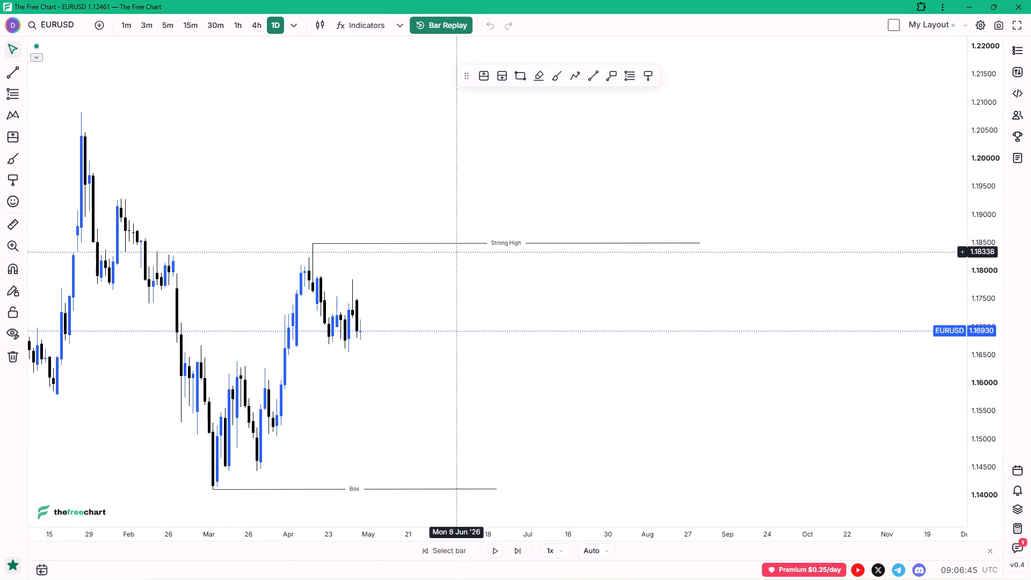
pyautogui.scroll(-3, 464, 253)
pyautogui.moveTo(514, 345); pyautogui.dragTo(669, 305)
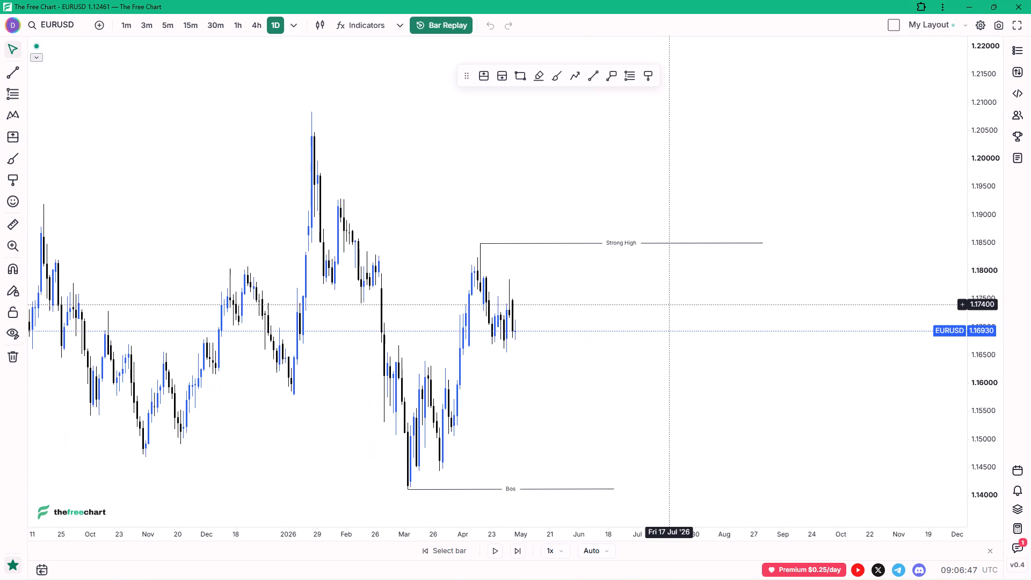
pyautogui.moveTo(669, 305); pyautogui.dragTo(670, 304)
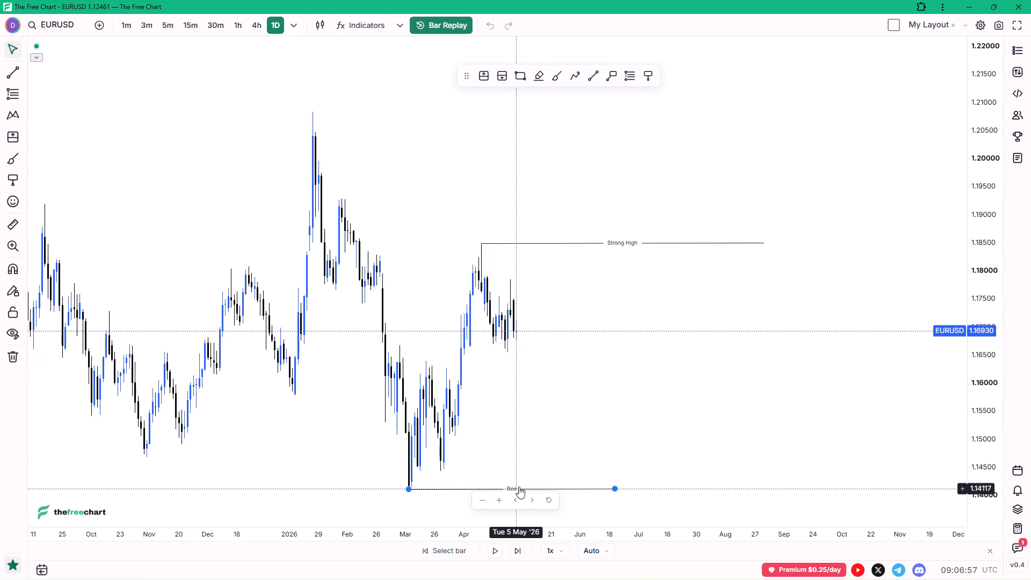
# Duplicate the Bos line from the 13 March 2026 low and place the copy at the early November 2025 low.
pyautogui.keyDown('ctrl'); pyautogui.moveTo(518, 487); pyautogui.dragTo(270, 454); pyautogui.keyUp('ctrl')
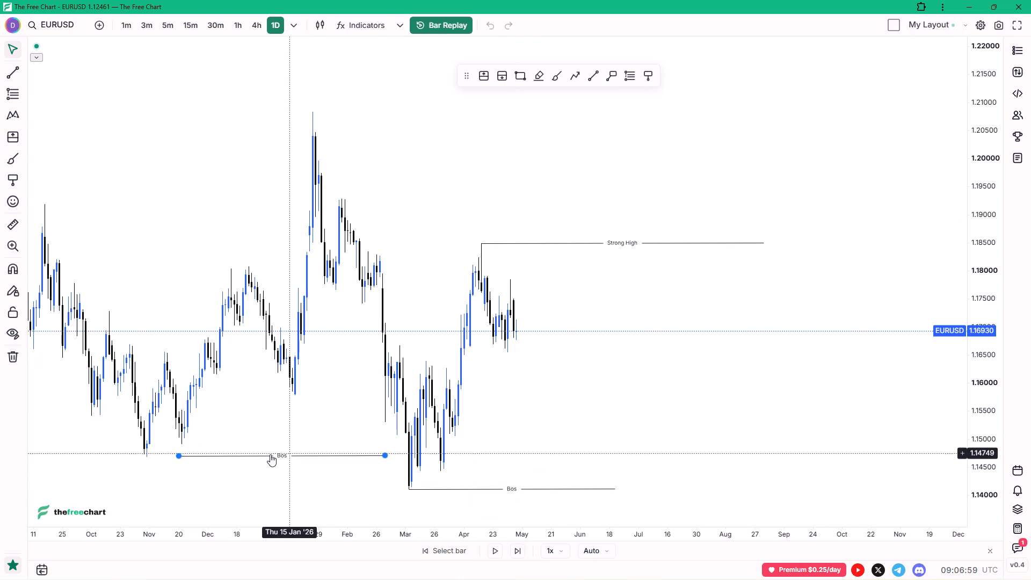
pyautogui.keyDown('ctrl'); pyautogui.moveTo(270, 454); pyautogui.dragTo(252, 454); pyautogui.keyUp('ctrl')
pyautogui.keyDown('ctrl'); pyautogui.click(252, 454); pyautogui.keyUp('ctrl')
# Extend the copied Bos line horizontally from the 3 November 2025 low to the candle that breaks it on about 13 March 2026.
pyautogui.moveTo(347, 458); pyautogui.dragTo(389, 460)
pyautogui.keyDown('shift'); pyautogui.click(410, 461); pyautogui.keyUp('shift')
pyautogui.keyDown('shift'); pyautogui.doubleClick(413, 462); pyautogui.keyUp('shift')
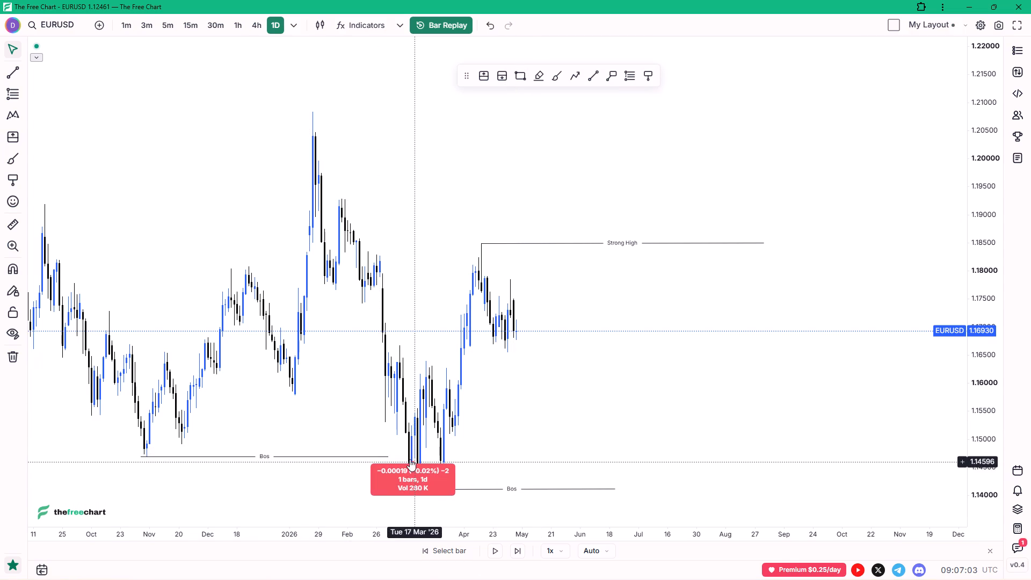
pyautogui.click(410, 456)
pyautogui.click(390, 458)
pyautogui.click(389, 457)
pyautogui.click(393, 458)
pyautogui.click(396, 460)
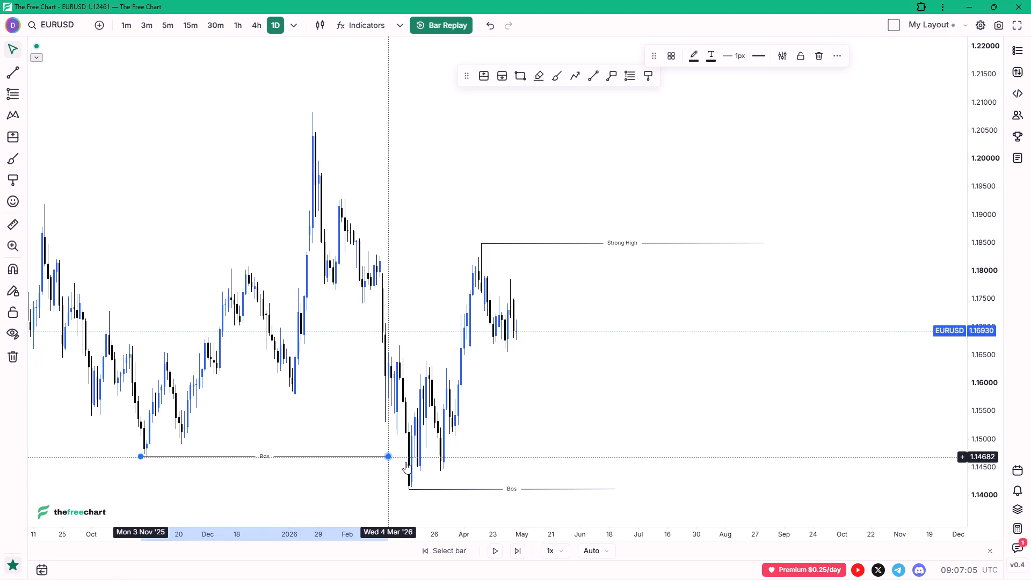
pyautogui.keyDown('shift'); pyautogui.click(402, 461); pyautogui.keyUp('shift')
pyautogui.keyDown('shift'); pyautogui.tripleClick(405, 462); pyautogui.keyUp('shift')
pyautogui.doubleClick(508, 403)
pyautogui.click(418, 436)
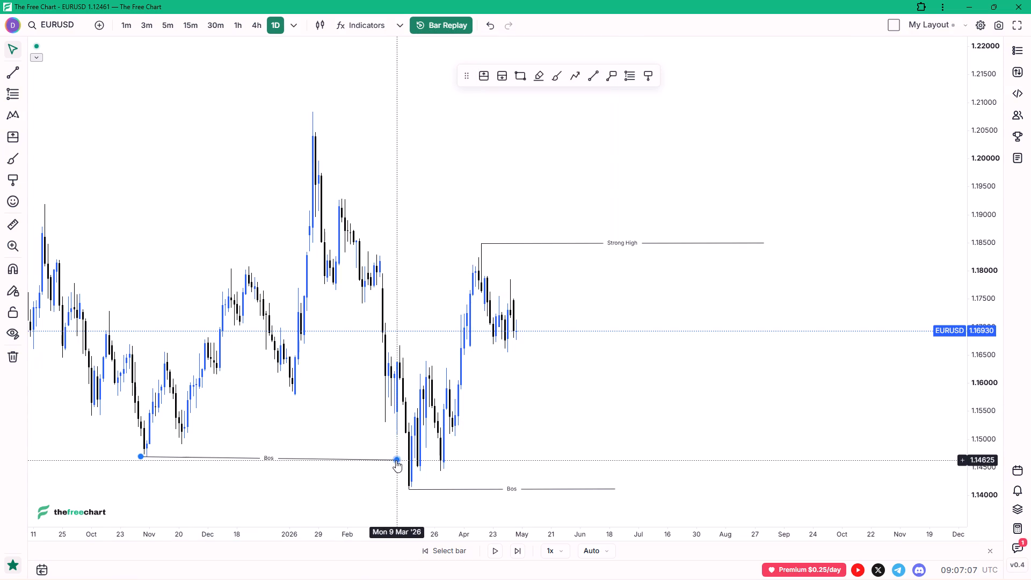
pyautogui.moveTo(396, 460); pyautogui.dragTo(407, 460)
pyautogui.click(408, 460)
pyautogui.doubleClick(543, 384)
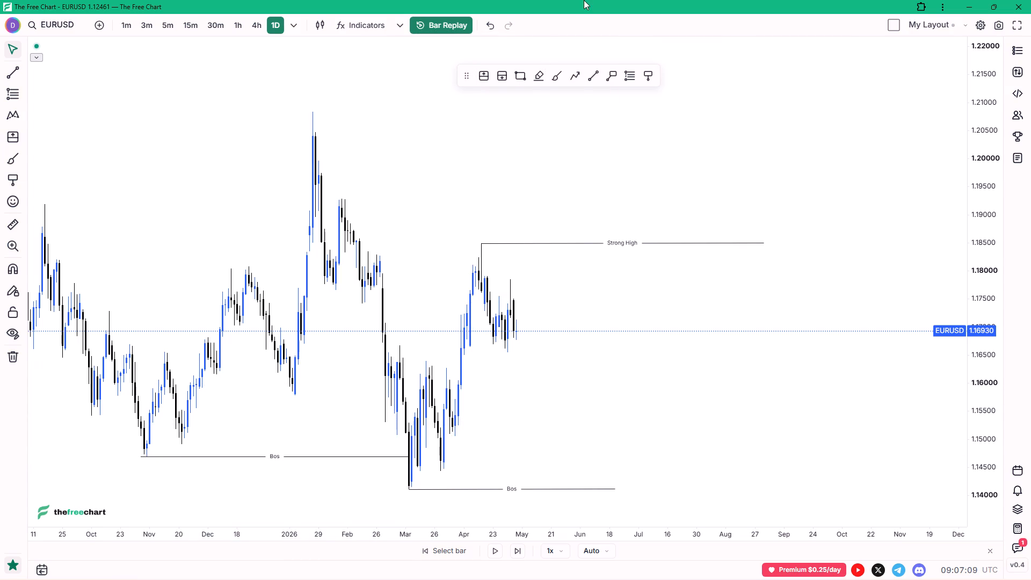
# Draw a supply zone rectangle from 24 February to 17 April 2026, spanning about 1.1765 to 1.1835.
pyautogui.click(524, 76)
pyautogui.keyDown('ctrl'); pyautogui.click(376, 243); pyautogui.keyUp('ctrl')
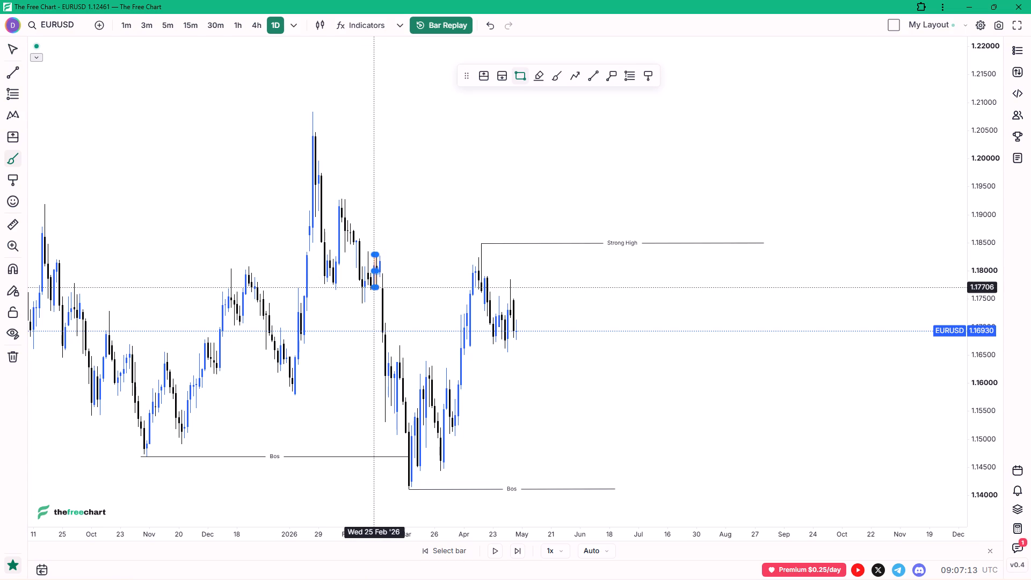
pyautogui.keyDown('ctrl'); pyautogui.click(374, 293); pyautogui.keyUp('ctrl')
pyautogui.moveTo(375, 272); pyautogui.dragTo(474, 273)
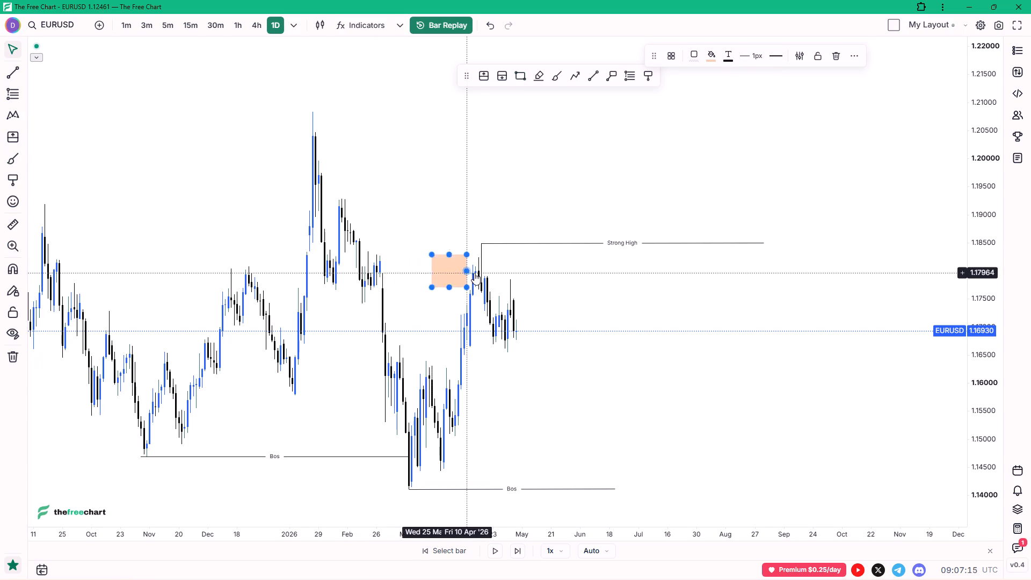
pyautogui.moveTo(474, 273); pyautogui.dragTo(476, 274)
pyautogui.moveTo(475, 288); pyautogui.dragTo(358, 287)
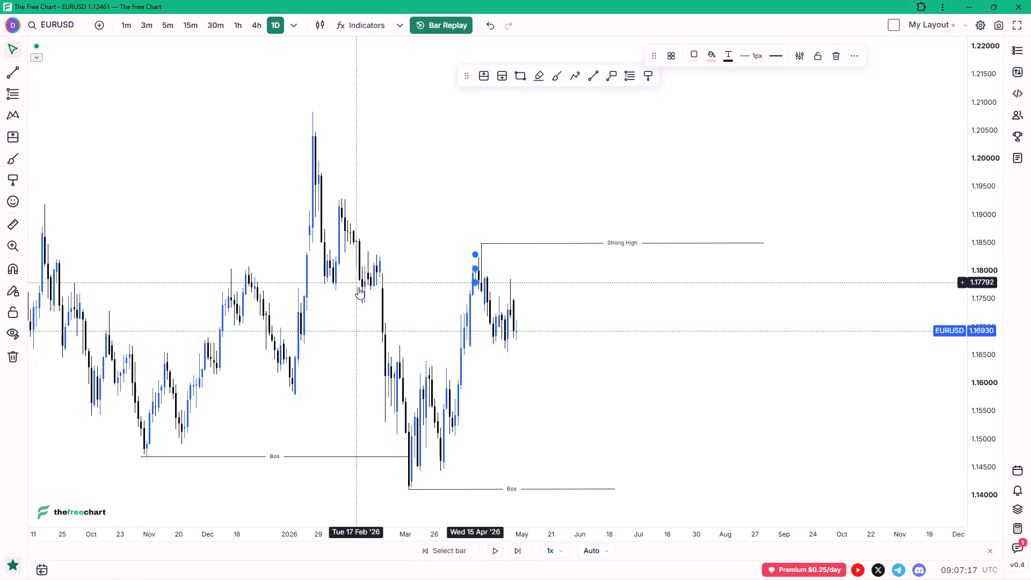
pyautogui.moveTo(358, 287); pyautogui.dragTo(380, 291)
pyautogui.moveTo(475, 274); pyautogui.dragTo(381, 270)
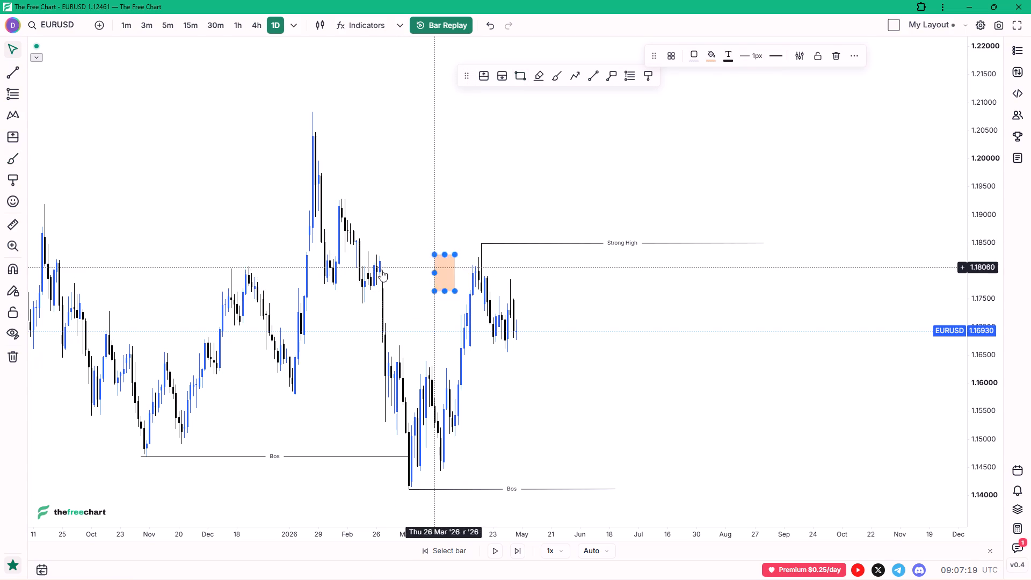
pyautogui.moveTo(381, 270); pyautogui.dragTo(353, 269)
pyautogui.moveTo(357, 251); pyautogui.dragTo(422, 250)
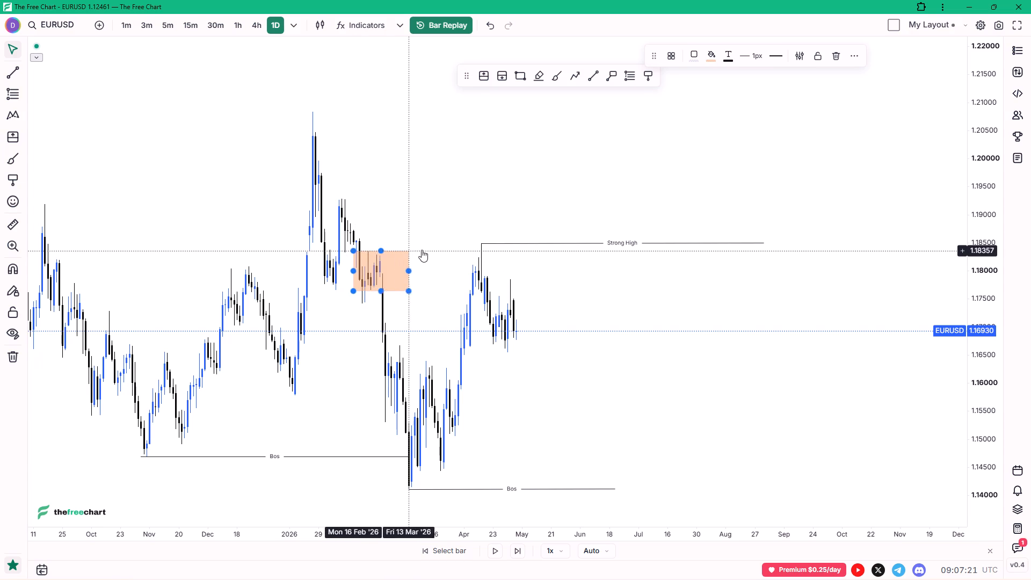
pyautogui.moveTo(422, 250); pyautogui.dragTo(481, 243)
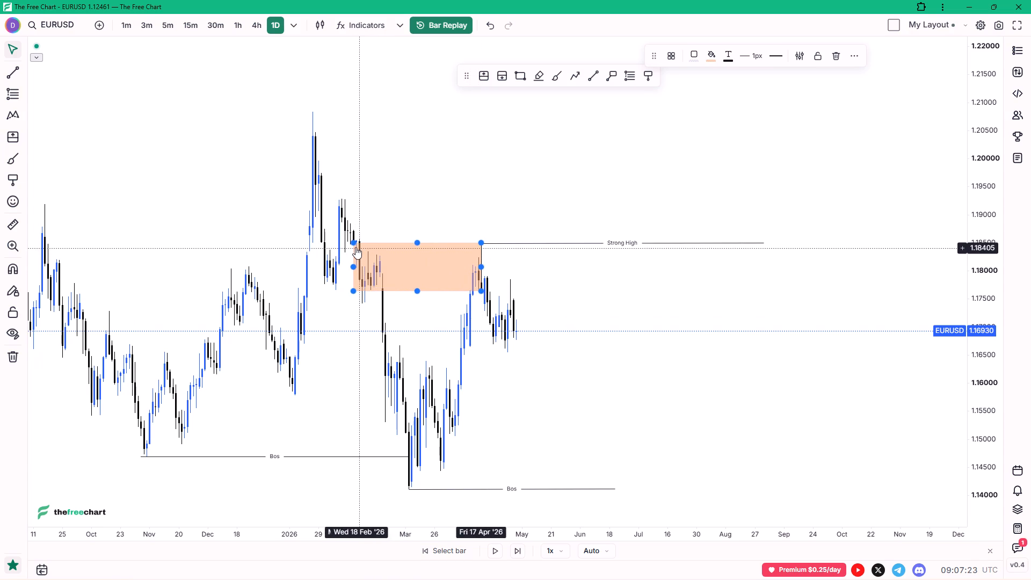
pyautogui.moveTo(354, 244); pyautogui.dragTo(377, 252)
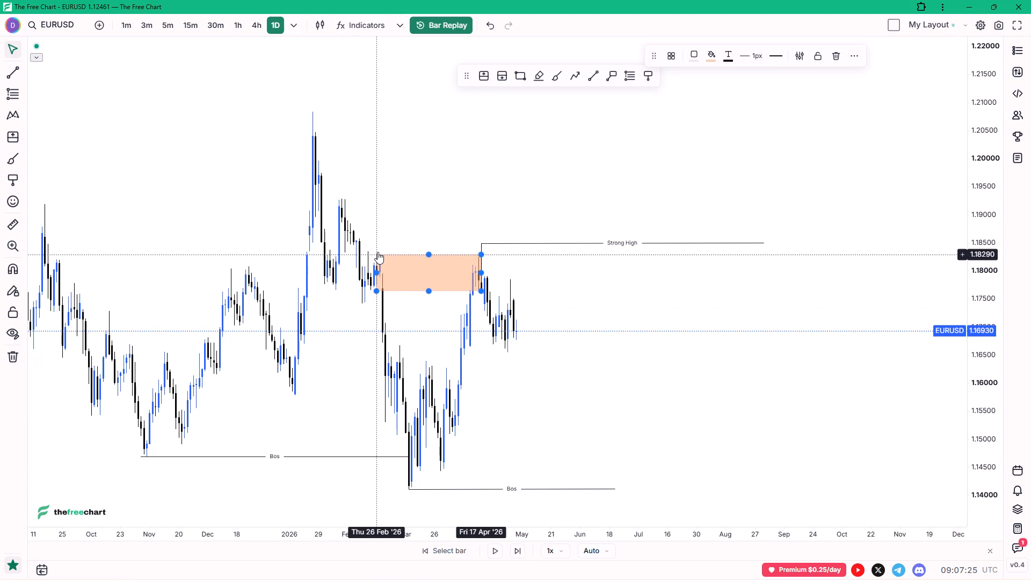
pyautogui.moveTo(377, 252); pyautogui.dragTo(367, 243)
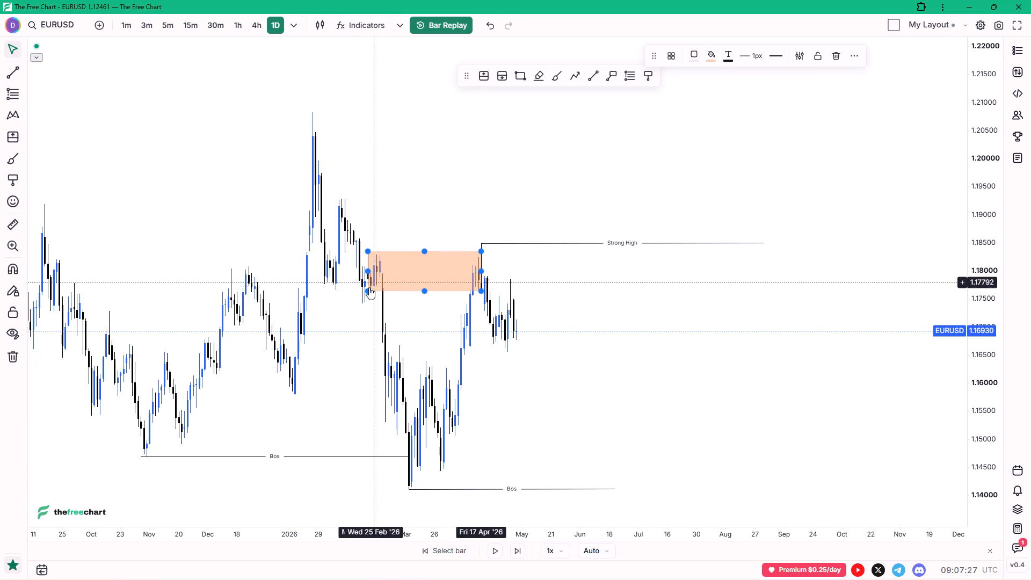
pyautogui.click(367, 289)
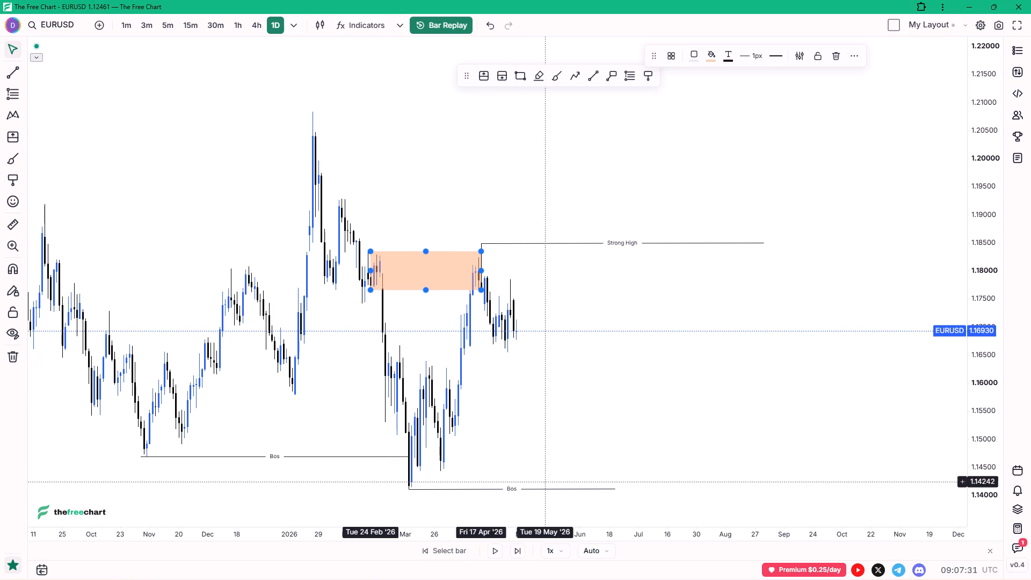
# Apply the D.supply drawing template to the supply zone rectangle.
pyautogui.click(672, 63)
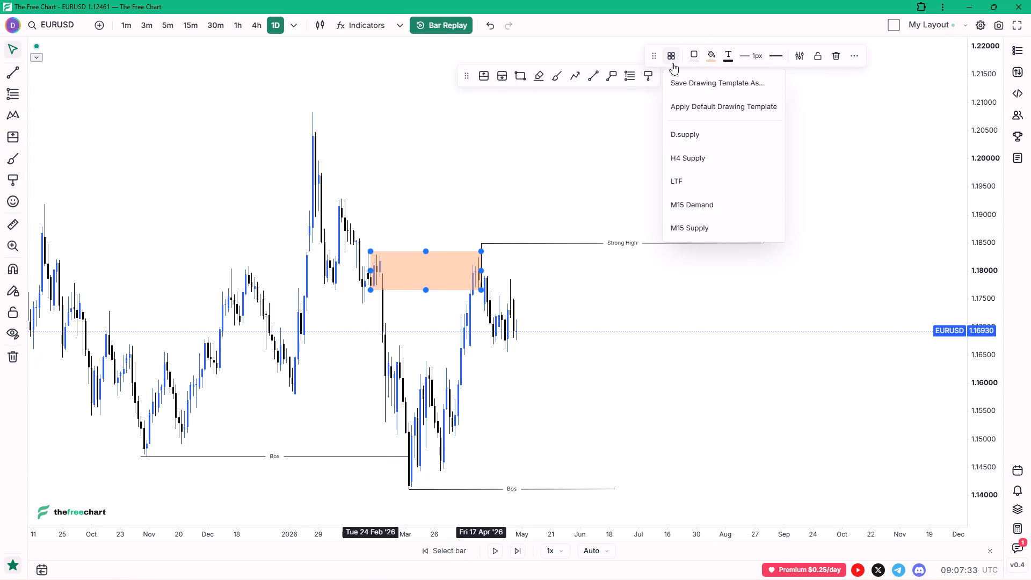
pyautogui.click(685, 140)
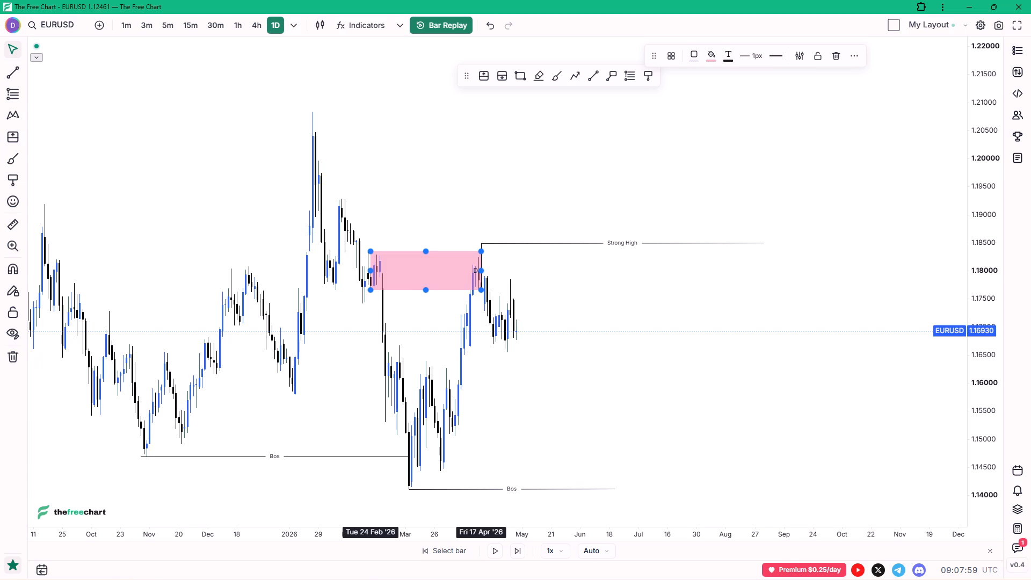
# Draw a horizontal trendline from the 27 January 2026 high to 9 July 2026.
pyautogui.moveTo(508, 161); pyautogui.dragTo(511, 156)
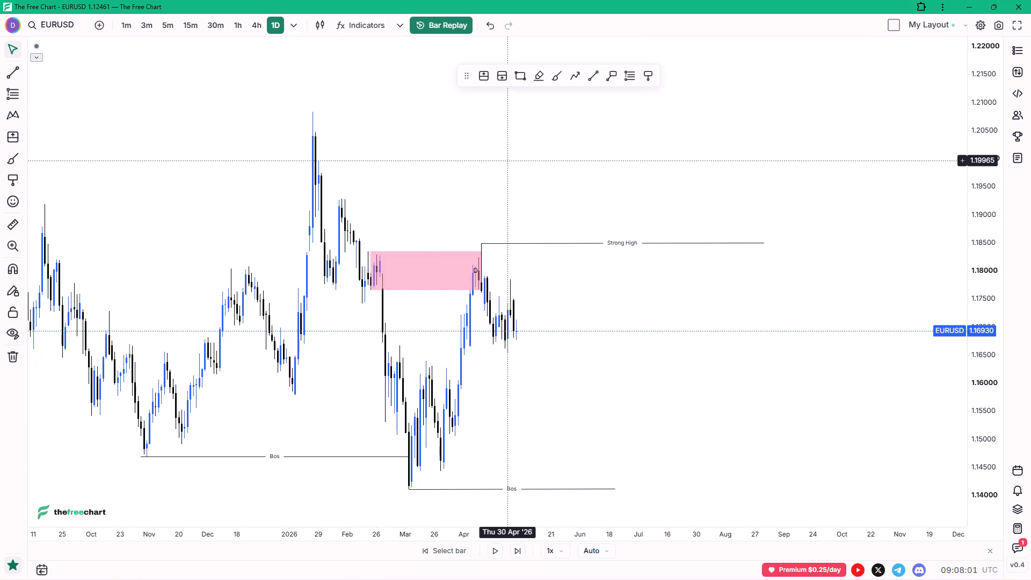
pyautogui.moveTo(511, 156); pyautogui.dragTo(548, 152)
pyautogui.click(589, 78)
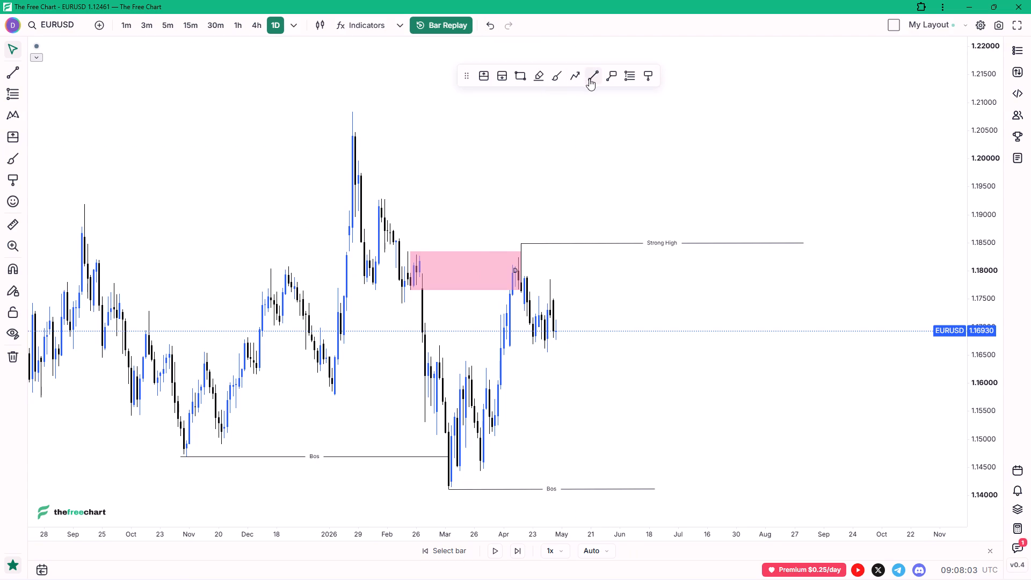
pyautogui.keyDown('ctrl'); pyautogui.click(353, 84); pyautogui.keyUp('ctrl')
pyautogui.keyDown('shift'); pyautogui.doubleClick(693, 173); pyautogui.keyUp('shift')
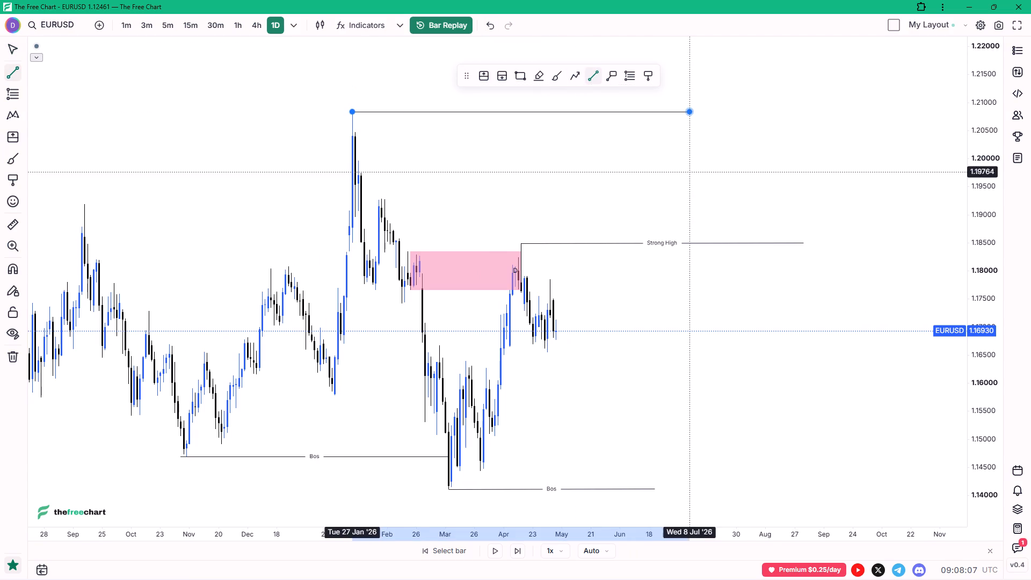
pyautogui.click(652, 364)
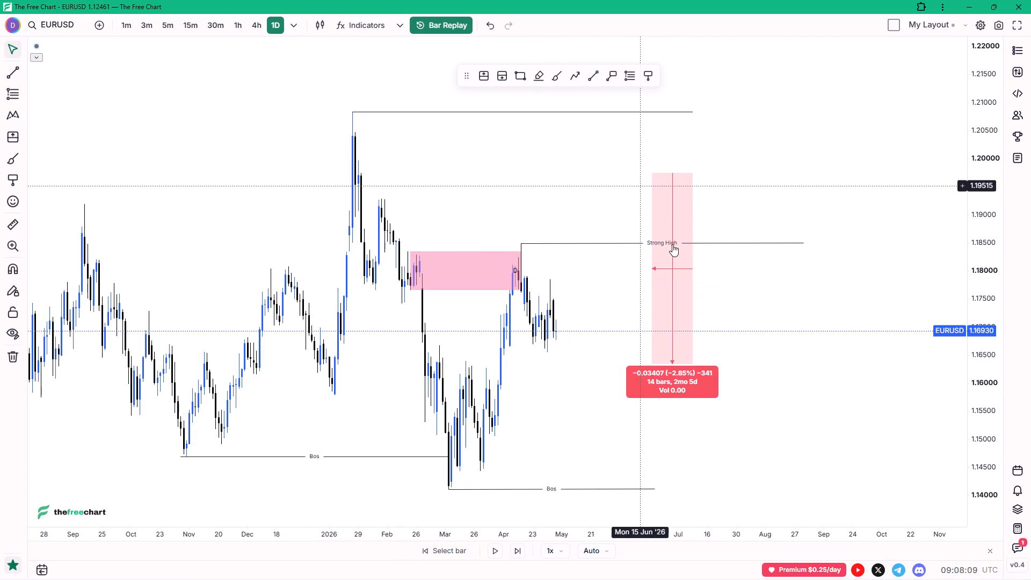
# Look through the saved drawing templates for one that suits the line at the 27 January 2026 high.
pyautogui.click(503, 110)
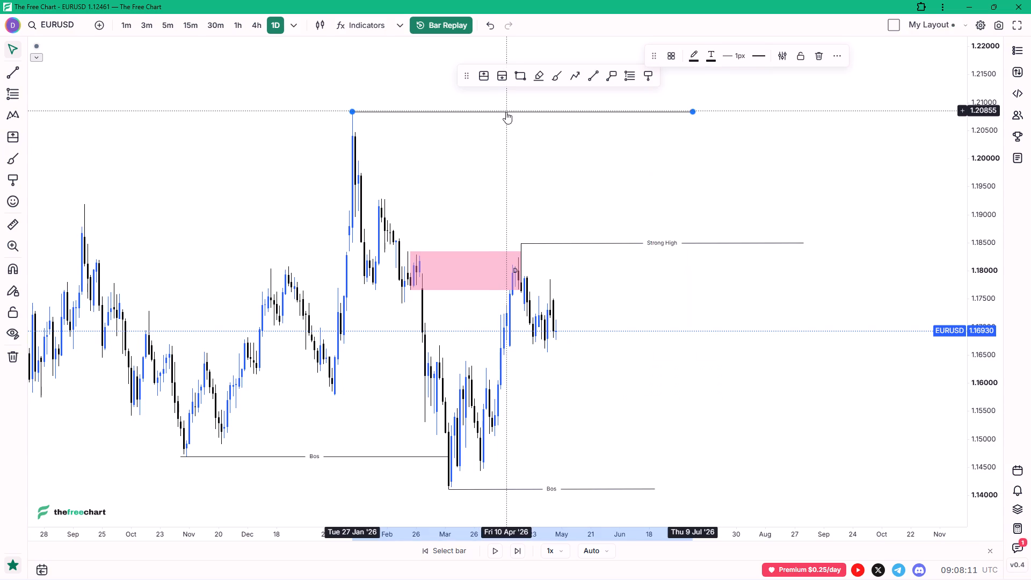
pyautogui.click(670, 57)
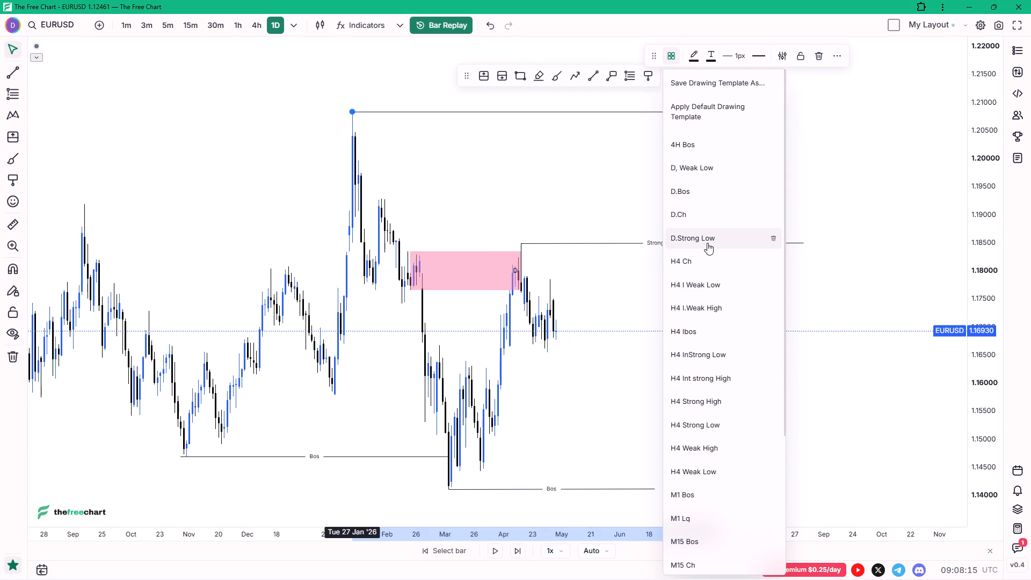
pyautogui.scroll(-5, 698, 338)
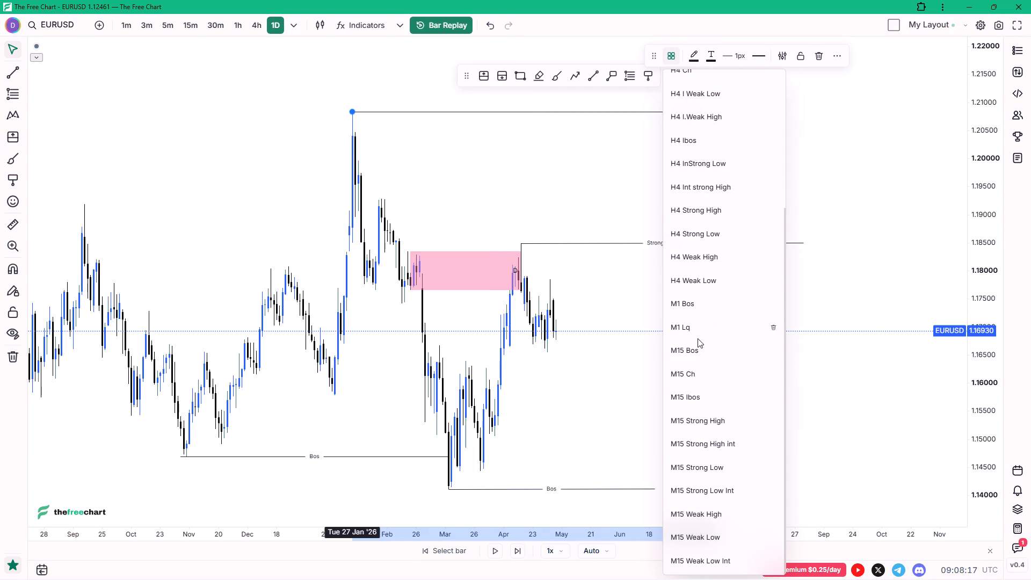
pyautogui.scroll(-4, 698, 338)
pyautogui.scroll(2, 698, 338)
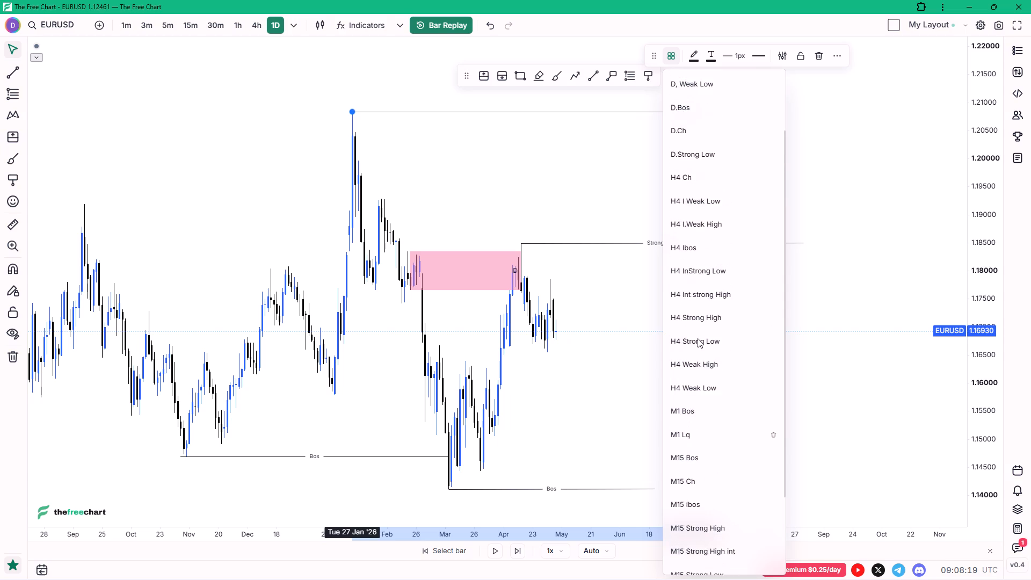
pyautogui.scroll(2, 698, 338)
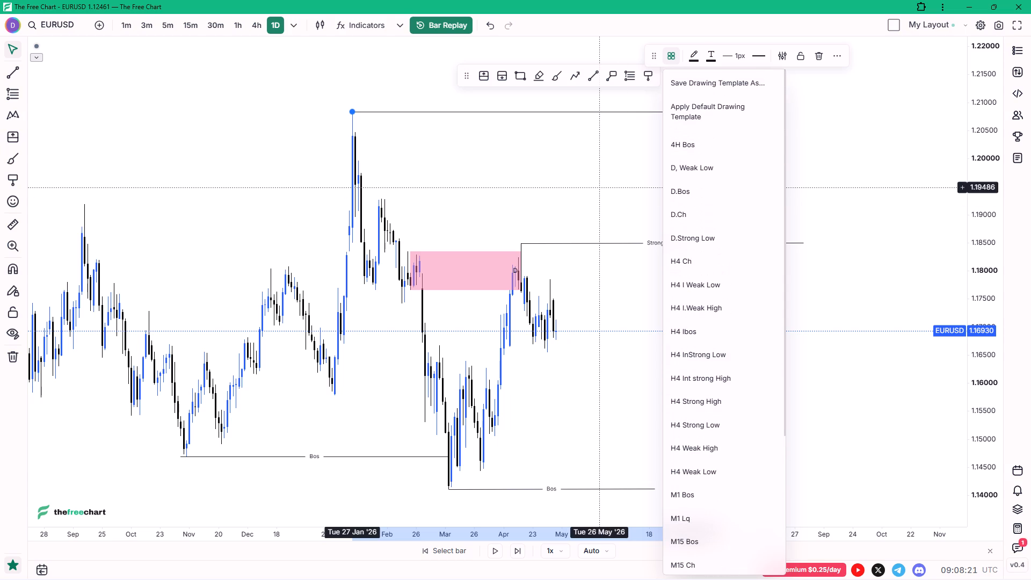
pyautogui.click(600, 187)
# Duplicate the Strong High line and place the copy just below the January high line, from 6 February to 23 June 2026.
pyautogui.keyDown('ctrl'); pyautogui.moveTo(648, 245); pyautogui.dragTo(577, 162); pyautogui.keyUp('ctrl')
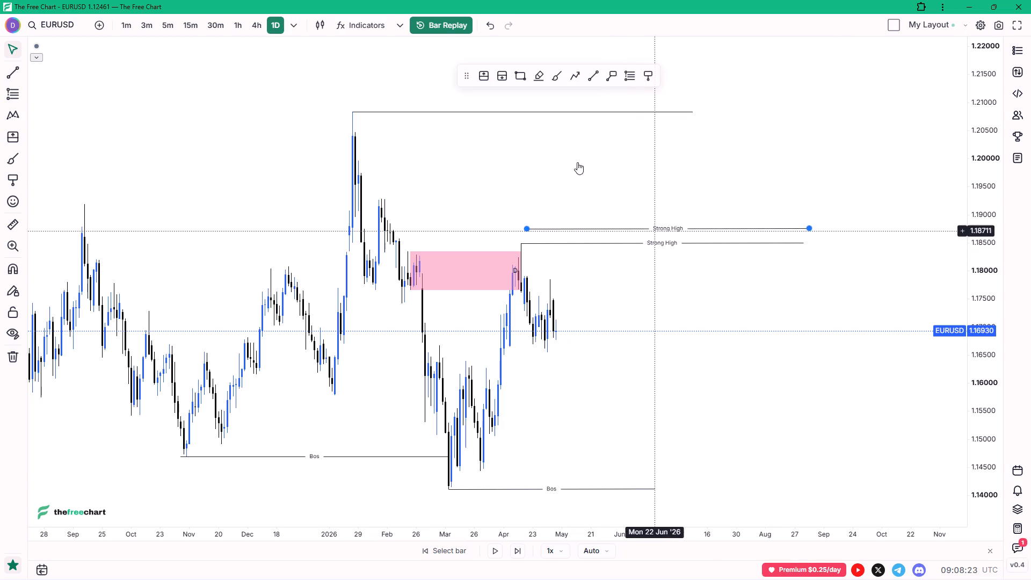
pyautogui.keyDown('ctrl'); pyautogui.moveTo(577, 162); pyautogui.dragTo(503, 124); pyautogui.keyUp('ctrl')
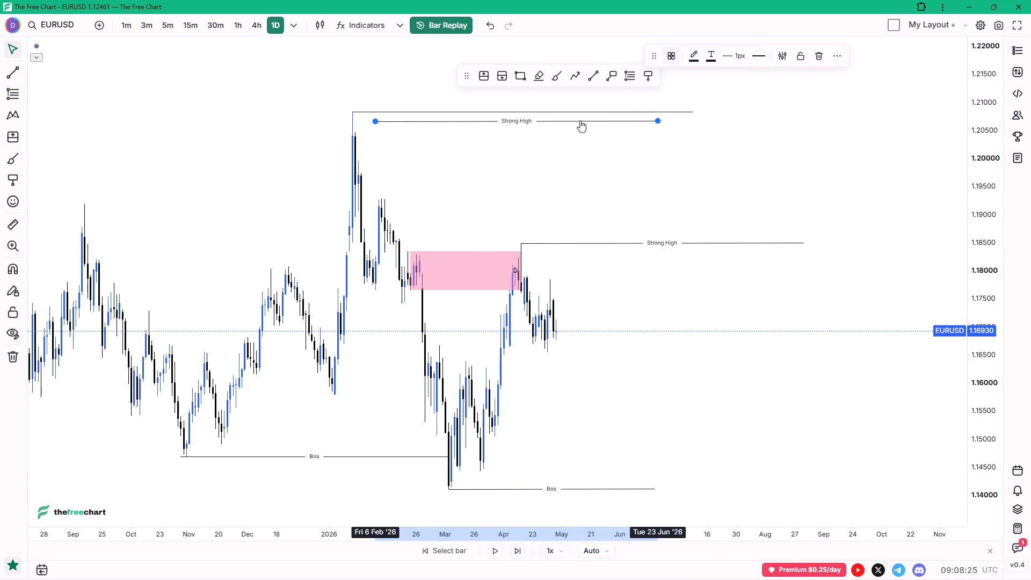
# Copy the label text Strong High from the duplicated line's settings, leaving the settings unchanged.
pyautogui.doubleClick(531, 119)
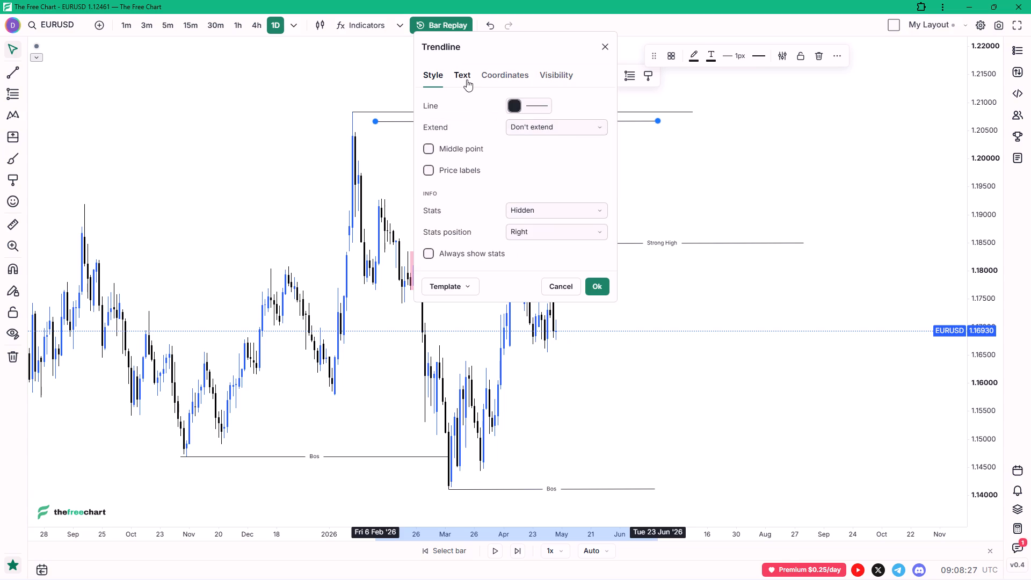
pyautogui.click(467, 79)
pyautogui.click(471, 138)
pyautogui.hotkey('ctrl', 'a')
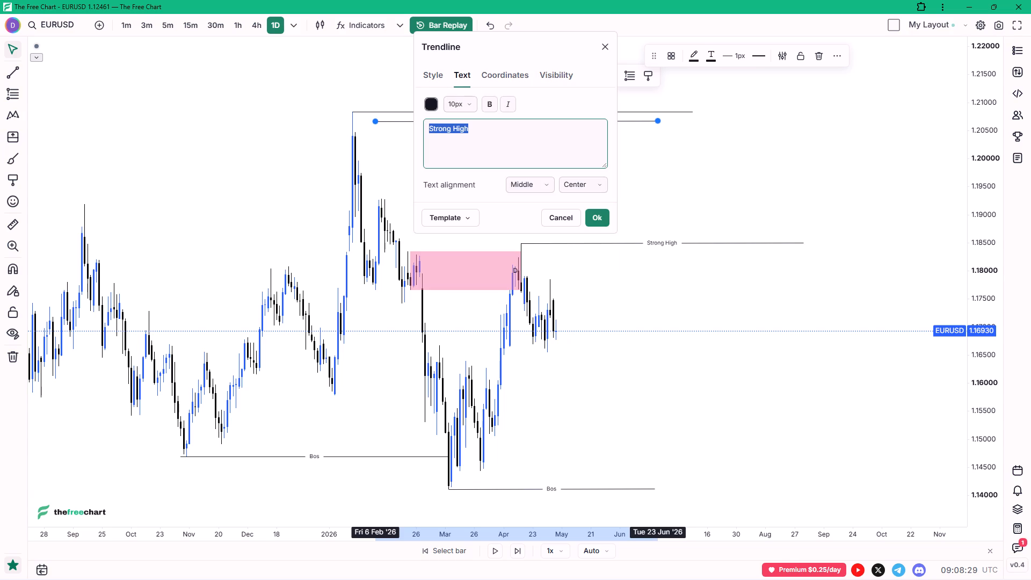
pyautogui.hotkey('ctrl', 'c')
pyautogui.click(608, 41)
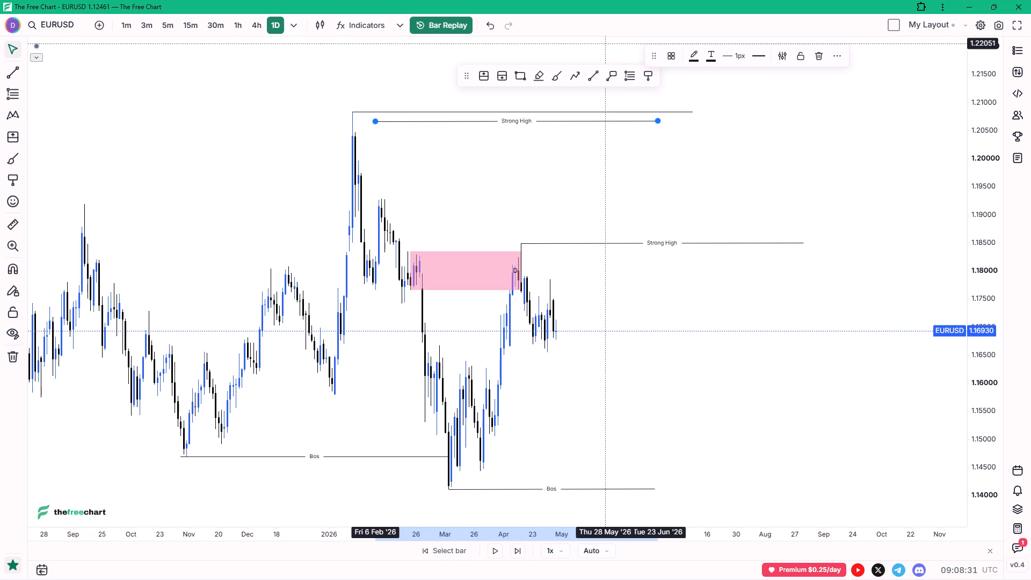
# Save the duplicated Strong High line's style as a drawing template named D. Strong High.
pyautogui.click(671, 60)
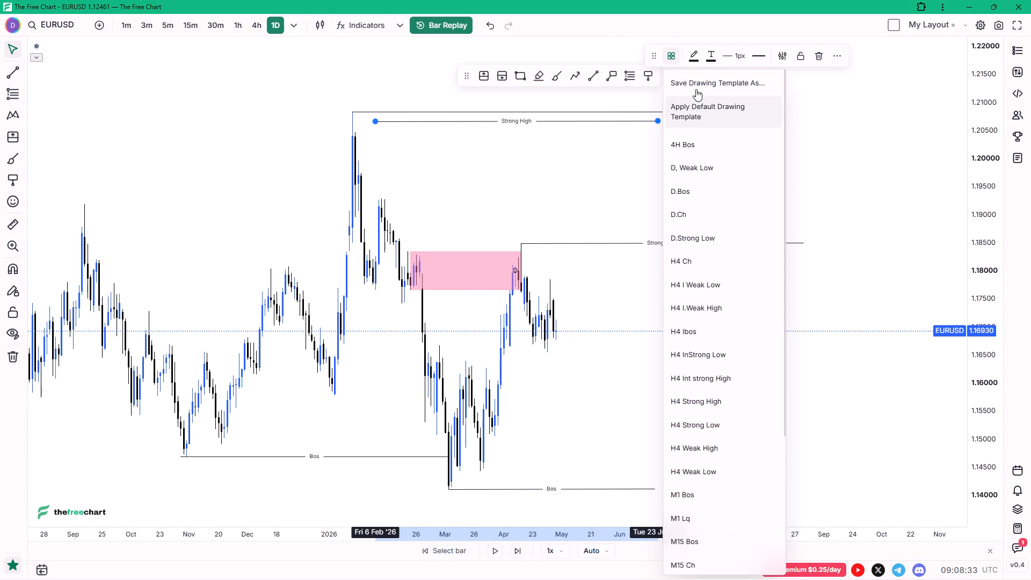
pyautogui.click(696, 89)
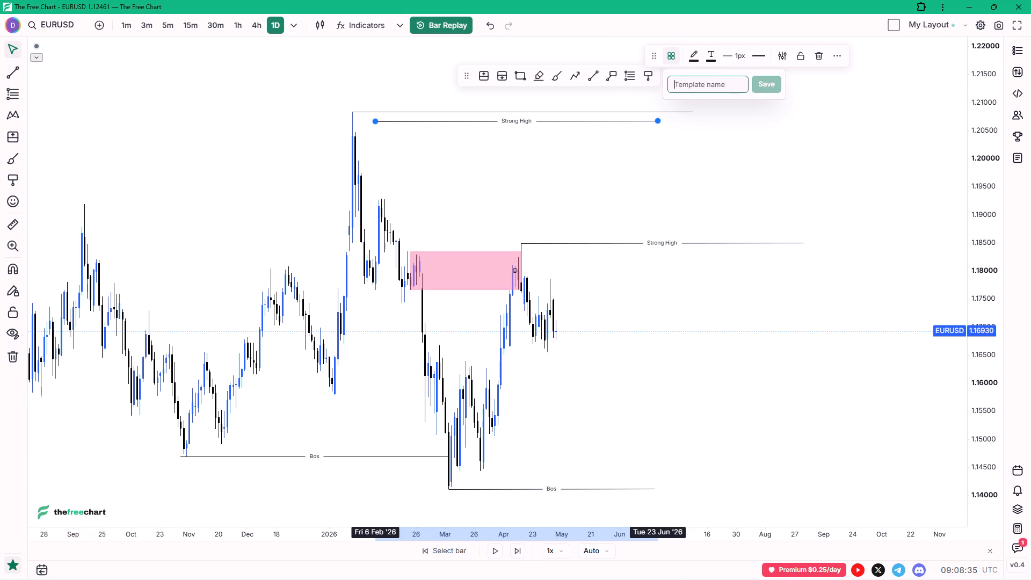
pyautogui.press('d')
pyautogui.press('BackSpace')
pyautogui.hotkey('shift', 'd')
pyautogui.write('.')
pyautogui.press('space')
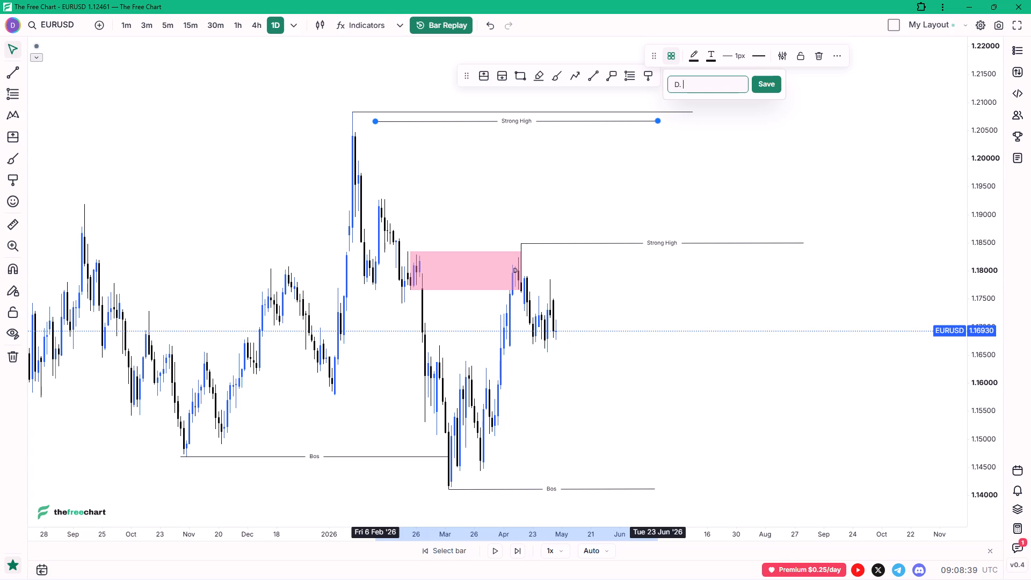
pyautogui.hotkey('ctrl', 'v')
pyautogui.click(762, 85)
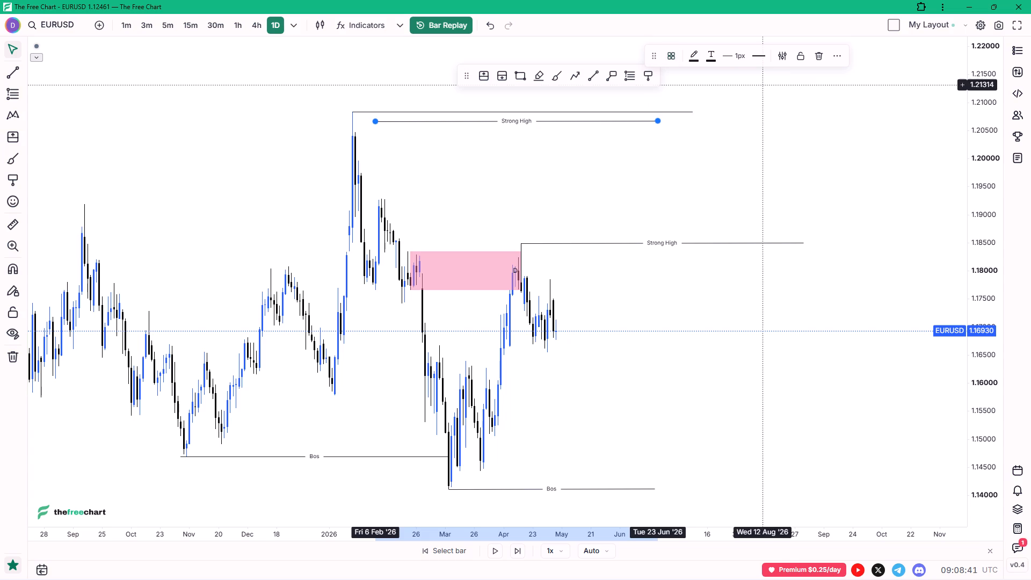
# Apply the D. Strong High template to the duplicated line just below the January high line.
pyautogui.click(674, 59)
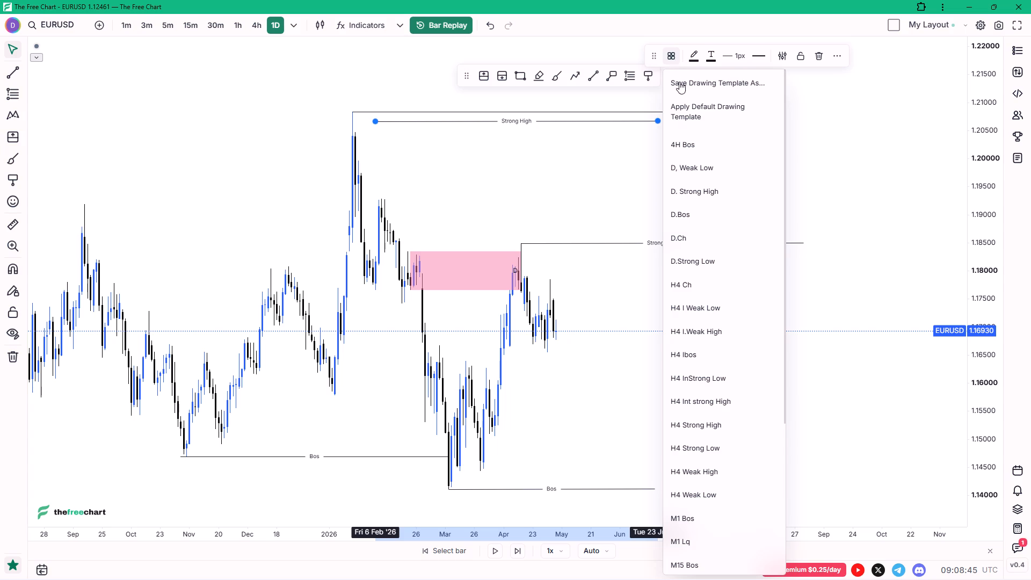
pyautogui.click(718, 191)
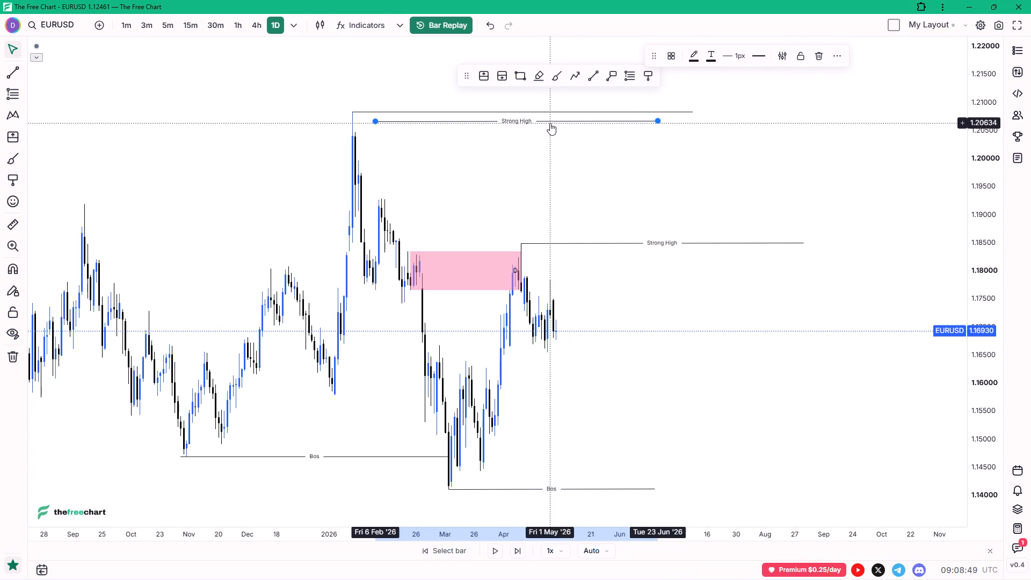
# Delete the duplicated Strong High line just below the January high line.
pyautogui.click(818, 61)
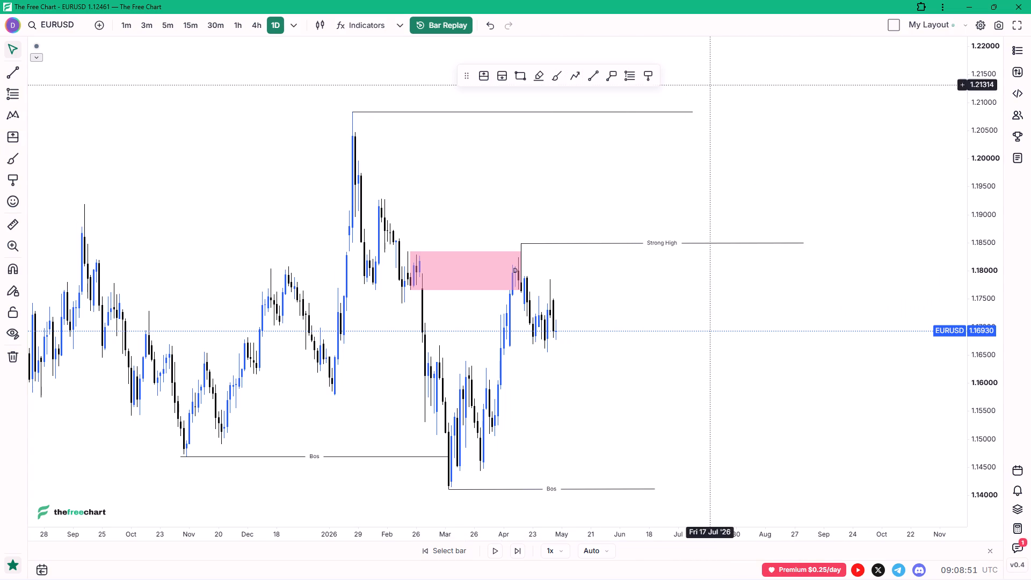
# Apply the D. Strong High template to the horizontal line at the 27 January 2026 high.
pyautogui.click(621, 110)
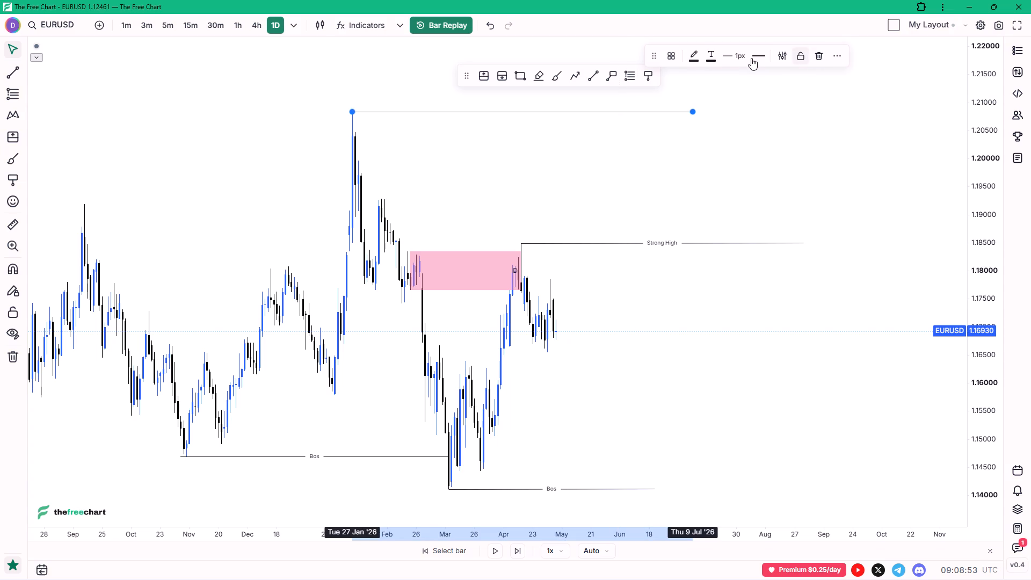
pyautogui.click(671, 54)
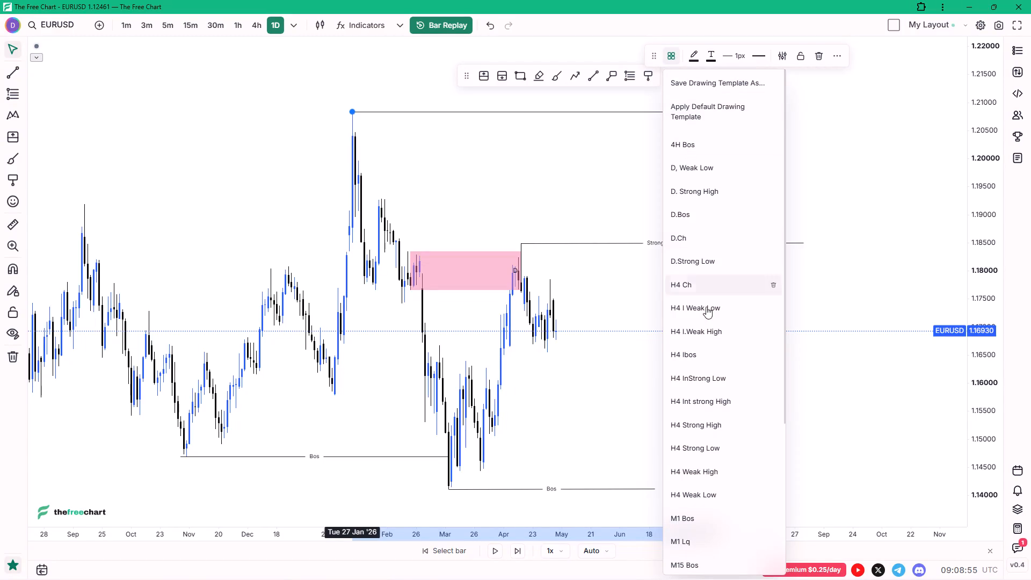
pyautogui.click(689, 198)
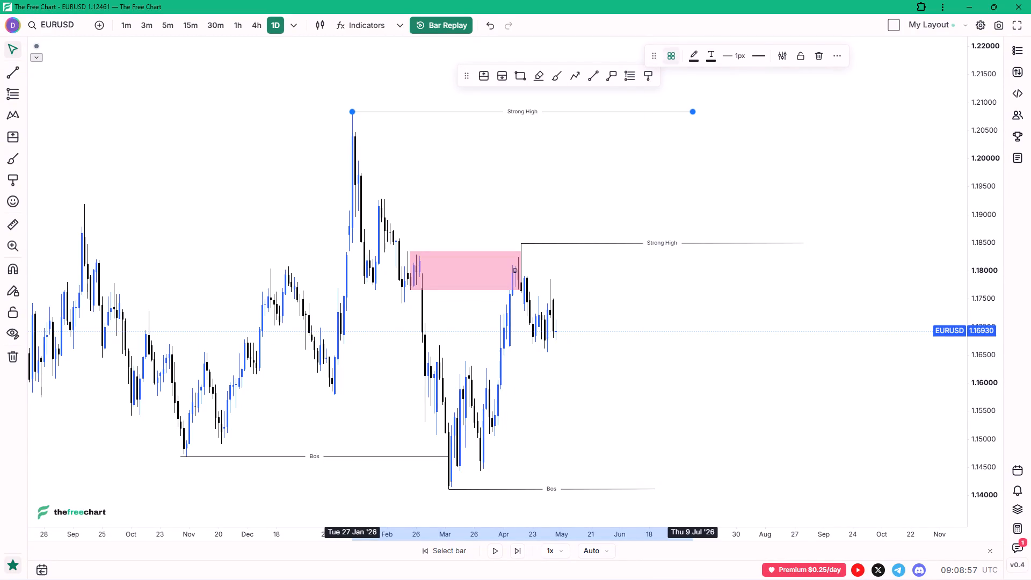
# Examine EURUSD price action around the supply zone and April high on the 4h timeframe, and return to the daily chart.
pyautogui.keyDown('ctrl'); pyautogui.scroll(3, 511, 214); pyautogui.keyUp('ctrl')
pyautogui.moveTo(505, 207); pyautogui.dragTo(533, 244)
pyautogui.click(533, 244)
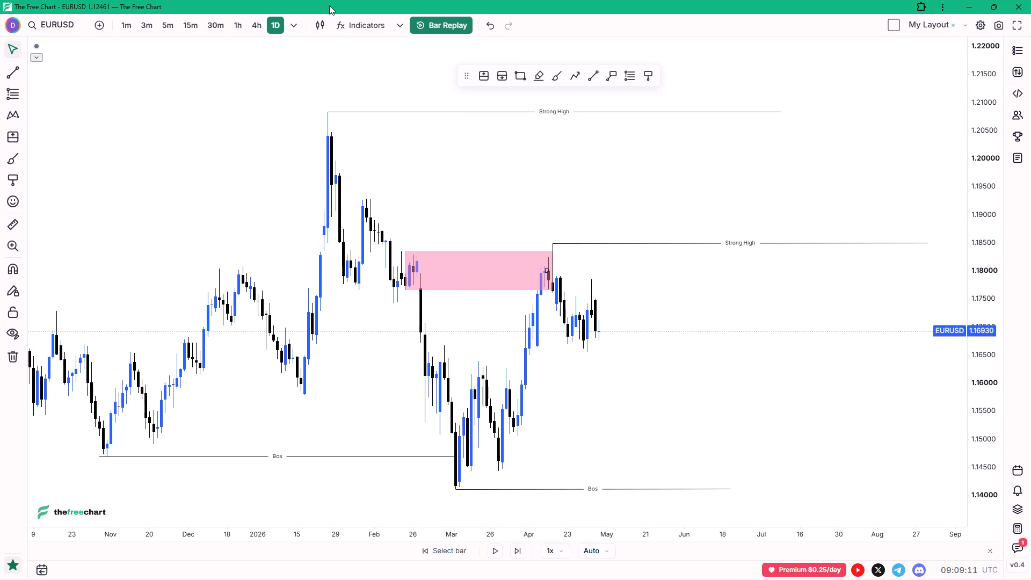
pyautogui.click(257, 25)
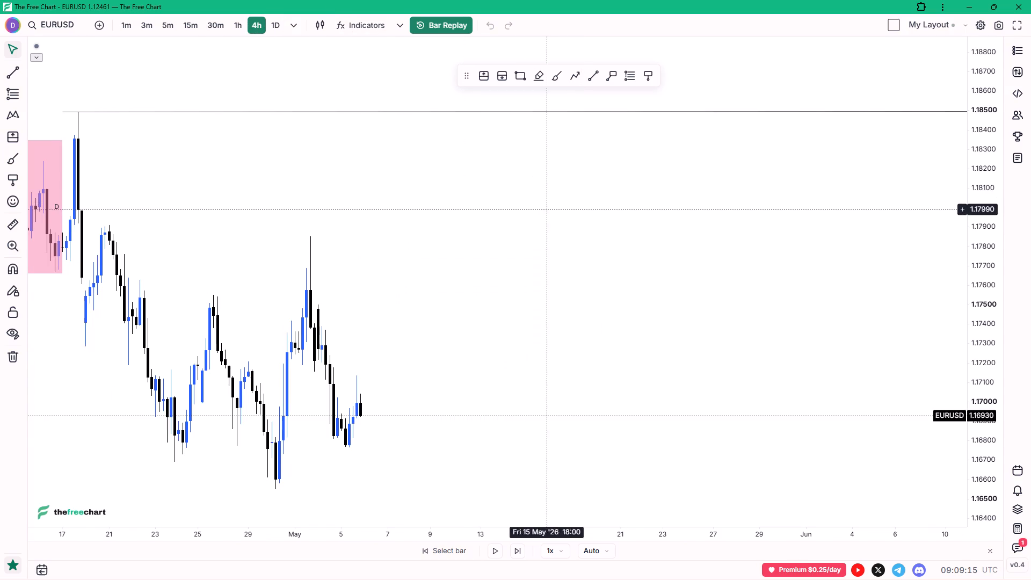
pyautogui.scroll(-4, 424, 201)
pyautogui.moveTo(400, 188); pyautogui.dragTo(621, 190)
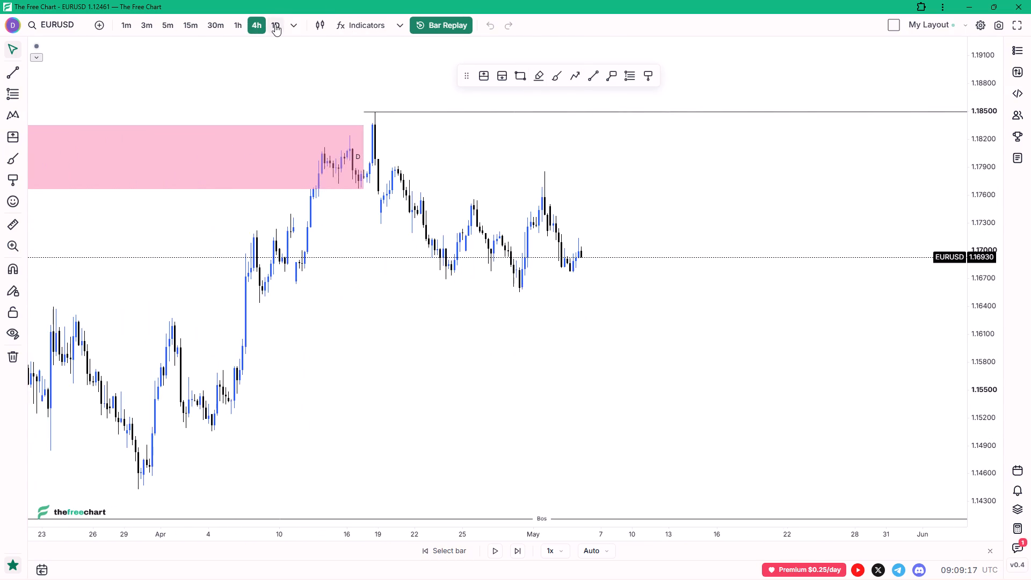
pyautogui.click(275, 24)
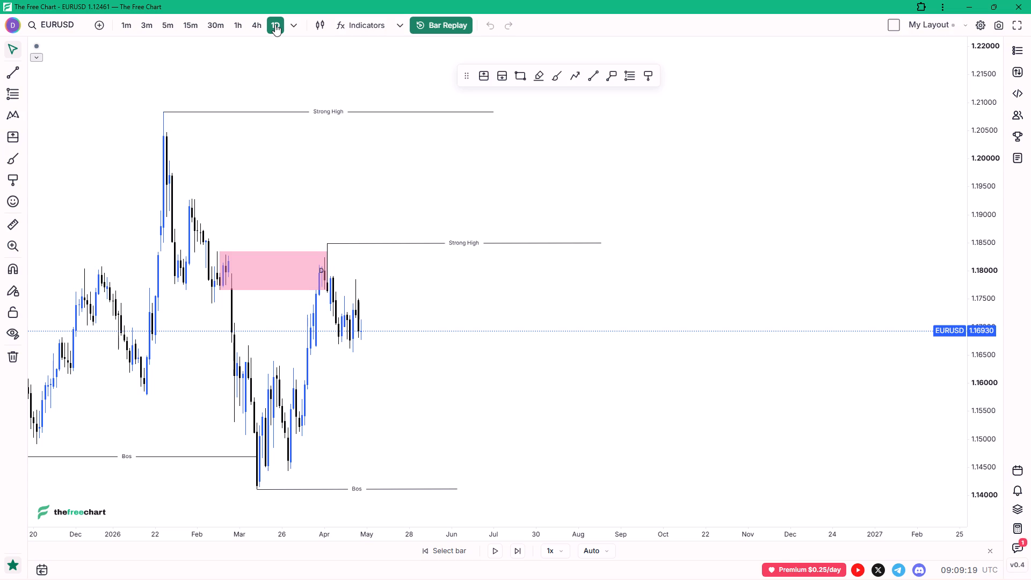
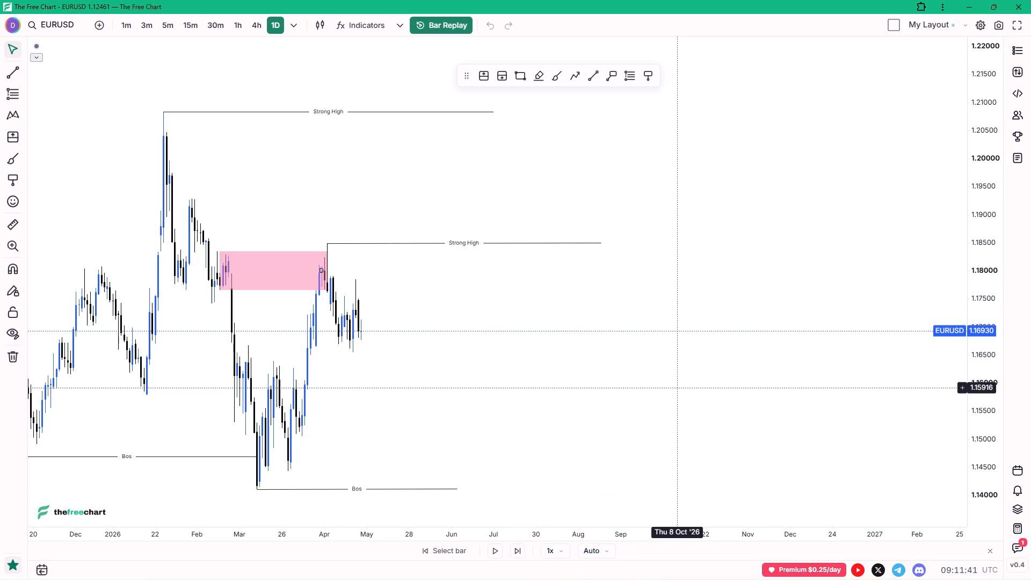
# Show the GTRADES-AXIS Structure & POI PRO indicator to compare its markings with the drawn EURUSD daily structure, and hide it again.
pyautogui.moveTo(380, 185); pyautogui.dragTo(425, 195)
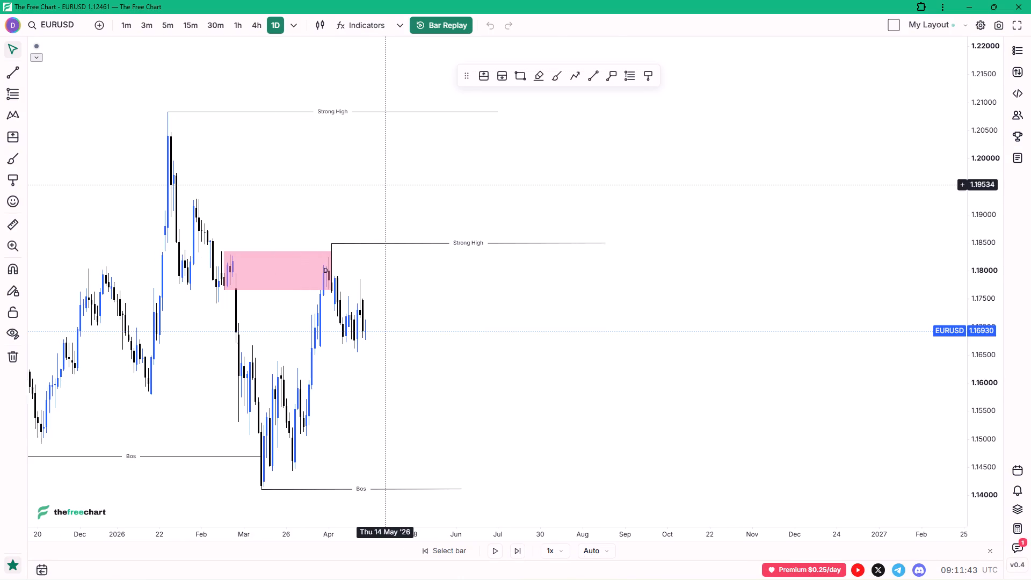
pyautogui.moveTo(425, 195); pyautogui.dragTo(680, 221)
pyautogui.keyDown('ctrl'); pyautogui.scroll(1, 684, 227); pyautogui.keyUp('ctrl')
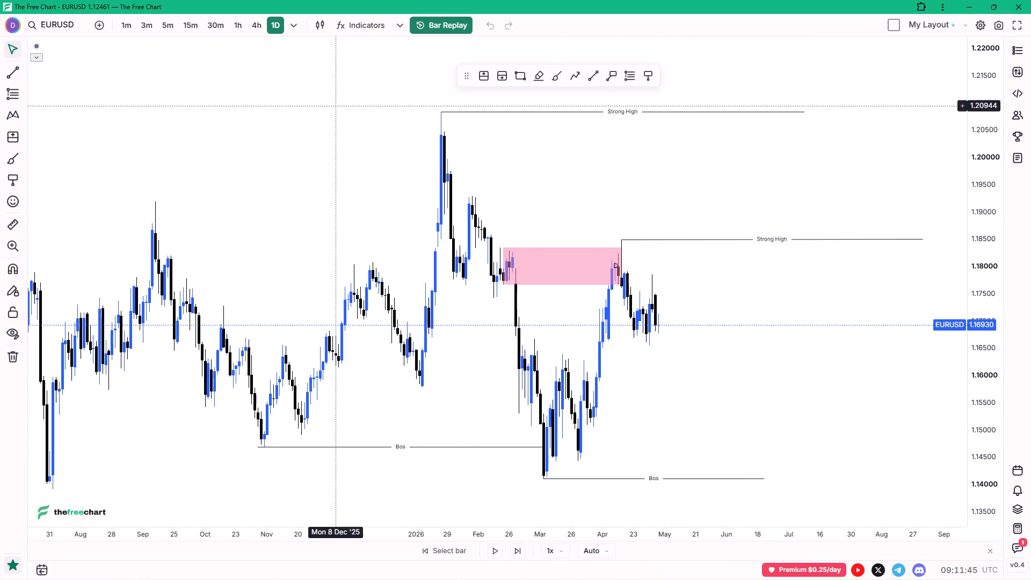
pyautogui.click(41, 58)
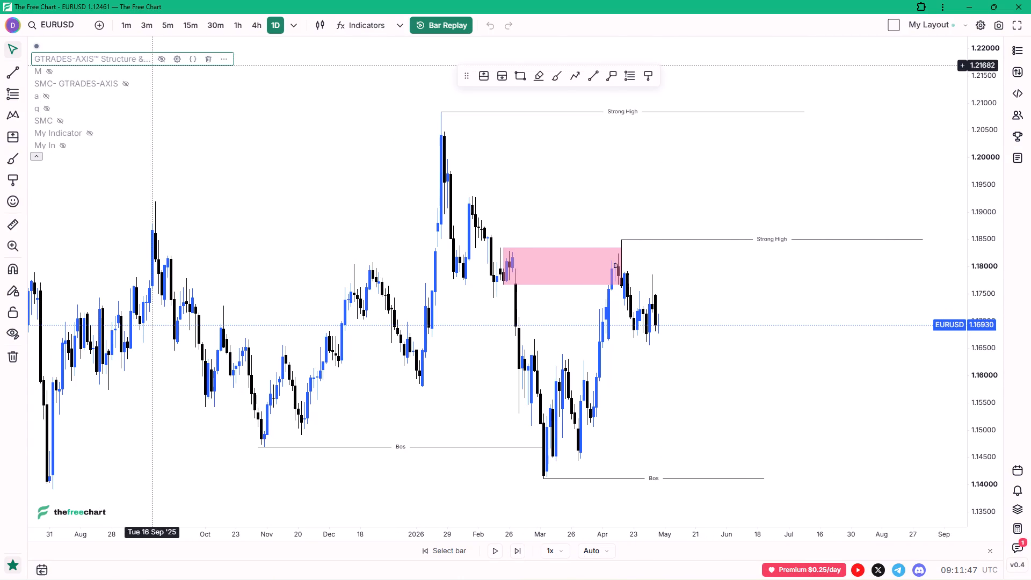
pyautogui.click(160, 60)
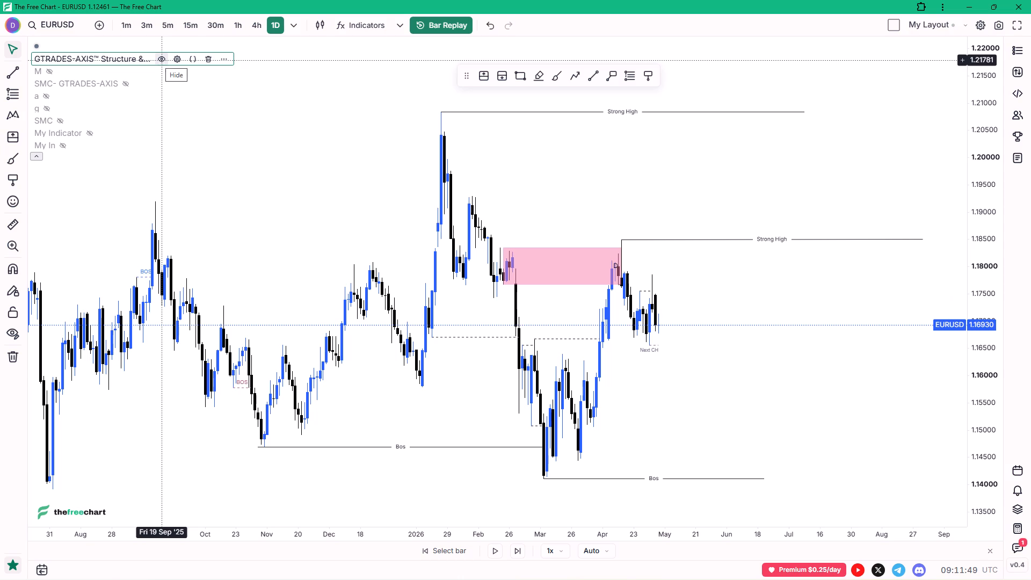
pyautogui.moveTo(755, 339); pyautogui.dragTo(728, 371)
pyautogui.click(728, 371)
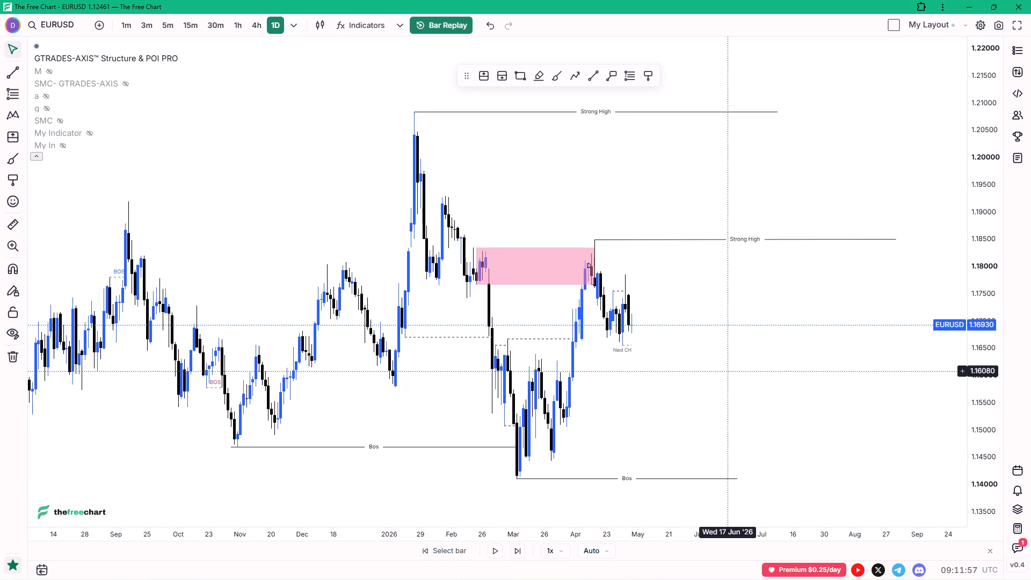
pyautogui.scroll(2, 728, 371)
pyautogui.moveTo(747, 391); pyautogui.dragTo(803, 407)
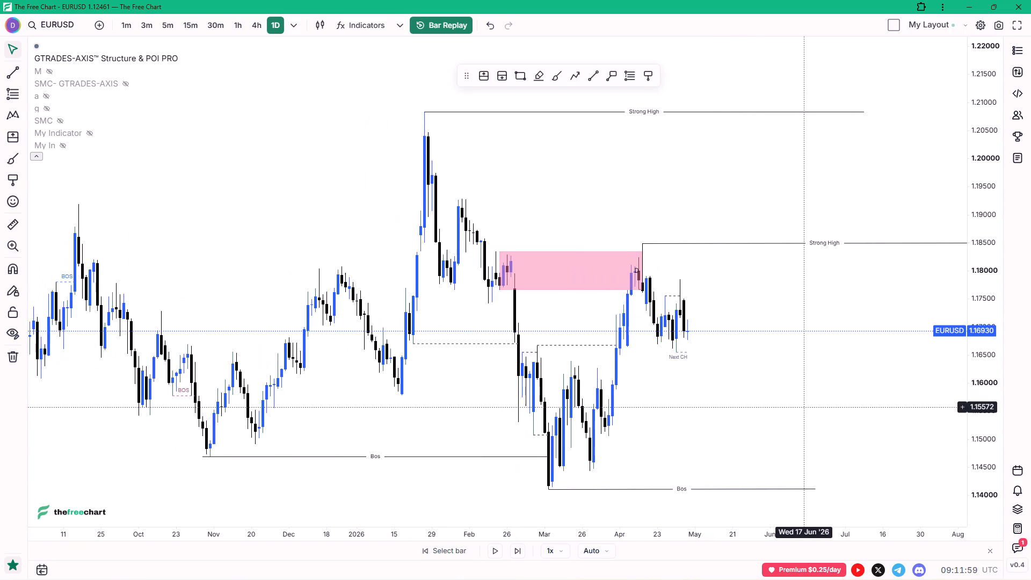
pyautogui.moveTo(803, 407); pyautogui.dragTo(804, 407)
pyautogui.click(804, 407)
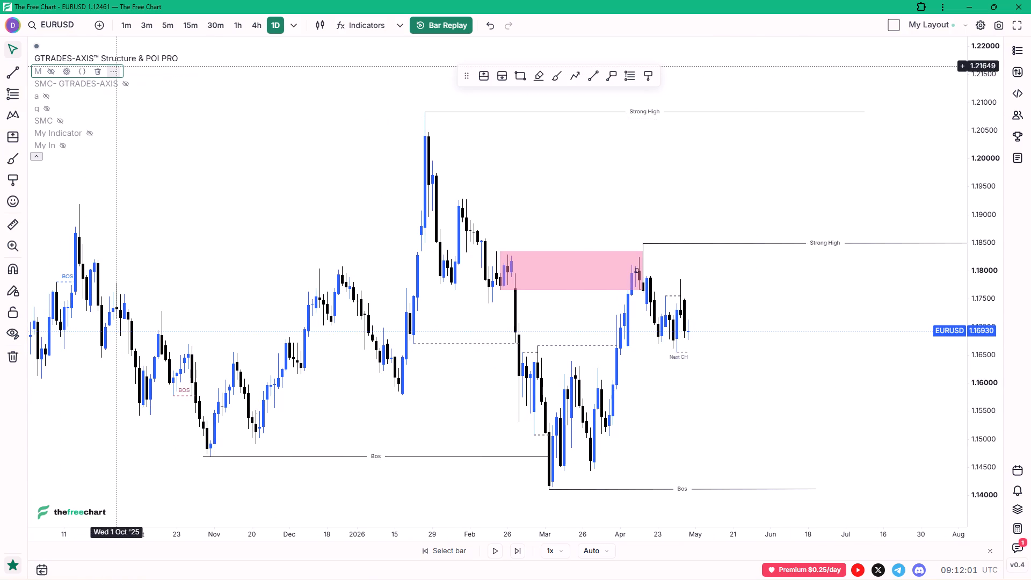
pyautogui.click(163, 62)
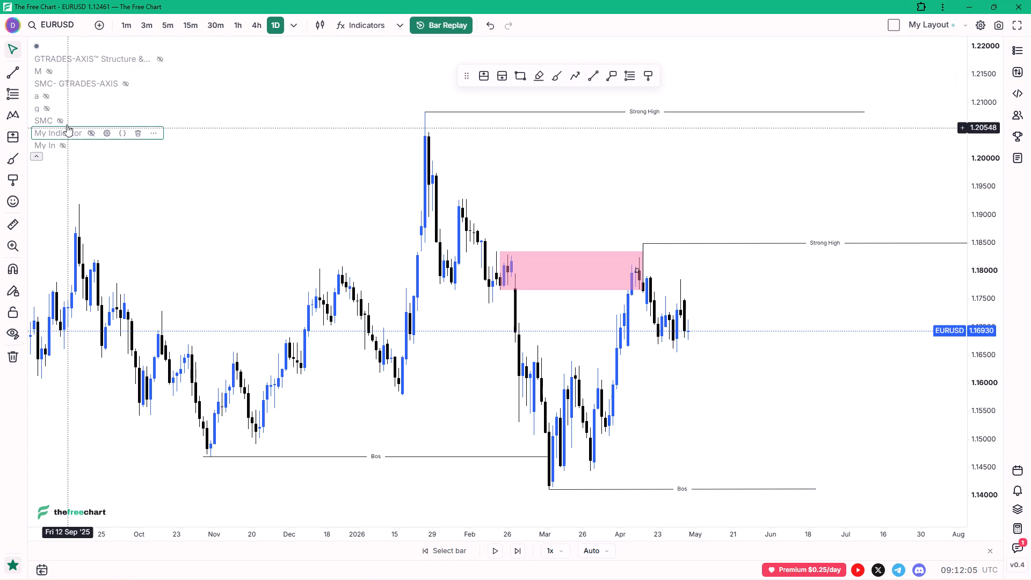
# Show My Indicator with all manual drawings hidden, and examine its structure labels and zones on the EURUSD daily chart.
pyautogui.click(92, 134)
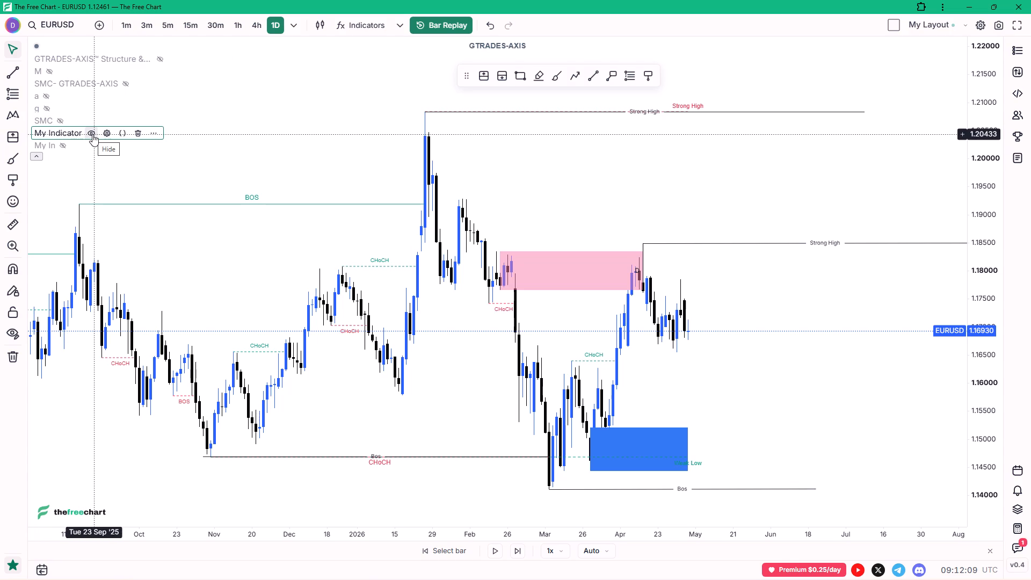
pyautogui.click(92, 134)
pyautogui.click(92, 134)
pyautogui.click(16, 331)
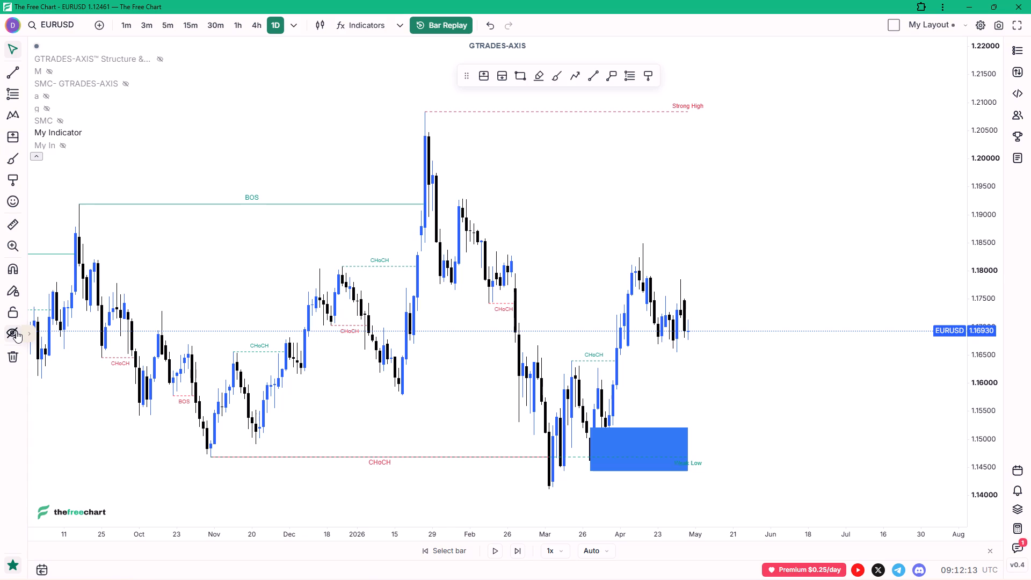
pyautogui.scroll(-2, 704, 343)
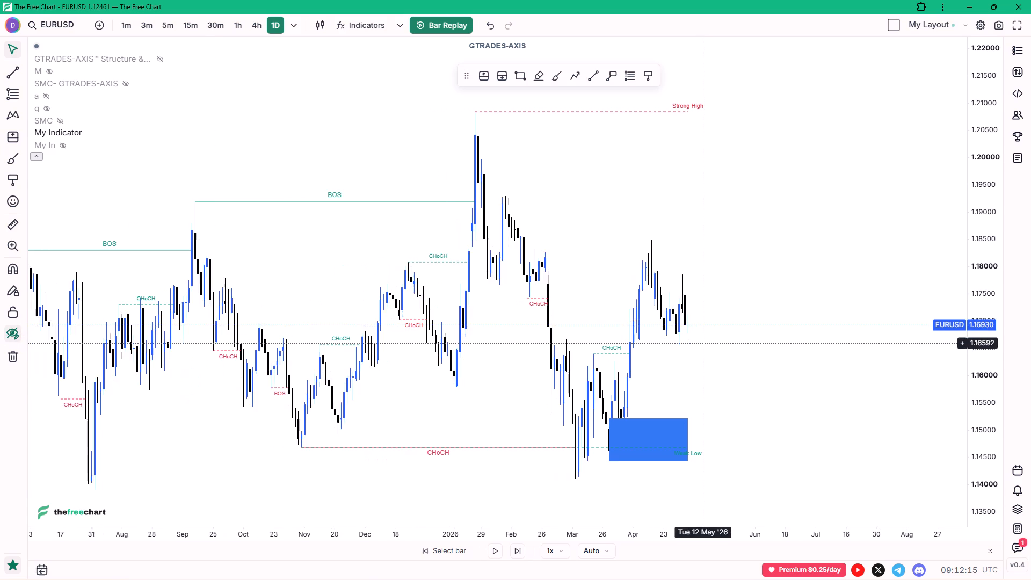
pyautogui.scroll(-3, 704, 343)
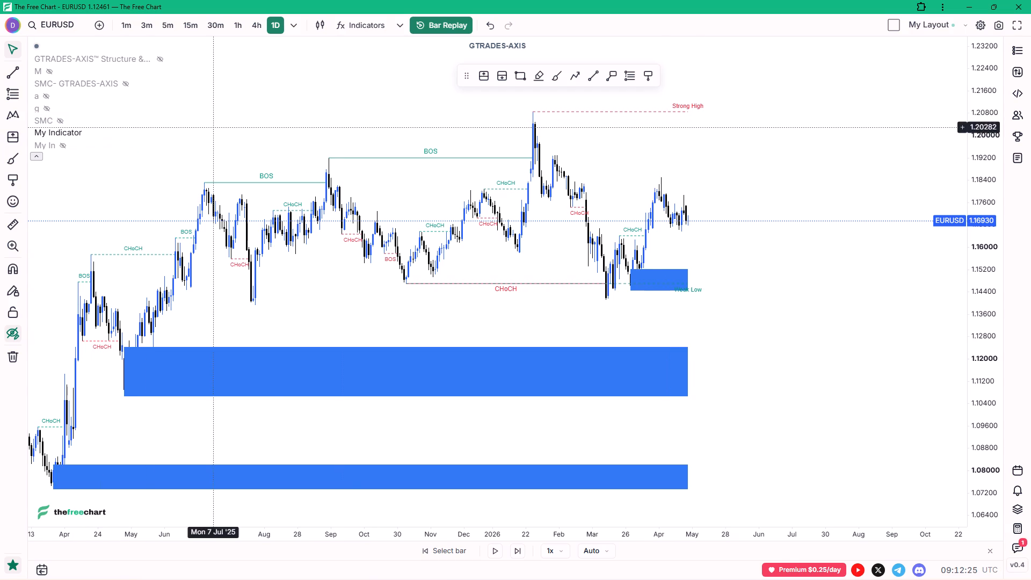
# Examine My Indicator's structure labels and zones on the EURUSD 4h timeframe, including the earlier price history.
pyautogui.click(253, 21)
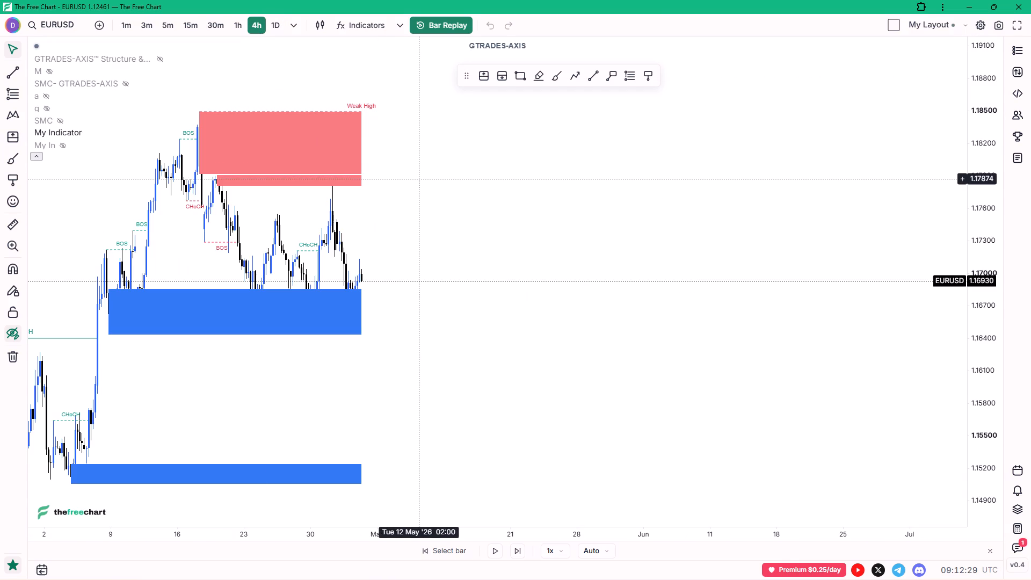
pyautogui.scroll(-4, 419, 179)
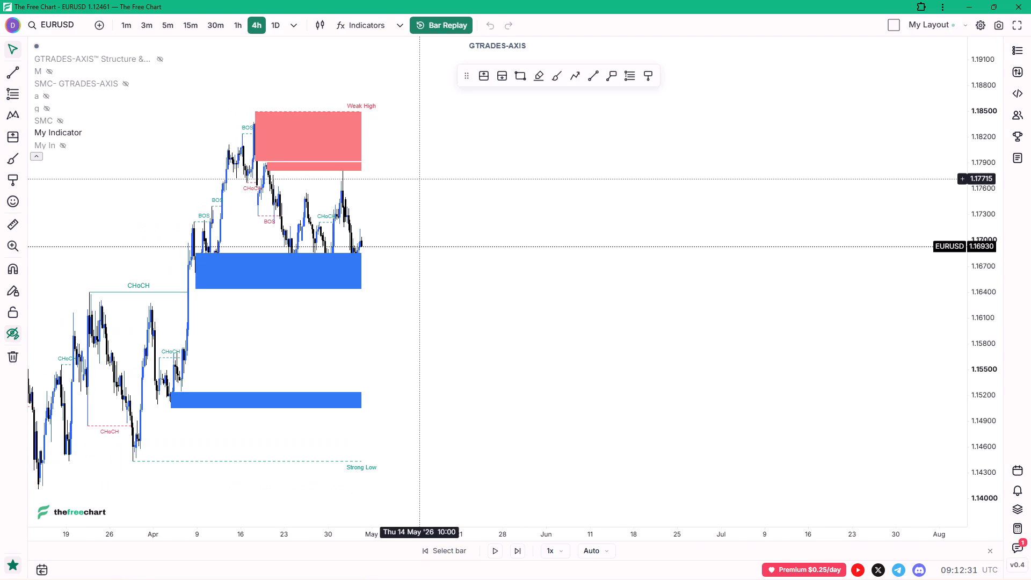
pyautogui.moveTo(435, 208); pyautogui.dragTo(750, 242)
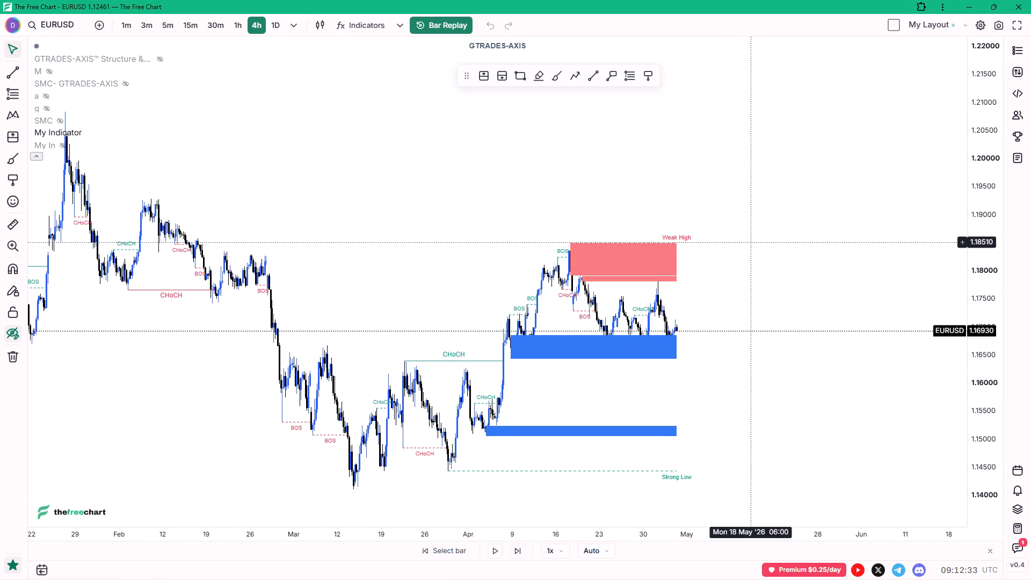
pyautogui.scroll(-4, 478, 137)
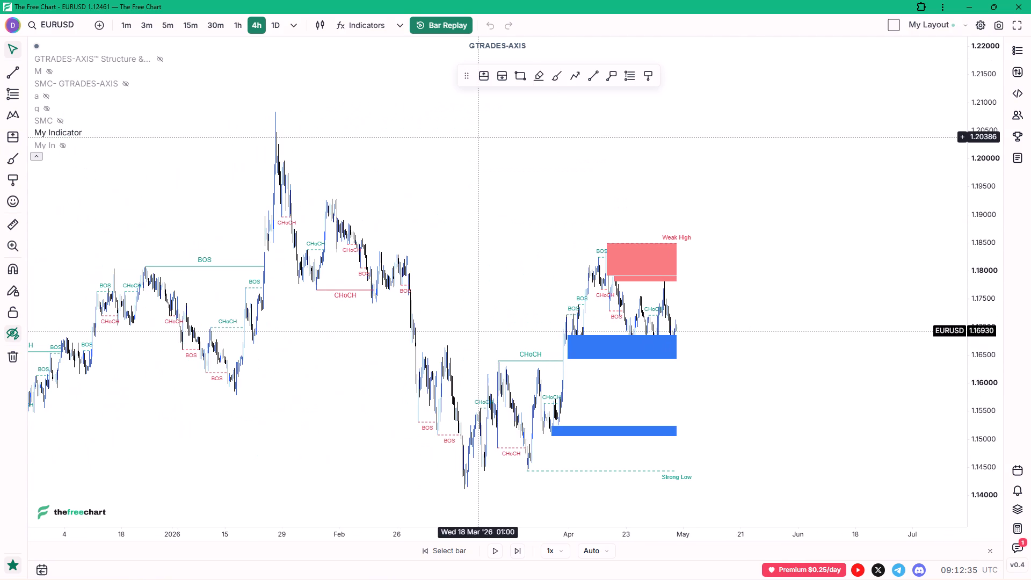
pyautogui.scroll(-5, 478, 137)
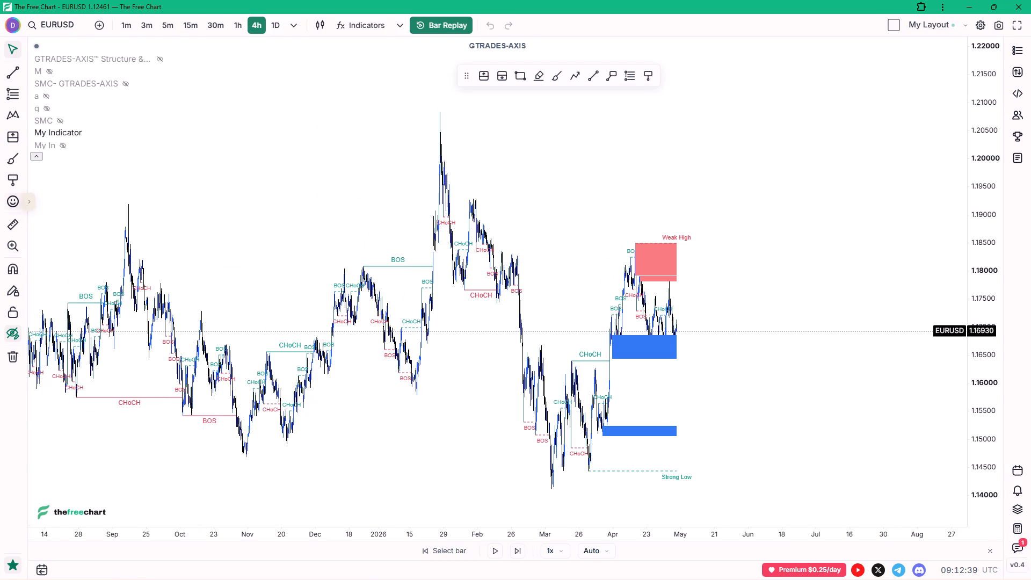
# Return to the daily timeframe and hide My Indicator, leaving the indicator list collapsed.
pyautogui.click(282, 21)
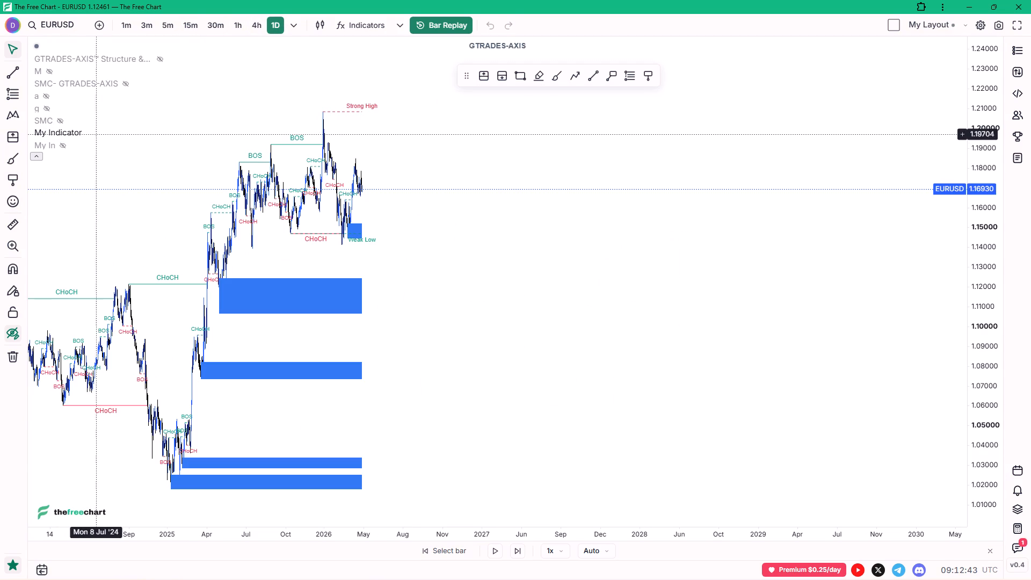
pyautogui.click(91, 135)
pyautogui.click(97, 135)
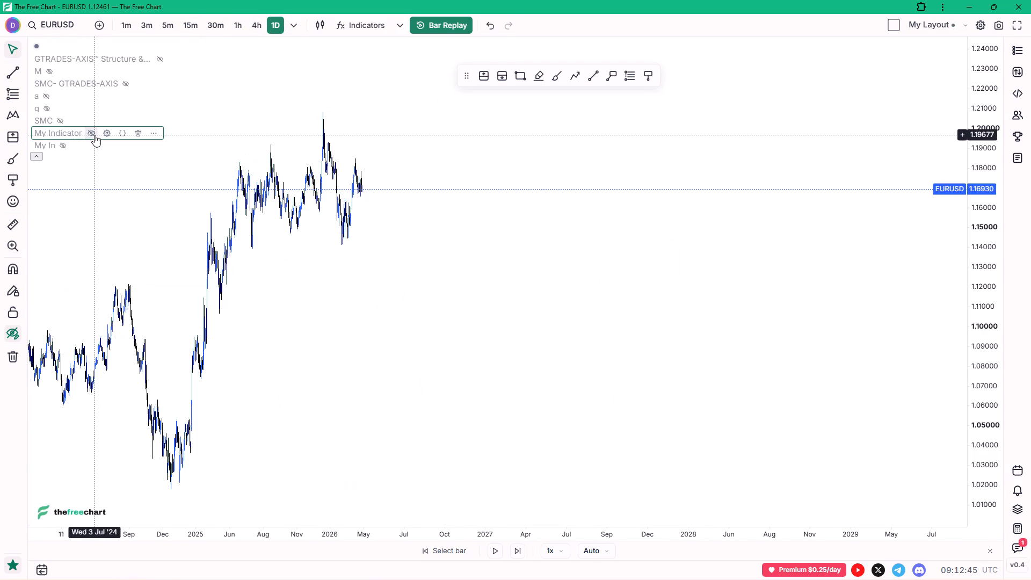
pyautogui.click(41, 156)
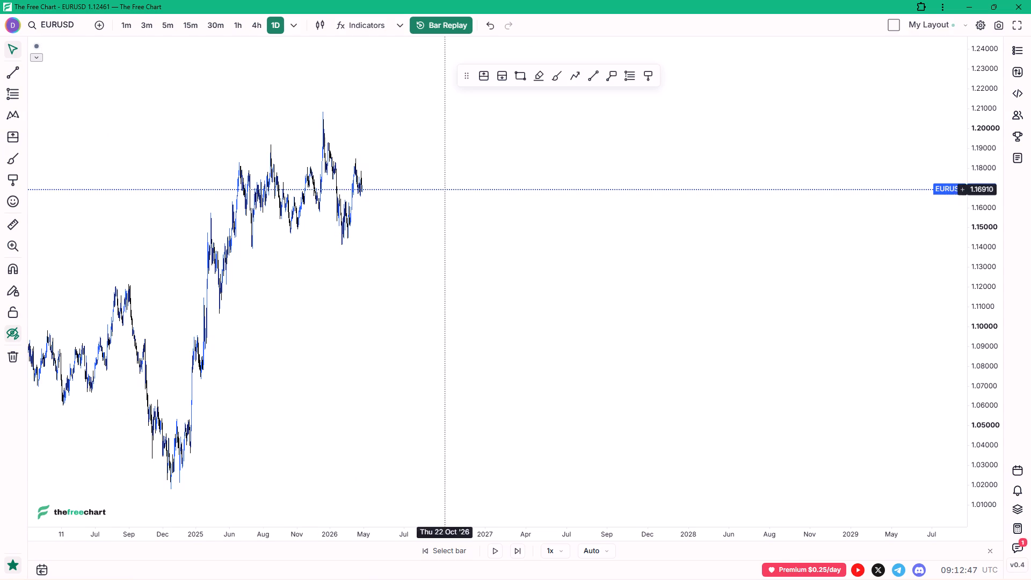
# Unhide the Bos lines, Strong High lines and supply zone drawings on the EURUSD daily chart.
pyautogui.keyDown('ctrl'); pyautogui.scroll(4, 362, 274); pyautogui.keyUp('ctrl')
pyautogui.moveTo(388, 275); pyautogui.dragTo(696, 335)
pyautogui.click(698, 335)
pyautogui.keyDown('ctrl'); pyautogui.scroll(5, 577, 286); pyautogui.keyUp('ctrl')
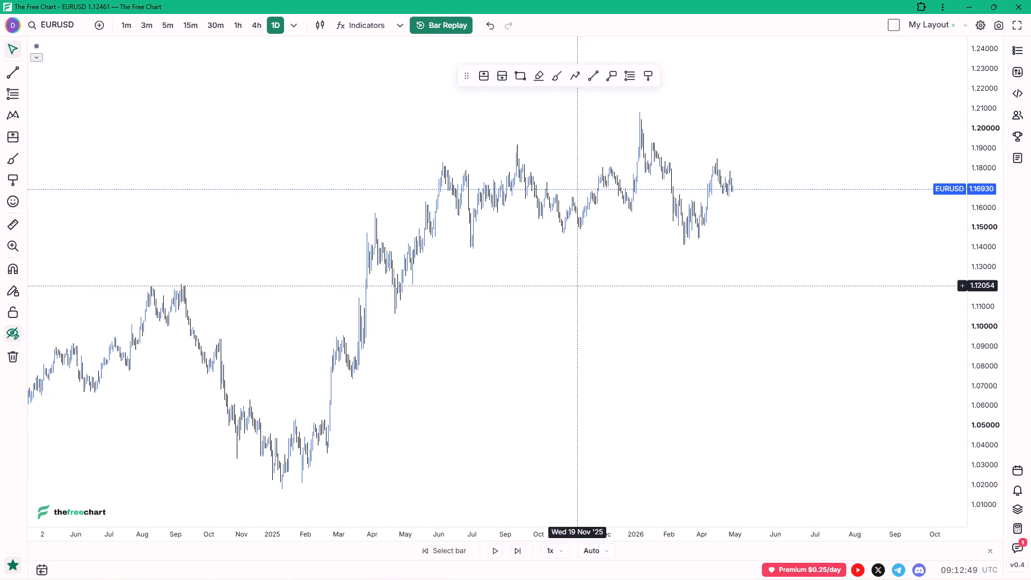
pyautogui.moveTo(638, 305); pyautogui.dragTo(601, 343)
pyautogui.moveTo(598, 350); pyautogui.dragTo(590, 363)
pyautogui.moveTo(586, 366); pyautogui.dragTo(572, 387)
pyautogui.keyDown('ctrl'); pyautogui.scroll(4, 502, 335); pyautogui.keyUp('ctrl')
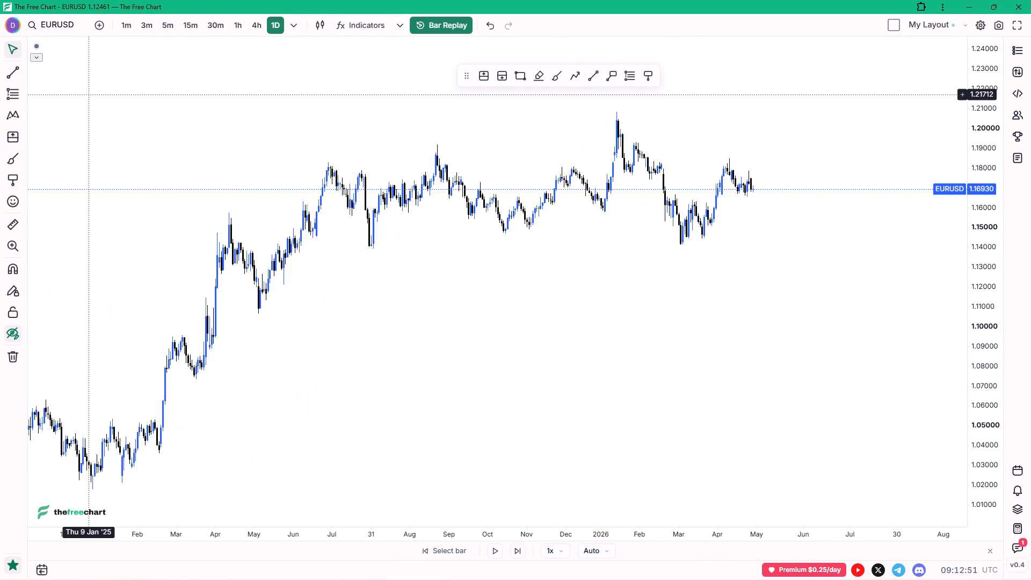
pyautogui.click(20, 327)
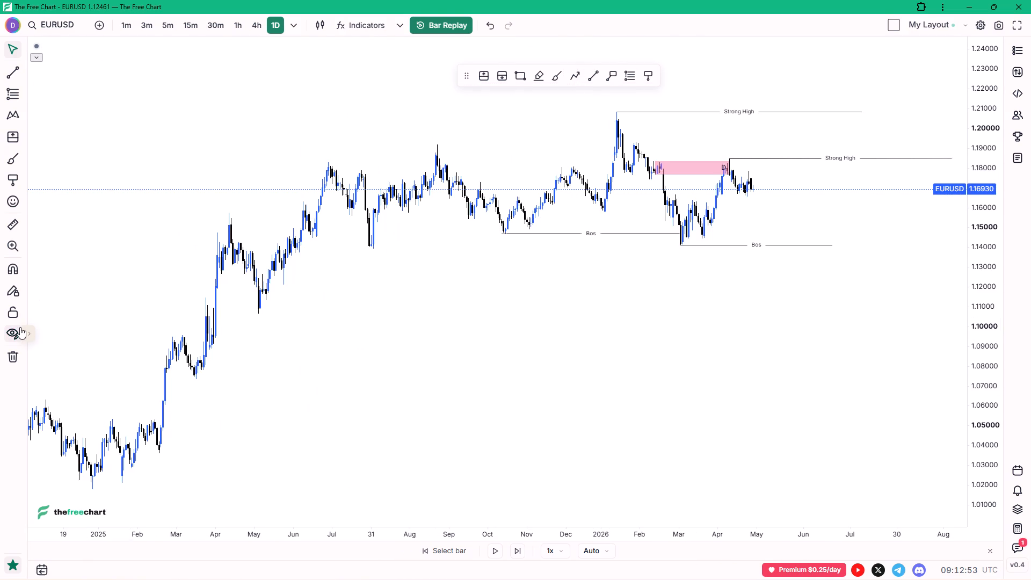
pyautogui.moveTo(533, 292); pyautogui.dragTo(388, 354)
pyautogui.keyDown('ctrl'); pyautogui.scroll(5, 507, 298); pyautogui.keyUp('ctrl')
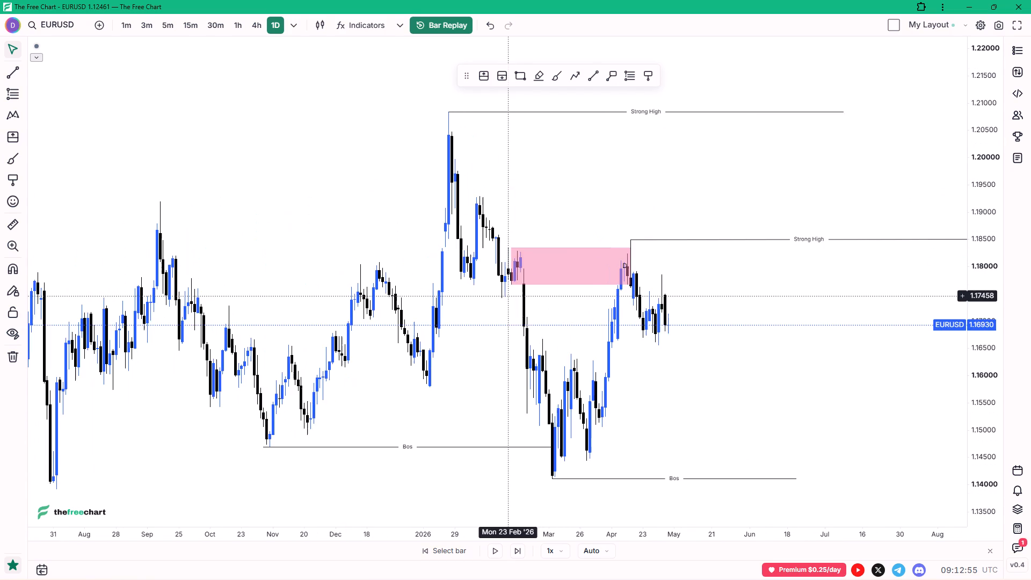
pyautogui.moveTo(745, 347); pyautogui.dragTo(549, 328)
pyautogui.click(549, 328)
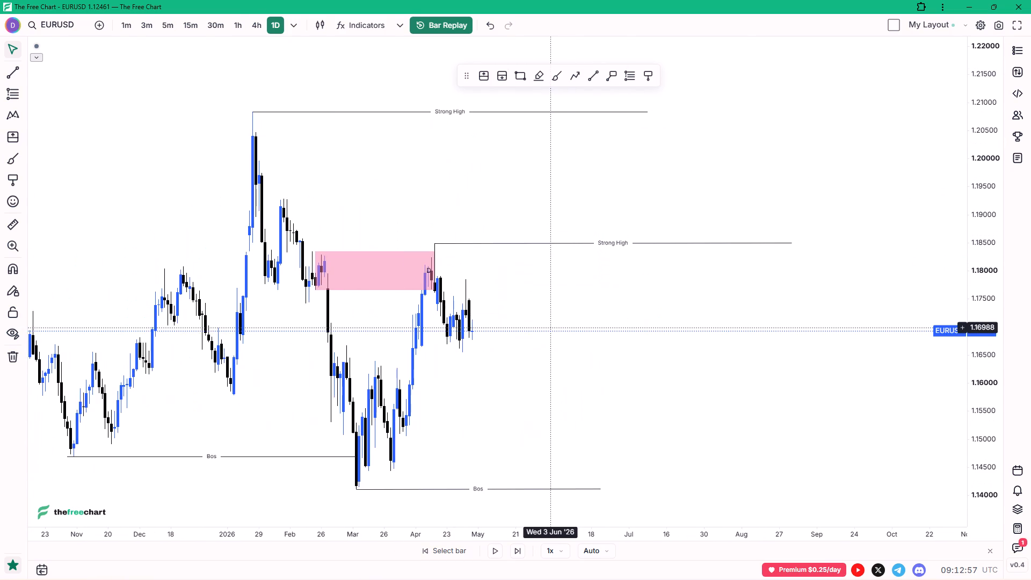
# Switch EURUSD to the 4h timeframe and examine the price action after the April Strong High.
pyautogui.click(250, 27)
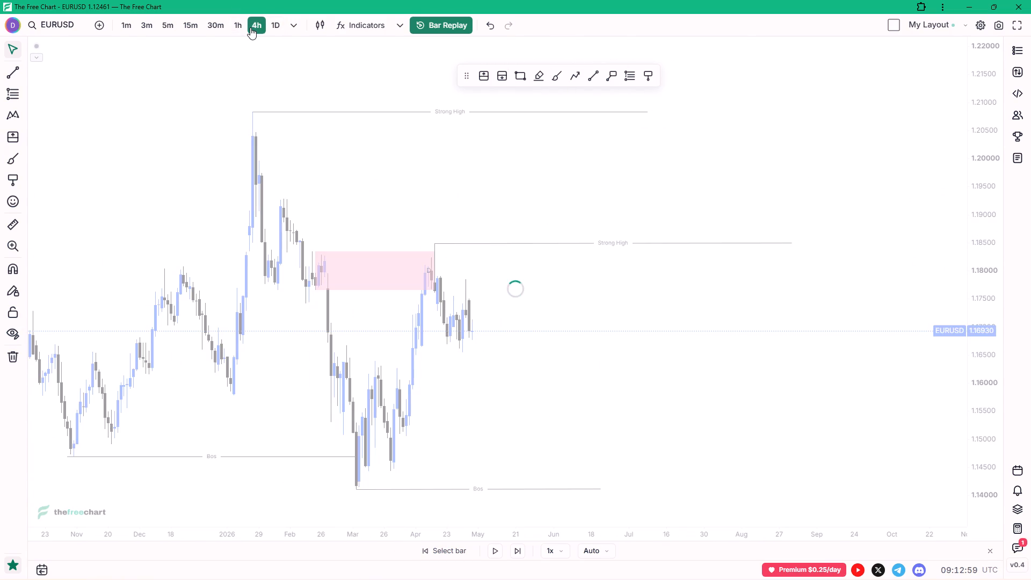
pyautogui.scroll(-2, 432, 310)
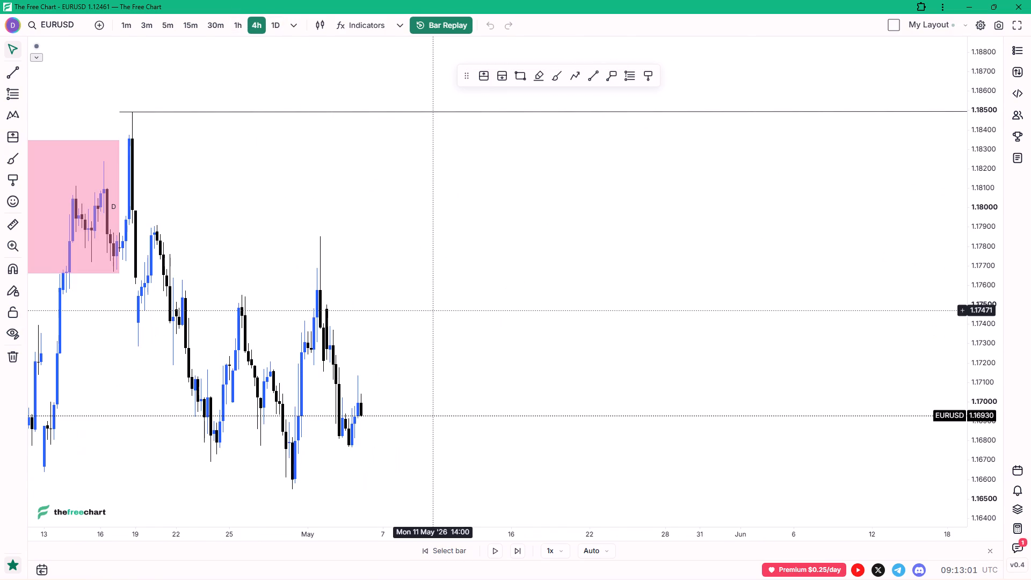
pyautogui.scroll(-2, 432, 310)
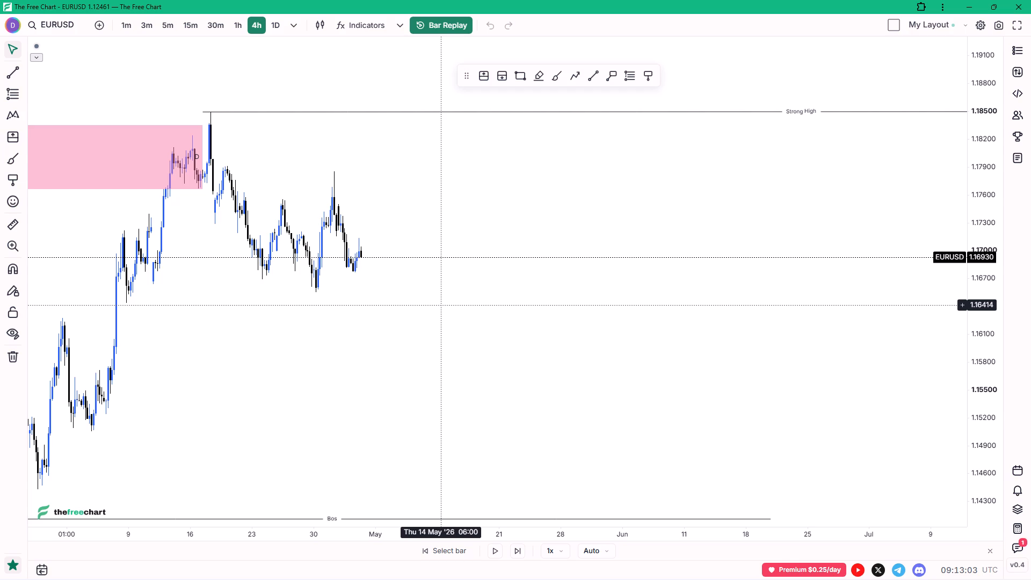
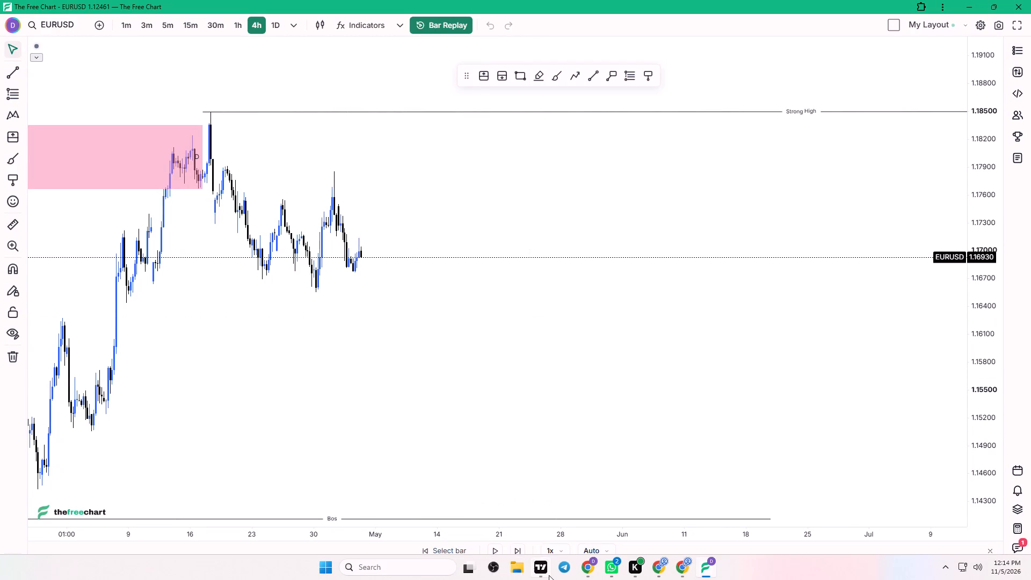
# Switch to TradingView's GBPUSD 5m chart, move the 3.8-ratio long position clear of the candles and delete the Fibonacci retracement.
pyautogui.click(545, 570)
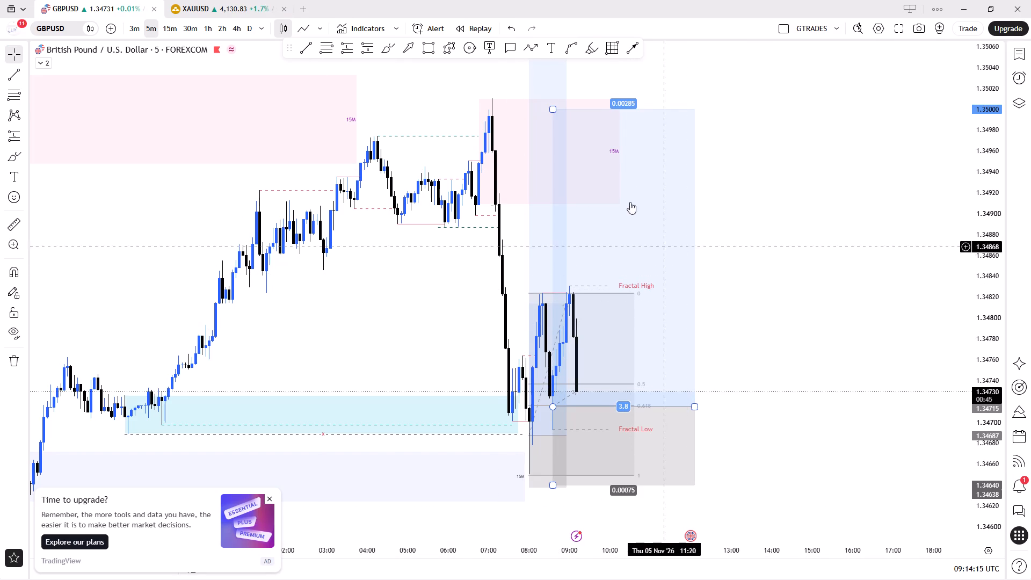
pyautogui.moveTo(677, 329); pyautogui.dragTo(792, 327)
pyautogui.click(792, 327)
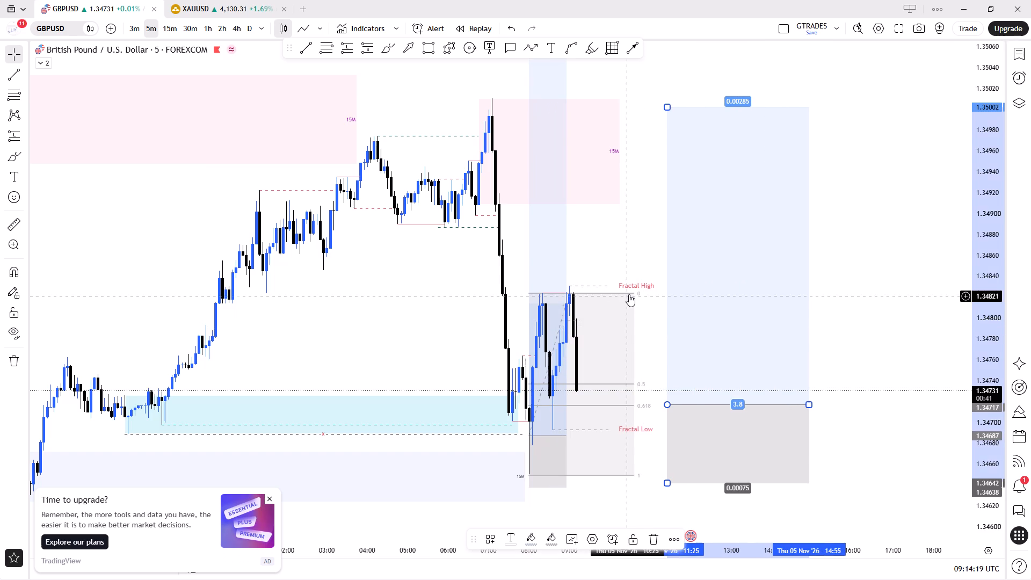
pyautogui.click(629, 294)
pyautogui.press('Delete')
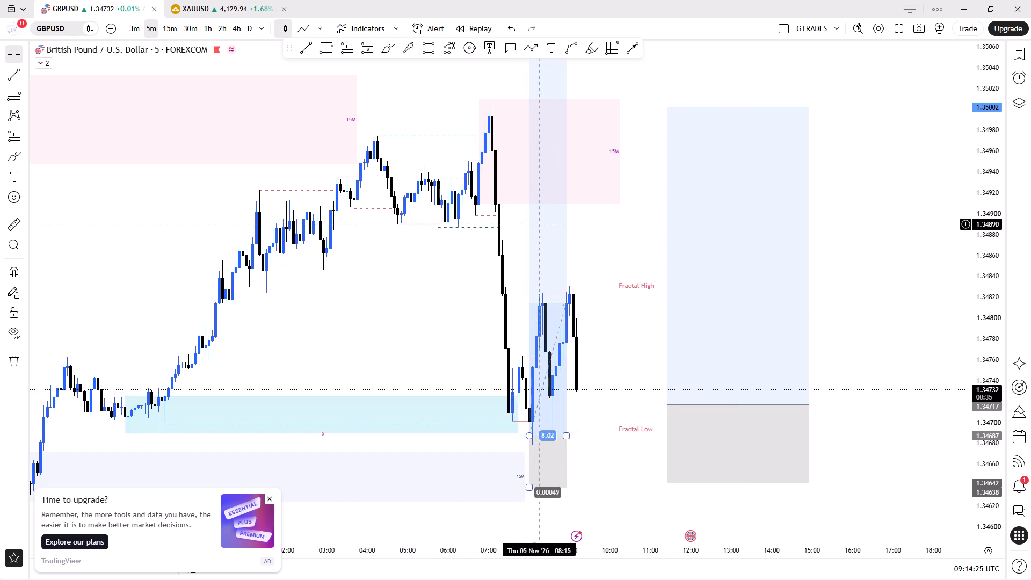
# On the GBPUSD 3m timeframe, move the entry of the long position starting around 08:00 to about 1.34713.
pyautogui.moveTo(983, 129); pyautogui.dragTo(941, 288)
pyautogui.moveTo(940, 288); pyautogui.dragTo(931, 290)
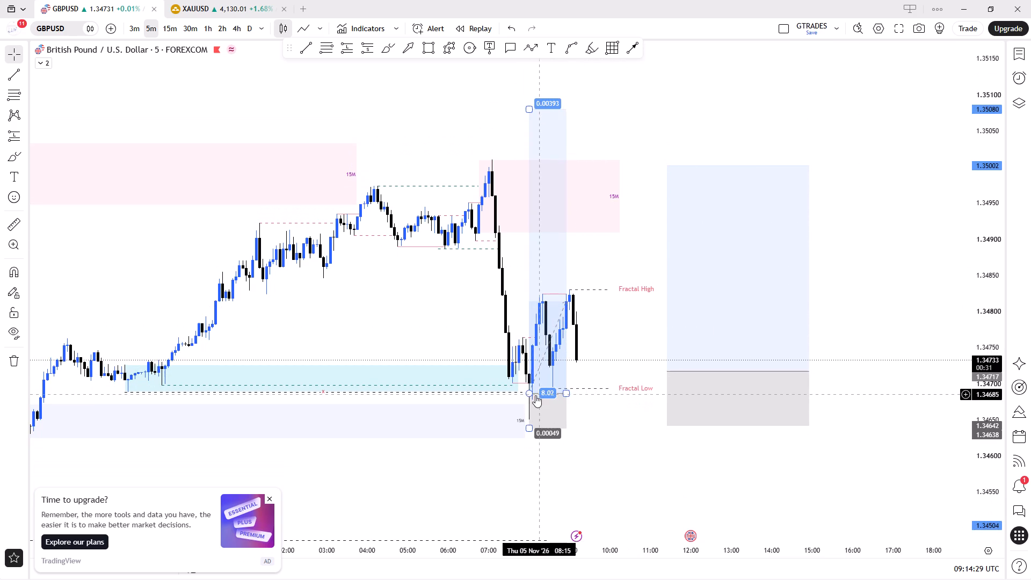
pyautogui.click(125, 27)
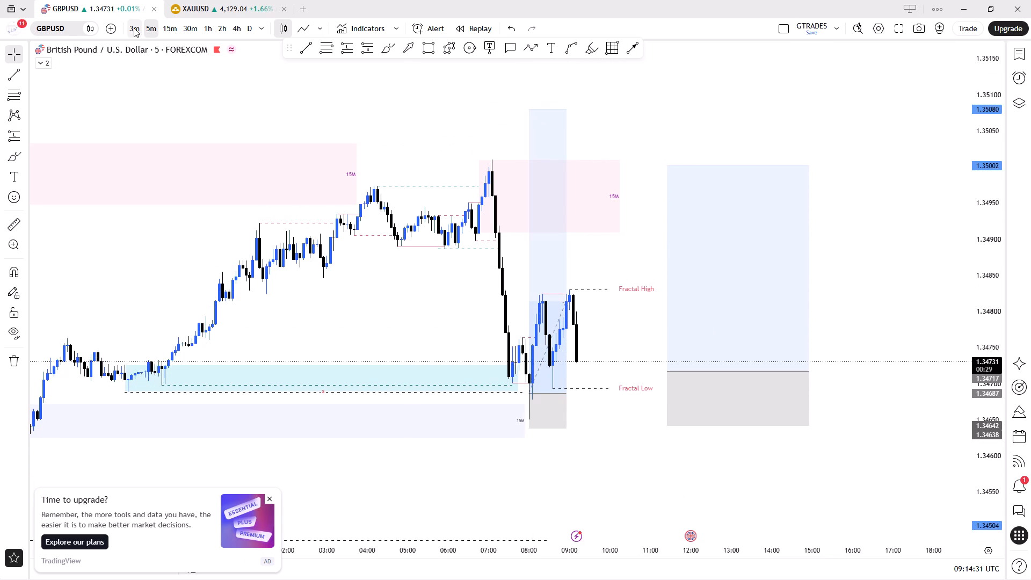
pyautogui.click(134, 28)
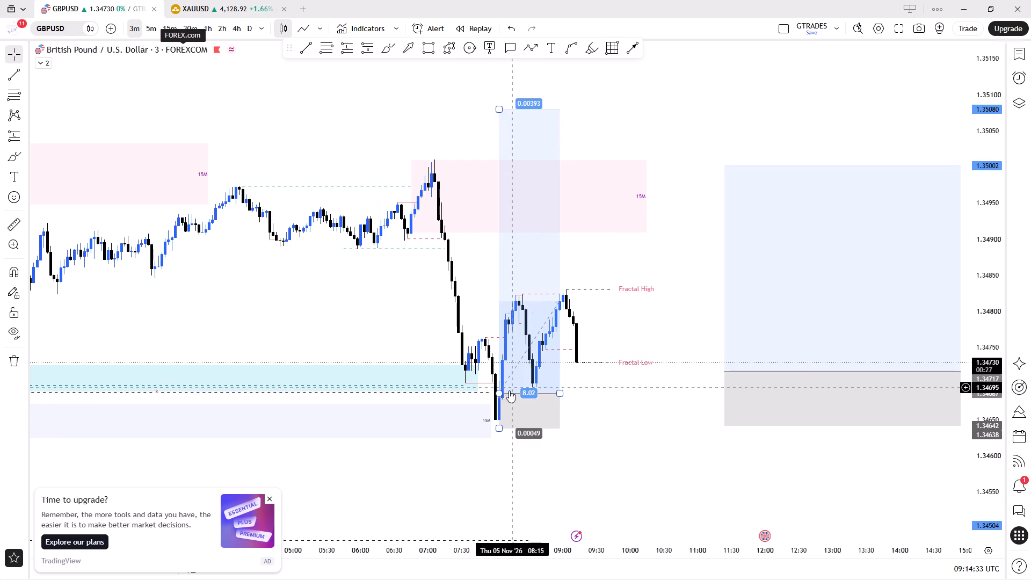
pyautogui.moveTo(501, 392); pyautogui.dragTo(499, 380)
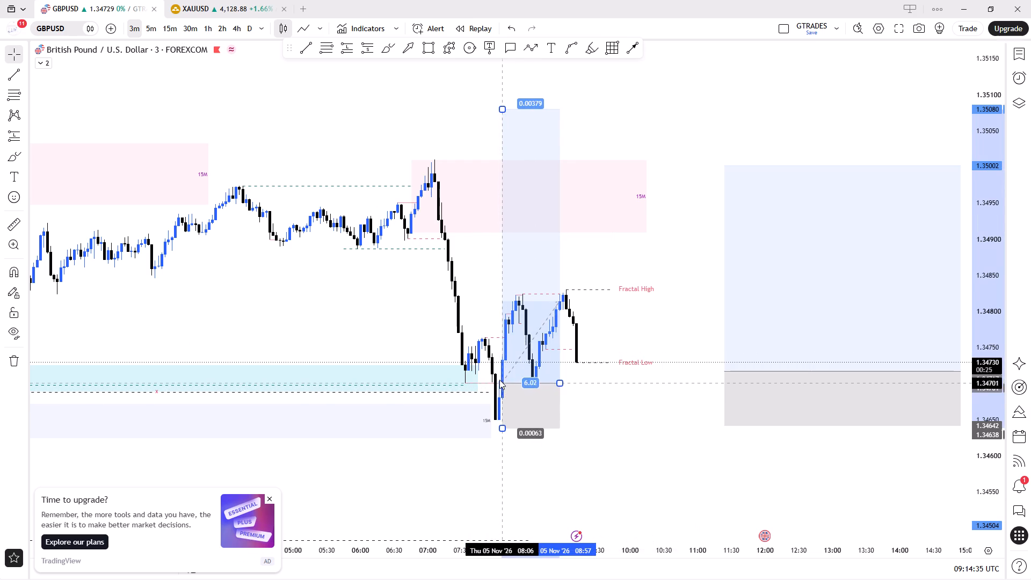
pyautogui.moveTo(499, 380); pyautogui.dragTo(497, 374)
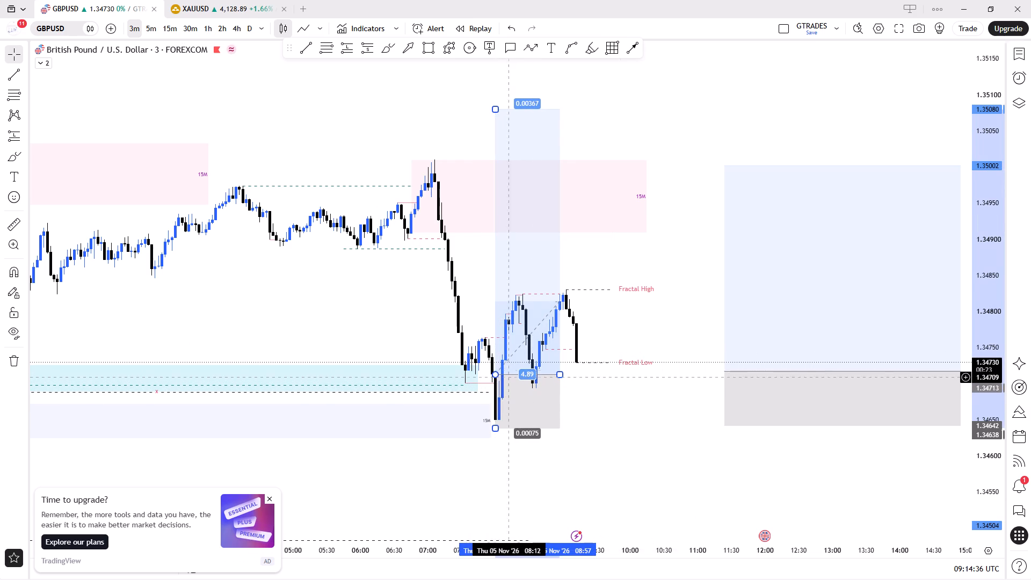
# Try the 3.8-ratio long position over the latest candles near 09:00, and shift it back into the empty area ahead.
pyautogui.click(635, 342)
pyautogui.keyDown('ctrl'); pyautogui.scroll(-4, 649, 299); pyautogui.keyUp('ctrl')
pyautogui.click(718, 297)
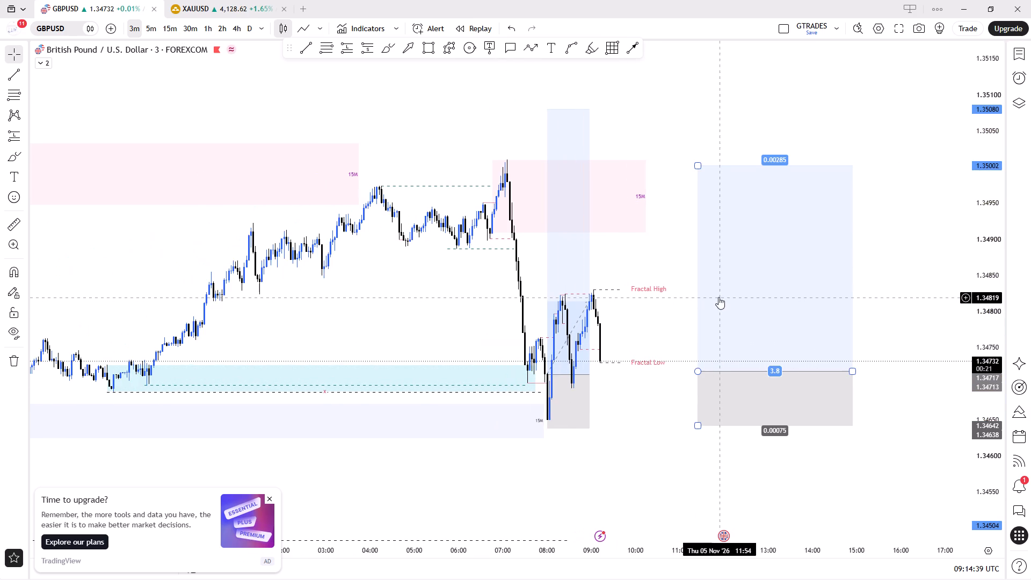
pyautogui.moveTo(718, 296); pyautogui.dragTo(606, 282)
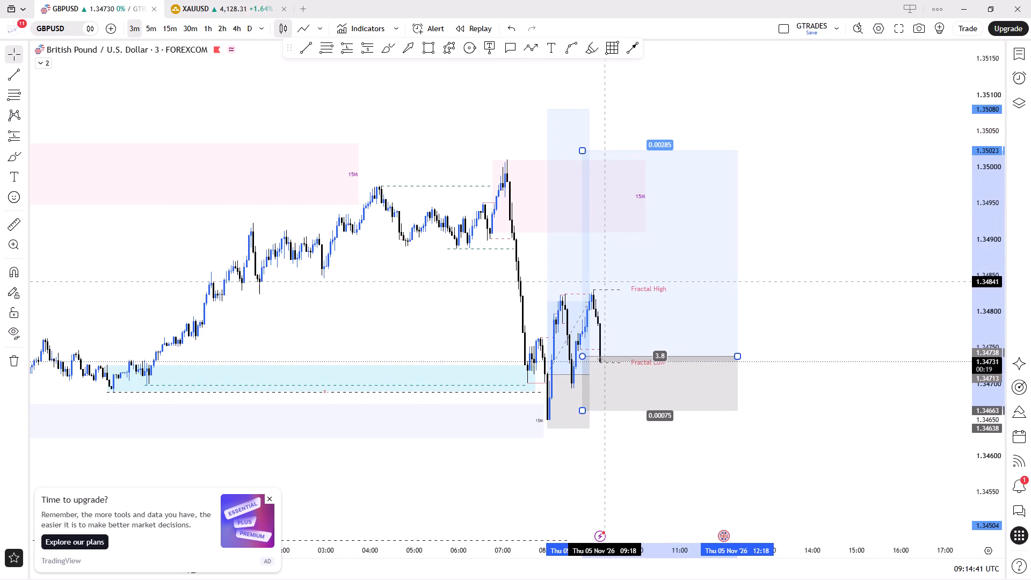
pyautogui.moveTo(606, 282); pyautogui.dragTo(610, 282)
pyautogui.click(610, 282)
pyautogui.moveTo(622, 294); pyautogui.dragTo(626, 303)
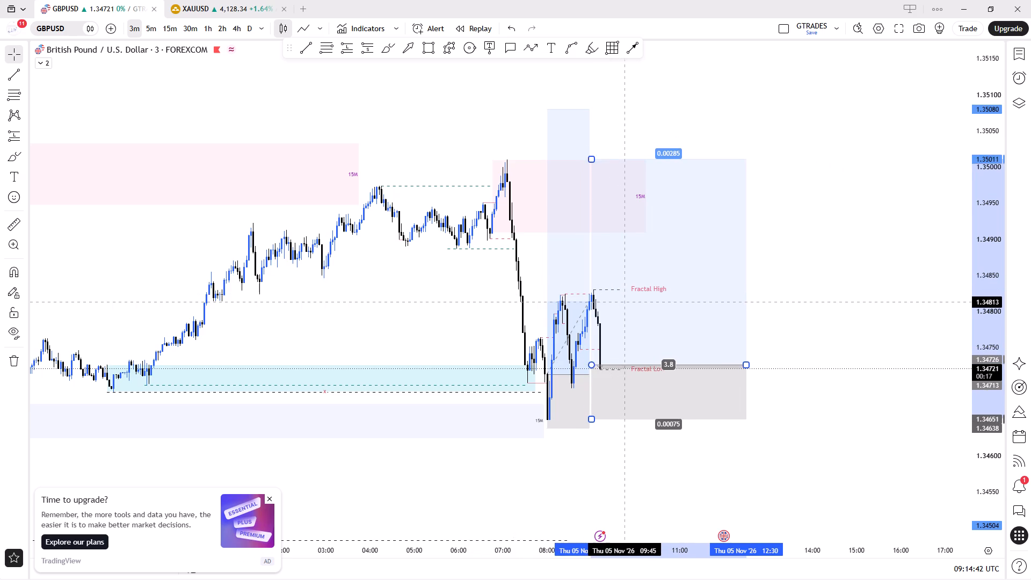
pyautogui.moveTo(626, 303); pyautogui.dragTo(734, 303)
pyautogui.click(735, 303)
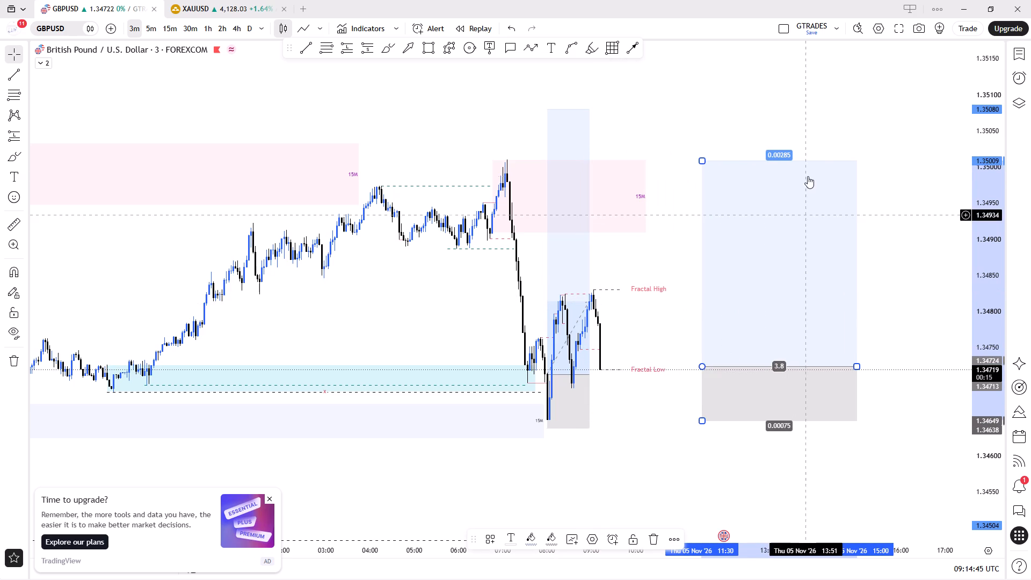
# Delete the 3.8-ratio long position in the empty area ahead of the GBPUSD candles.
pyautogui.click(648, 539)
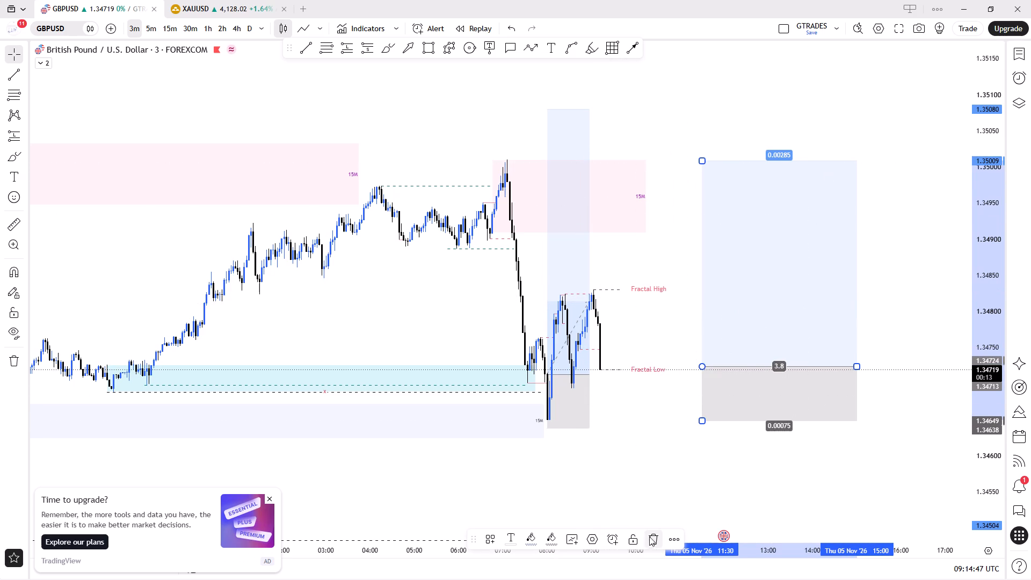
# Return GBPUSD to the 5m timeframe and save a snapshot image of the chart with the remaining long position.
pyautogui.moveTo(676, 415); pyautogui.dragTo(826, 401)
pyautogui.keyDown('ctrl'); pyautogui.scroll(2, 791, 379); pyautogui.keyUp('ctrl')
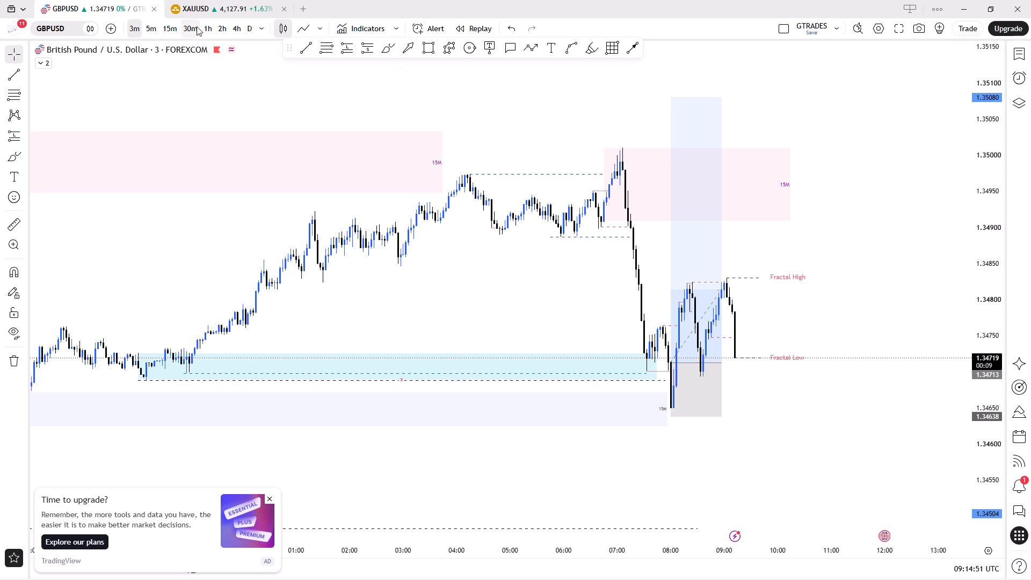
pyautogui.doubleClick(159, 28)
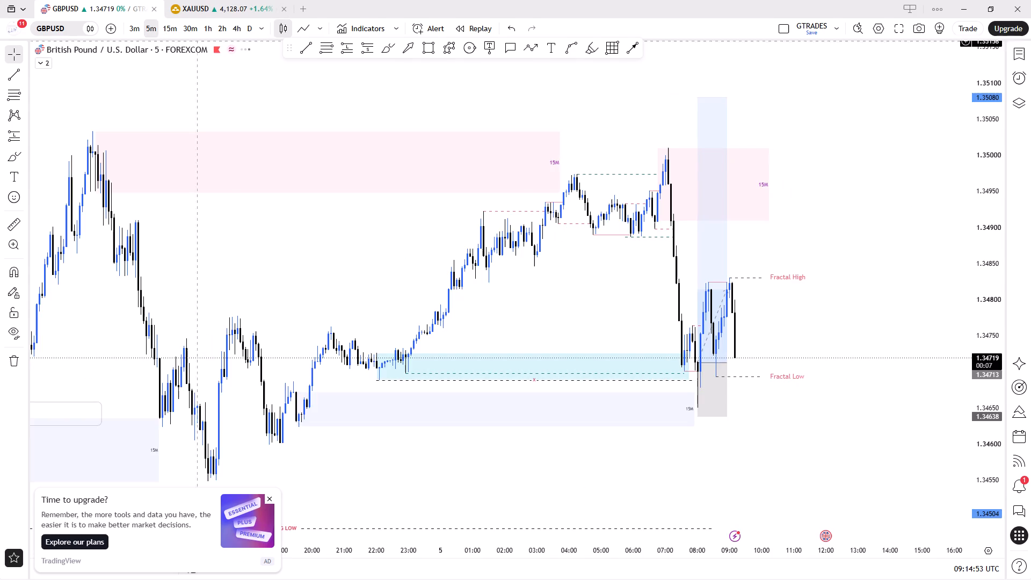
pyautogui.scroll(3, 691, 177)
pyautogui.moveTo(795, 250); pyautogui.dragTo(803, 265)
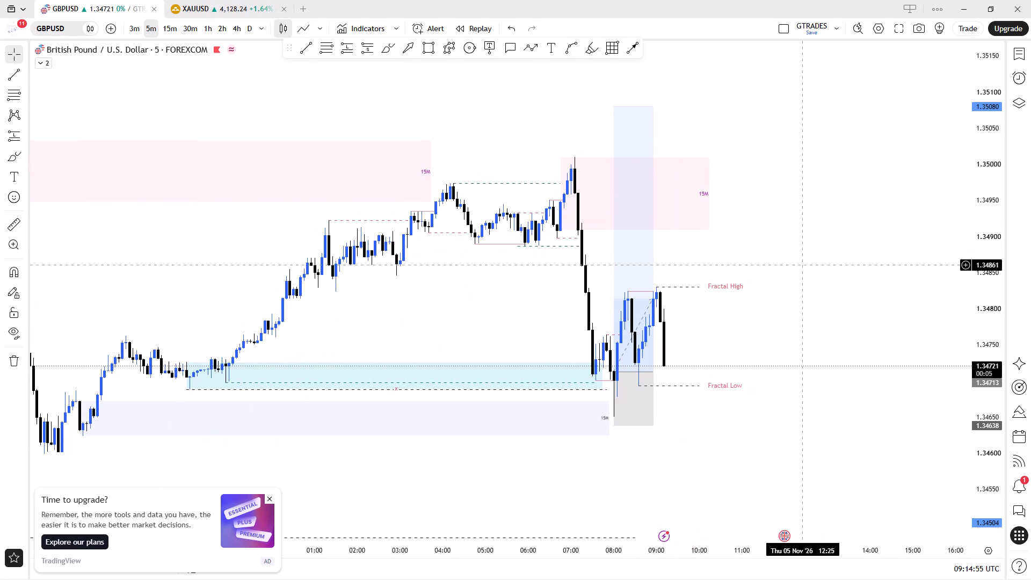
pyautogui.moveTo(803, 265); pyautogui.dragTo(803, 265)
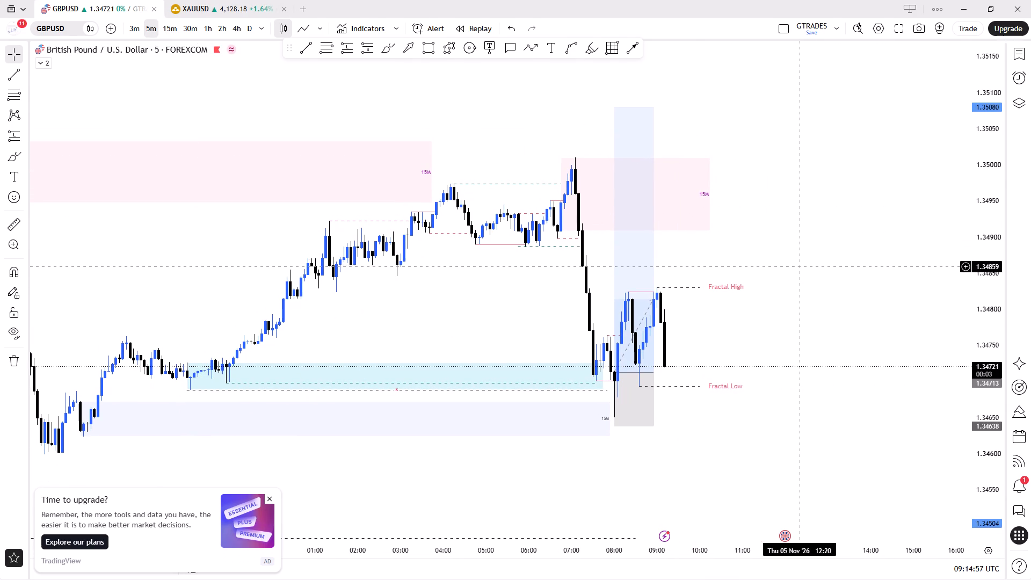
pyautogui.hotkey('ctrl', 'alt', 's')
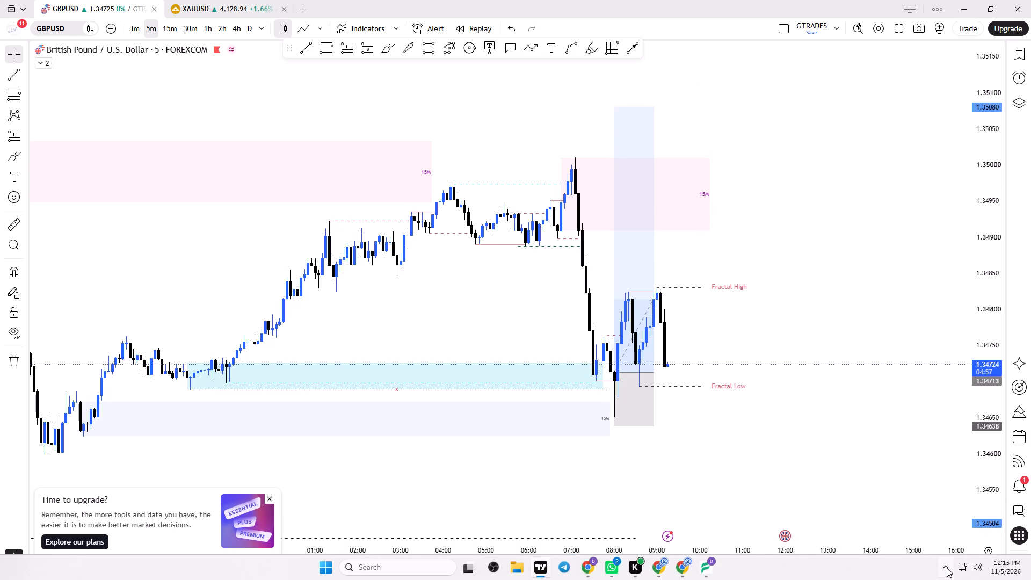
# Switch to WhatsApp.
pyautogui.click(947, 568)
pyautogui.click(921, 495)
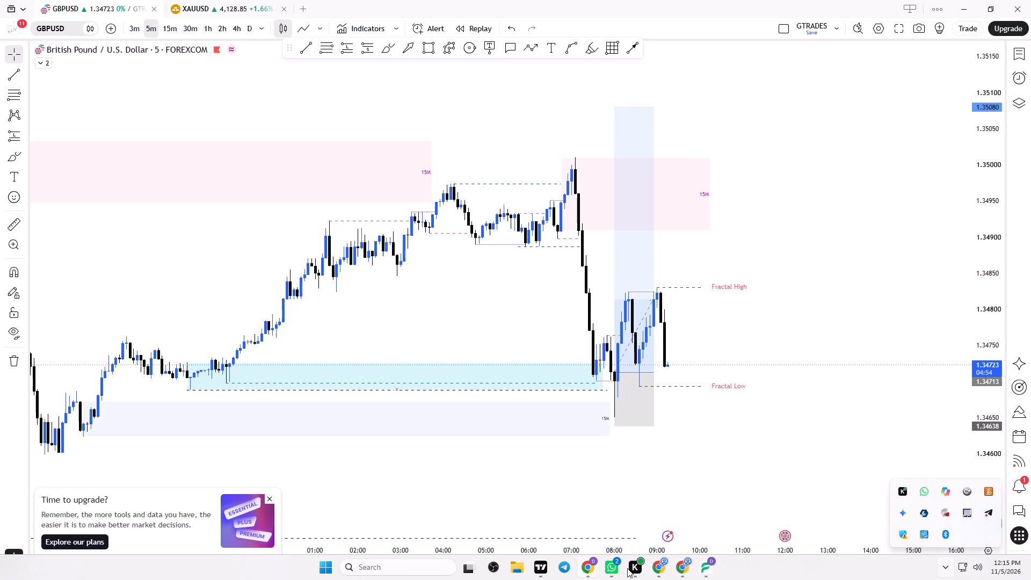
pyautogui.click(612, 568)
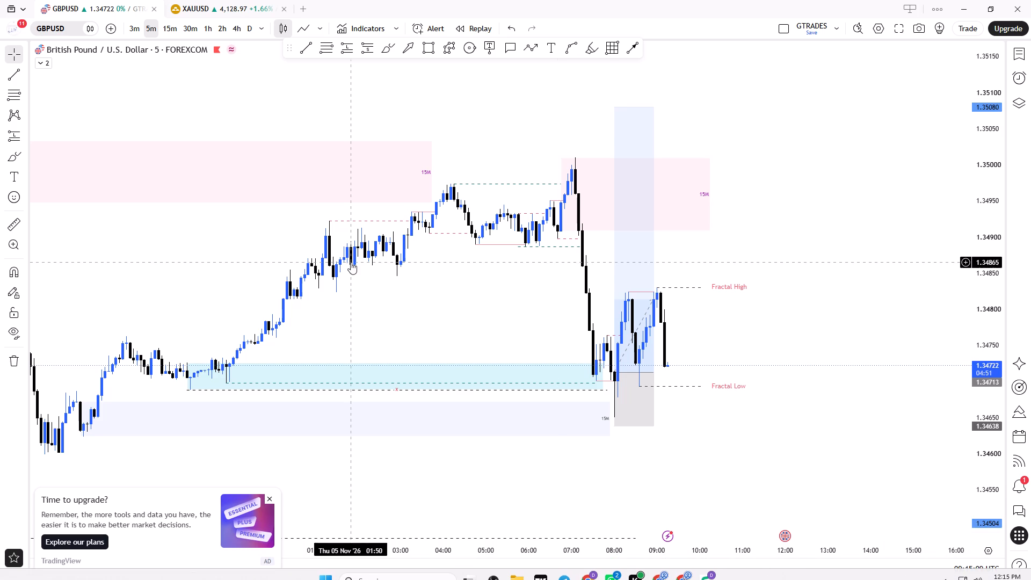
pyautogui.click(609, 565)
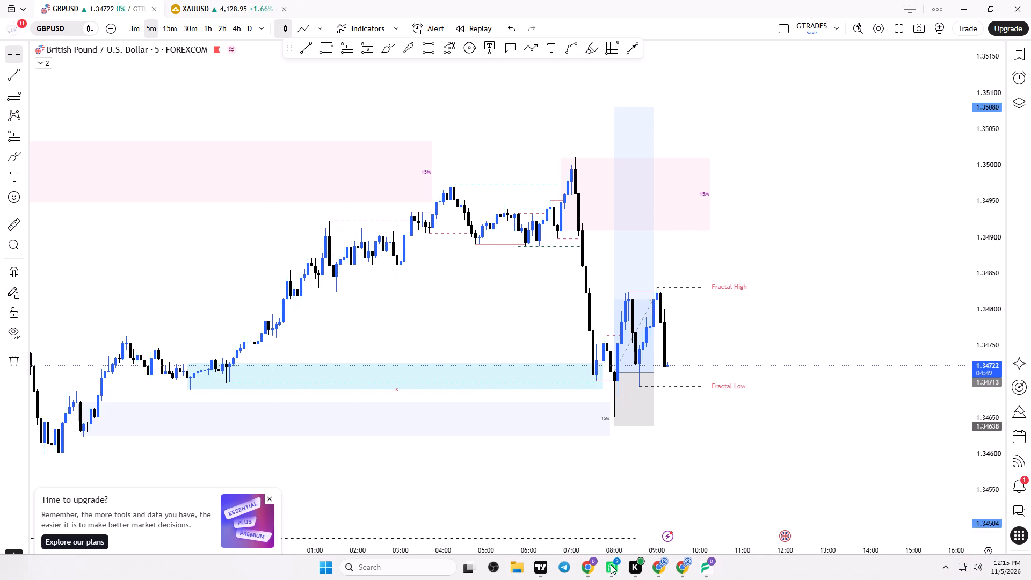
pyautogui.click(611, 564)
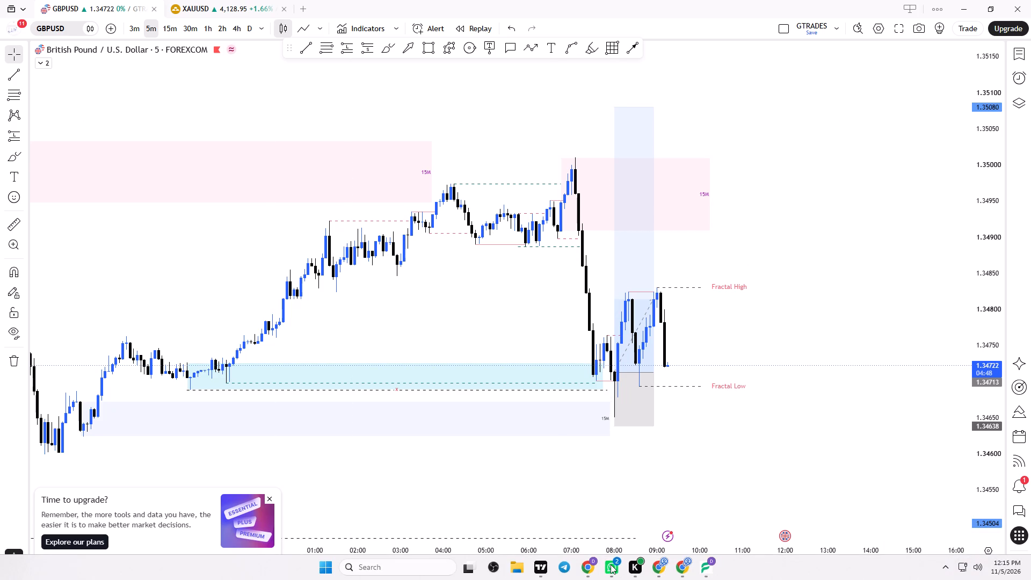
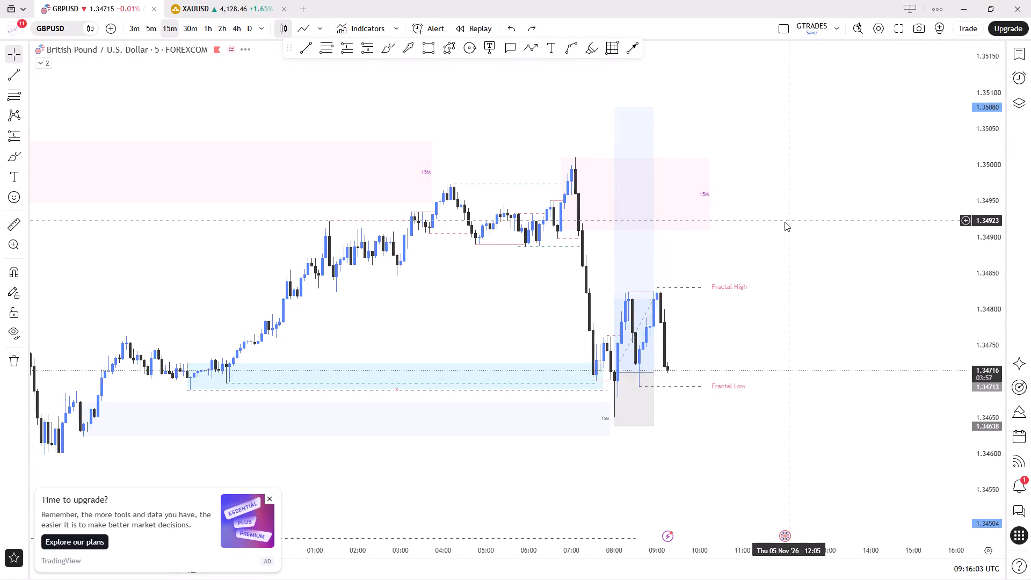
# Undo the recent GBPUSD edits back to the 5m chart with the Fibonacci retracement and the 3.8-ratio long position over the latest candles.
pyautogui.hotkey('ctrl', 'z')
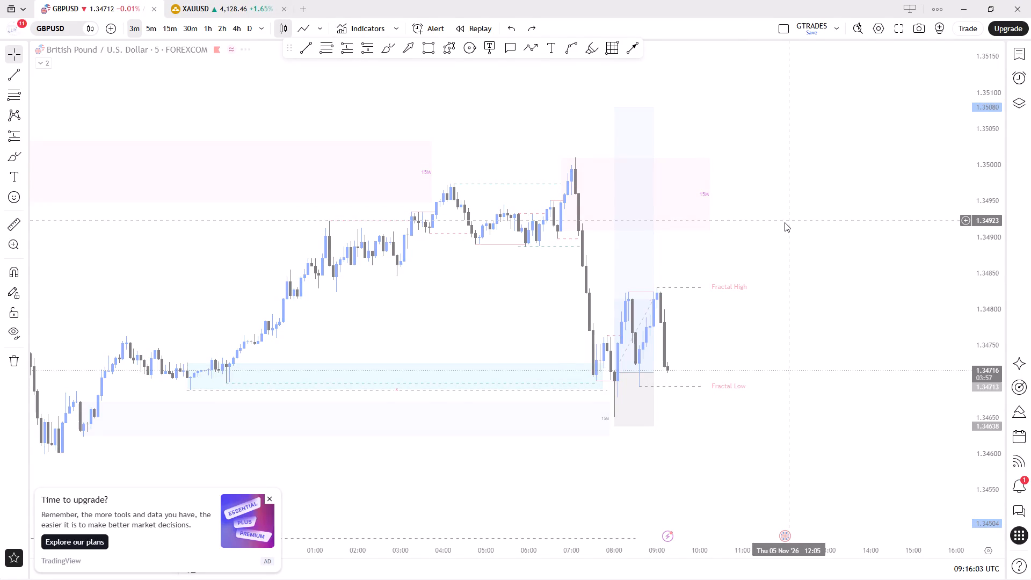
pyautogui.hotkey('ctrl', 'z')
pyautogui.hotkey('ctrl', 'z')
pyautogui.hotkey('ctrl', 'z')
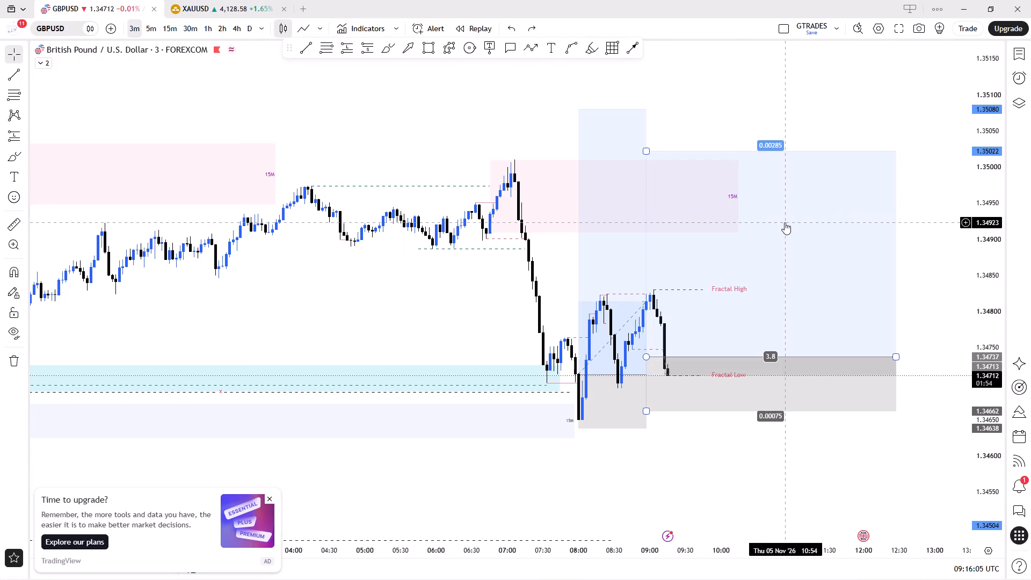
pyautogui.hotkey('ctrl', 'z')
pyautogui.hotkey('ctrl', 'z')
pyautogui.hotkey('ctrl', 'z')
pyautogui.hotkey('ctrl', 'z')
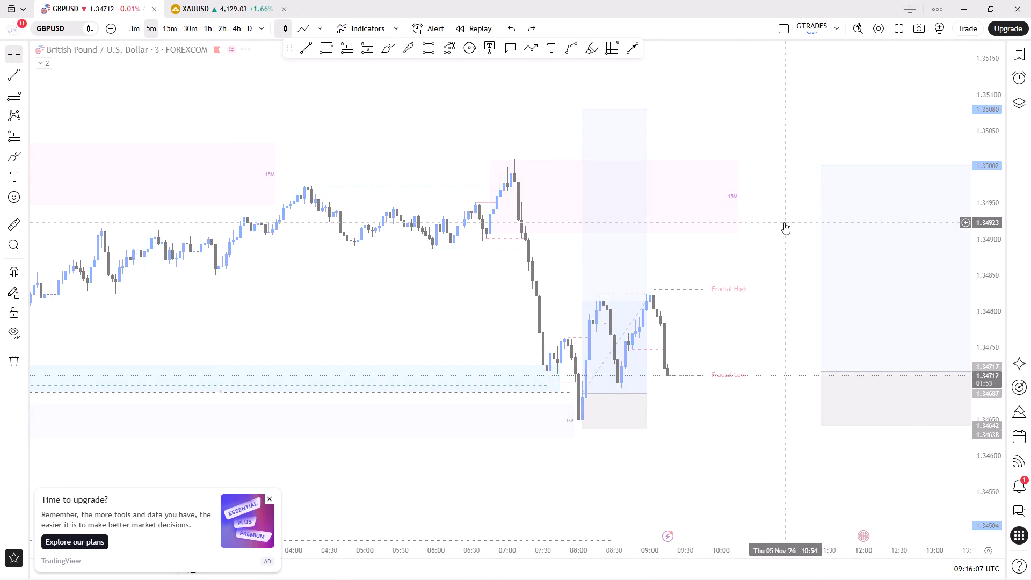
pyautogui.hotkey('ctrl', 'z')
pyautogui.hotkey('ctrl', 'z')
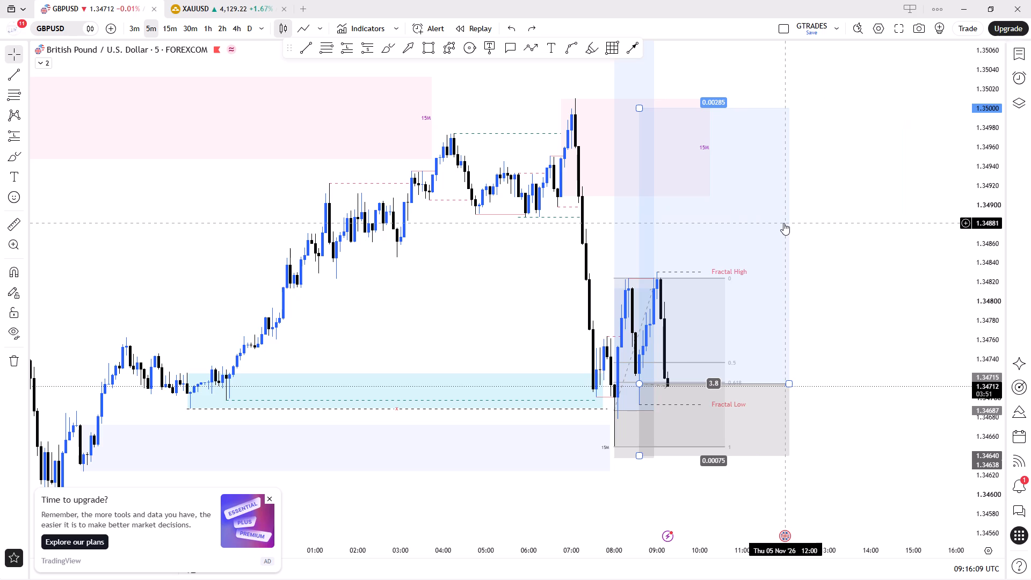
pyautogui.click(843, 225)
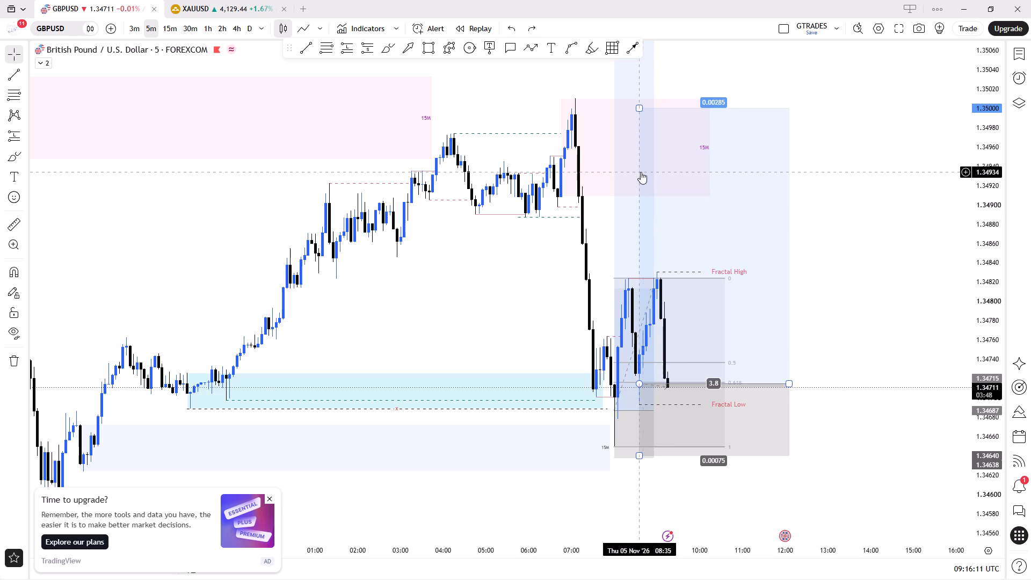
# Save a snapshot image of the GBPUSD 5m chart framed with both long positions and the Fibonacci retracement.
pyautogui.moveTo(831, 265); pyautogui.dragTo(802, 268)
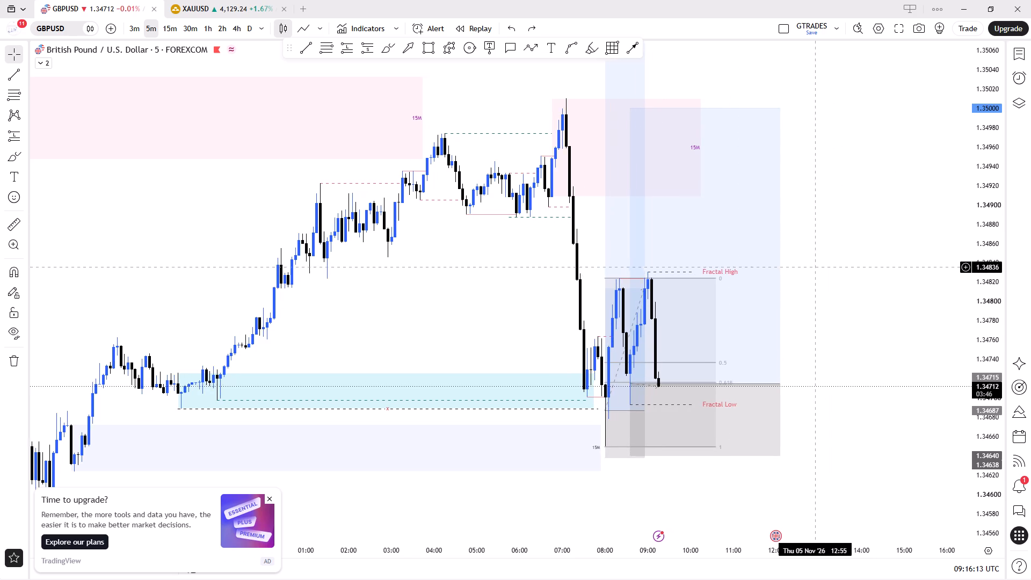
pyautogui.moveTo(802, 268); pyautogui.dragTo(790, 266)
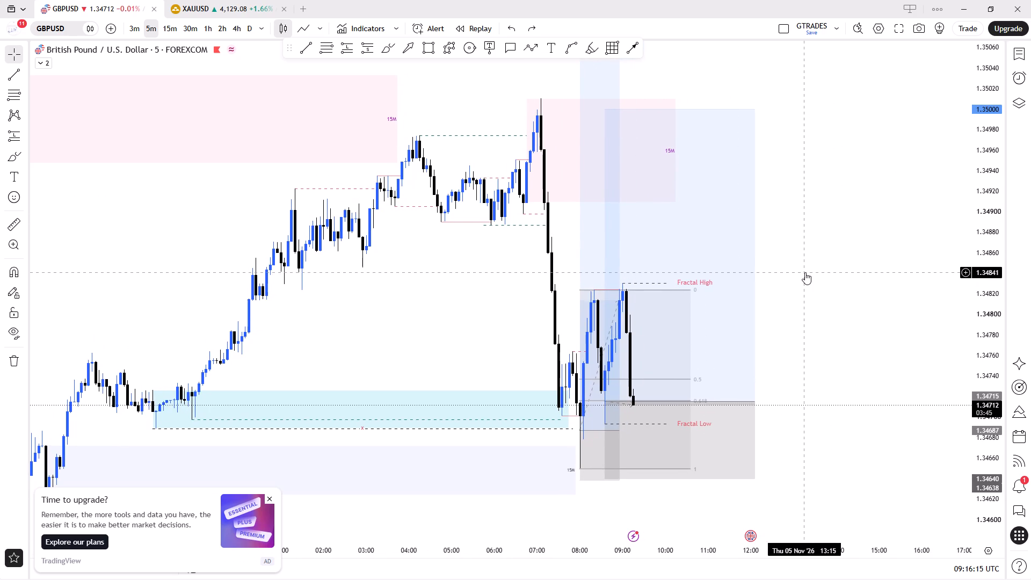
pyautogui.hotkey('ctrl', 'alt', 's')
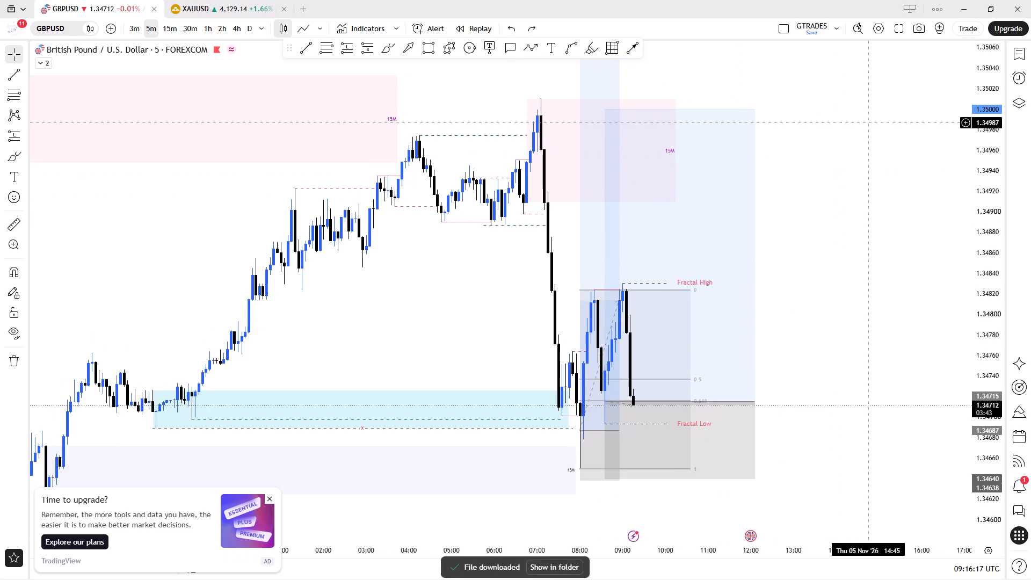
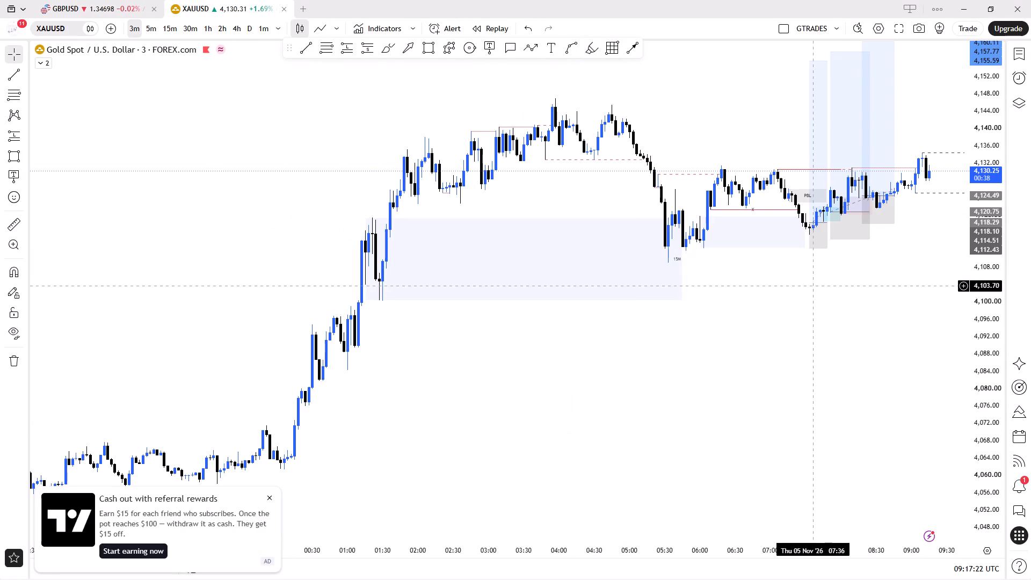
# Save a snapshot image of the XAUUSD 3m chart framed with all three long positions and the Fractal High and Fractal Low labels.
pyautogui.moveTo(814, 314); pyautogui.dragTo(628, 443)
pyautogui.click(628, 443)
pyautogui.moveTo(977, 327); pyautogui.dragTo(946, 215)
pyautogui.moveTo(880, 286); pyautogui.dragTo(878, 289)
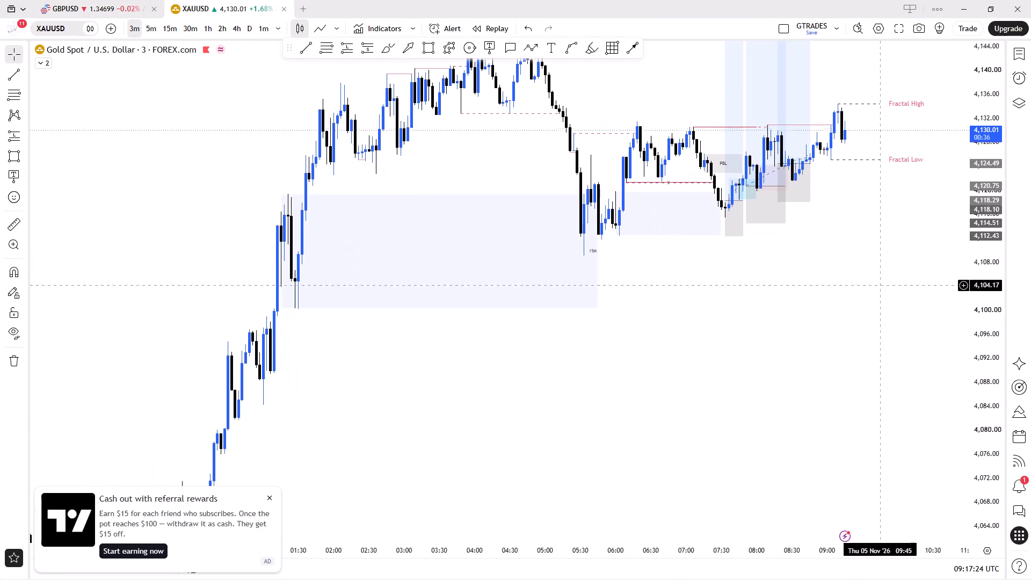
pyautogui.moveTo(878, 289); pyautogui.dragTo(715, 474)
pyautogui.click(715, 474)
pyautogui.scroll(2, 709, 395)
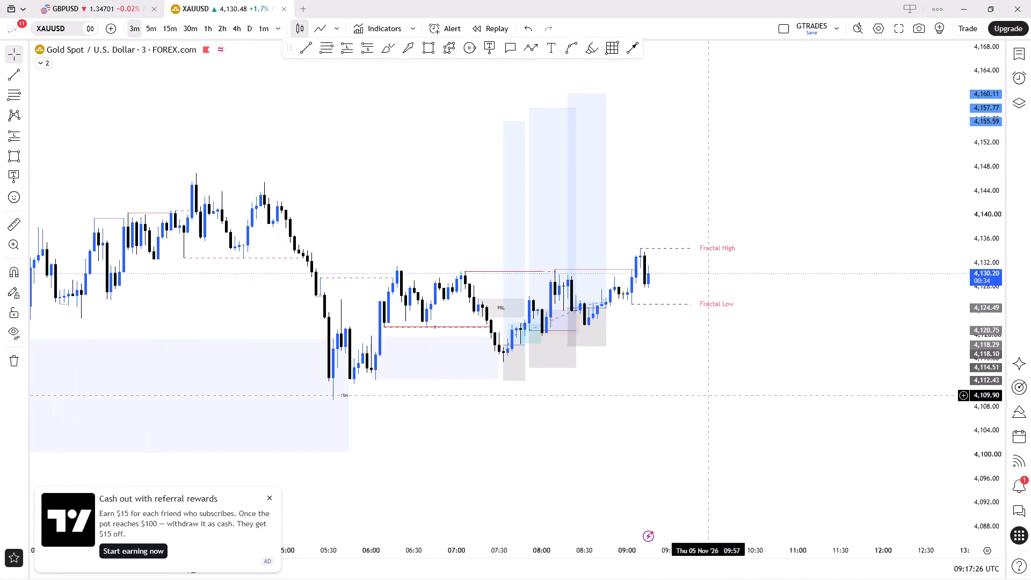
pyautogui.hotkey('ctrl', 'alt', 's')
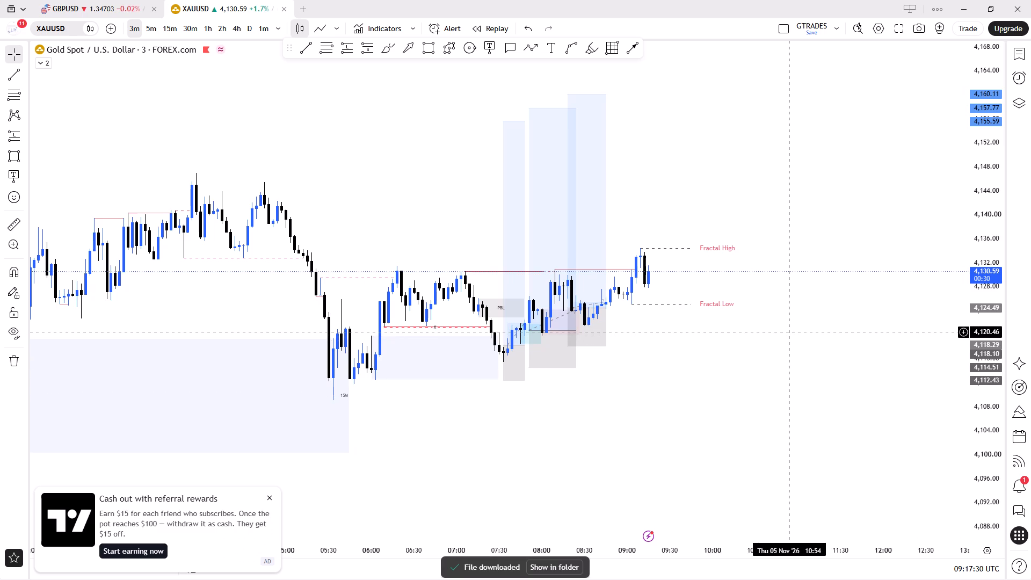
# Dismiss the referral rewards advertisement over the XAUUSD chart.
pyautogui.click(273, 501)
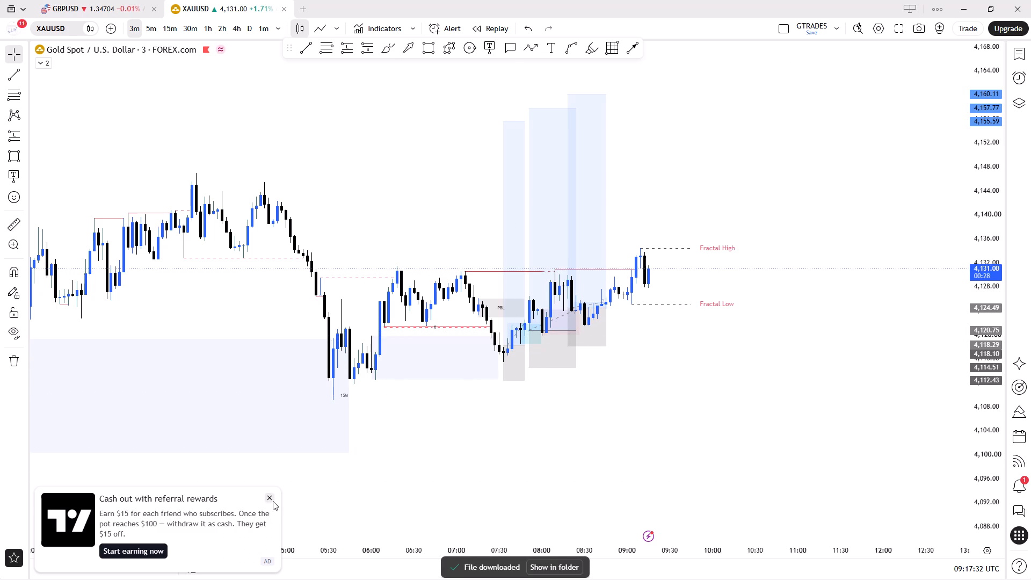
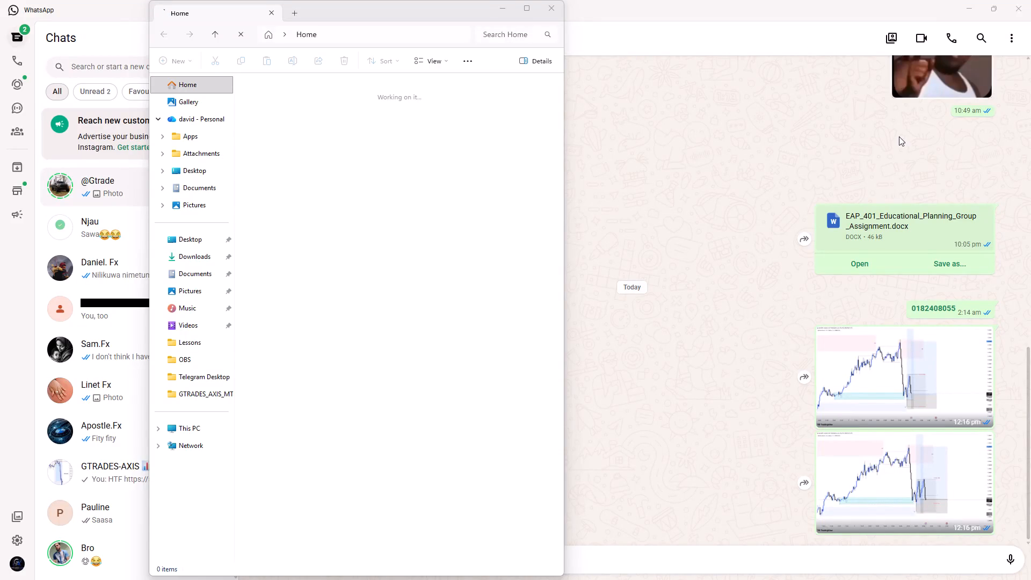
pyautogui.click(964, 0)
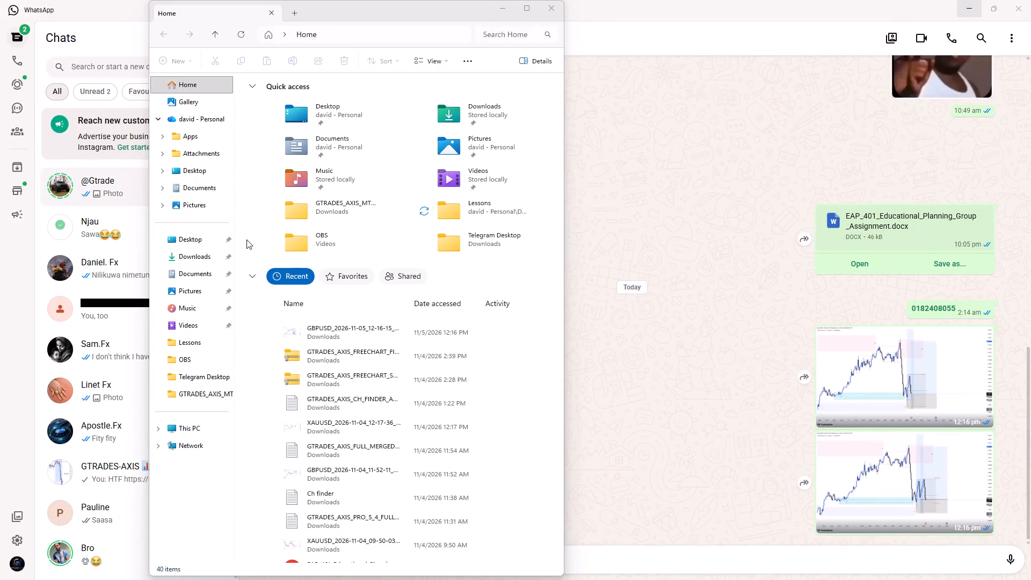
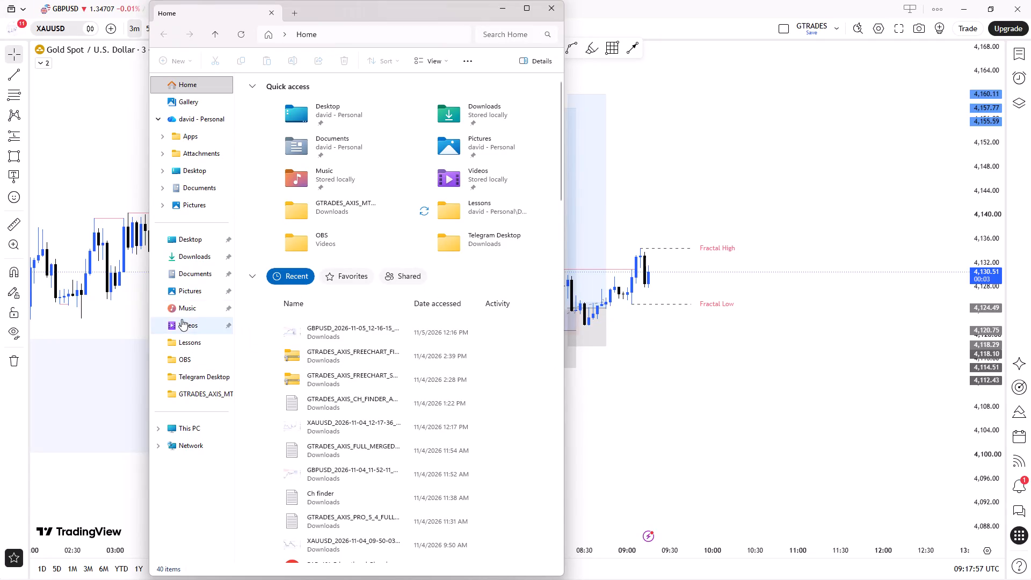
pyautogui.click(188, 250)
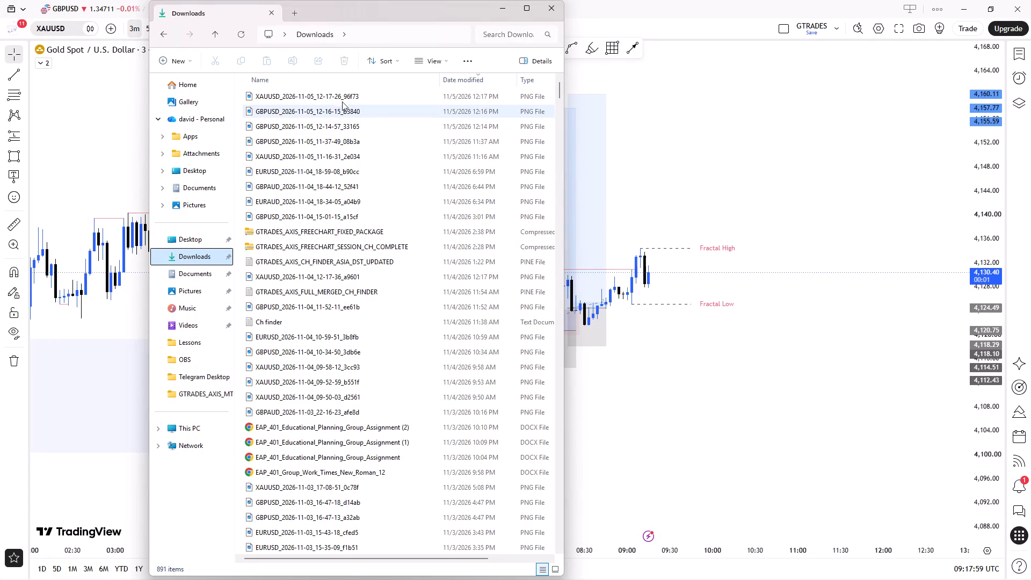
pyautogui.doubleClick(338, 93)
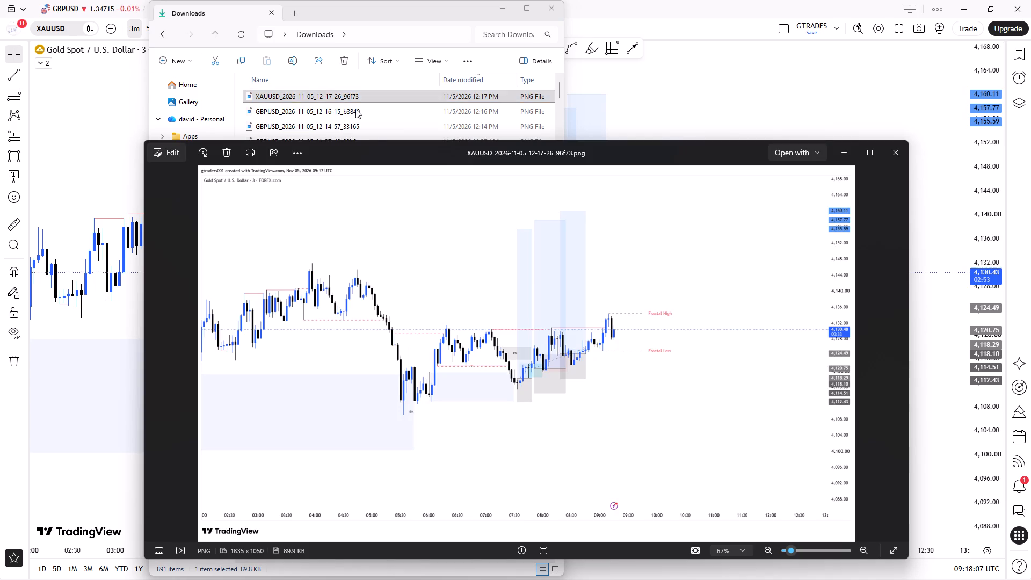
pyautogui.click(355, 11)
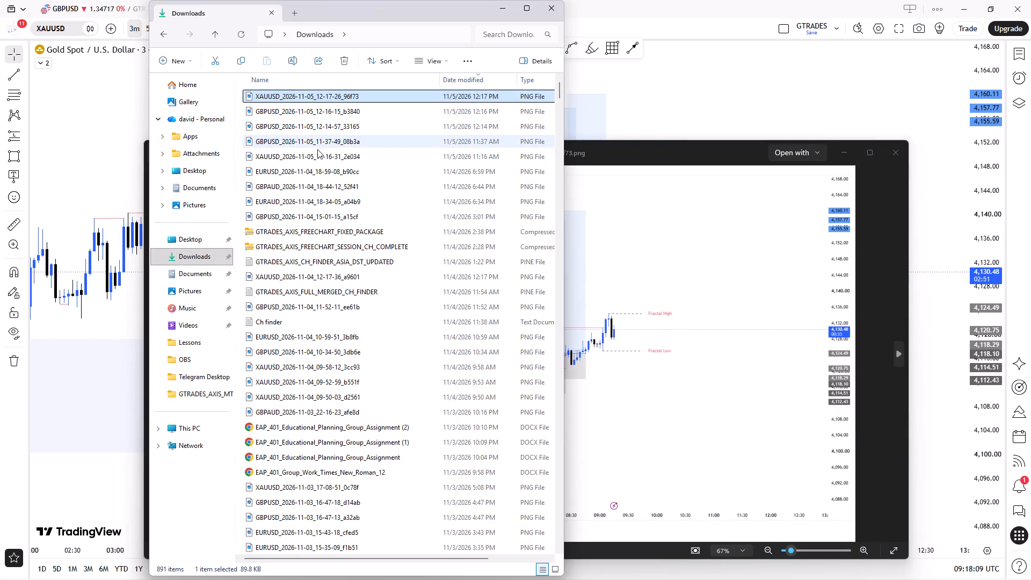
pyautogui.doubleClick(299, 186)
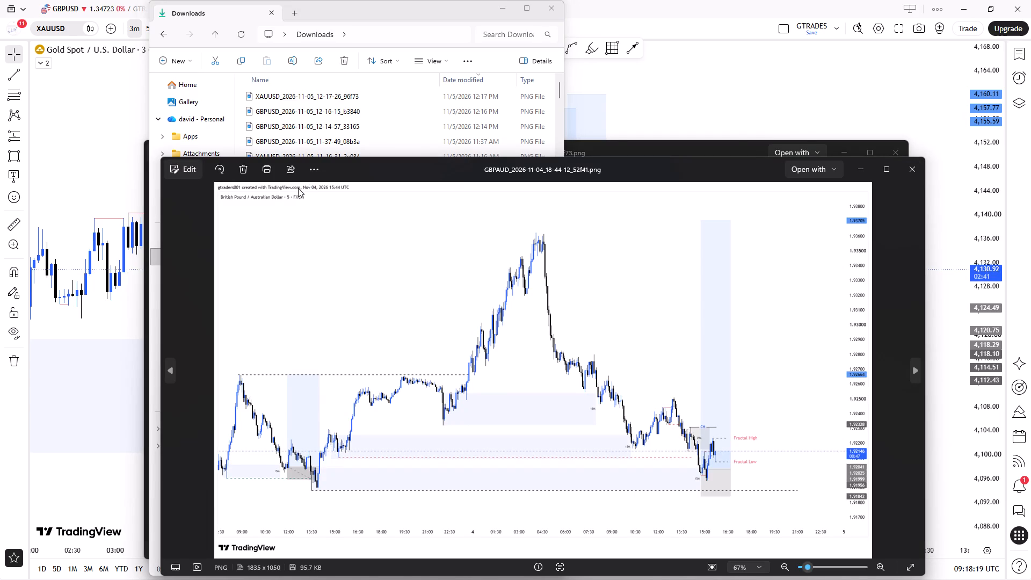
pyautogui.click(348, 7)
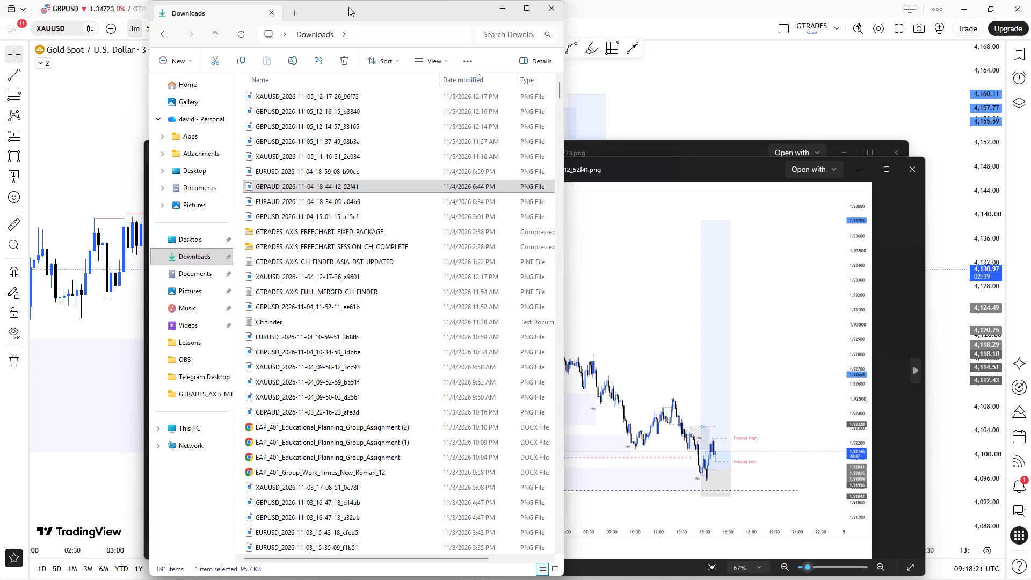
pyautogui.doubleClick(304, 157)
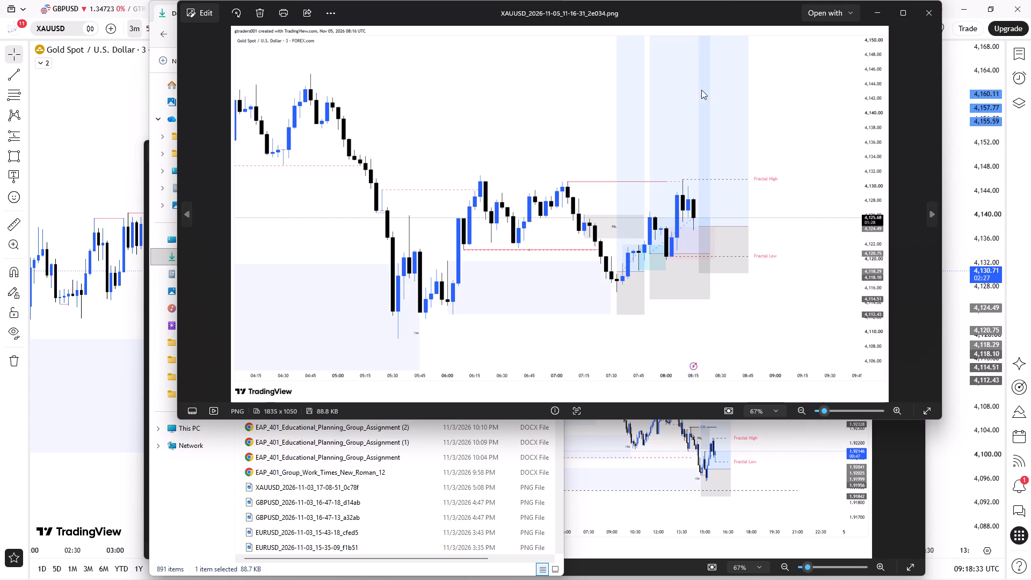
pyautogui.click(928, 15)
# Switch to TradingView and set the GBPUSD chart to the 3-minute timeframe.
pyautogui.click(691, 73)
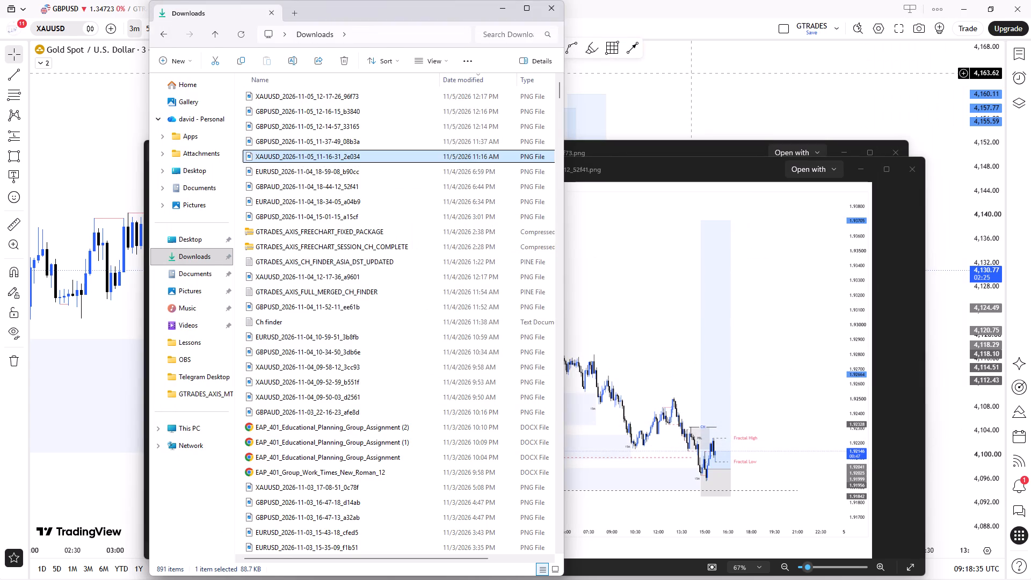
pyautogui.click(93, 0)
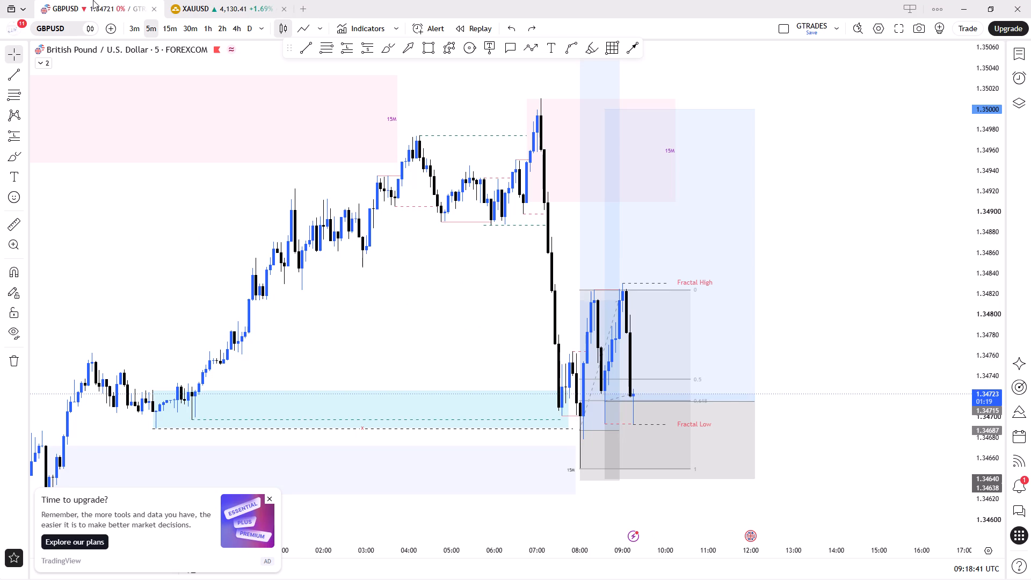
pyautogui.press('3')
pyautogui.press('Return')
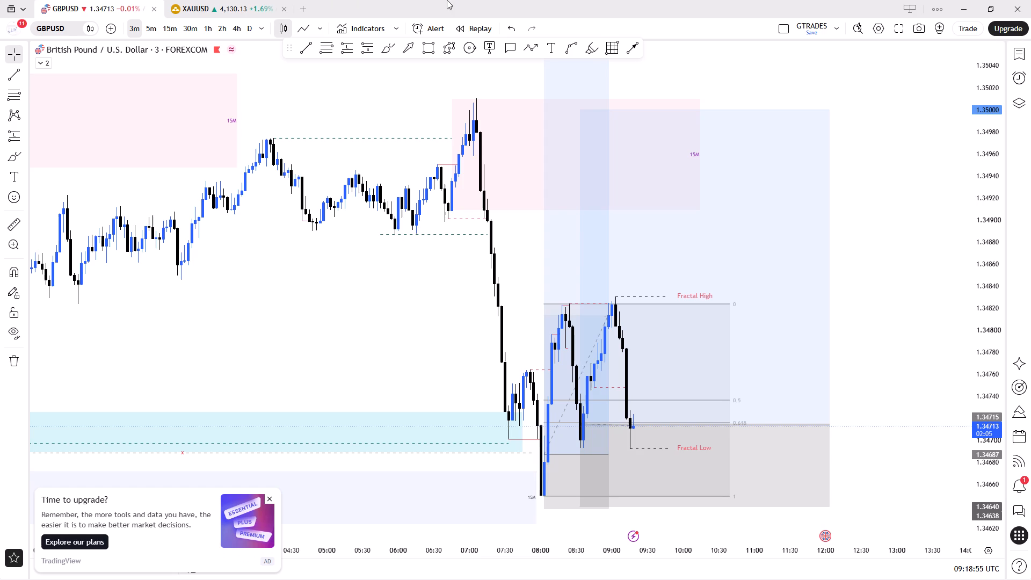
# Switch to The Free Chart and examine the EURUSD 4h structure around the daily supply zone, strong highs and Bos levels.
pyautogui.click(966, 0)
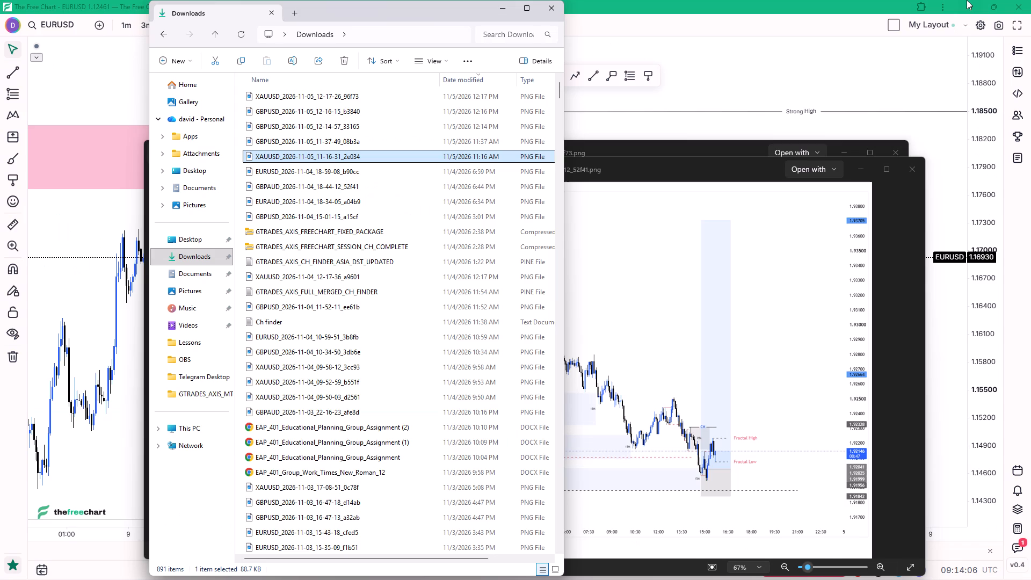
pyautogui.click(881, 64)
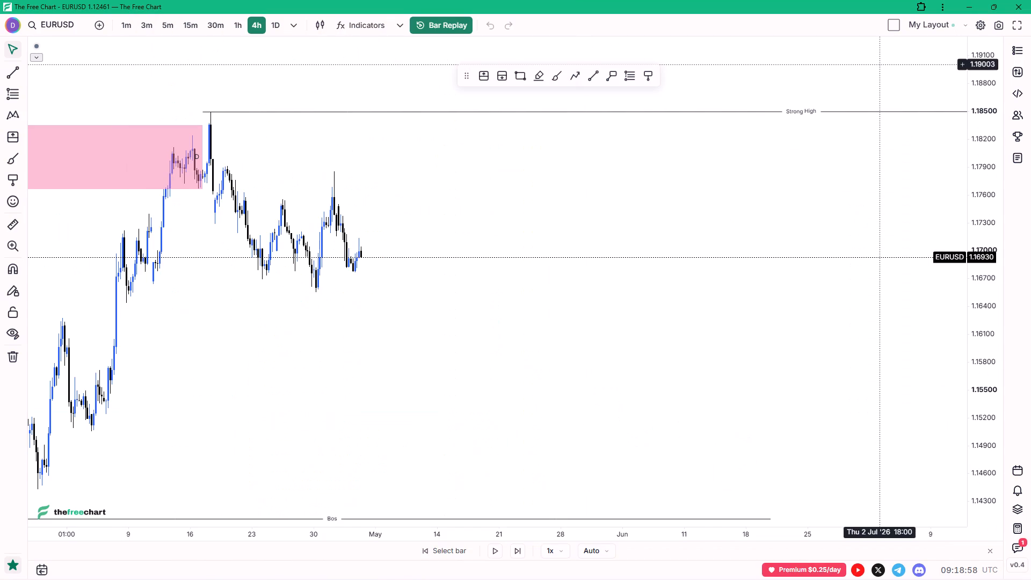
pyautogui.scroll(-2, 543, 179)
pyautogui.moveTo(463, 200); pyautogui.dragTo(520, 201)
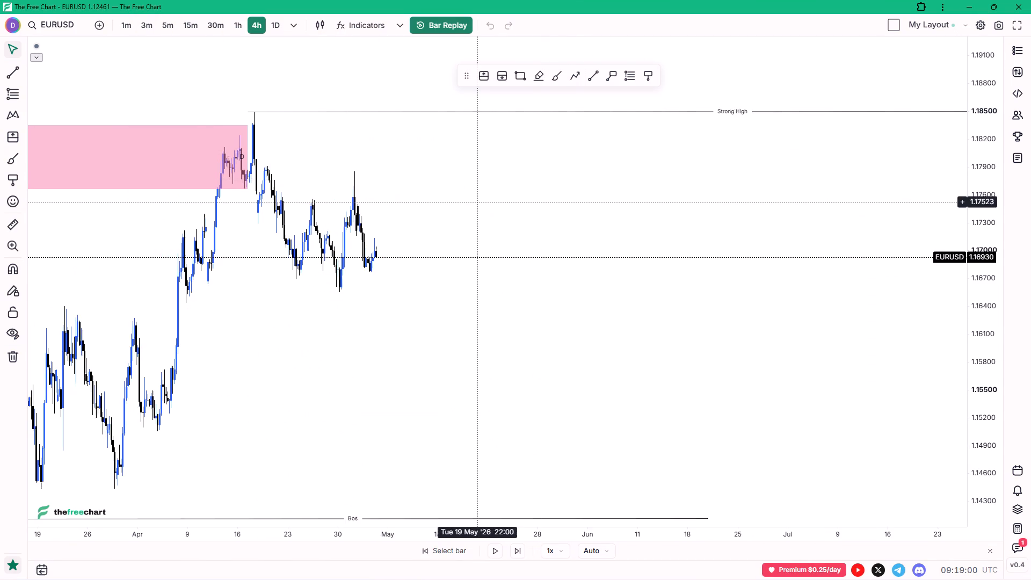
pyautogui.moveTo(520, 201); pyautogui.dragTo(797, 191)
pyautogui.keyDown('ctrl'); pyautogui.scroll(4, 733, 238); pyautogui.keyUp('ctrl')
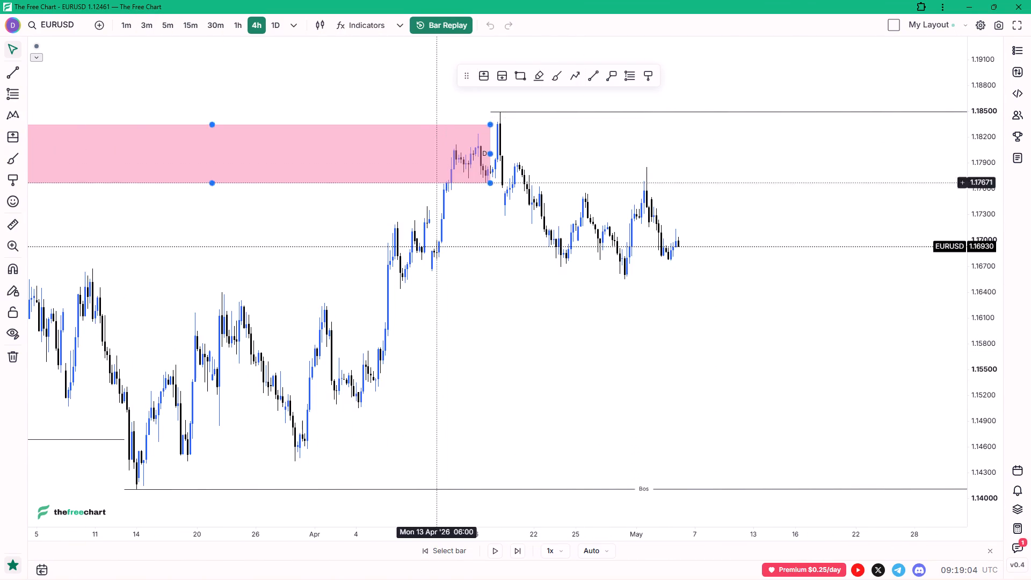
pyautogui.scroll(-9, 425, 198)
pyautogui.keyDown('ctrl'); pyautogui.scroll(-4, 425, 198); pyautogui.keyUp('ctrl')
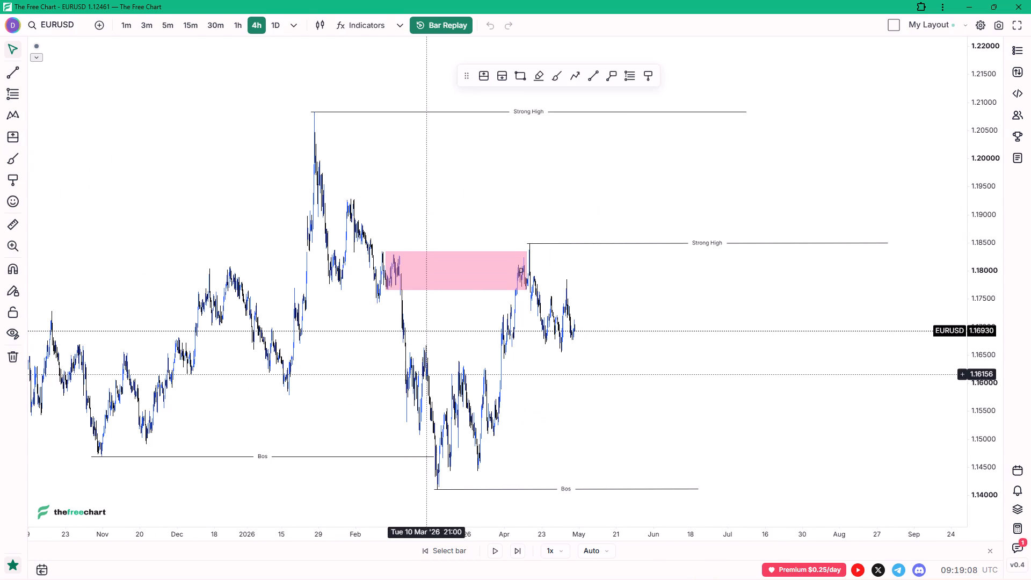
pyautogui.keyDown('ctrl'); pyautogui.scroll(5, 431, 373); pyautogui.keyUp('ctrl')
pyautogui.keyDown('ctrl'); pyautogui.scroll(3, 324, 337); pyautogui.keyUp('ctrl')
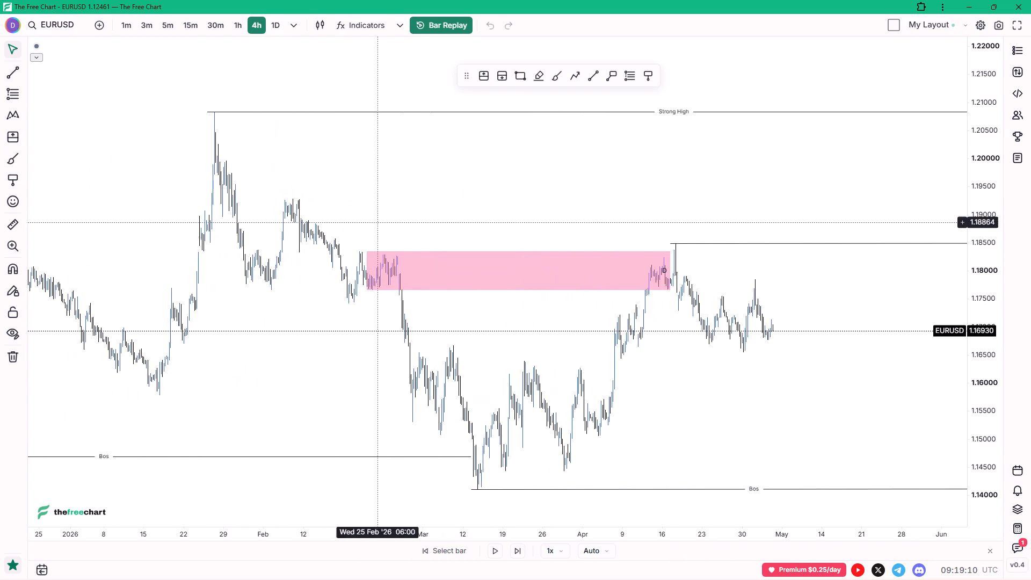
pyautogui.keyDown('ctrl'); pyautogui.scroll(7, 388, 208); pyautogui.keyUp('ctrl')
pyautogui.moveTo(509, 182); pyautogui.dragTo(231, 106)
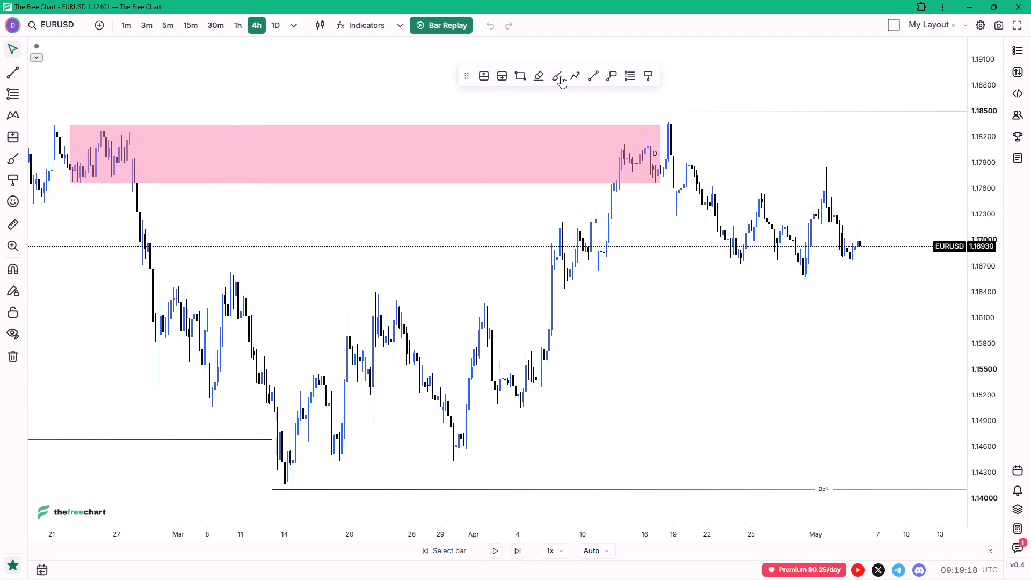
# Draw a trend line at about 1.1667 from the 10 Mar swing high to 7 Apr and apply the 4H Bos template.
pyautogui.click(591, 82)
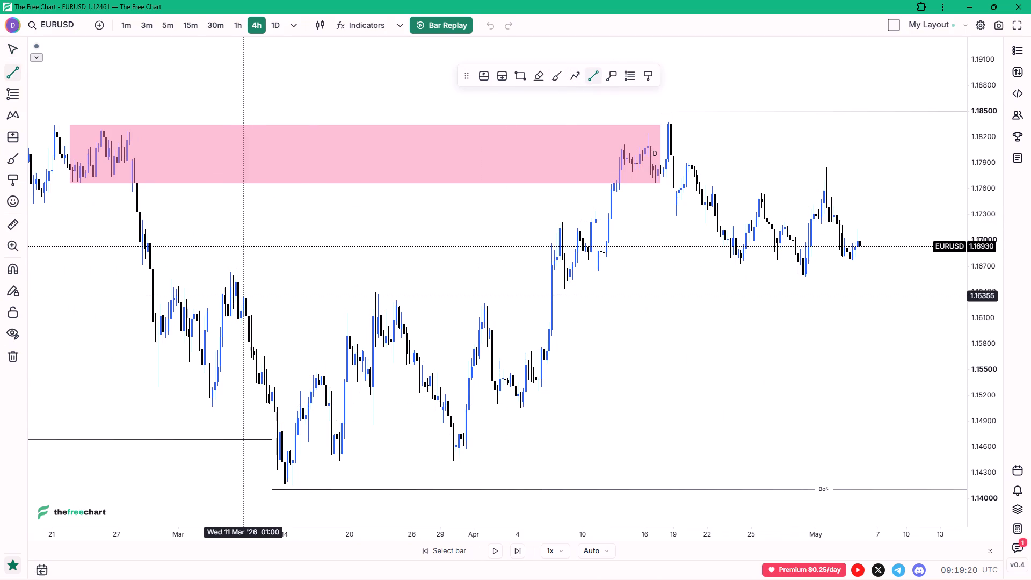
pyautogui.keyDown('ctrl'); pyautogui.click(238, 262); pyautogui.keyUp('ctrl')
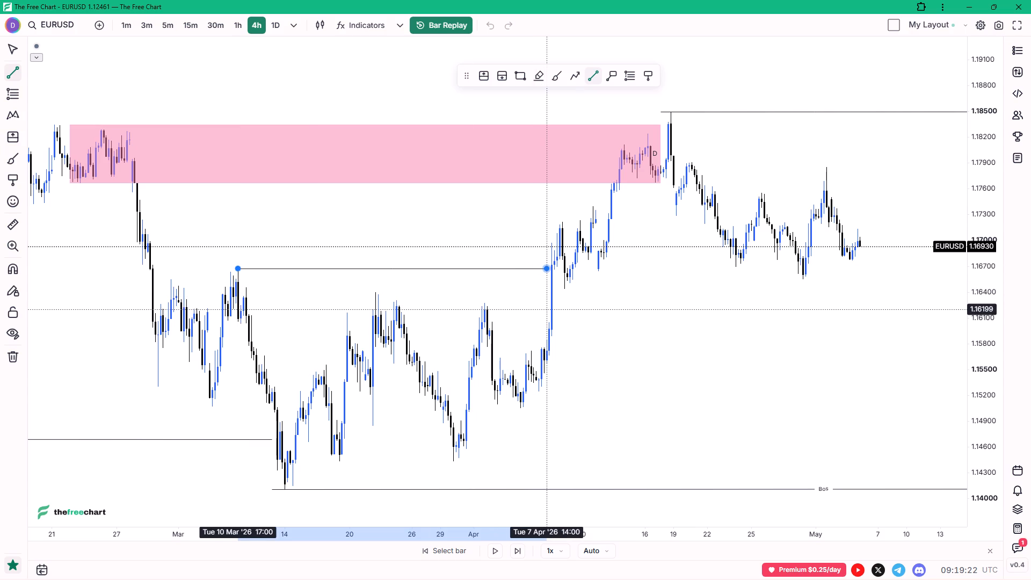
pyautogui.keyDown('shift'); pyautogui.click(547, 309); pyautogui.keyUp('shift')
pyautogui.click(681, 56)
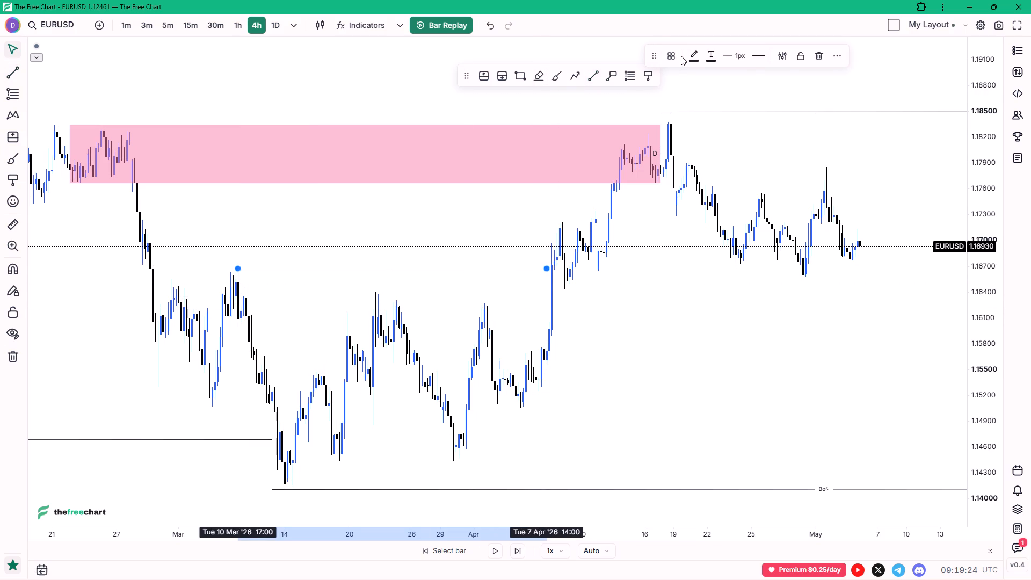
pyautogui.click(678, 55)
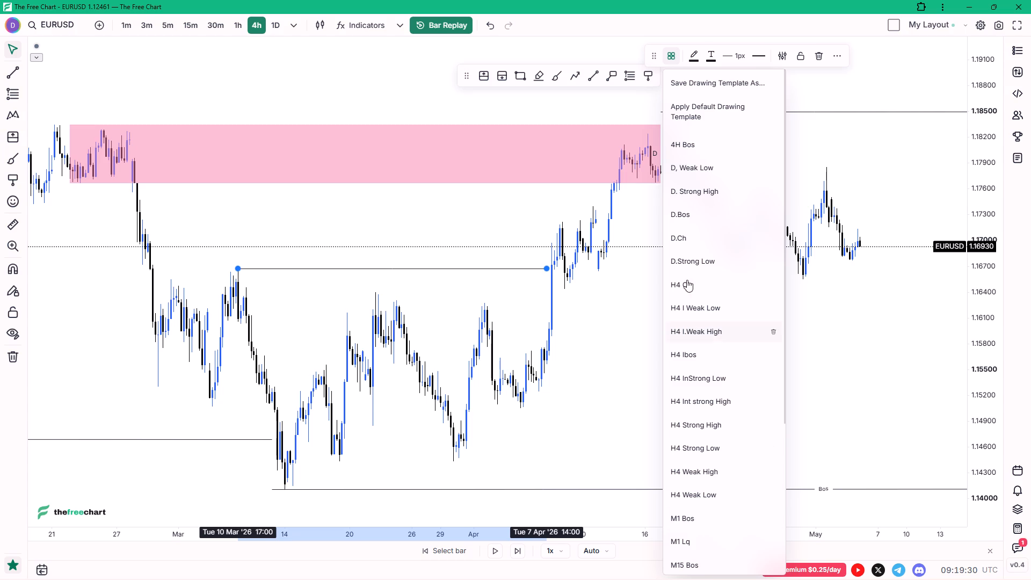
pyautogui.click(689, 149)
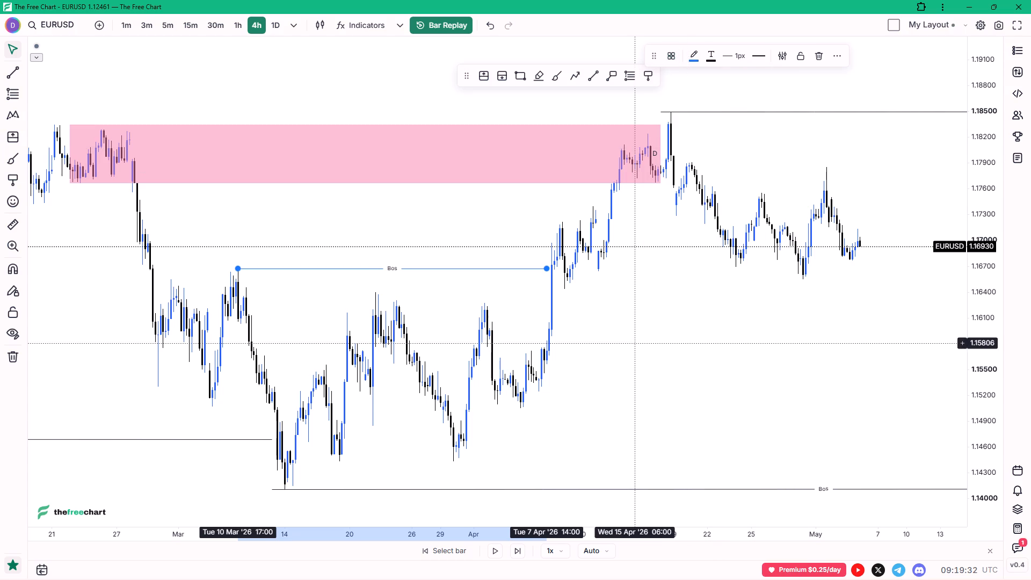
pyautogui.click(635, 350)
# Draw a trend line at about 1.1722 from the 8 Apr high to 10 Apr and apply the H4 Ibos template.
pyautogui.moveTo(612, 355); pyautogui.dragTo(560, 368)
pyautogui.click(558, 368)
pyautogui.keyDown('ctrl'); pyautogui.scroll(4, 526, 302); pyautogui.keyUp('ctrl')
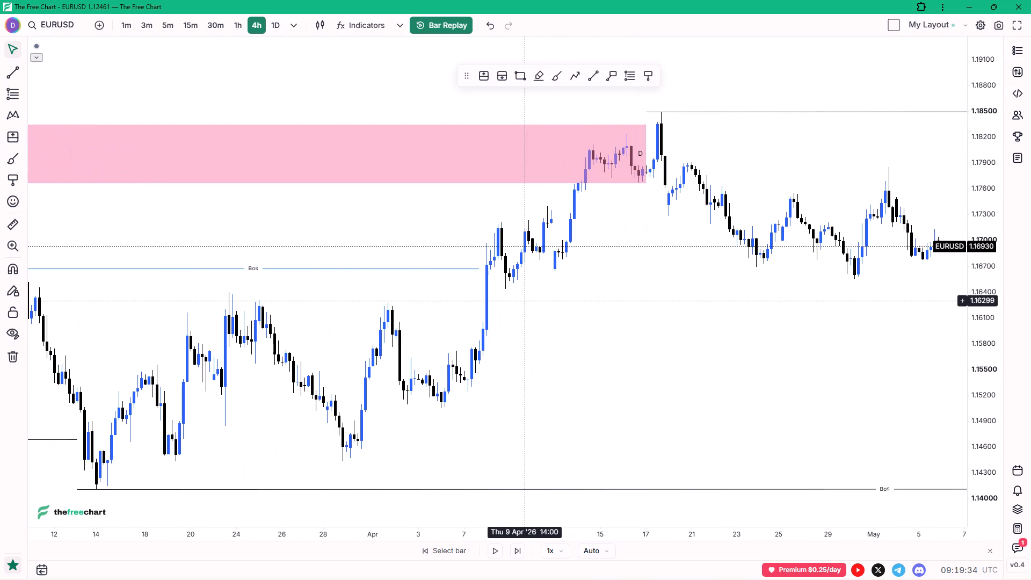
pyautogui.hotkey('alt', 't')
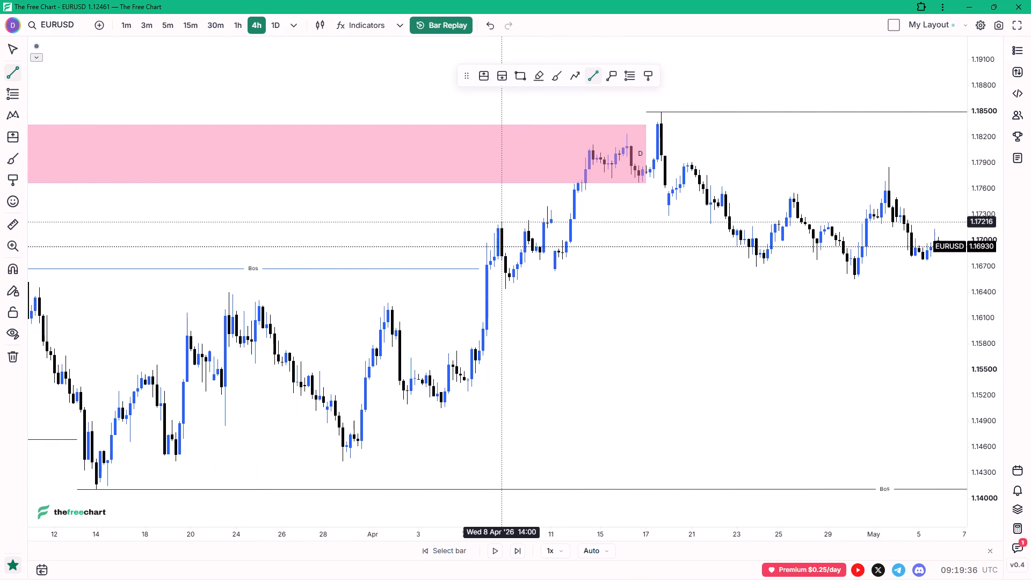
pyautogui.keyDown('ctrl'); pyautogui.click(502, 194); pyautogui.keyUp('ctrl')
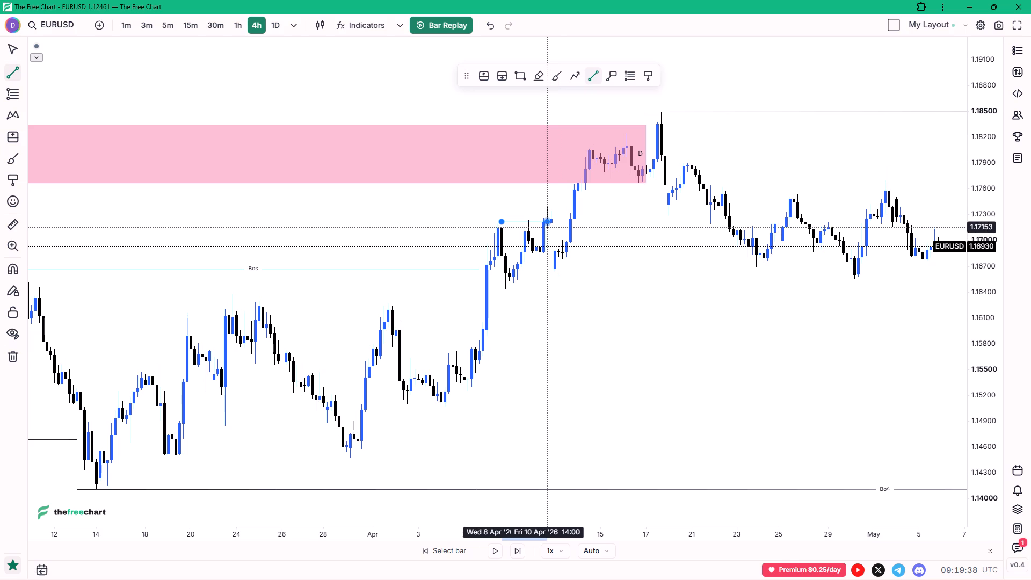
pyautogui.keyDown('shift'); pyautogui.click(551, 227); pyautogui.keyUp('shift')
pyautogui.click(673, 53)
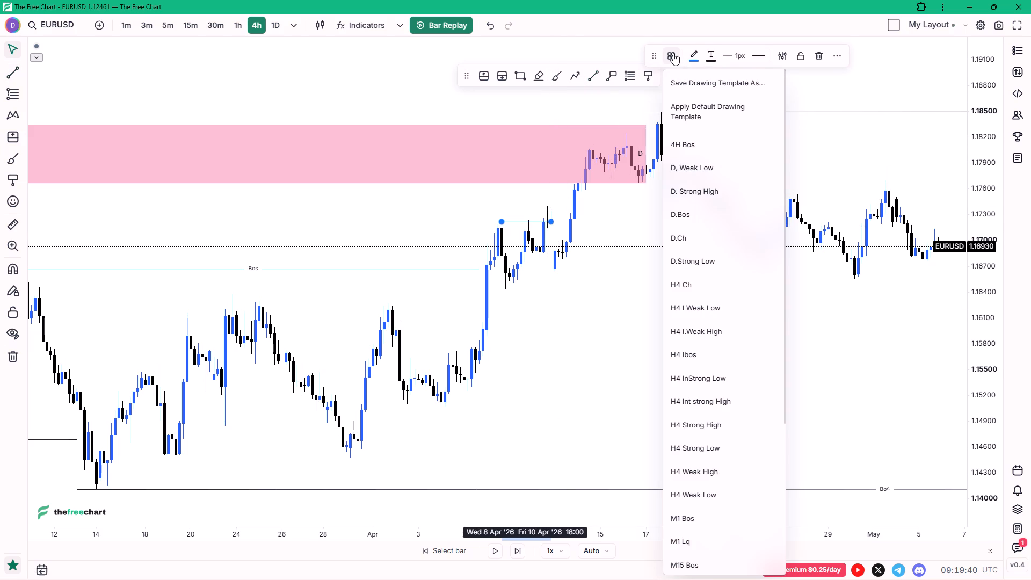
pyautogui.click(686, 353)
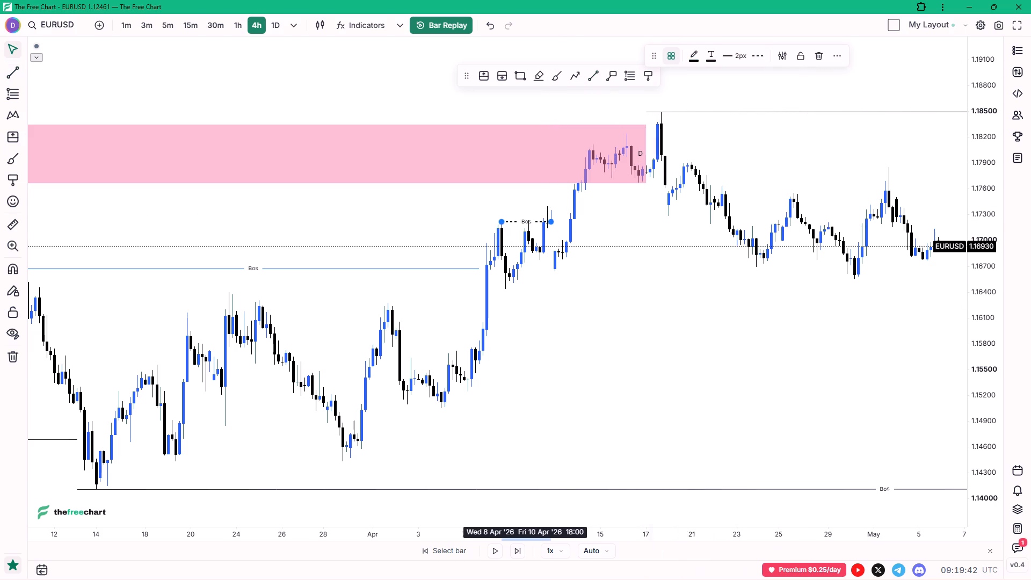
# Draw a rectangle over the 8–9 Apr pullback low, spanning about 1.1667 down to about 1.1644.
pyautogui.click(522, 77)
pyautogui.keyDown('ctrl'); pyautogui.click(513, 253); pyautogui.keyUp('ctrl')
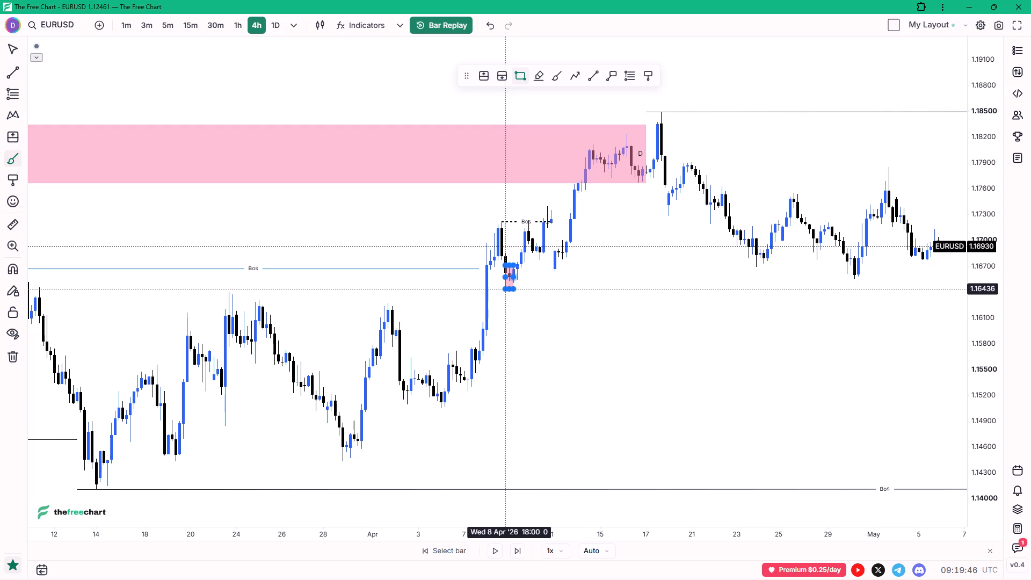
pyautogui.keyDown('ctrl'); pyautogui.click(504, 297); pyautogui.keyUp('ctrl')
pyautogui.doubleClick(513, 264)
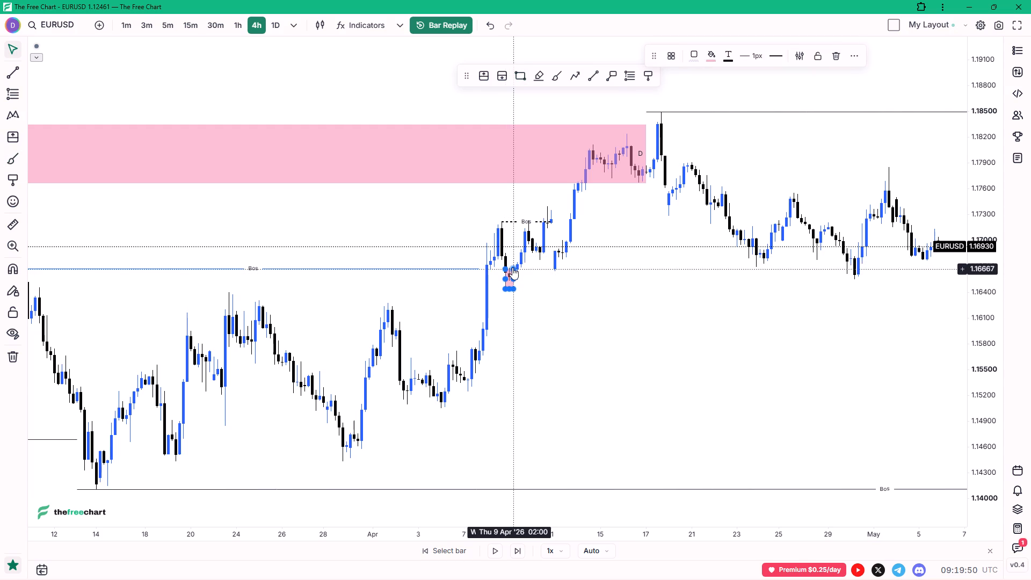
# Extend the pullback rectangle to 13 Apr 22:00 and align its start and lower edge with the 8 Apr 18:00 candle low.
pyautogui.moveTo(512, 267); pyautogui.dragTo(568, 269)
pyautogui.click(568, 269)
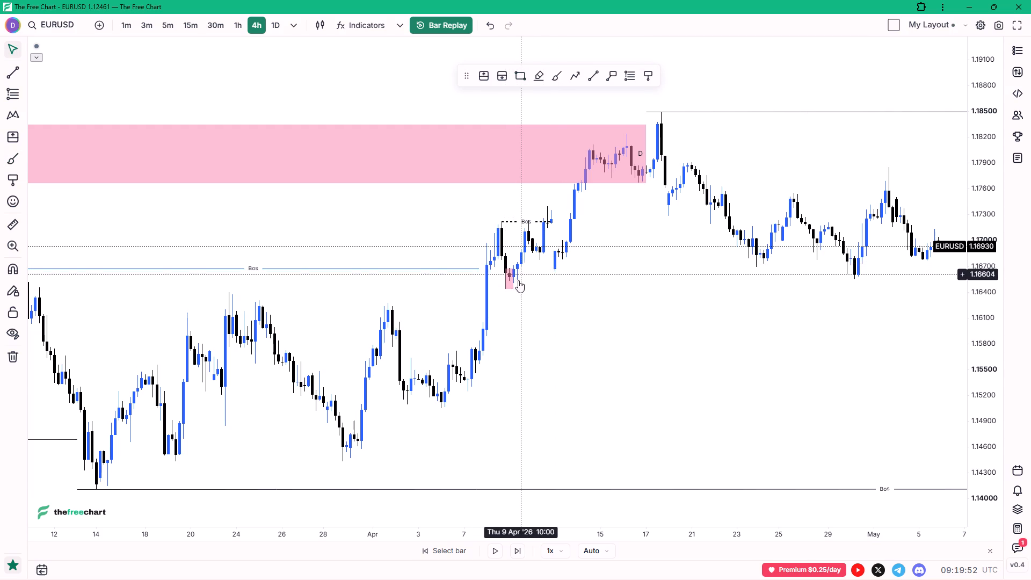
pyautogui.click(513, 279)
pyautogui.moveTo(527, 280); pyautogui.dragTo(547, 280)
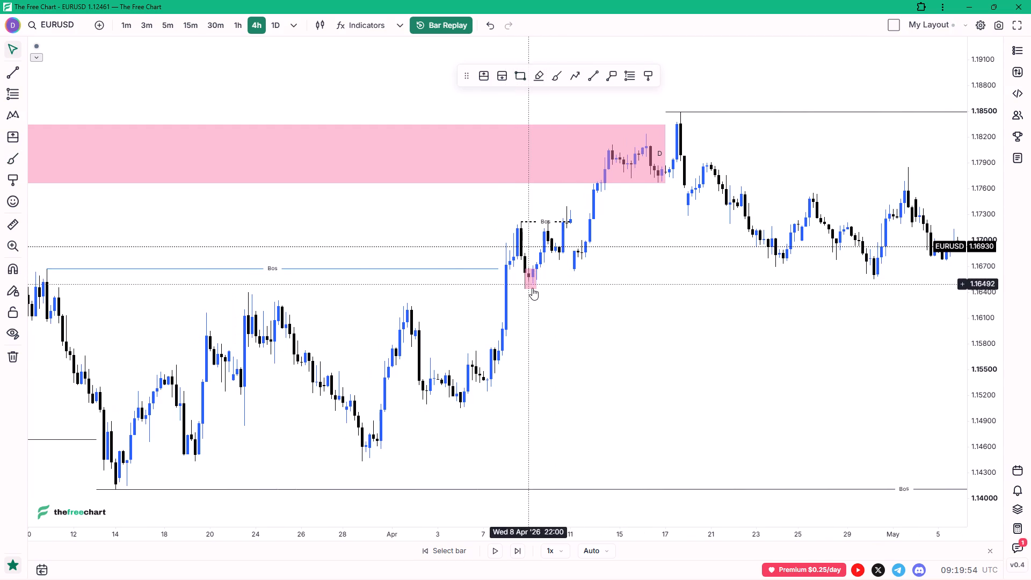
pyautogui.moveTo(538, 288); pyautogui.dragTo(599, 292)
pyautogui.click(599, 292)
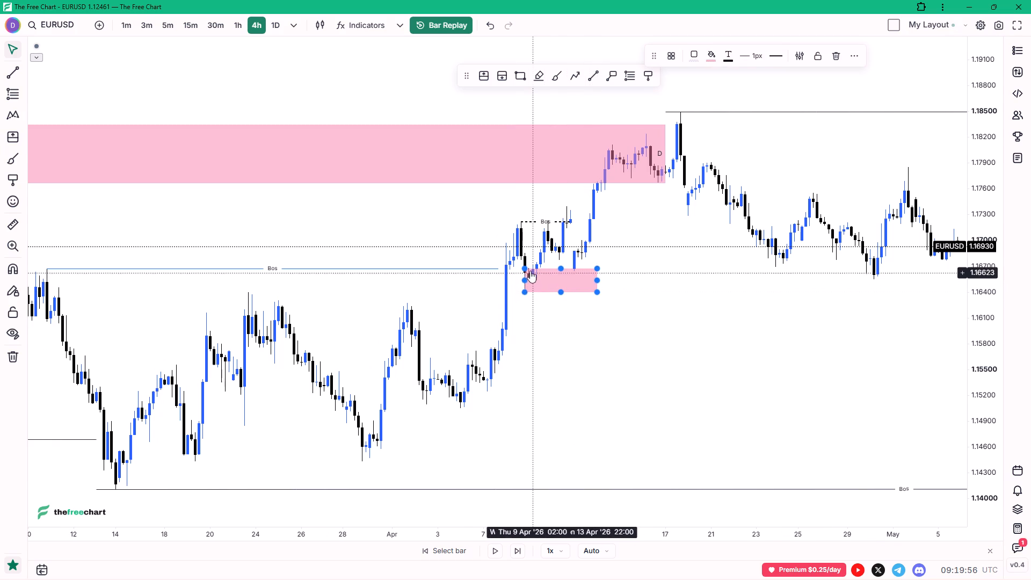
pyautogui.tripleClick(525, 269)
pyautogui.doubleClick(527, 271)
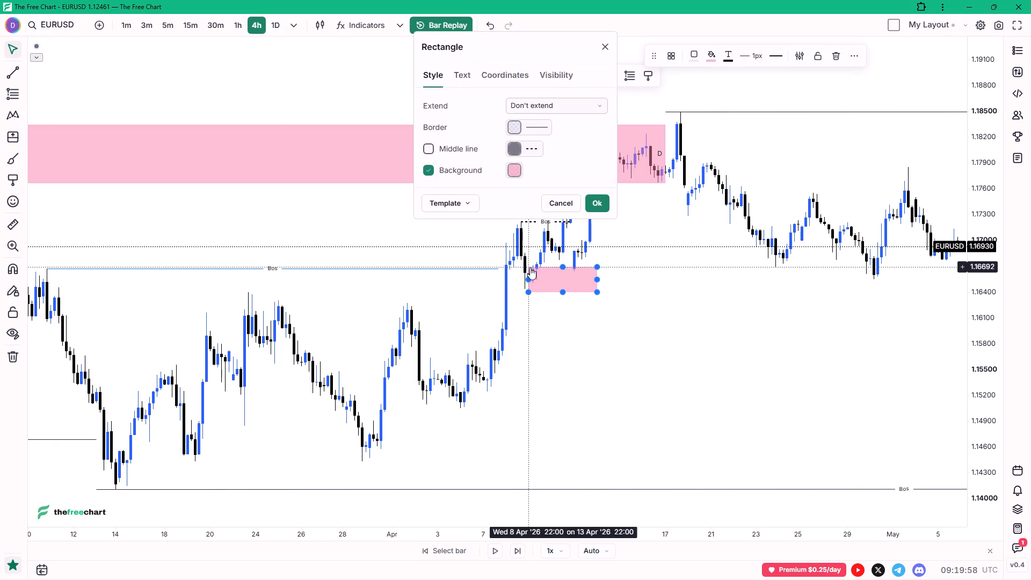
pyautogui.click(528, 291)
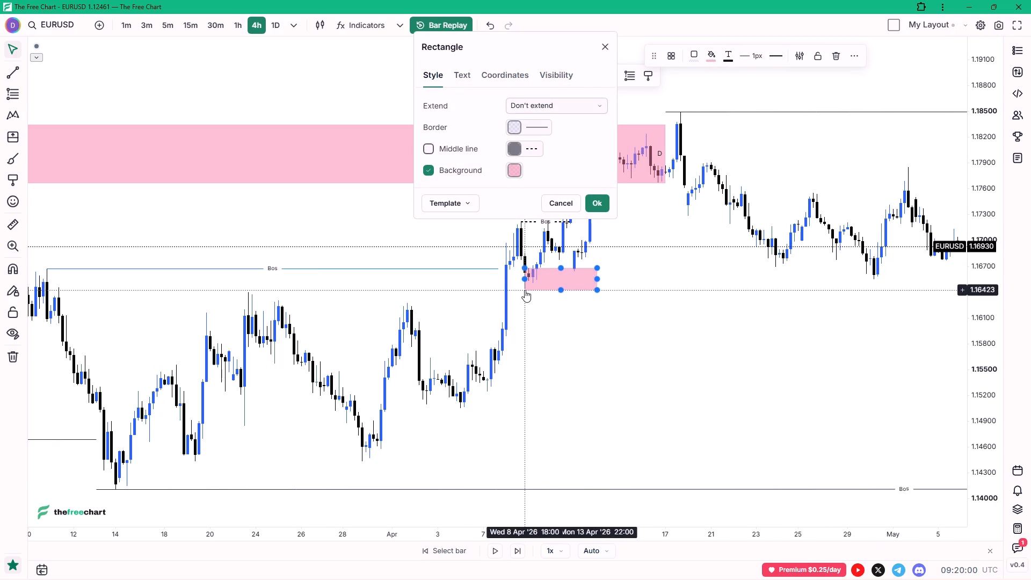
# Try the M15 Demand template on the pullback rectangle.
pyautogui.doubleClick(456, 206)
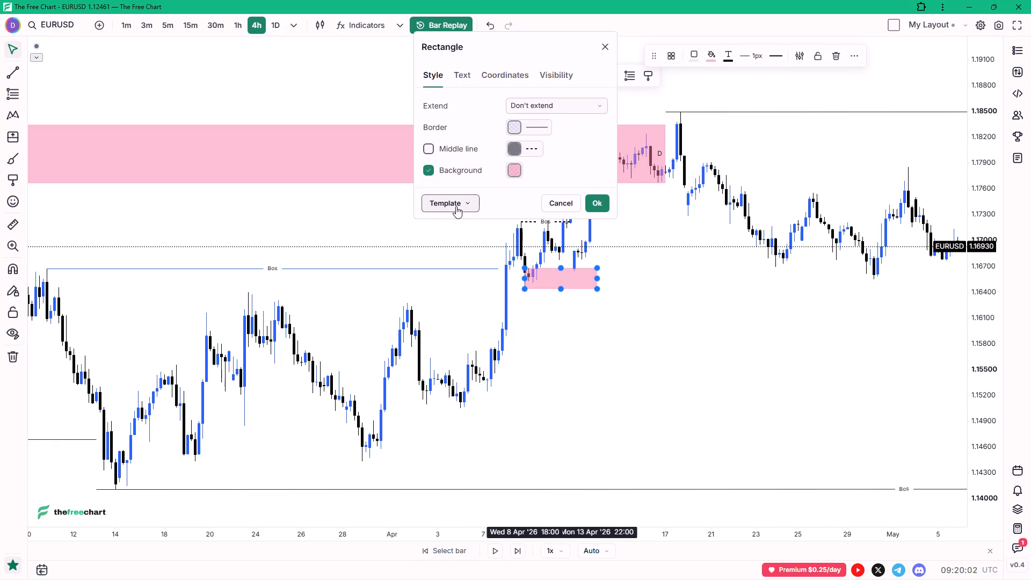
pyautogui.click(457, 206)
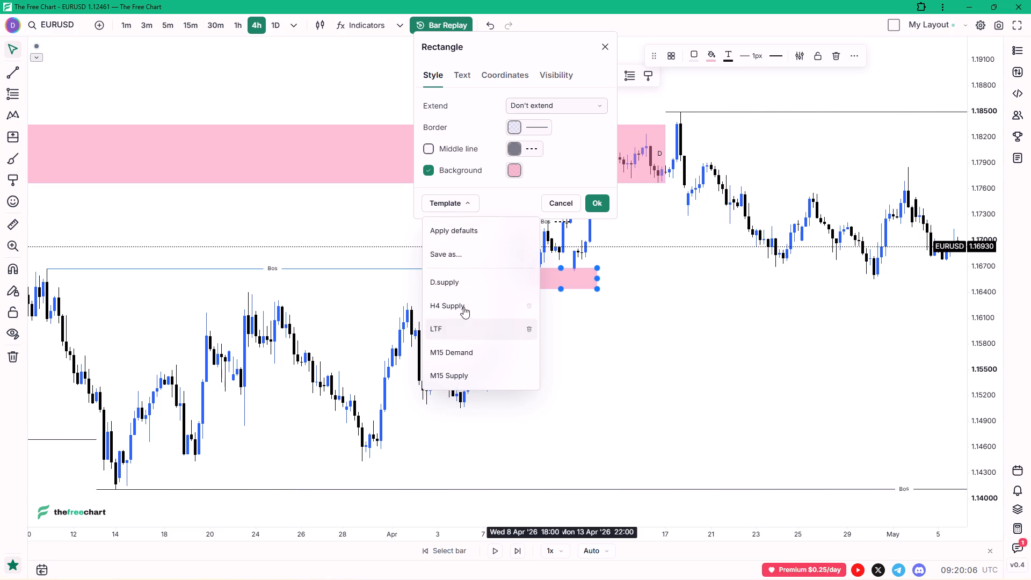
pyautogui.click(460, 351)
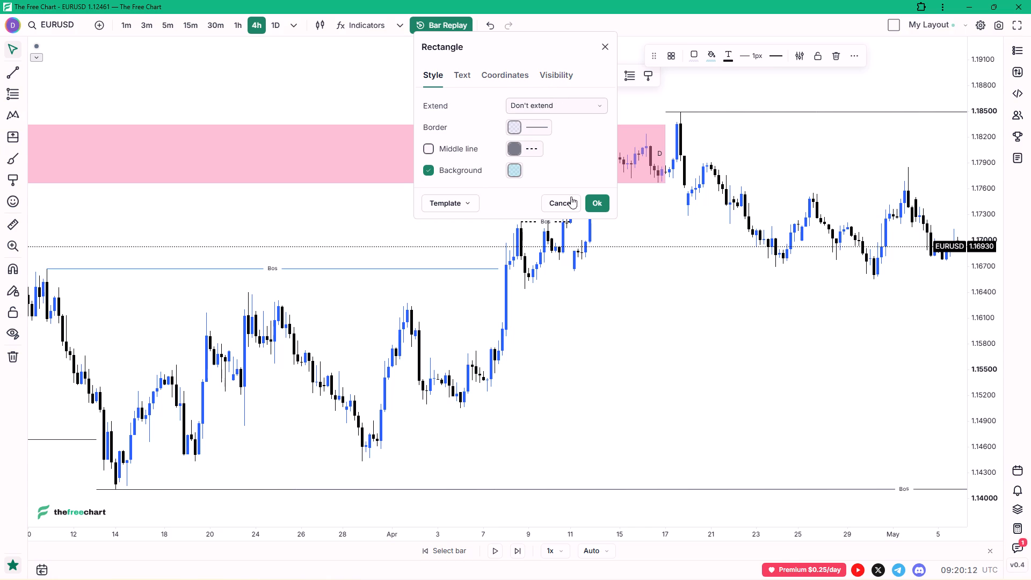
# Apply the H4 Supply template to the pullback rectangle and change its background to light cyan at 43% opacity.
pyautogui.click(459, 196)
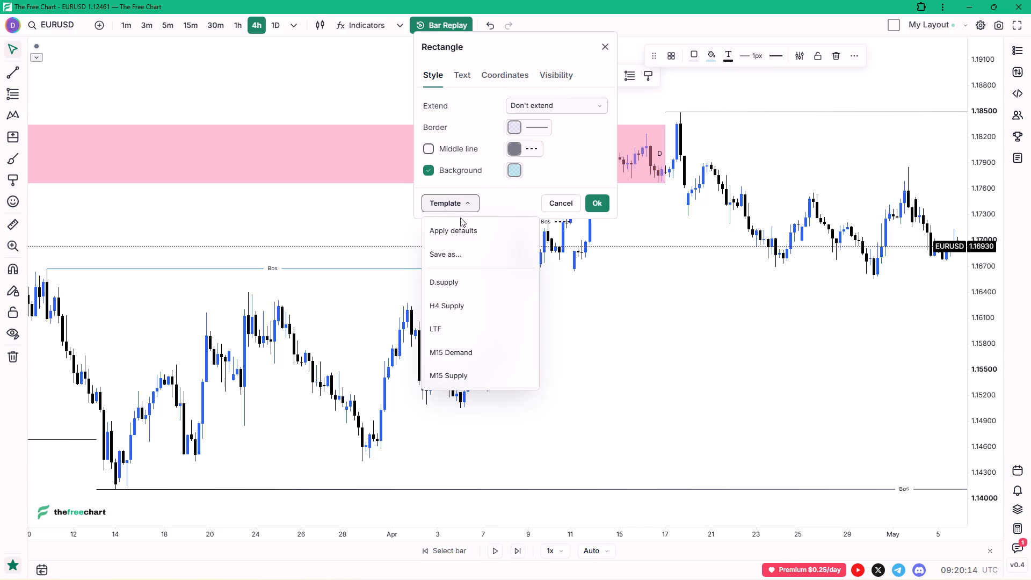
pyautogui.click(461, 307)
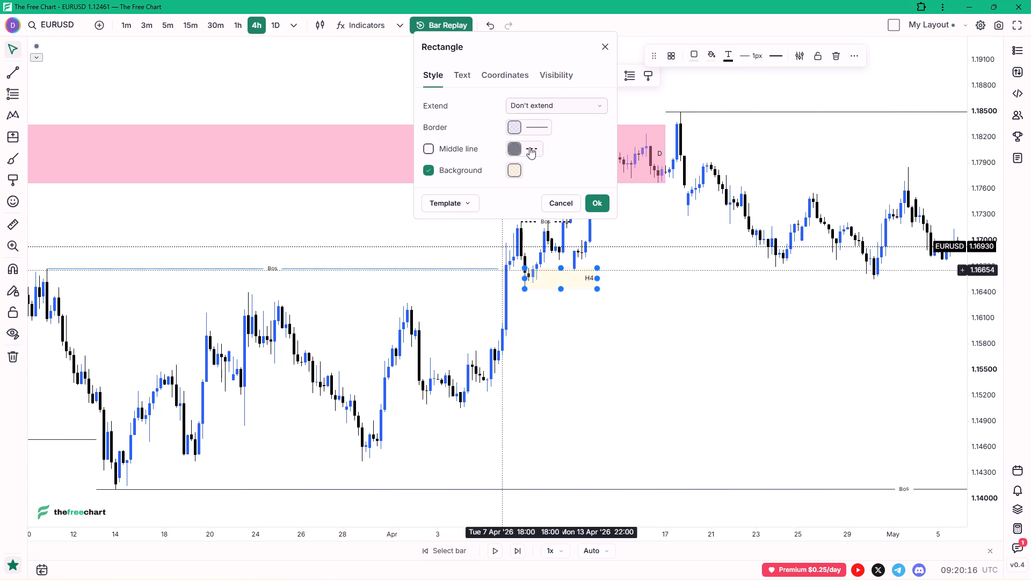
pyautogui.click(516, 173)
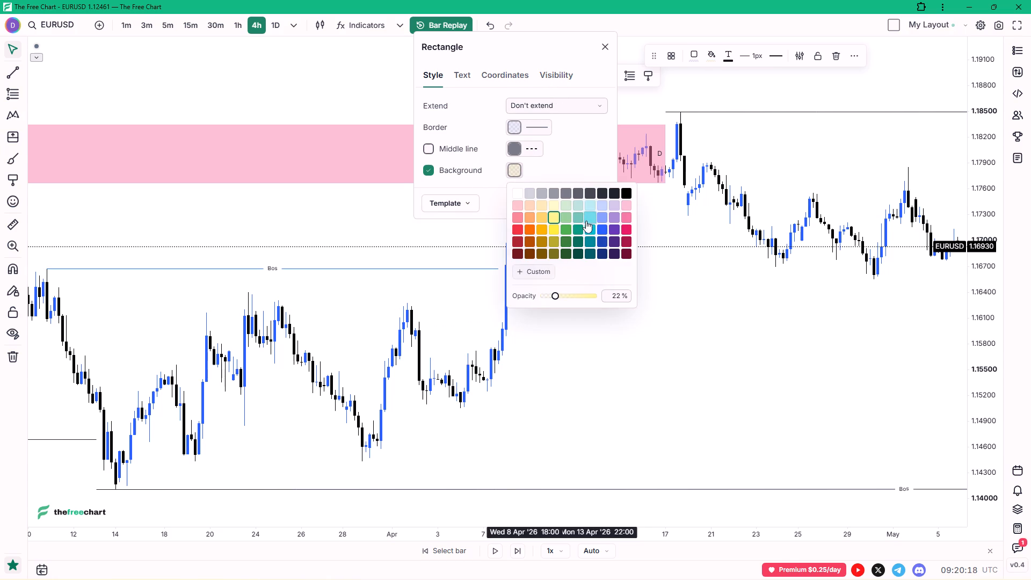
pyautogui.click(589, 222)
pyautogui.click(565, 295)
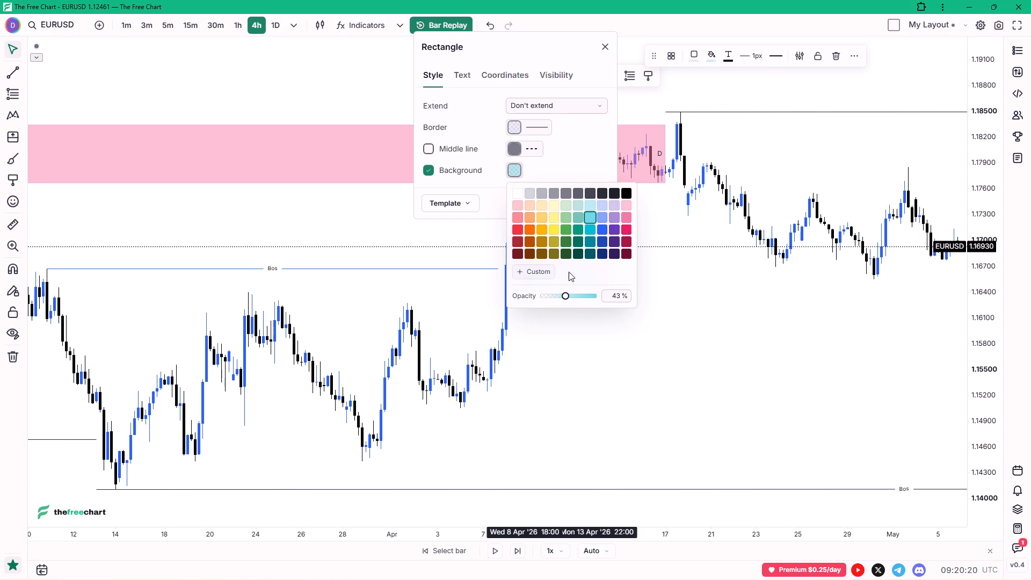
pyautogui.click(558, 161)
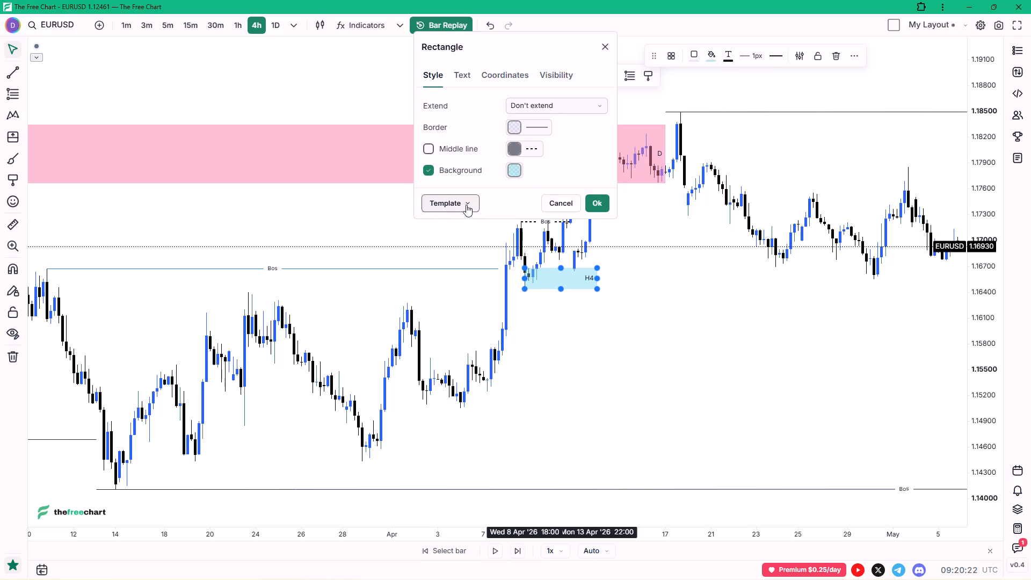
# Save the rectangle's style as a new template named H4 Demand and accept the rectangle settings.
pyautogui.click(467, 204)
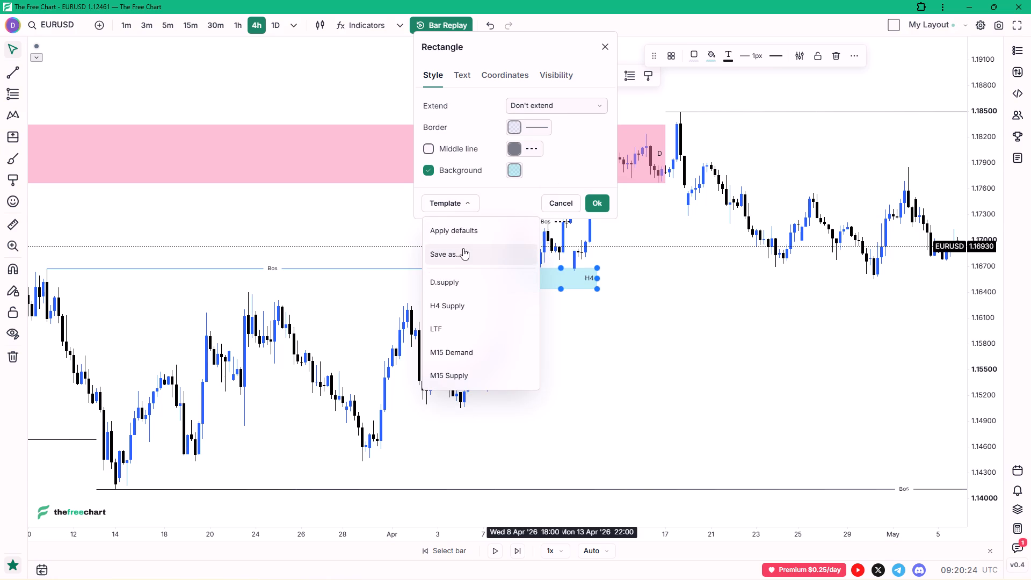
pyautogui.click(463, 248)
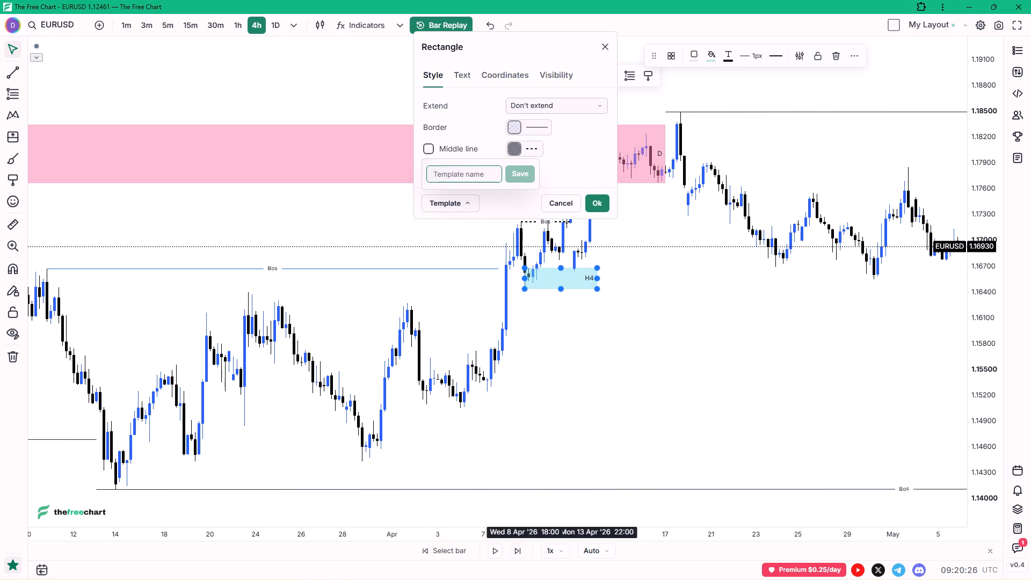
pyautogui.write('H4 Demand')
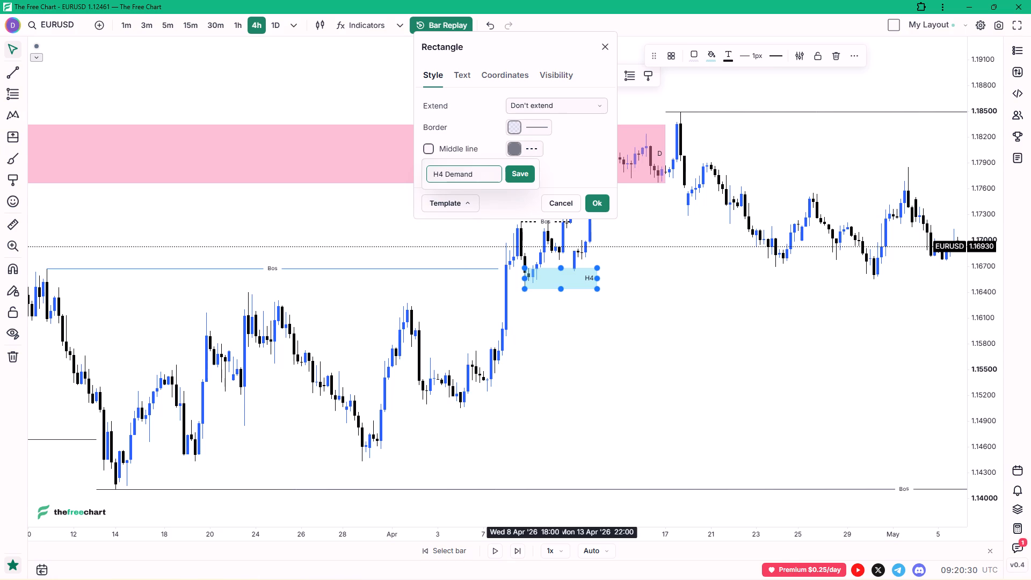
pyautogui.click(518, 172)
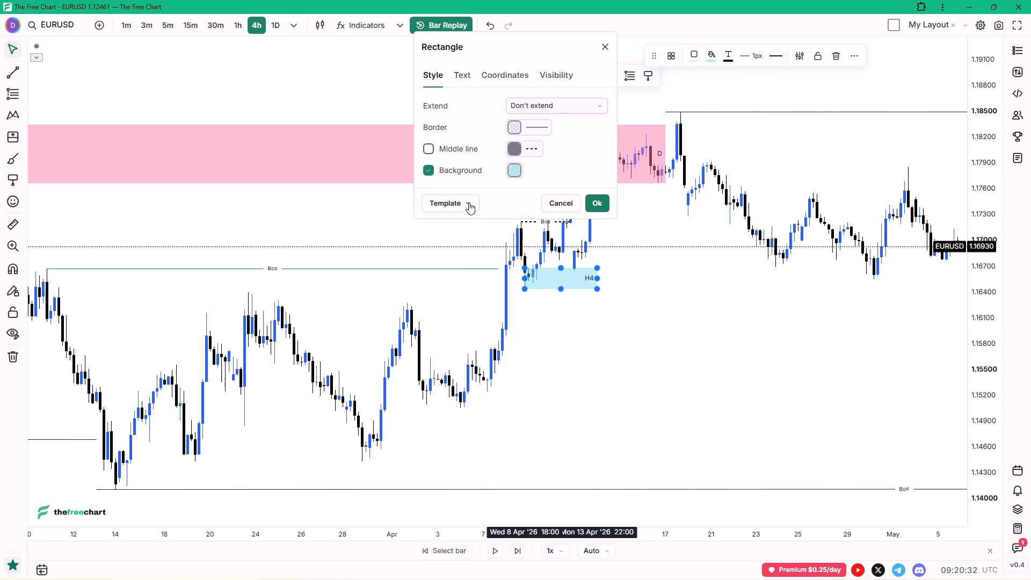
pyautogui.click(462, 200)
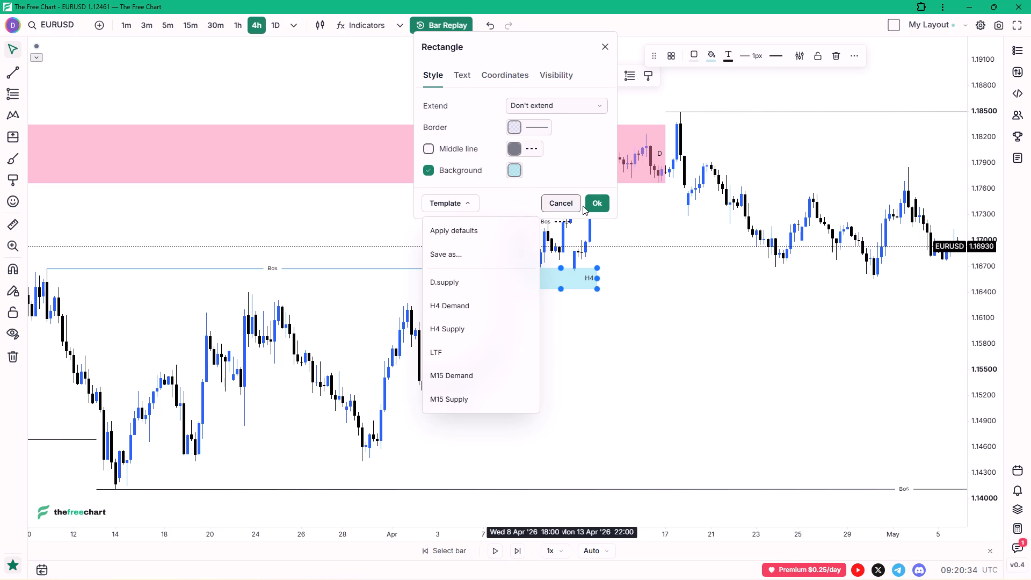
pyautogui.click(589, 205)
# Shorten the light cyan H4 rectangle so it ends at the gap-down candle just after 10 Apr.
pyautogui.moveTo(696, 284); pyautogui.dragTo(595, 331)
pyautogui.moveTo(590, 331); pyautogui.dragTo(571, 330)
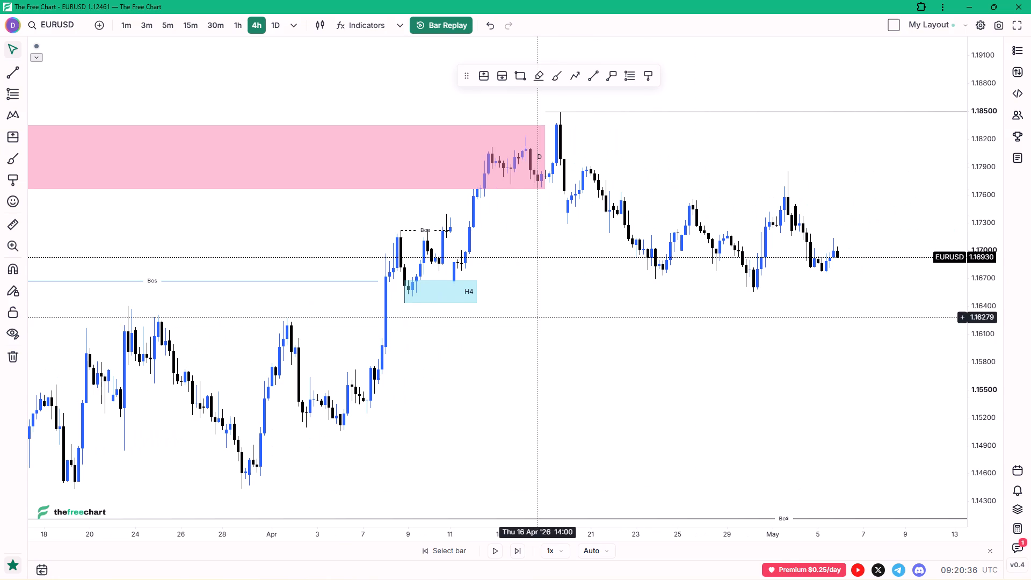
pyautogui.click(477, 291)
pyautogui.moveTo(476, 291); pyautogui.dragTo(464, 288)
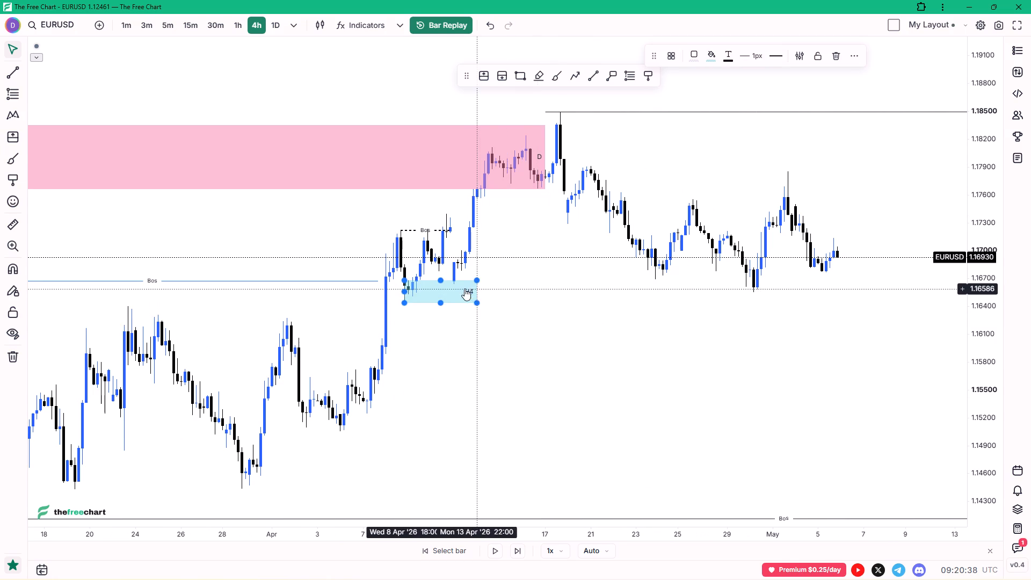
pyautogui.moveTo(464, 288); pyautogui.dragTo(454, 289)
pyautogui.click(521, 336)
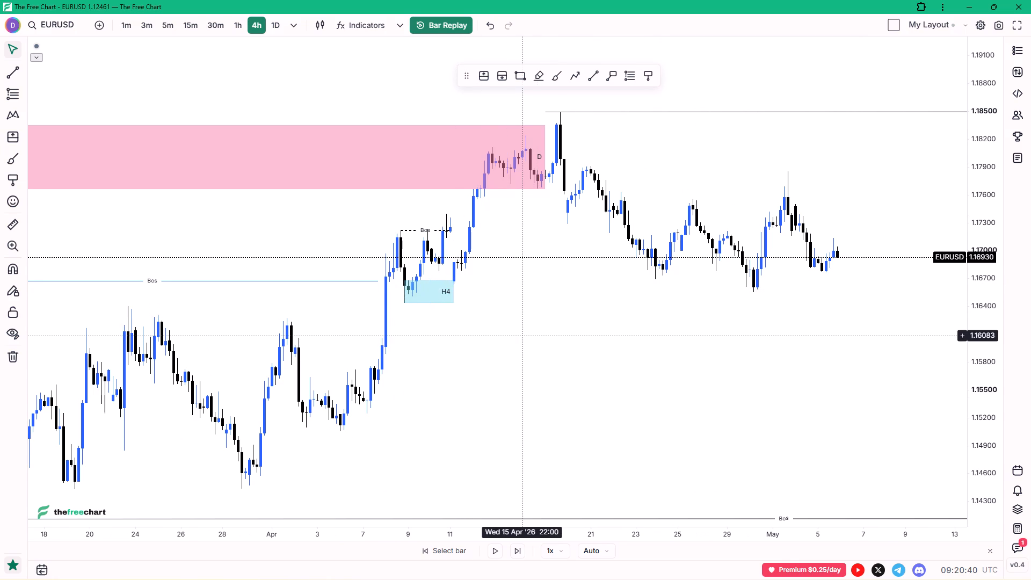
# Duplicate the dashed Bos line and fit the copy at about 1.1740 from the 10 Apr high to 13 Apr 14:00.
pyautogui.moveTo(520, 336); pyautogui.dragTo(618, 368)
pyautogui.keyDown('ctrl'); pyautogui.scroll(3, 558, 357); pyautogui.keyUp('ctrl')
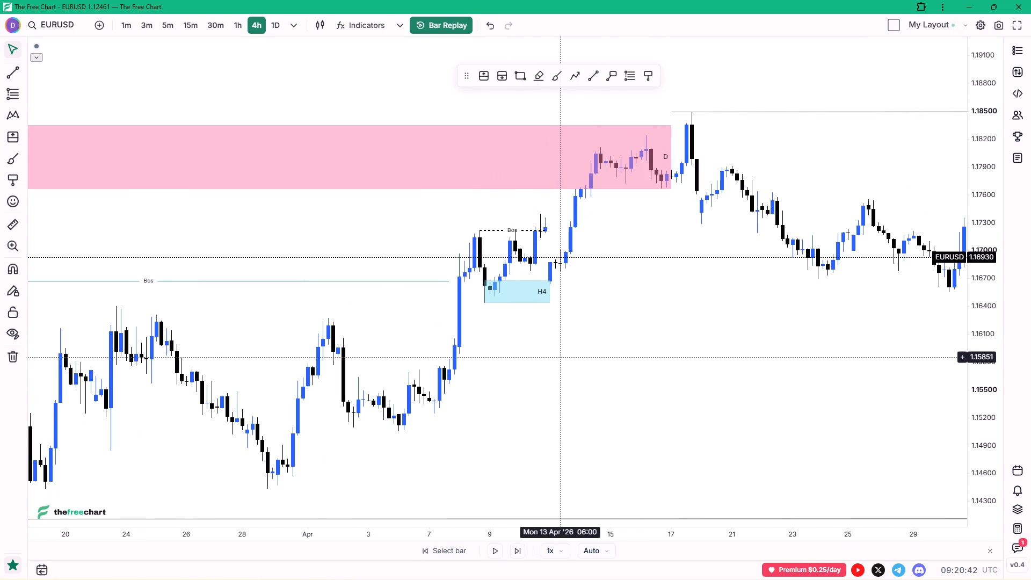
pyautogui.moveTo(590, 365); pyautogui.dragTo(569, 428)
pyautogui.click(569, 428)
pyautogui.moveTo(980, 406); pyautogui.dragTo(961, 318)
pyautogui.click(961, 318)
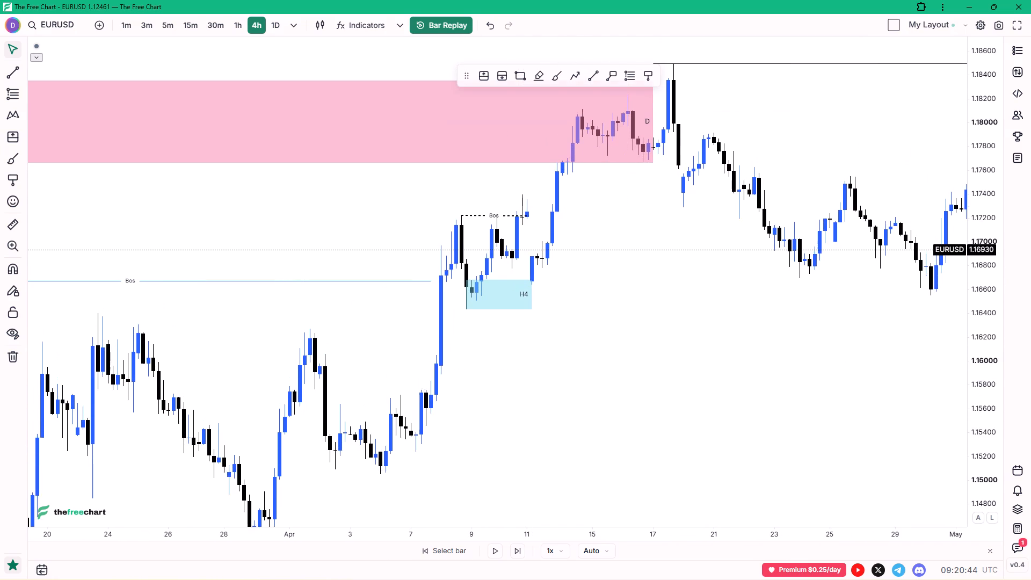
pyautogui.moveTo(756, 356); pyautogui.dragTo(749, 388)
pyautogui.moveTo(748, 395); pyautogui.dragTo(745, 407)
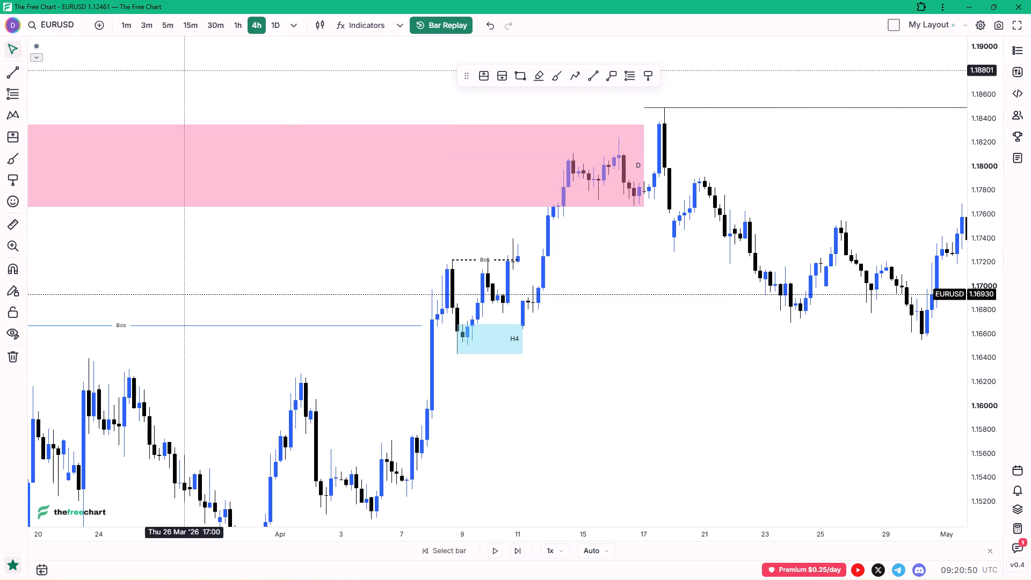
pyautogui.keyDown('ctrl'); pyautogui.doubleClick(489, 259); pyautogui.keyUp('ctrl')
pyautogui.keyDown('ctrl'); pyautogui.moveTo(493, 256); pyautogui.dragTo(542, 237); pyautogui.keyUp('ctrl')
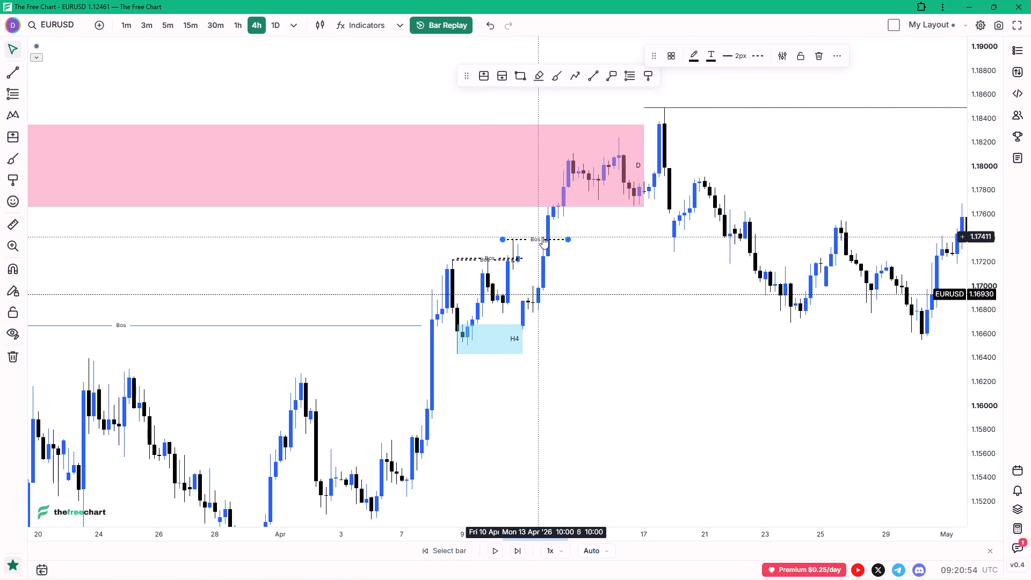
pyautogui.keyDown('ctrl'); pyautogui.moveTo(542, 237); pyautogui.dragTo(546, 236); pyautogui.keyUp('ctrl')
pyautogui.moveTo(580, 238); pyautogui.dragTo(558, 236)
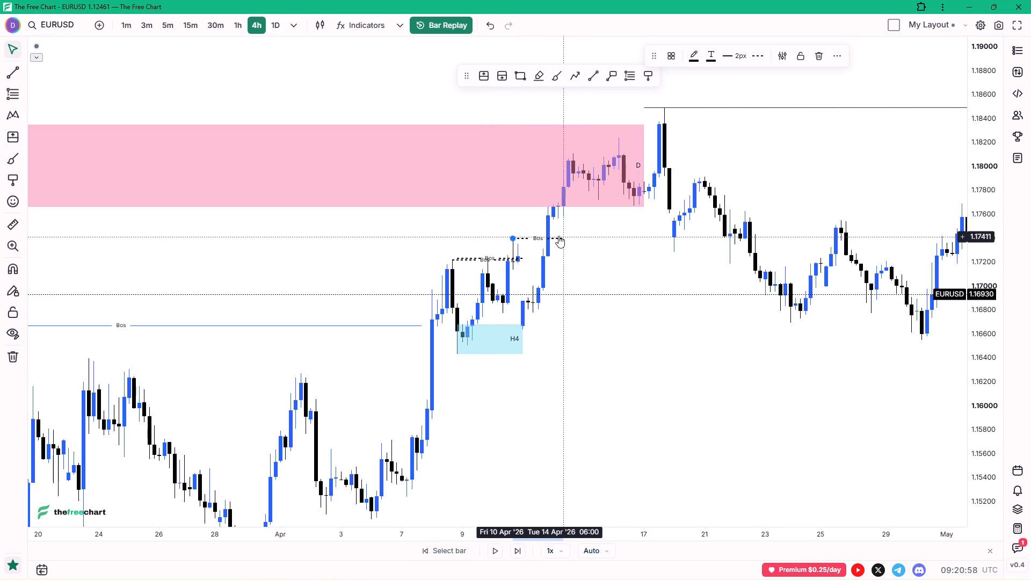
pyautogui.moveTo(558, 236); pyautogui.dragTo(545, 233)
pyautogui.click(564, 231)
# Duplicate the H4 rectangle and fit the copy from 13 Apr 06:00 to about 24 Apr, spanning about 1.1699 down to 1.1678.
pyautogui.moveTo(582, 263); pyautogui.dragTo(559, 259)
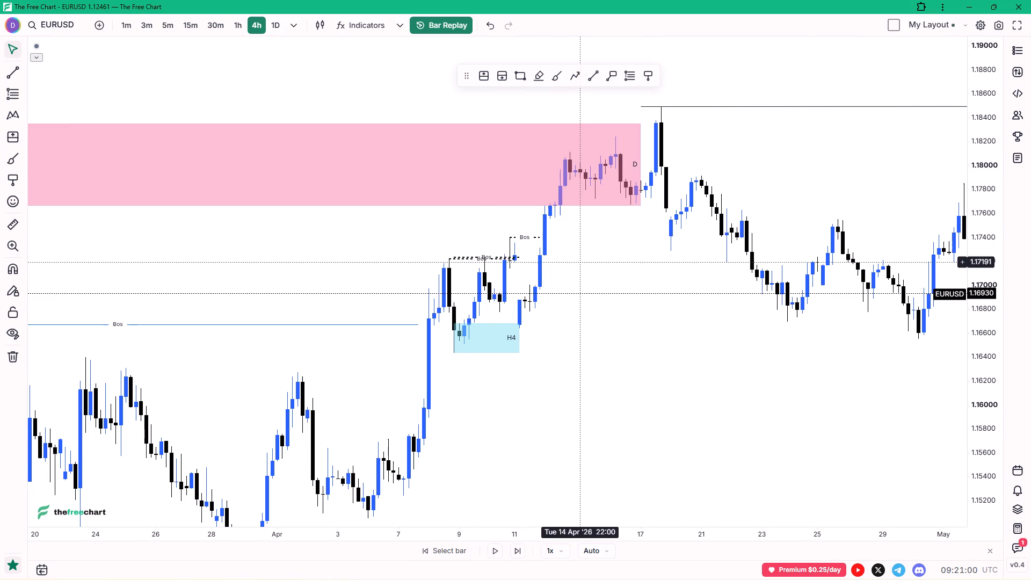
pyautogui.moveTo(559, 259); pyautogui.dragTo(491, 253)
pyautogui.click(491, 253)
pyautogui.doubleClick(429, 331)
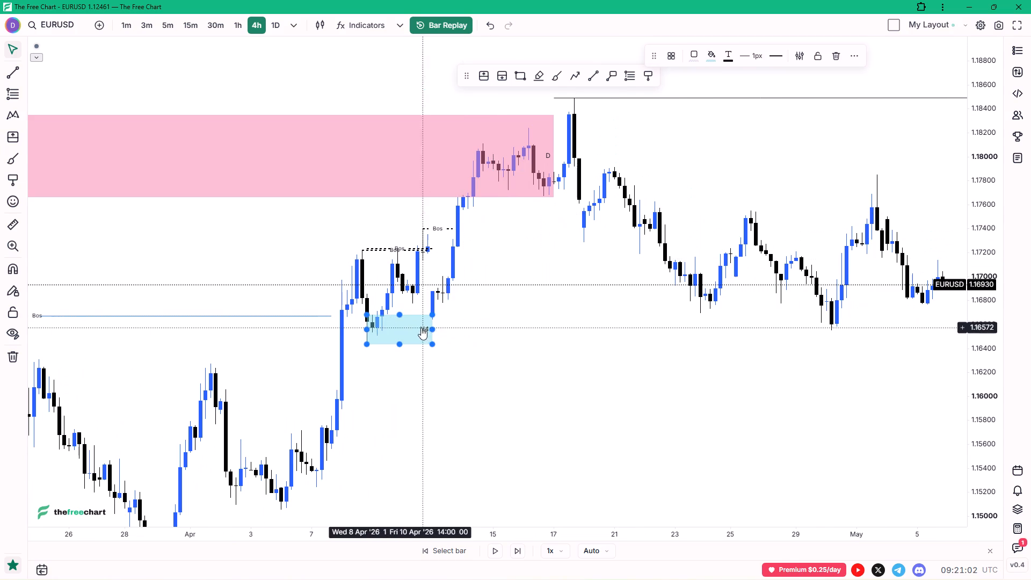
pyautogui.keyDown('ctrl'); pyautogui.moveTo(421, 328); pyautogui.dragTo(498, 290); pyautogui.keyUp('ctrl')
pyautogui.moveTo(509, 291); pyautogui.dragTo(707, 306)
pyautogui.click(677, 348)
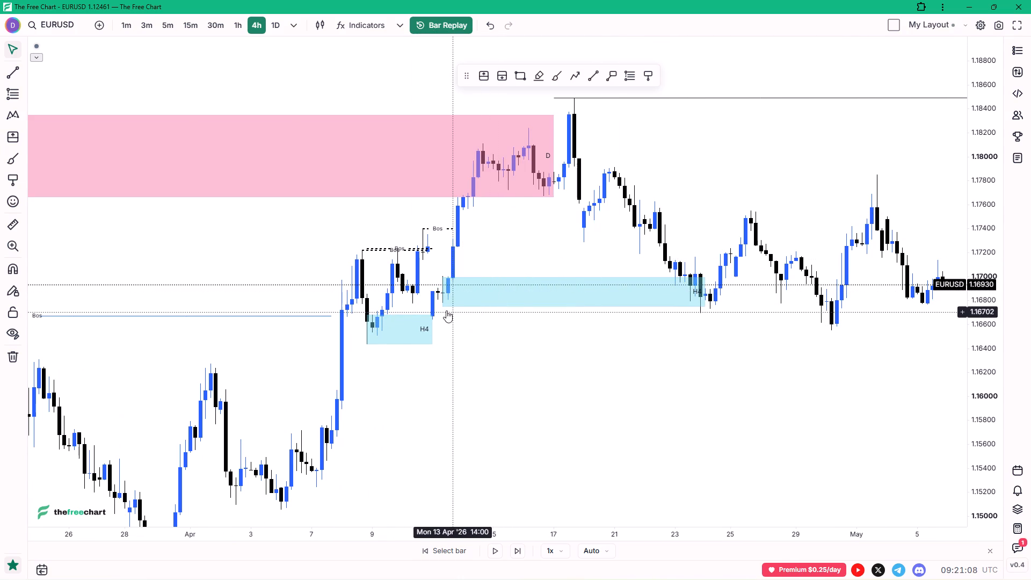
pyautogui.click(443, 306)
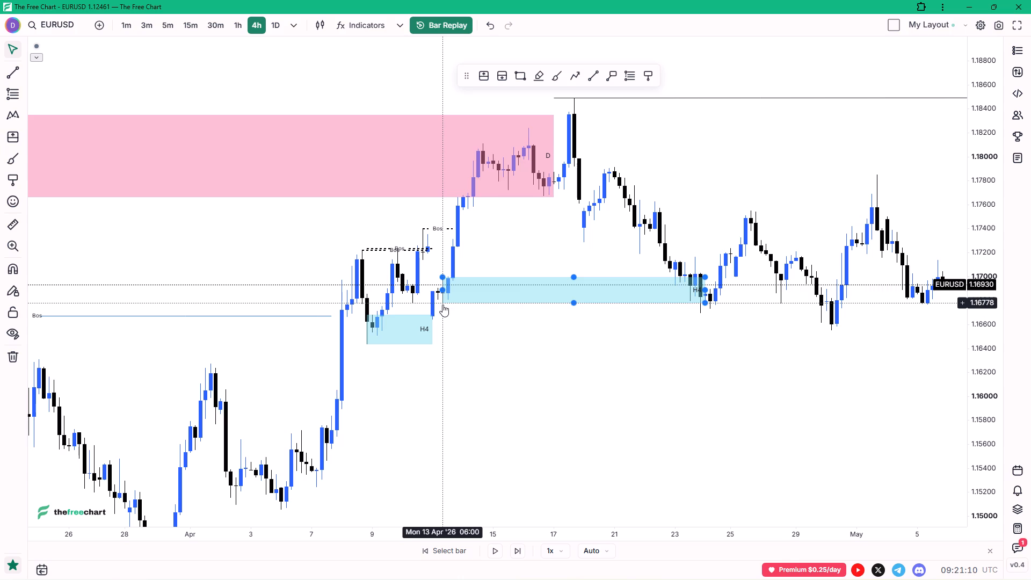
pyautogui.click(495, 328)
# Delete the extra dashed Bos line overlapping the one at about 1.1722 from the 8 Apr high.
pyautogui.keyDown('ctrl'); pyautogui.scroll(-3, 489, 334); pyautogui.keyUp('ctrl')
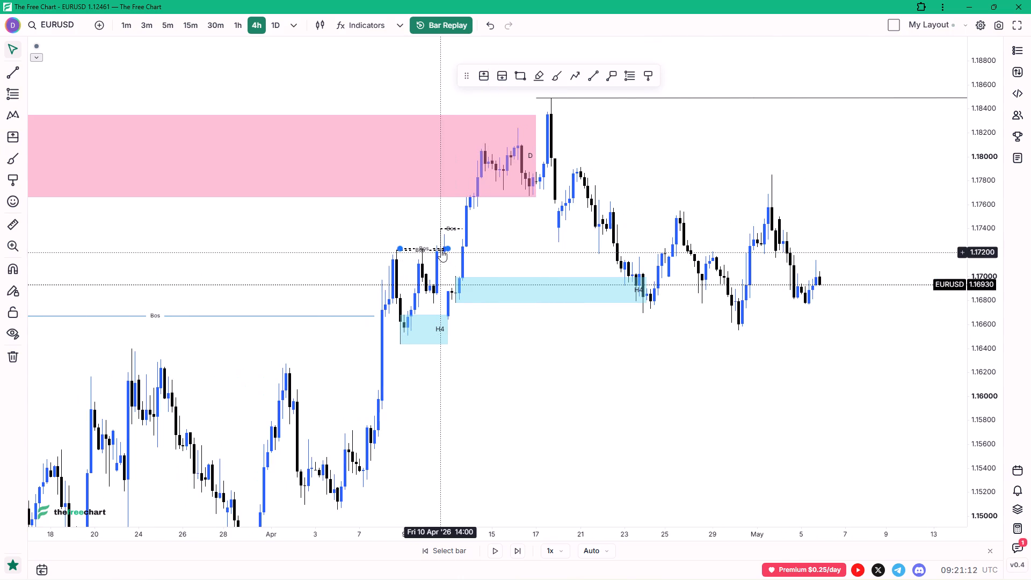
pyautogui.moveTo(441, 248); pyautogui.dragTo(495, 197)
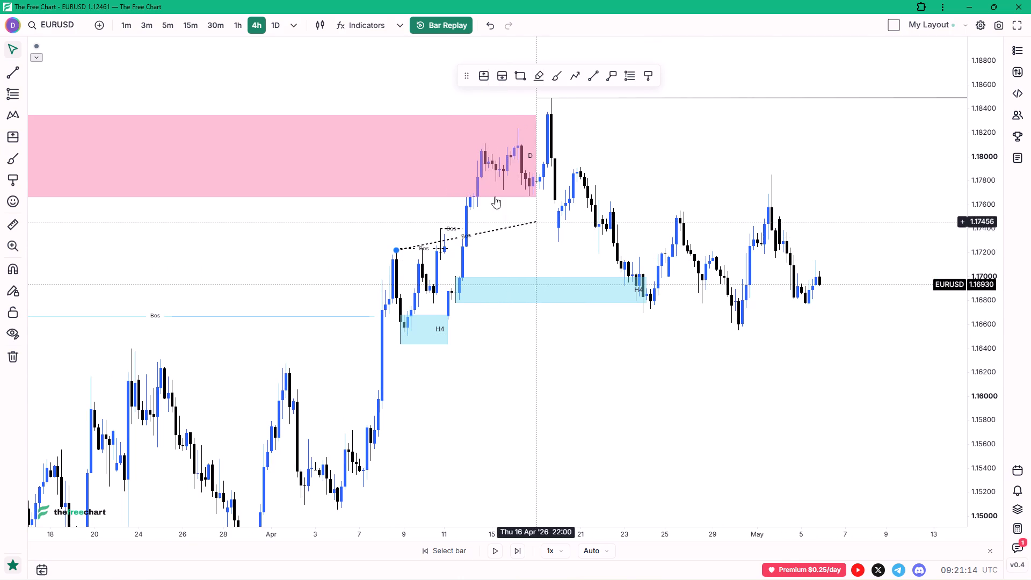
pyautogui.moveTo(495, 197); pyautogui.dragTo(433, 206)
pyautogui.press('Delete')
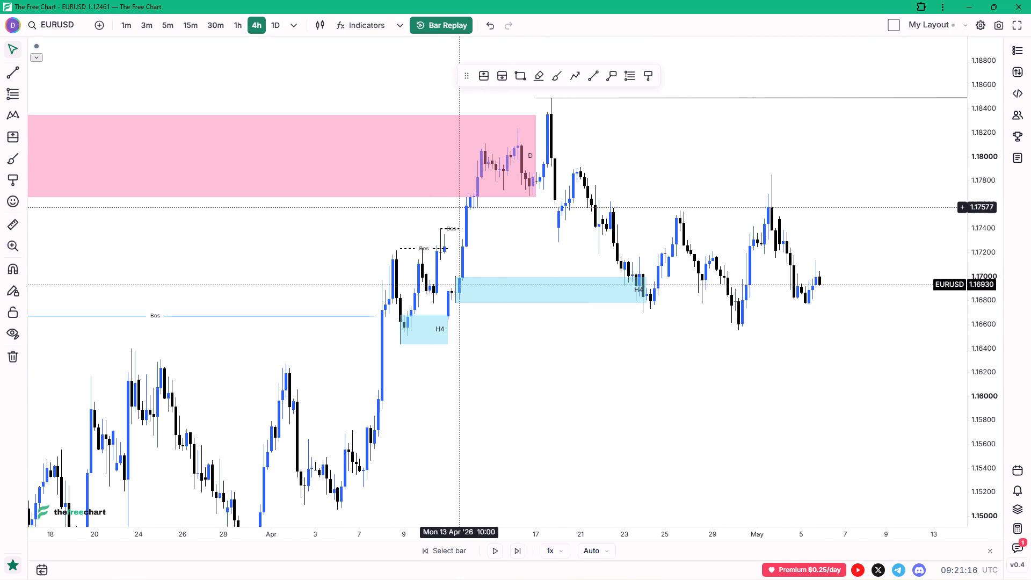
# Duplicate the 1.1740 dashed Bos line and fit the copy at about 1.1811 from the 14 Apr high to 17 Apr.
pyautogui.keyDown('ctrl'); pyautogui.moveTo(453, 229); pyautogui.dragTo(470, 228); pyautogui.keyUp('ctrl')
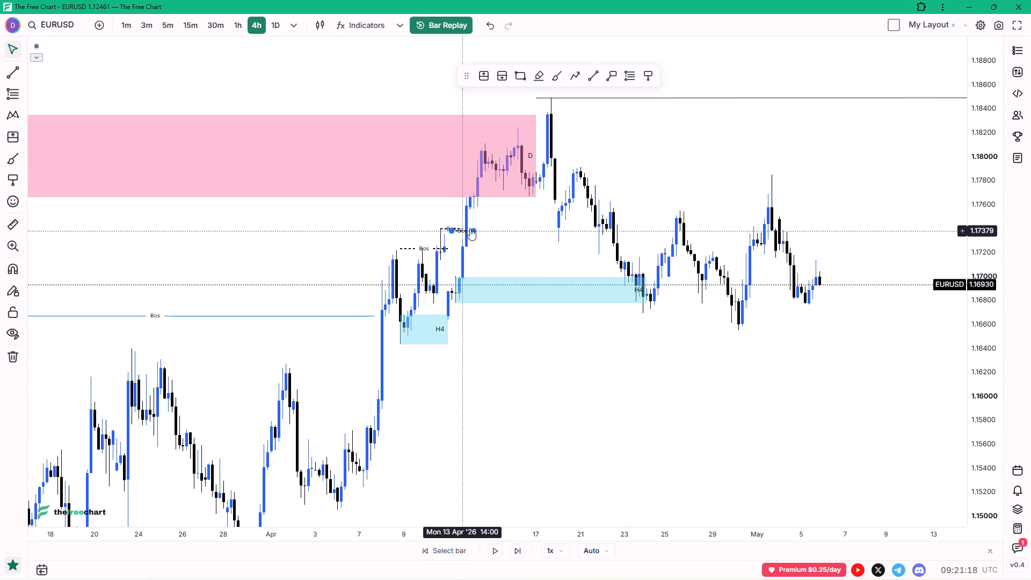
pyautogui.keyDown('ctrl'); pyautogui.moveTo(470, 228); pyautogui.dragTo(516, 132); pyautogui.keyUp('ctrl')
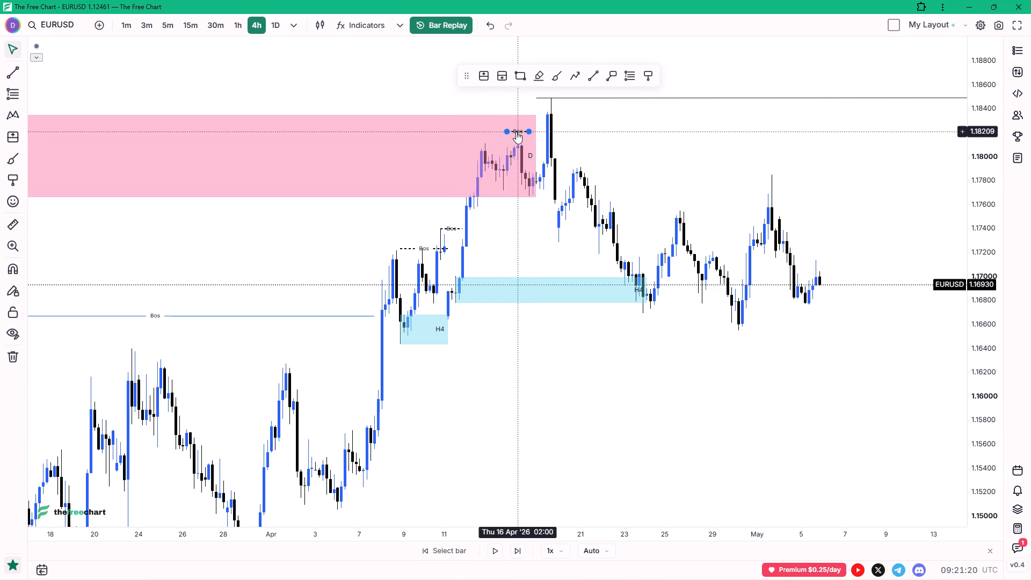
pyautogui.keyDown('ctrl'); pyautogui.moveTo(516, 132); pyautogui.dragTo(496, 143); pyautogui.keyUp('ctrl')
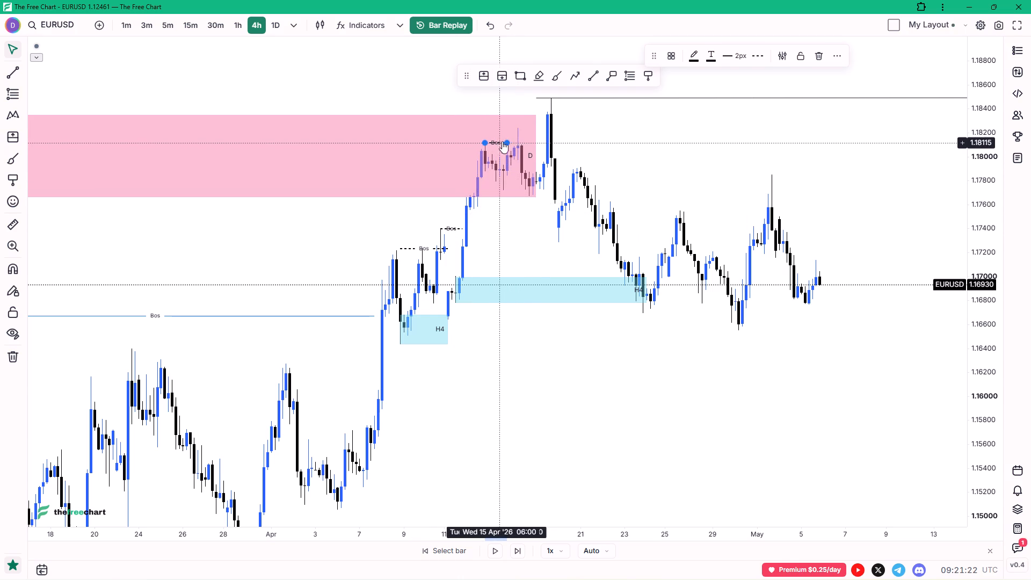
pyautogui.click(505, 142)
pyautogui.keyDown('shift'); pyautogui.moveTo(507, 142); pyautogui.dragTo(542, 148); pyautogui.keyUp('shift')
pyautogui.rightClick(538, 142)
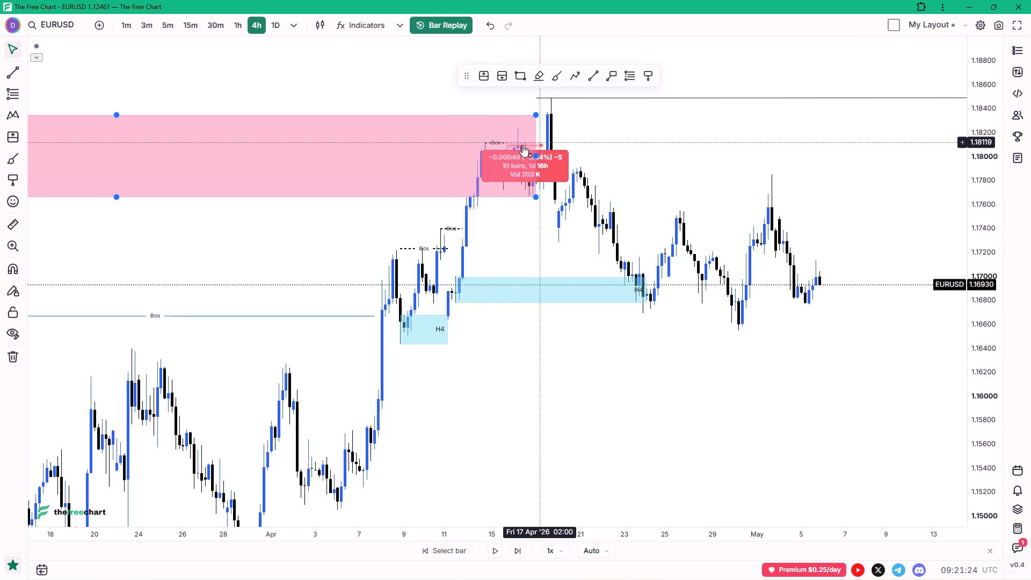
pyautogui.click(511, 147)
pyautogui.moveTo(509, 144); pyautogui.dragTo(545, 140)
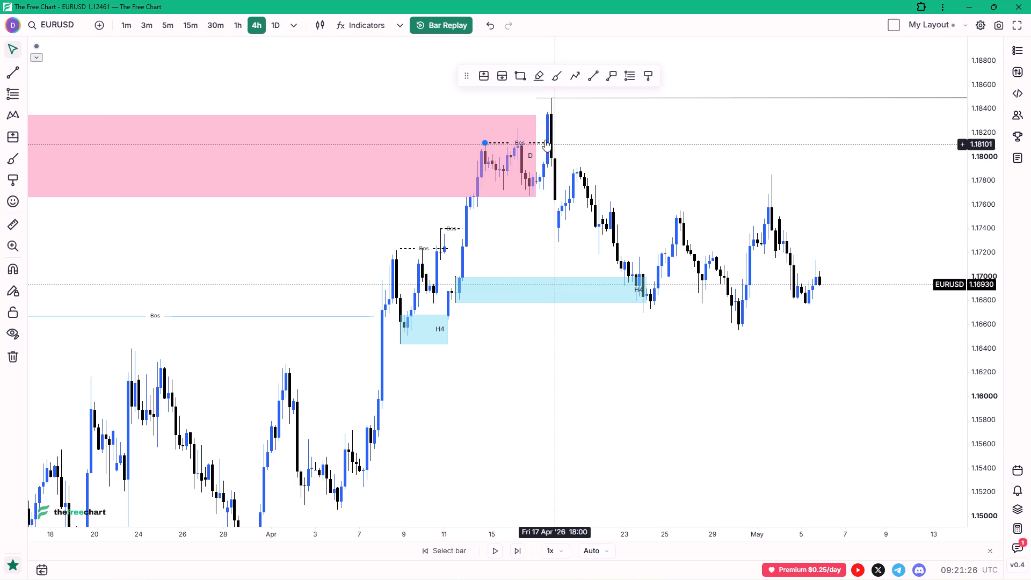
pyautogui.moveTo(545, 140); pyautogui.dragTo(543, 139)
pyautogui.click(615, 139)
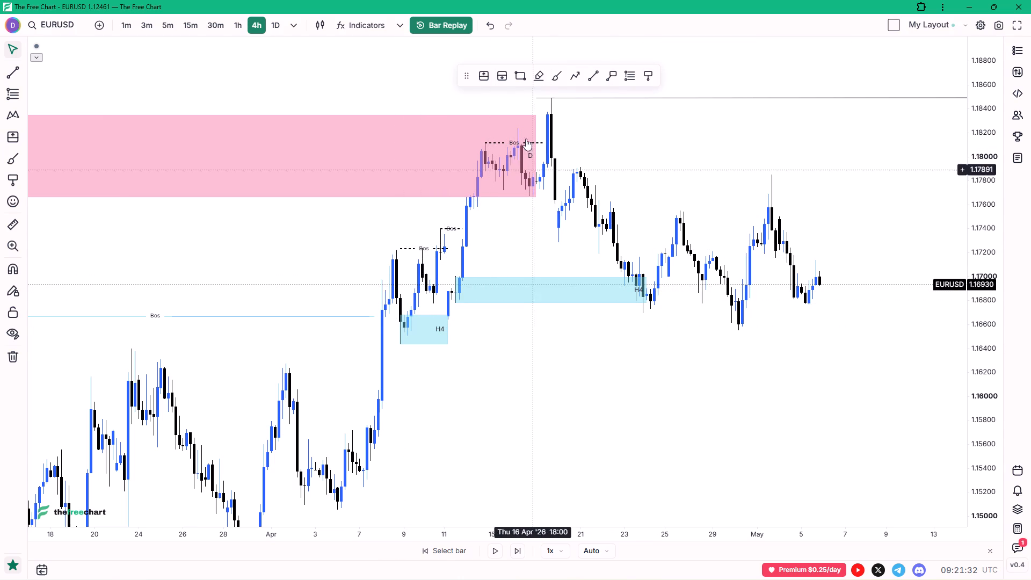
# Draw a trend line at about 1.1773 across 17 Apr, ending at 18:00, and apply the H4 Ch template.
pyautogui.click(593, 77)
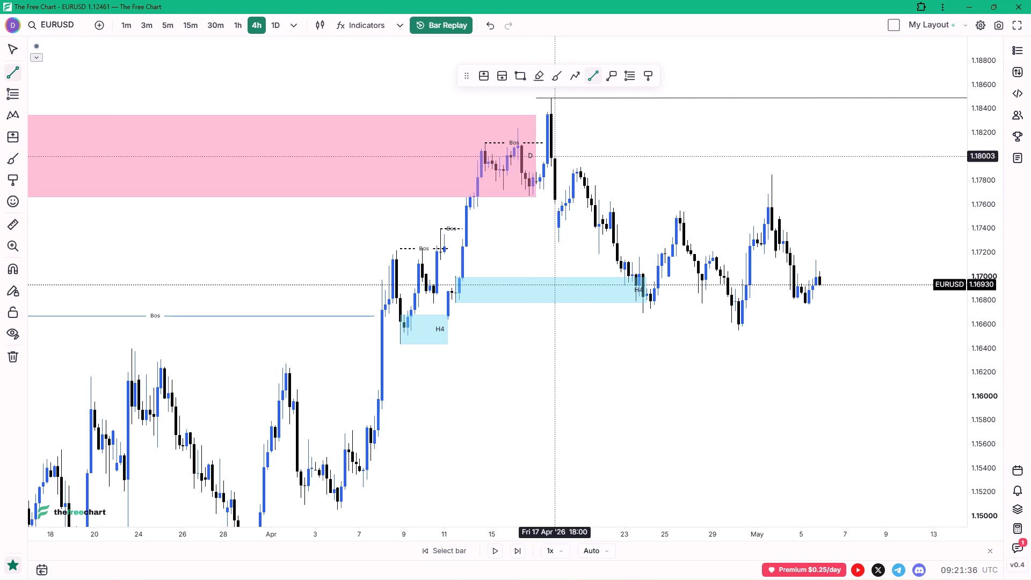
pyautogui.keyDown('ctrl'); pyautogui.click(541, 204); pyautogui.keyUp('ctrl')
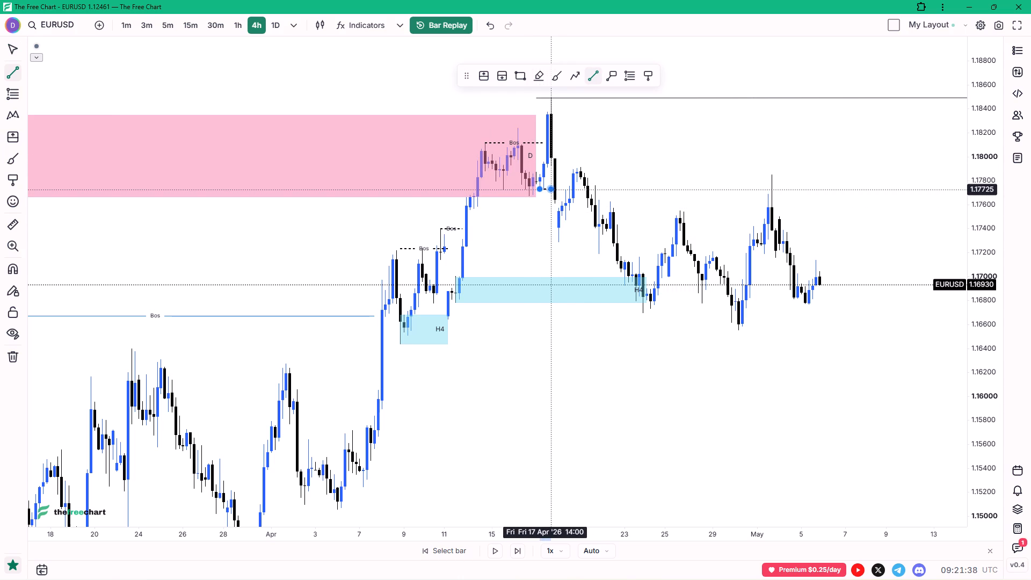
pyautogui.keyDown('shift'); pyautogui.click(554, 191); pyautogui.keyUp('shift')
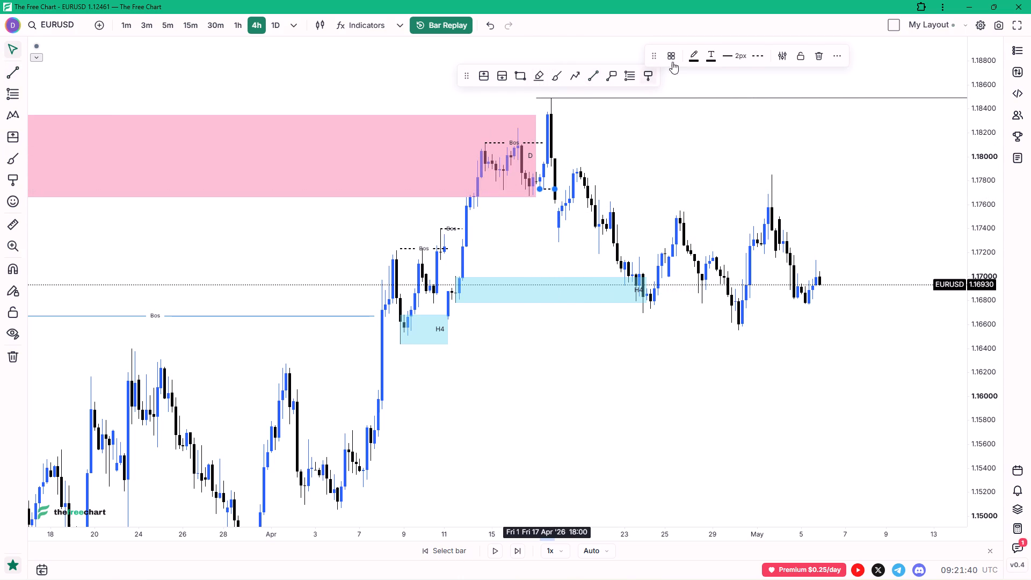
pyautogui.click(674, 58)
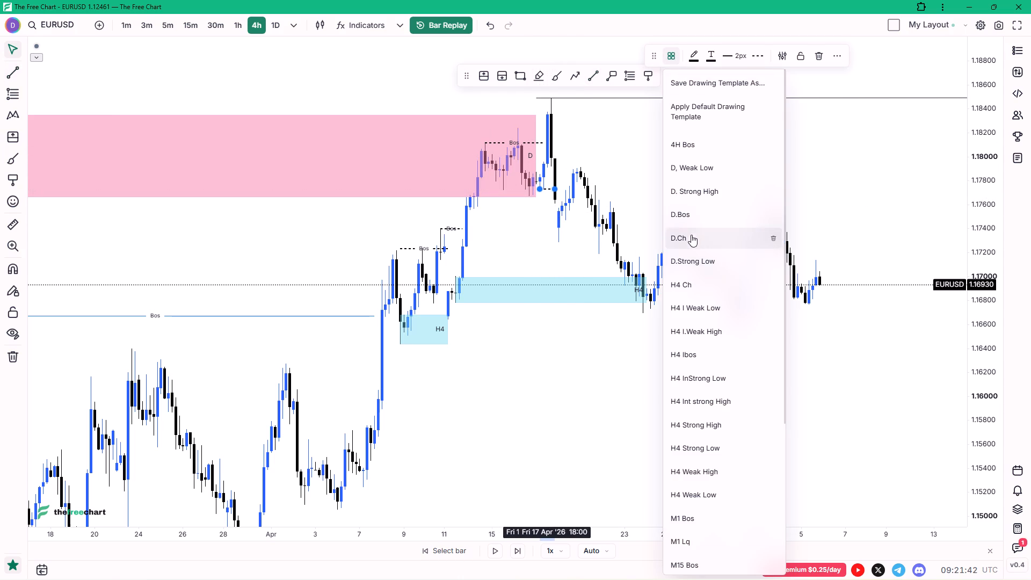
pyautogui.doubleClick(689, 290)
pyautogui.doubleClick(632, 194)
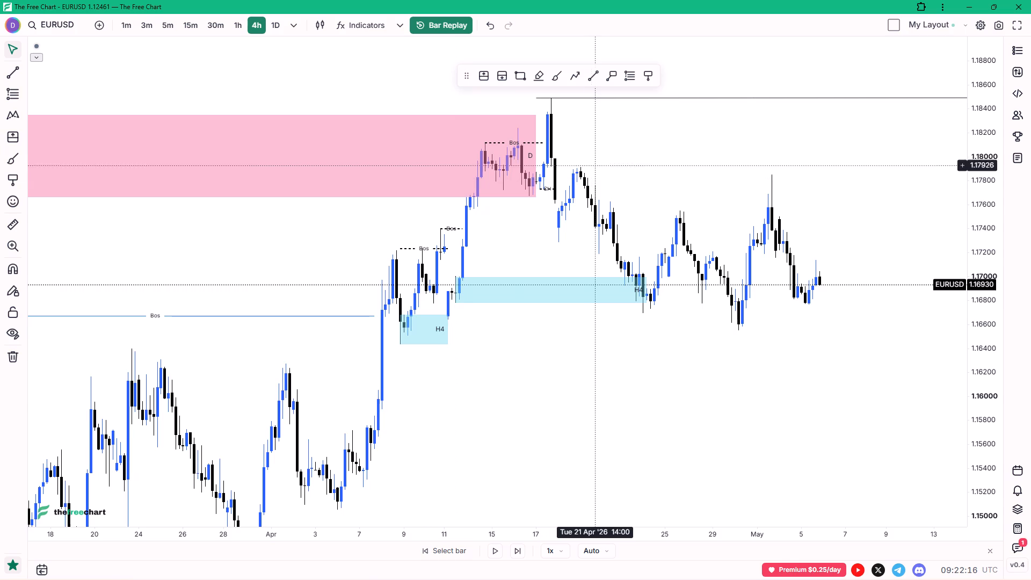
# Duplicate the 1.1740 dashed Bos line and place the copy at about 1.1767, starting at the 16 Apr low.
pyautogui.scroll(2, 595, 162)
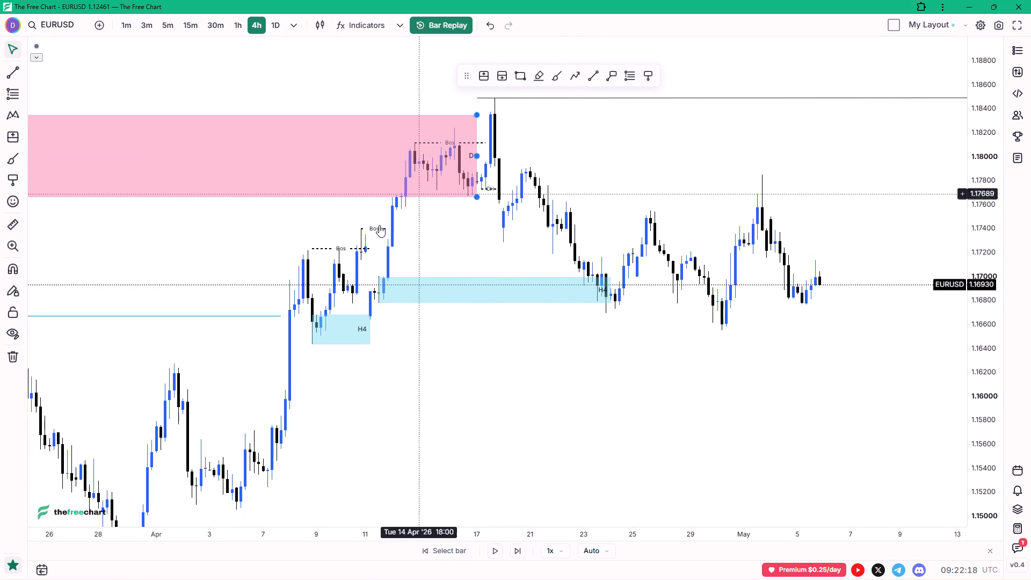
pyautogui.keyDown('ctrl'); pyautogui.moveTo(377, 228); pyautogui.dragTo(484, 195); pyautogui.keyUp('ctrl')
pyautogui.doubleClick(567, 154)
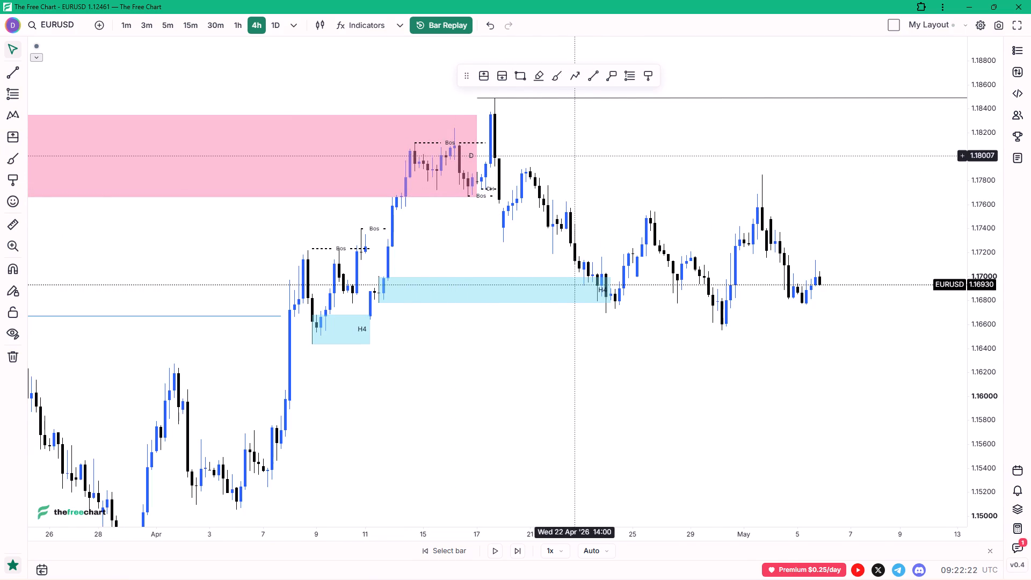
# Duplicate the 1.1767 Bos line and fit the copy at about 1.1729 from 19 Apr 22:00 to 22 Apr 10:00.
pyautogui.keyDown('ctrl'); pyautogui.moveTo(487, 197); pyautogui.dragTo(510, 214); pyautogui.keyUp('ctrl')
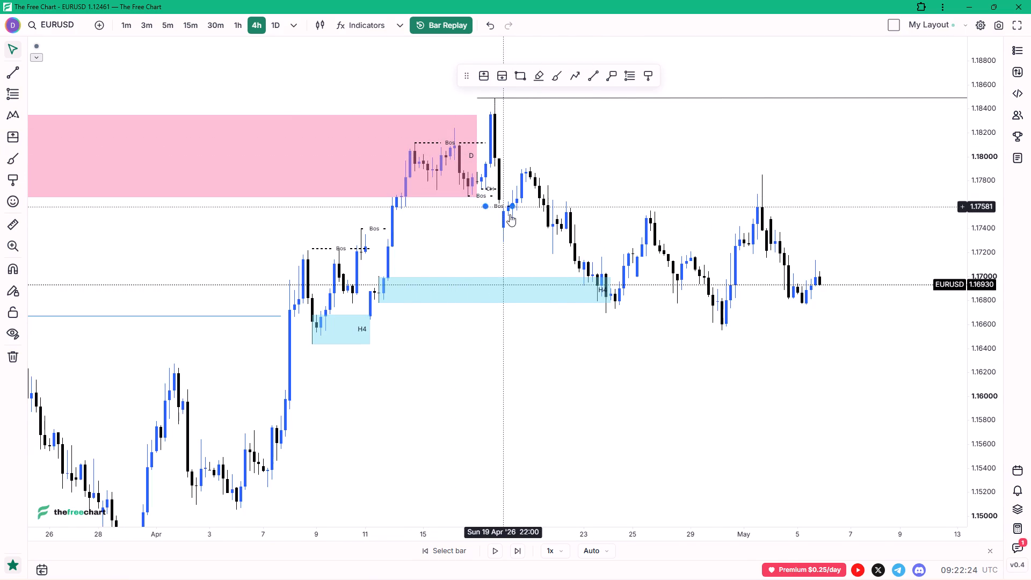
pyautogui.keyDown('ctrl'); pyautogui.moveTo(510, 214); pyautogui.dragTo(520, 242); pyautogui.keyUp('ctrl')
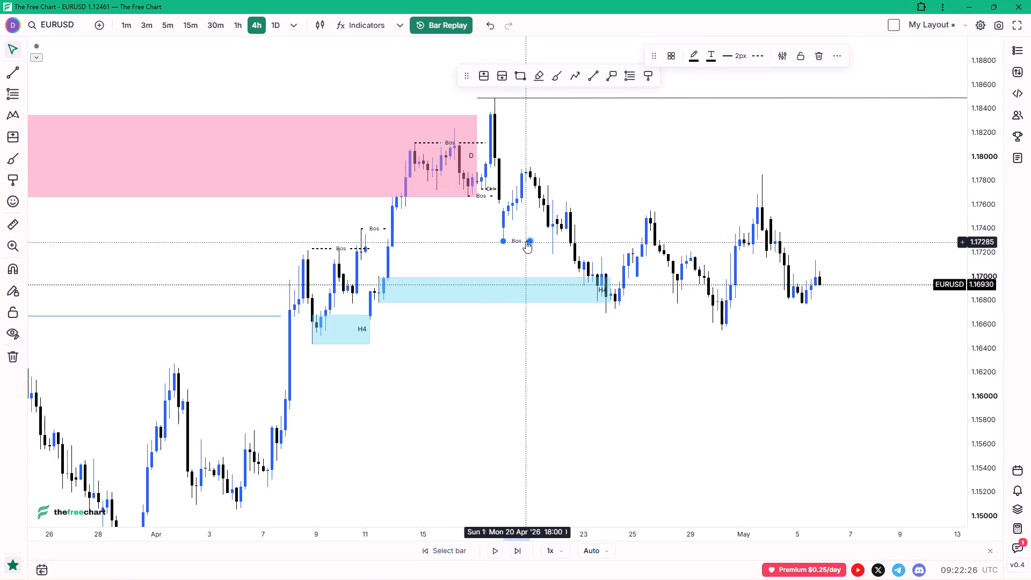
pyautogui.moveTo(531, 240); pyautogui.dragTo(569, 248)
pyautogui.doubleClick(582, 214)
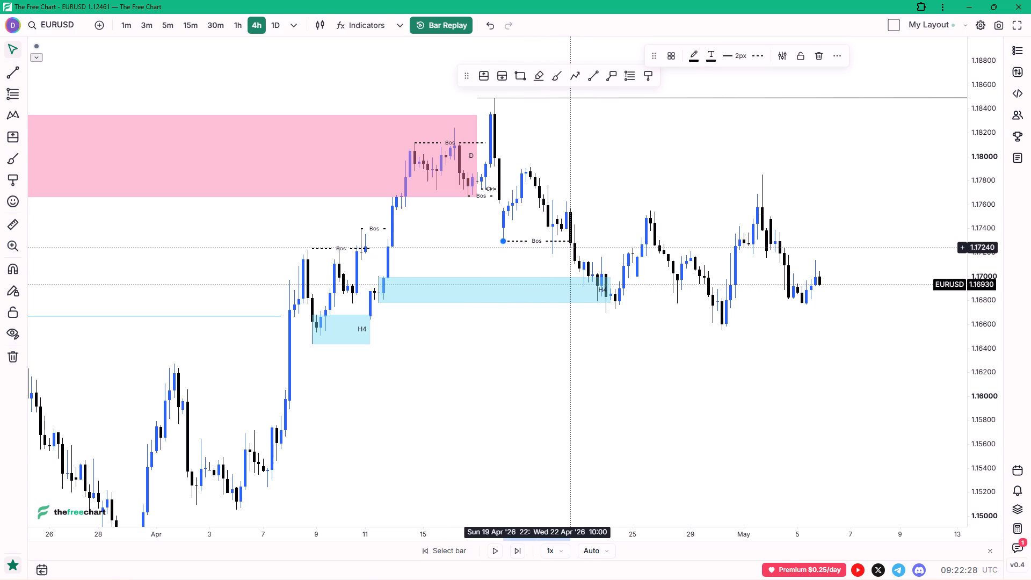
# Duplicate the 1.1729 Bos line and fit the copy at about 1.1670 from 23 Apr 18:00 to 30 Apr.
pyautogui.moveTo(582, 211); pyautogui.dragTo(531, 183)
pyautogui.click(530, 184)
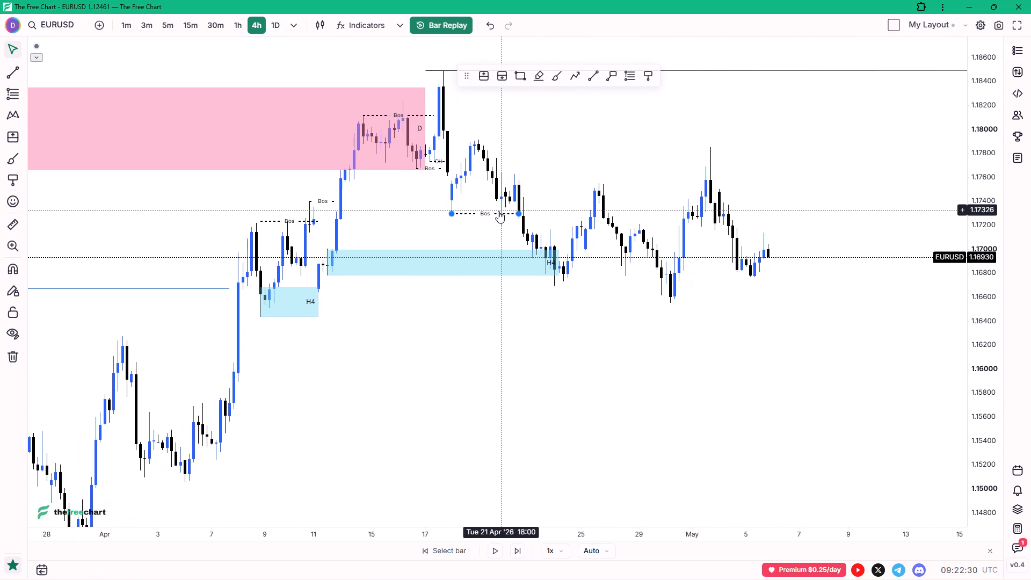
pyautogui.keyDown('ctrl'); pyautogui.moveTo(497, 214); pyautogui.dragTo(602, 285); pyautogui.keyUp('ctrl')
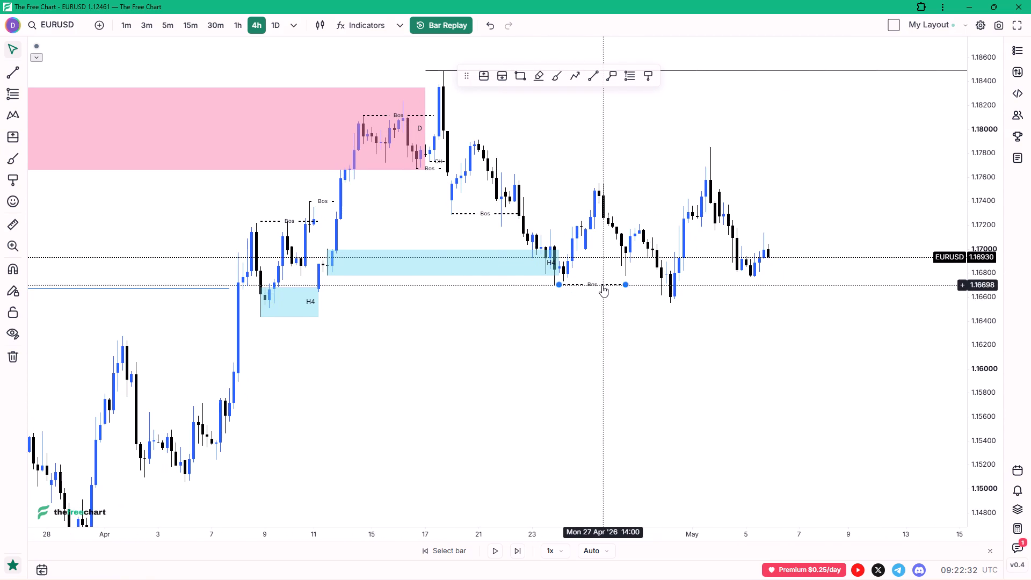
pyautogui.keyDown('ctrl'); pyautogui.moveTo(602, 285); pyautogui.dragTo(599, 286); pyautogui.keyUp('ctrl')
pyautogui.moveTo(621, 286); pyautogui.dragTo(656, 286)
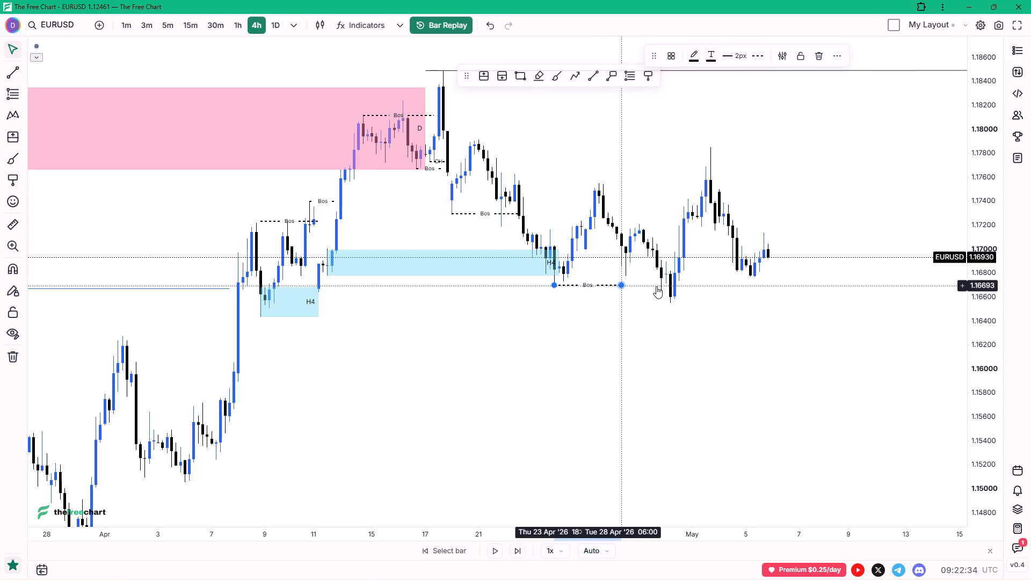
pyautogui.moveTo(656, 286); pyautogui.dragTo(673, 285)
pyautogui.click(720, 306)
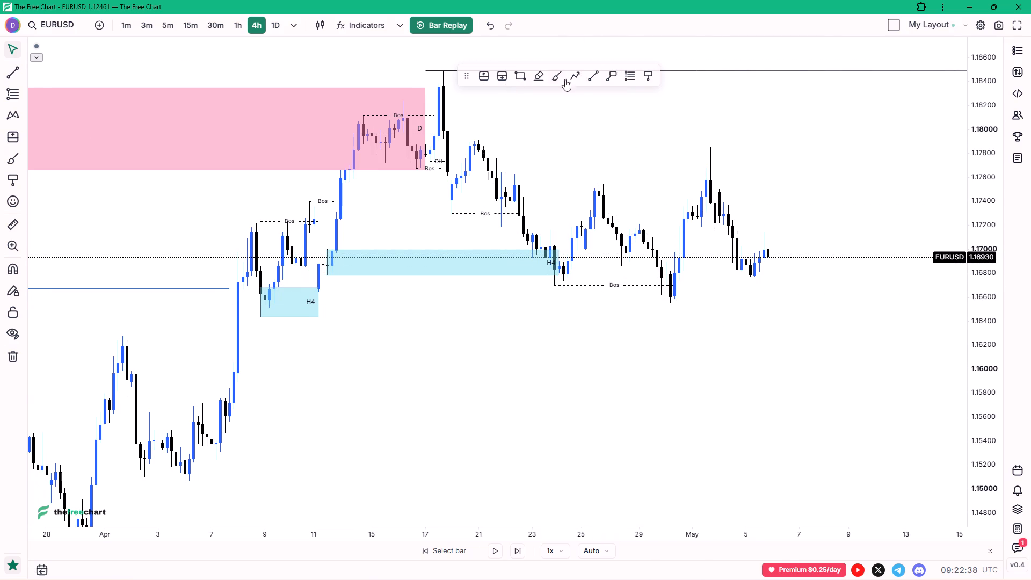
# Draw a trend line at about 1.1716 from 23 Apr 14:00 to 24 Apr 10:00 and apply the H4 Ch template.
pyautogui.click(592, 79)
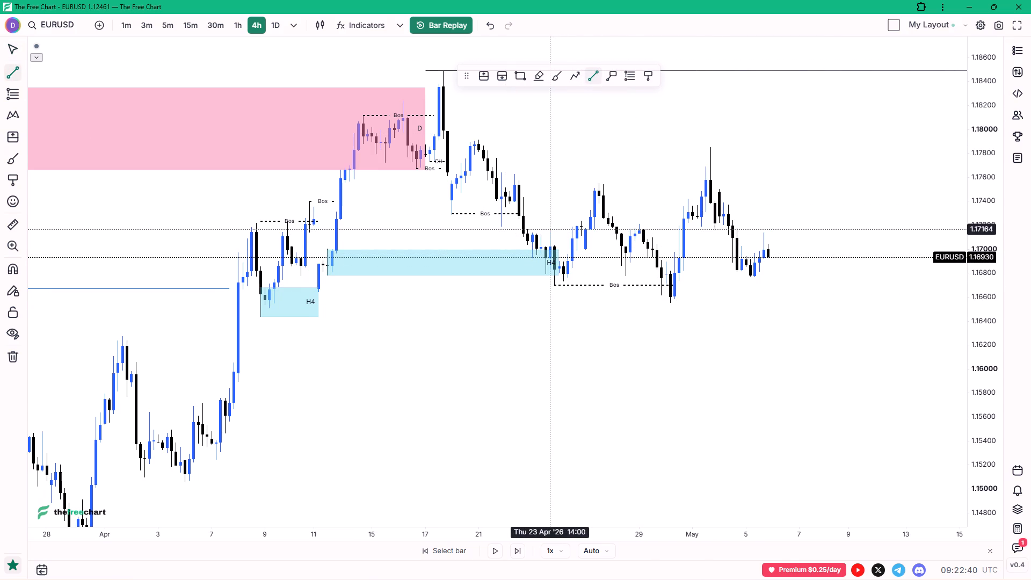
pyautogui.keyDown('ctrl'); pyautogui.click(549, 222); pyautogui.keyUp('ctrl')
pyautogui.keyDown('shift'); pyautogui.click(571, 232); pyautogui.keyUp('shift')
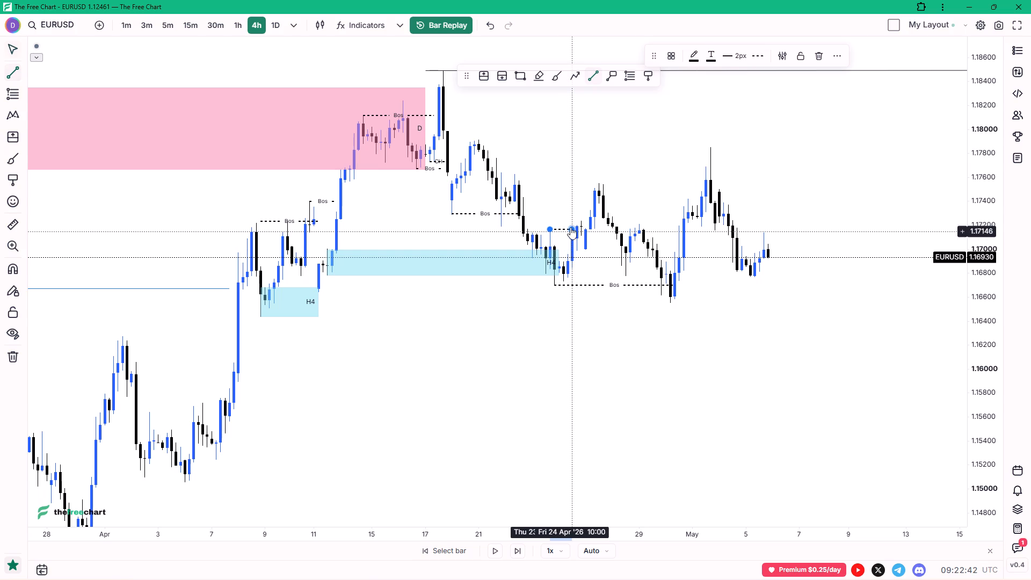
pyautogui.click(674, 53)
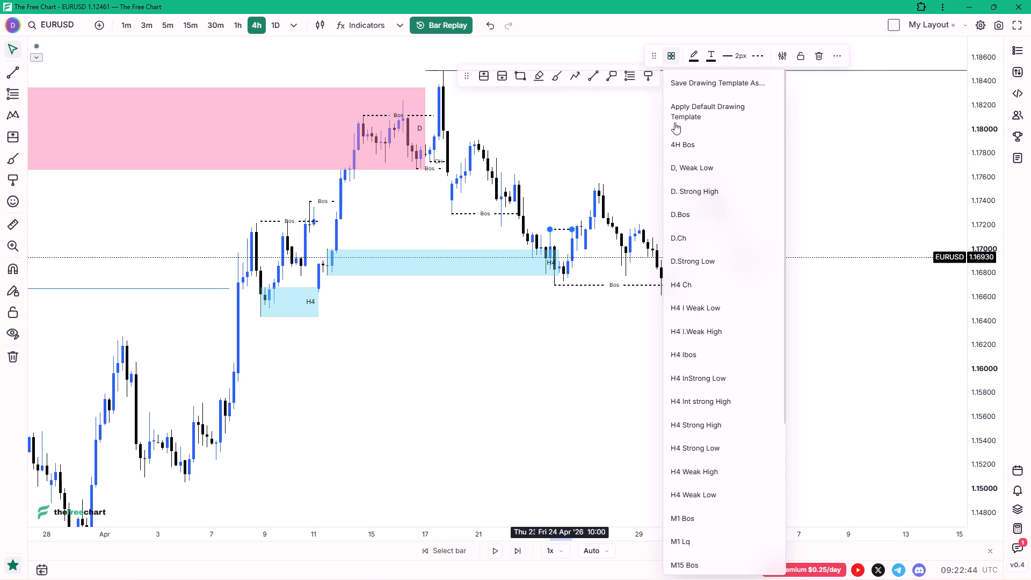
pyautogui.click(702, 286)
pyautogui.click(580, 184)
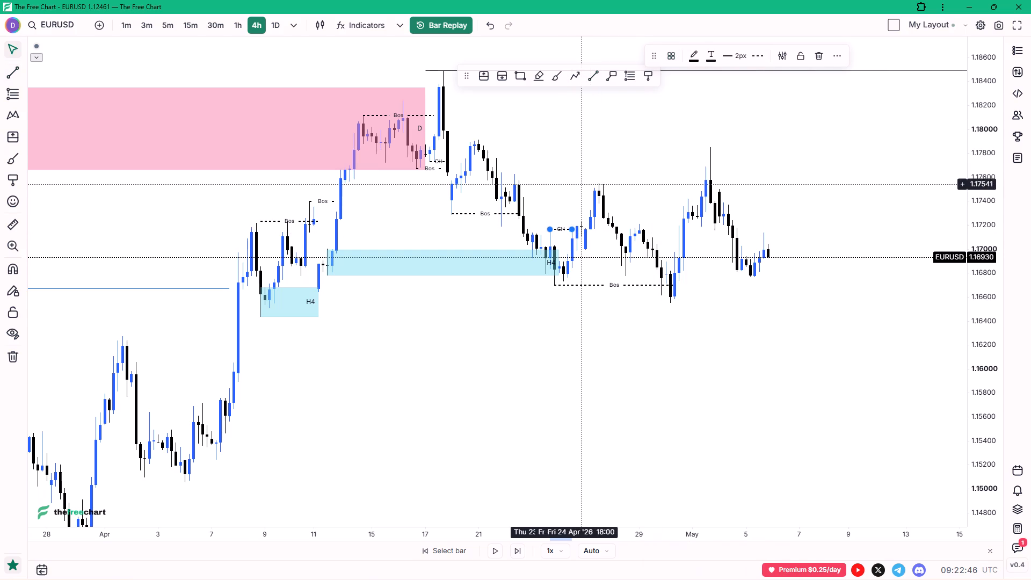
# Duplicate the 1.1716 dashed CH line, leaving the copy just below the original.
pyautogui.keyDown('ctrl'); pyautogui.click(564, 227); pyautogui.keyUp('ctrl')
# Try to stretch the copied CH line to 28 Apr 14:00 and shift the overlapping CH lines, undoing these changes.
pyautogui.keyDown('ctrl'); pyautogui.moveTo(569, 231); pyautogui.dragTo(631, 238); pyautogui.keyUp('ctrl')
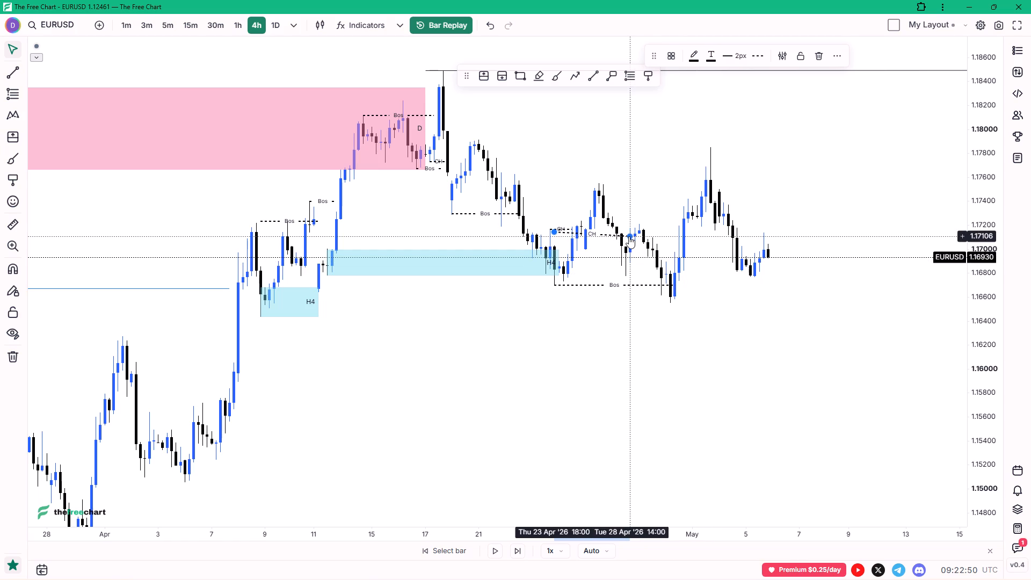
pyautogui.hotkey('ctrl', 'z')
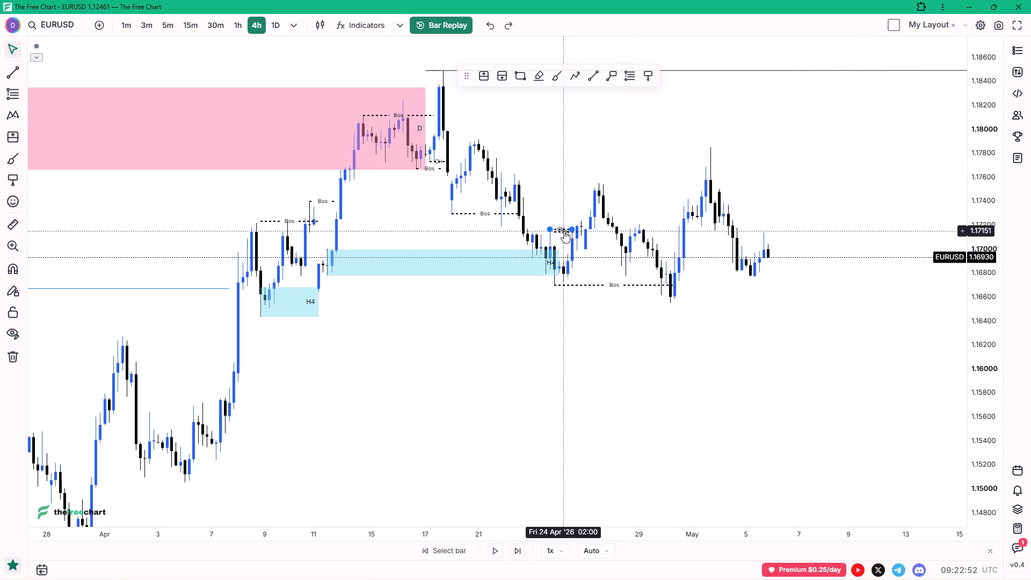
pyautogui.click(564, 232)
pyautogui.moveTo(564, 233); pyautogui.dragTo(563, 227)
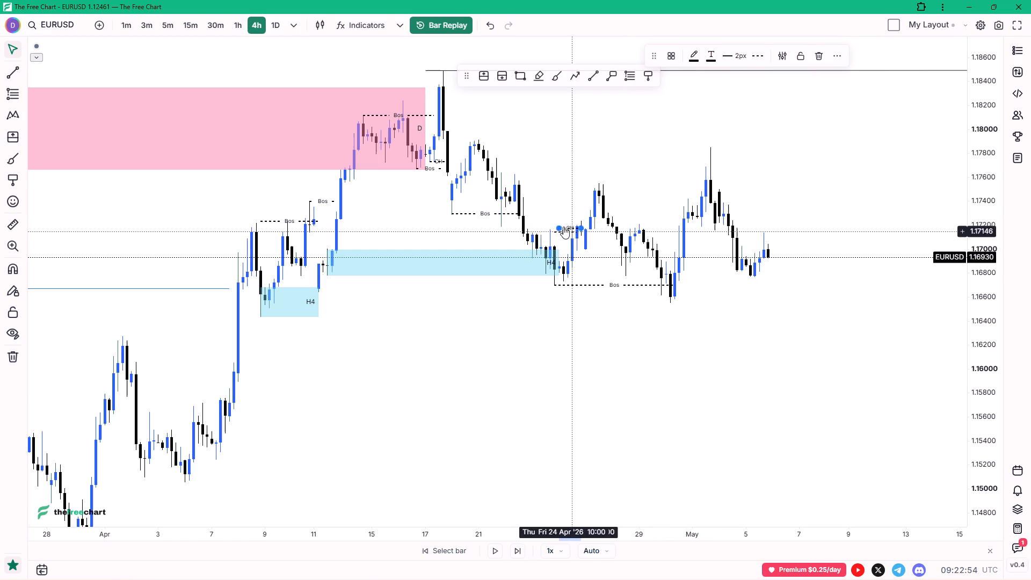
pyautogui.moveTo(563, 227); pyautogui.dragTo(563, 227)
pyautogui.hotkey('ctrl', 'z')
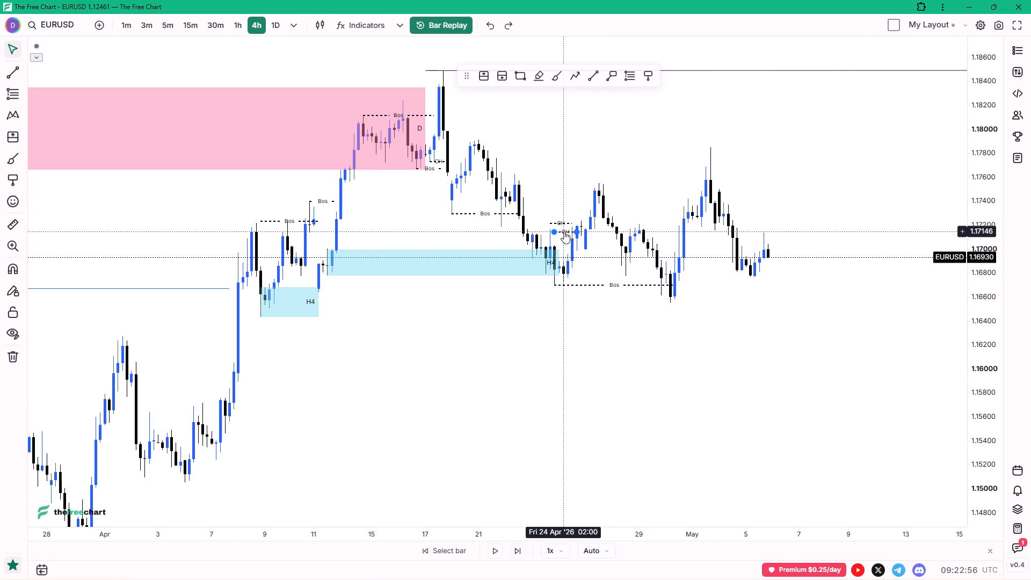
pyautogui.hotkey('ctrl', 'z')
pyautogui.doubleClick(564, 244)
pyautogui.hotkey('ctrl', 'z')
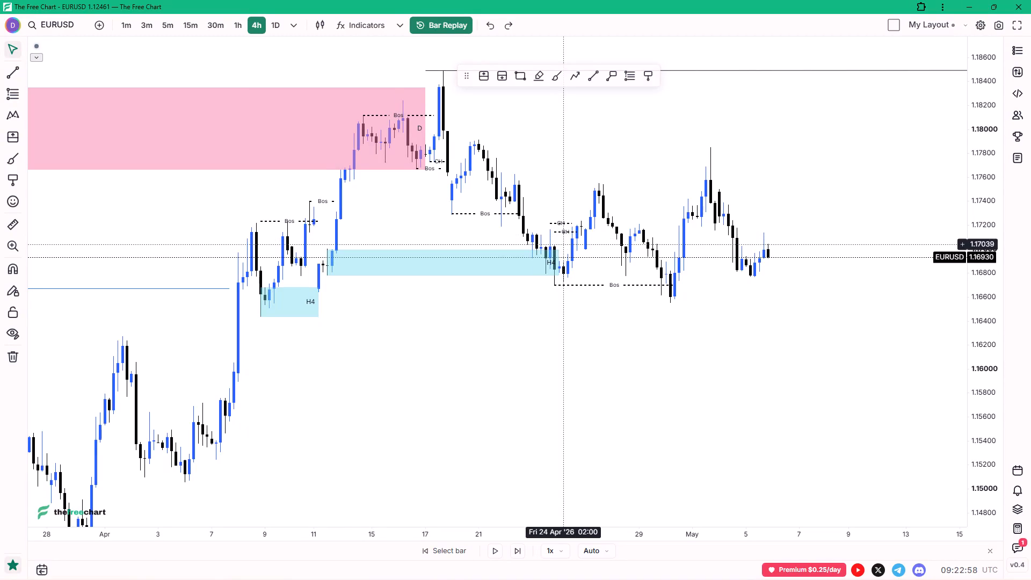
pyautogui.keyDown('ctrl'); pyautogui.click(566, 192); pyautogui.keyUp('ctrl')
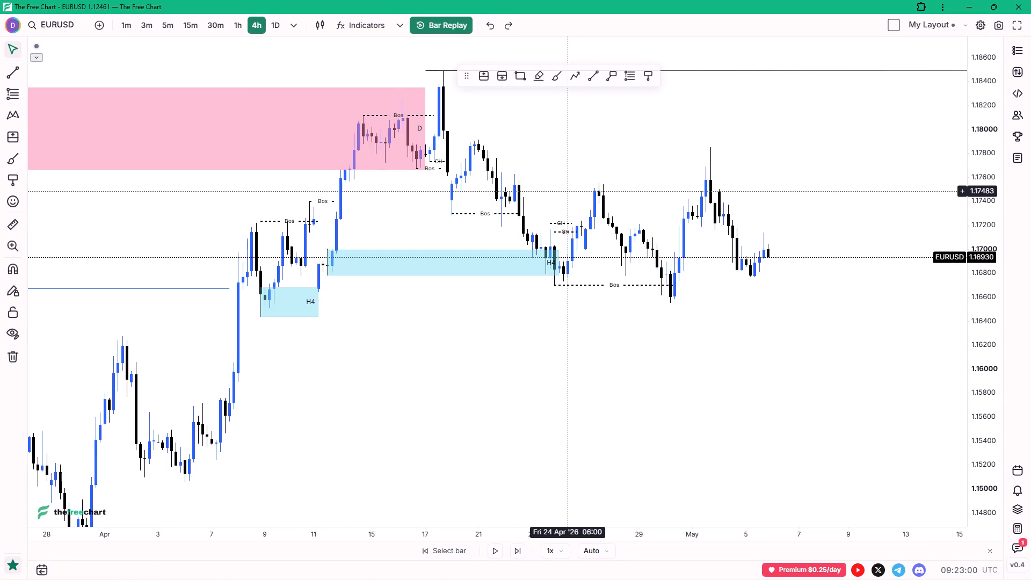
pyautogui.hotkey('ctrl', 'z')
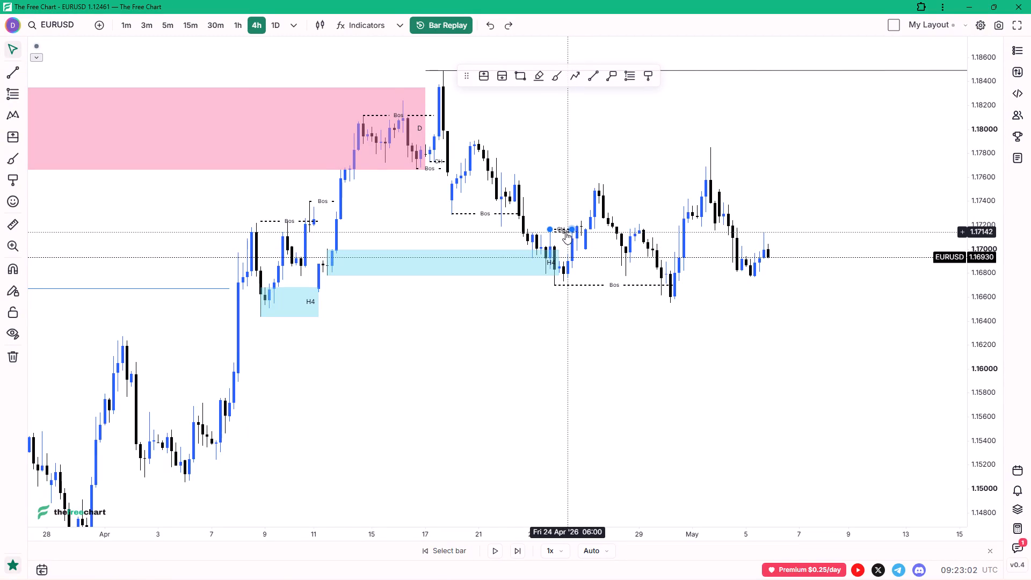
# Move the copied CH line to about 1.1688 near the 29 Apr low and shorten it to end on 30 Apr.
pyautogui.click(565, 232)
pyautogui.click(559, 229)
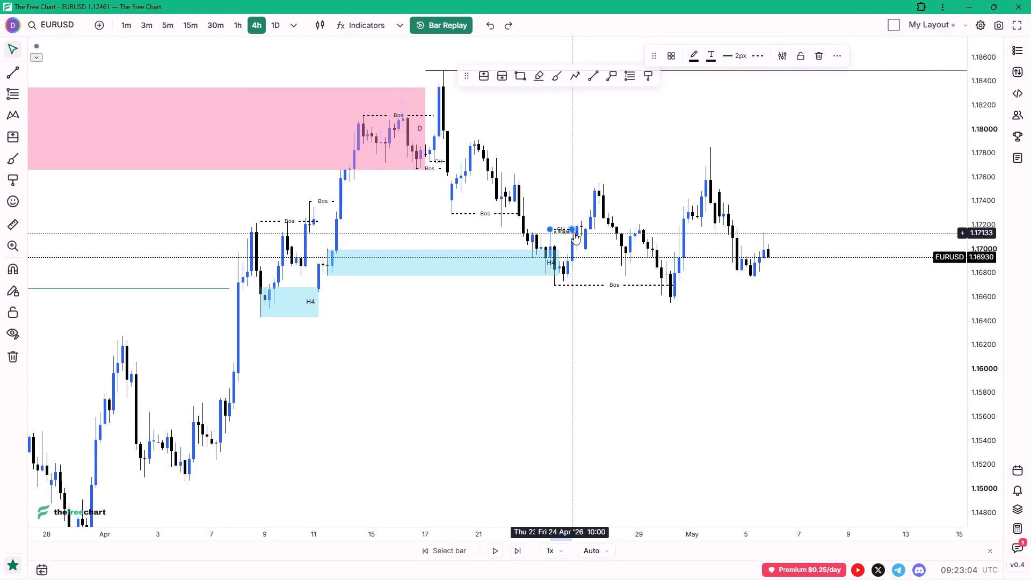
pyautogui.click(580, 232)
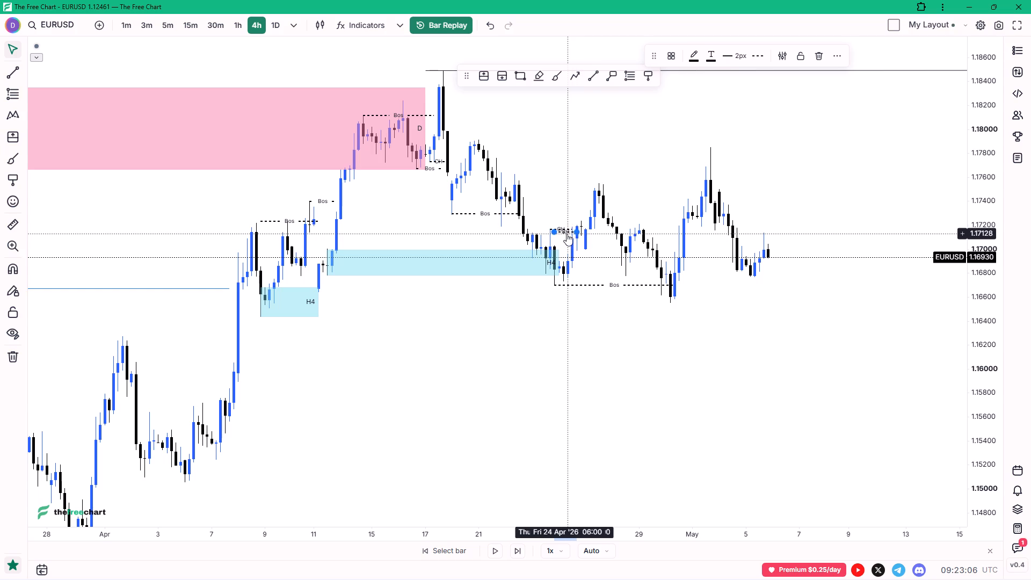
pyautogui.click(567, 232)
pyautogui.click(577, 233)
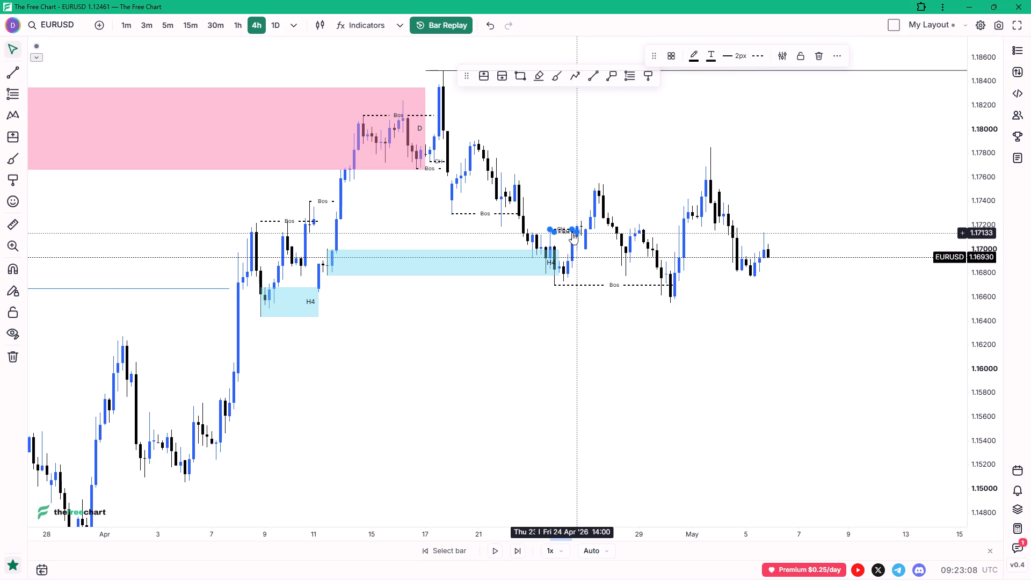
pyautogui.moveTo(568, 233); pyautogui.dragTo(673, 265)
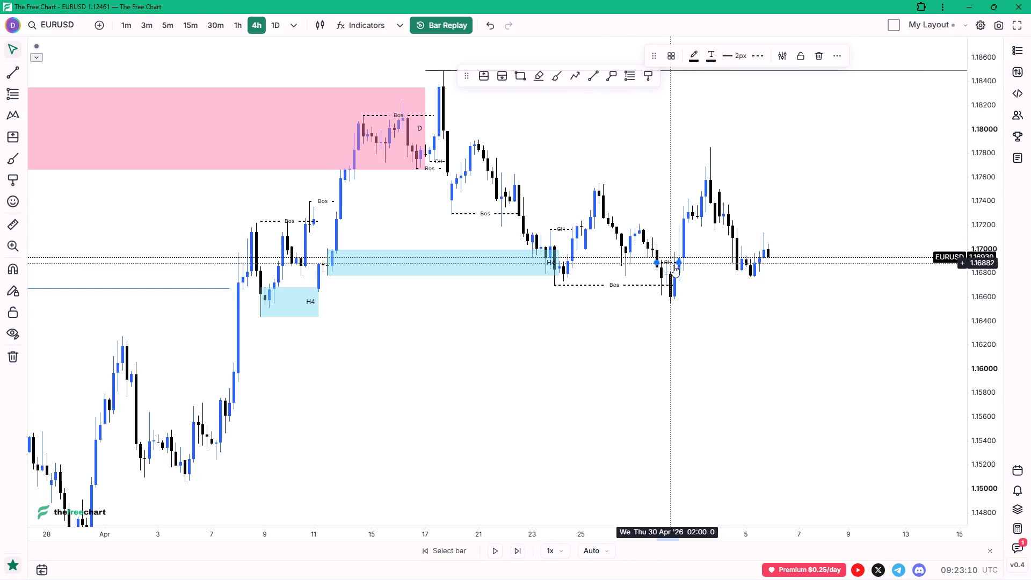
pyautogui.moveTo(673, 265); pyautogui.dragTo(680, 263)
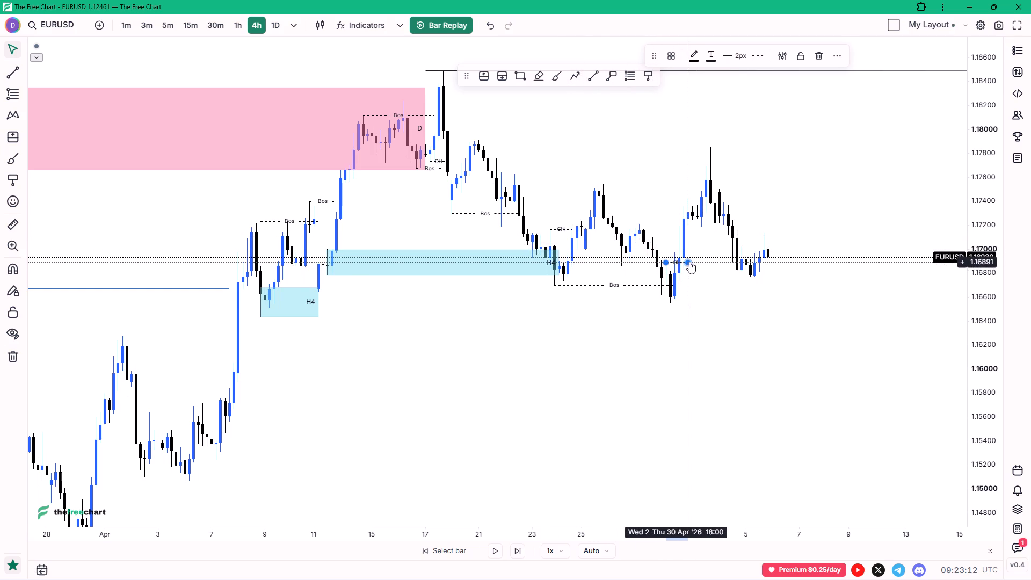
pyautogui.moveTo(690, 261); pyautogui.dragTo(676, 266)
pyautogui.click(714, 272)
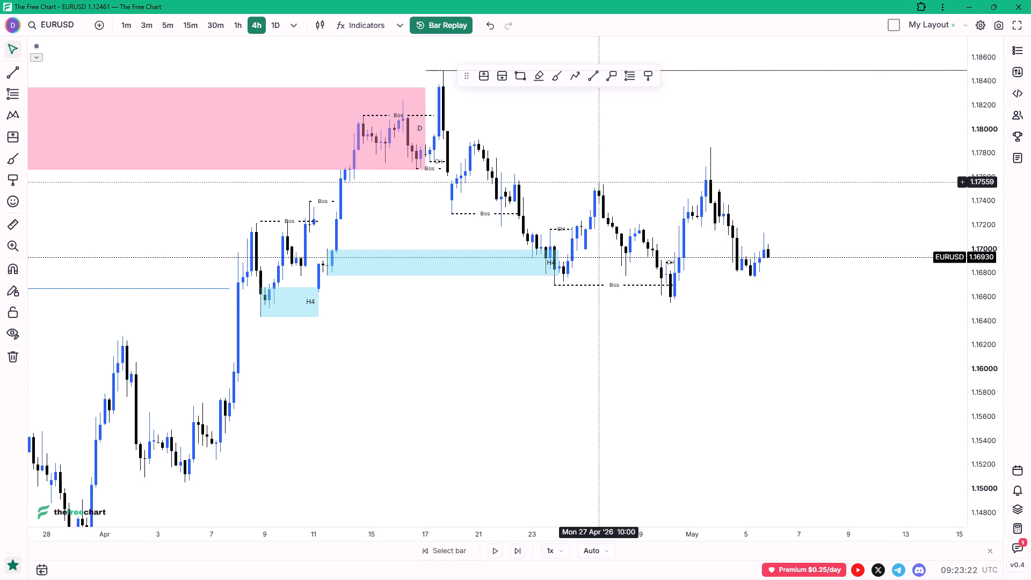
# Draw a trend line at about 1.1755 from 27 Apr 10:00 to 1 May 06:00 and apply the H4 Int strong High template.
pyautogui.click(589, 76)
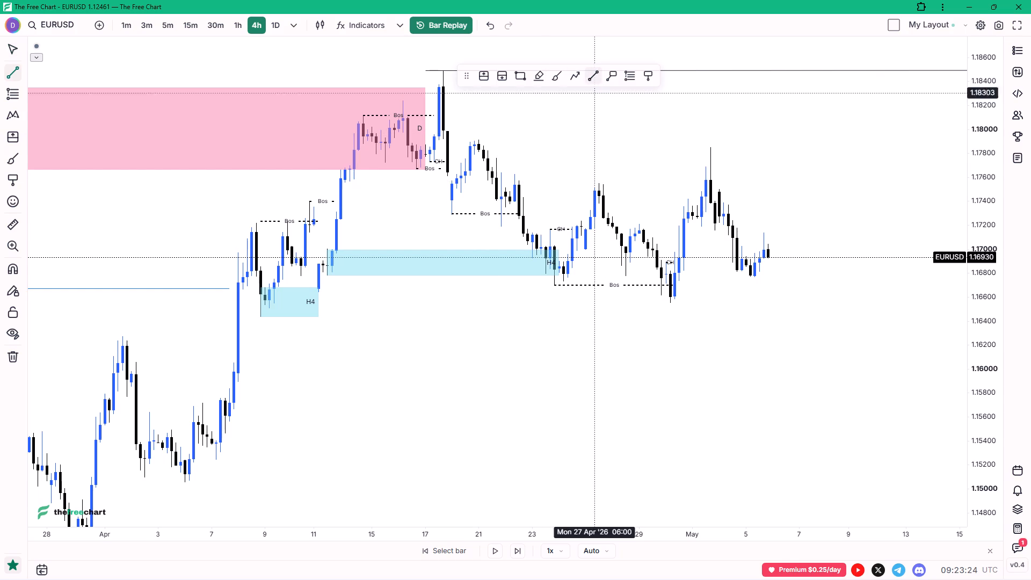
pyautogui.keyDown('ctrl'); pyautogui.click(599, 172); pyautogui.keyUp('ctrl')
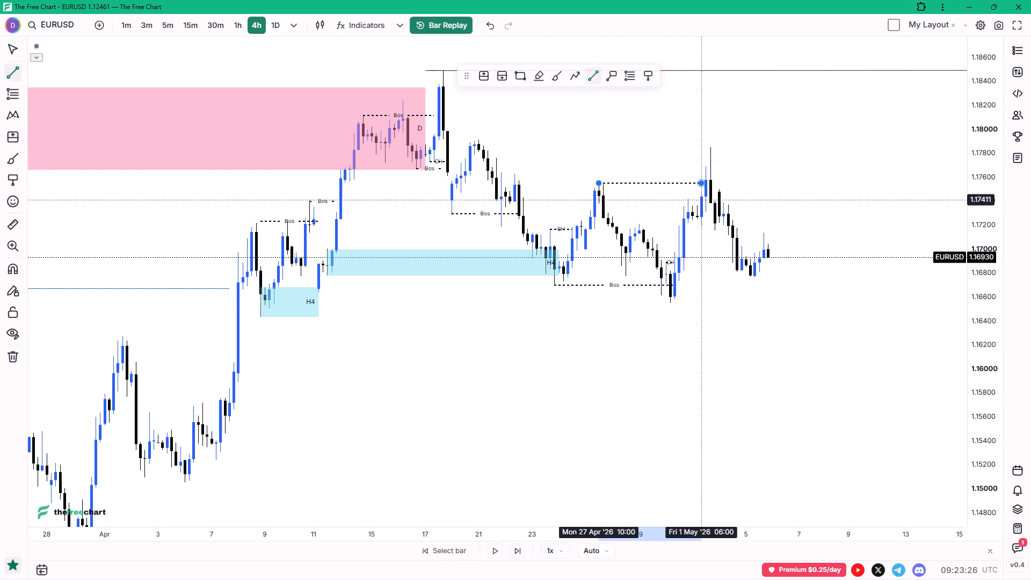
pyautogui.keyDown('shift'); pyautogui.click(703, 201); pyautogui.keyUp('shift')
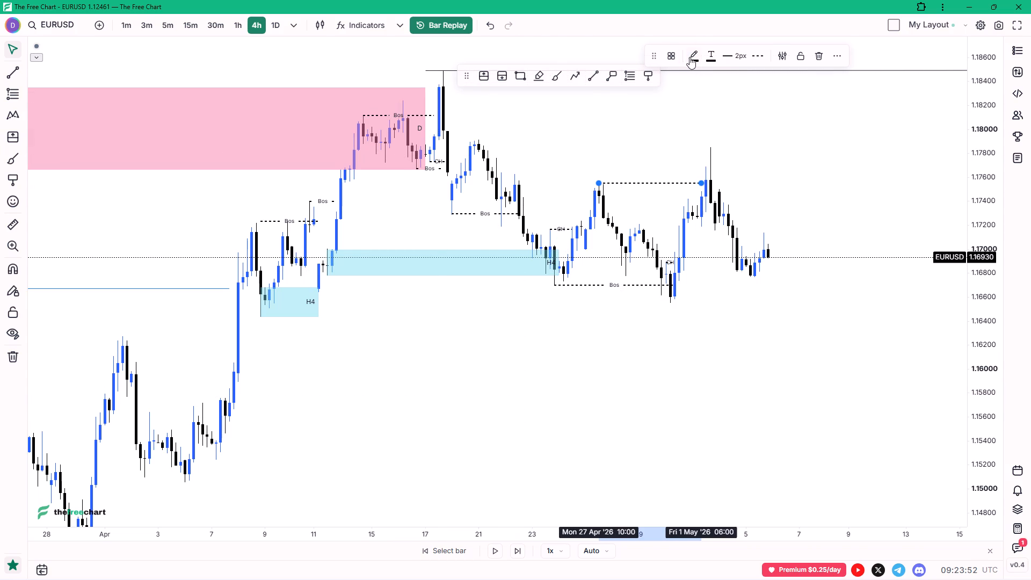
pyautogui.click(670, 56)
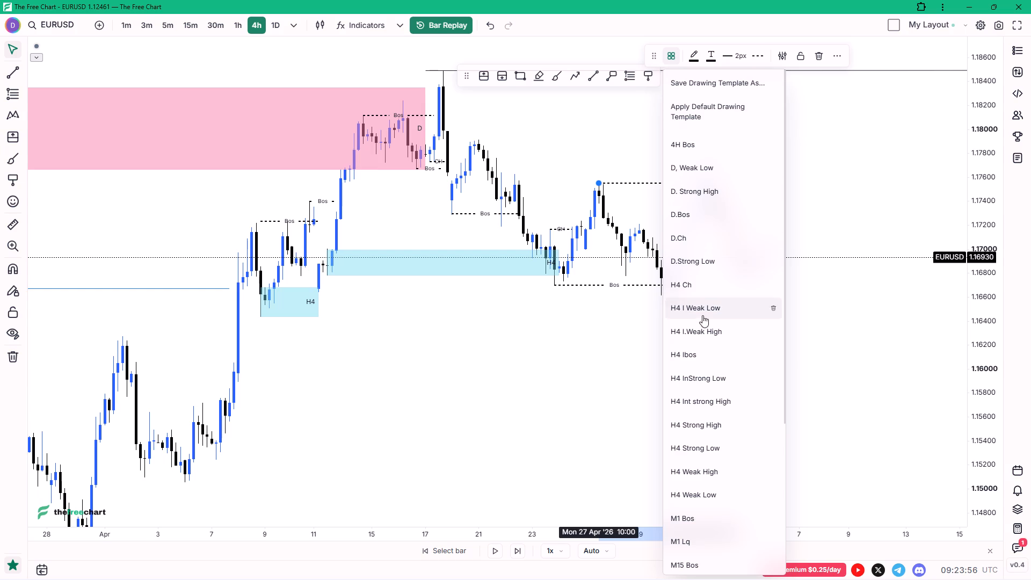
pyautogui.click(707, 404)
pyautogui.click(636, 134)
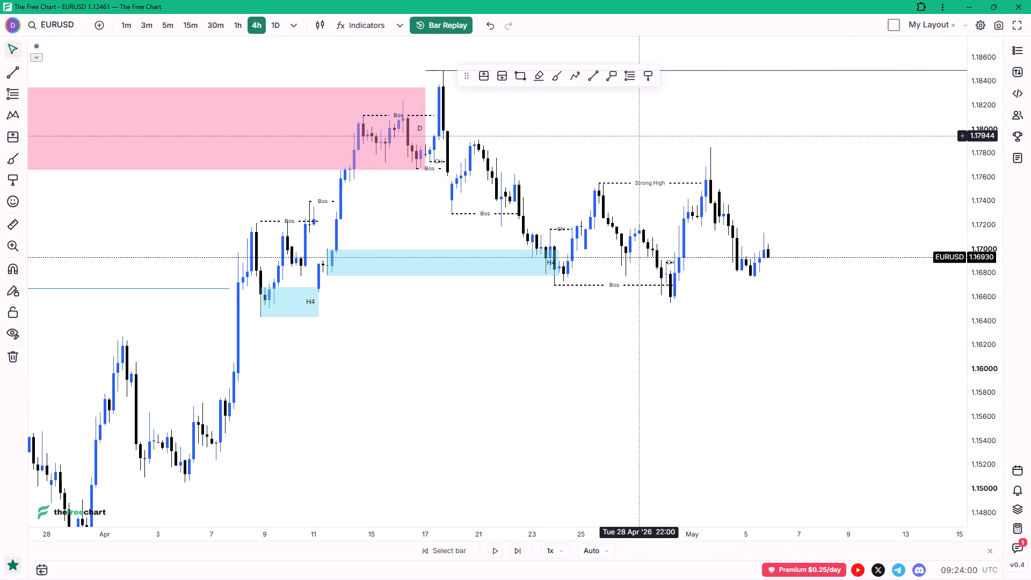
# Draw a trend line at about 1.1655 from 30 Apr 02:00 to 6 May 18:00 and apply the H4 I Weak Low template.
pyautogui.click(591, 83)
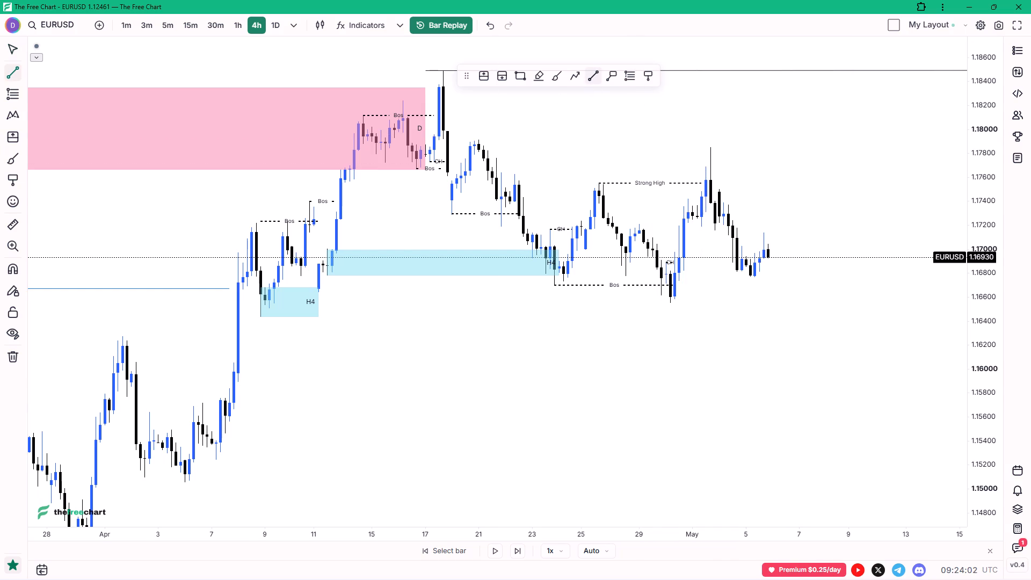
pyautogui.keyDown('ctrl'); pyautogui.click(671, 327); pyautogui.keyUp('ctrl')
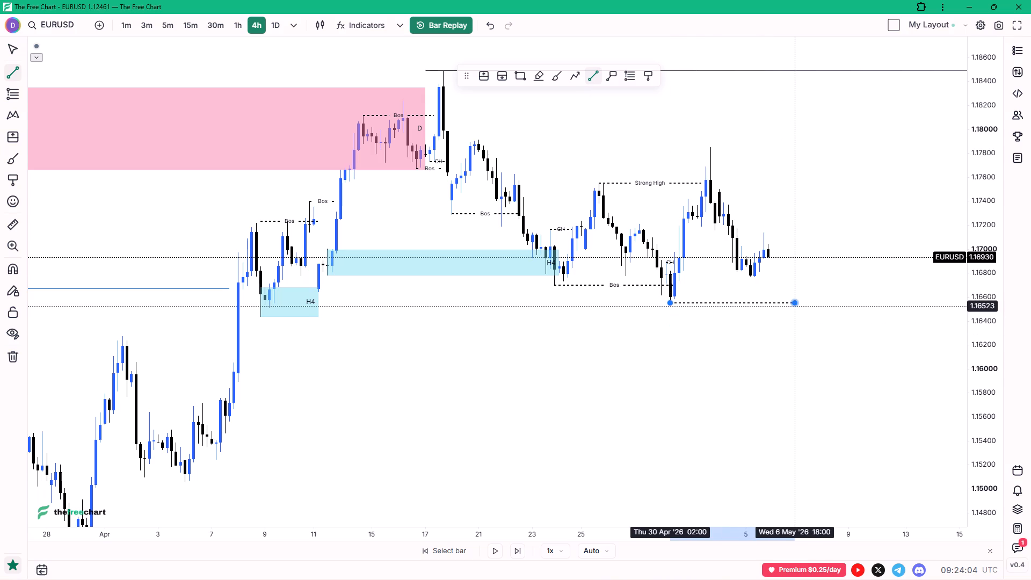
pyautogui.keyDown('shift'); pyautogui.click(794, 306); pyautogui.keyUp('shift')
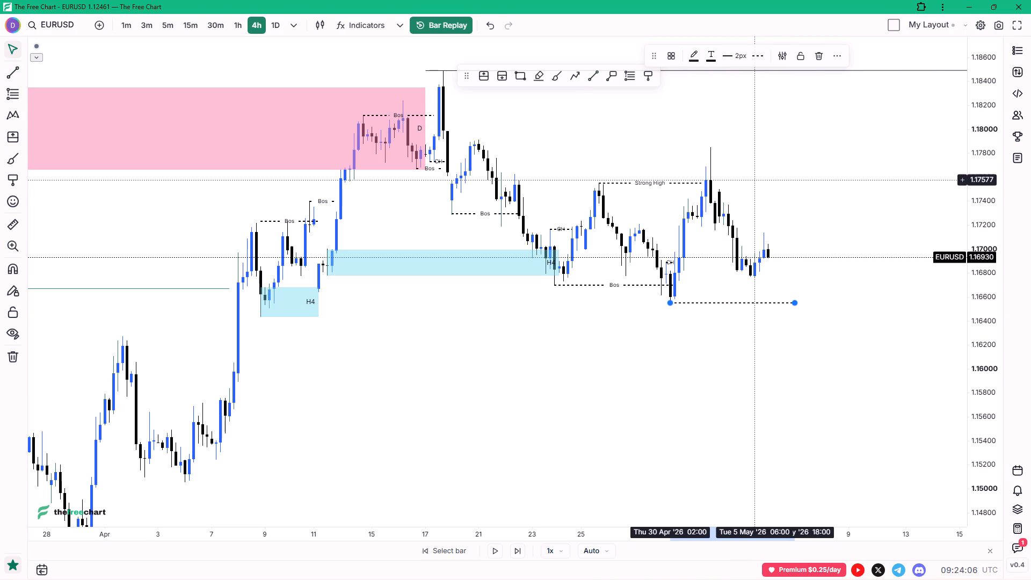
pyautogui.click(665, 56)
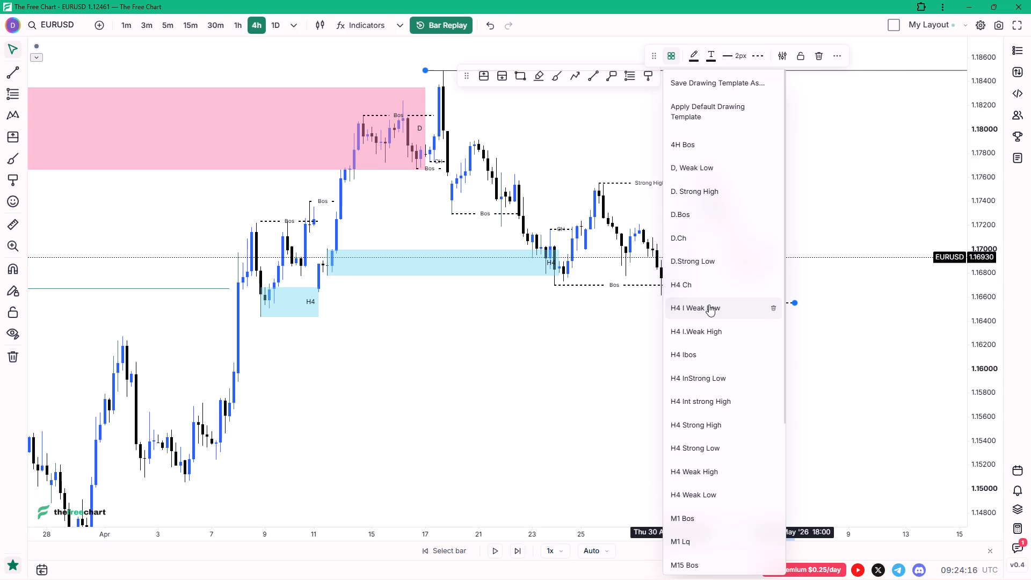
pyautogui.click(708, 307)
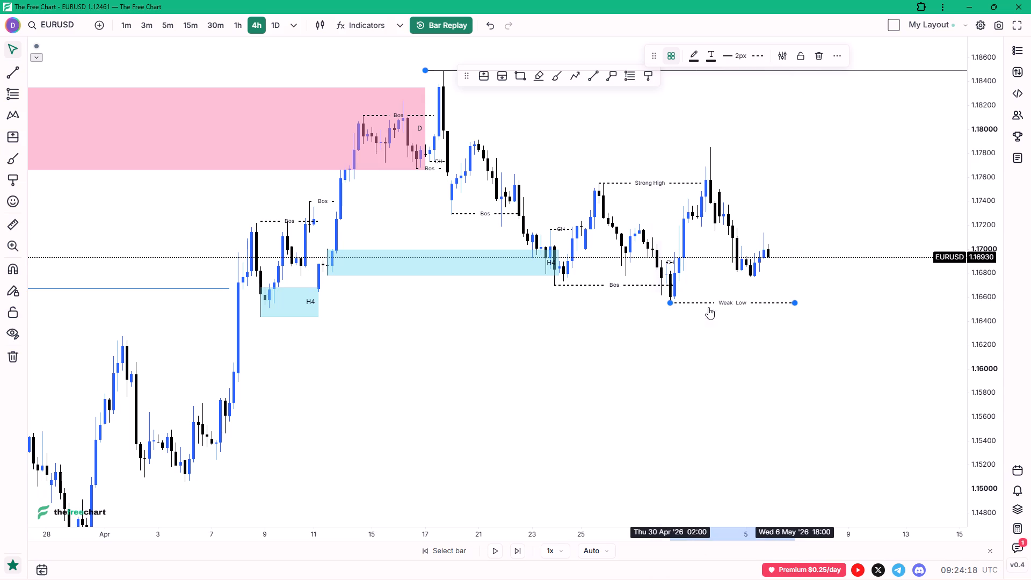
pyautogui.click(836, 171)
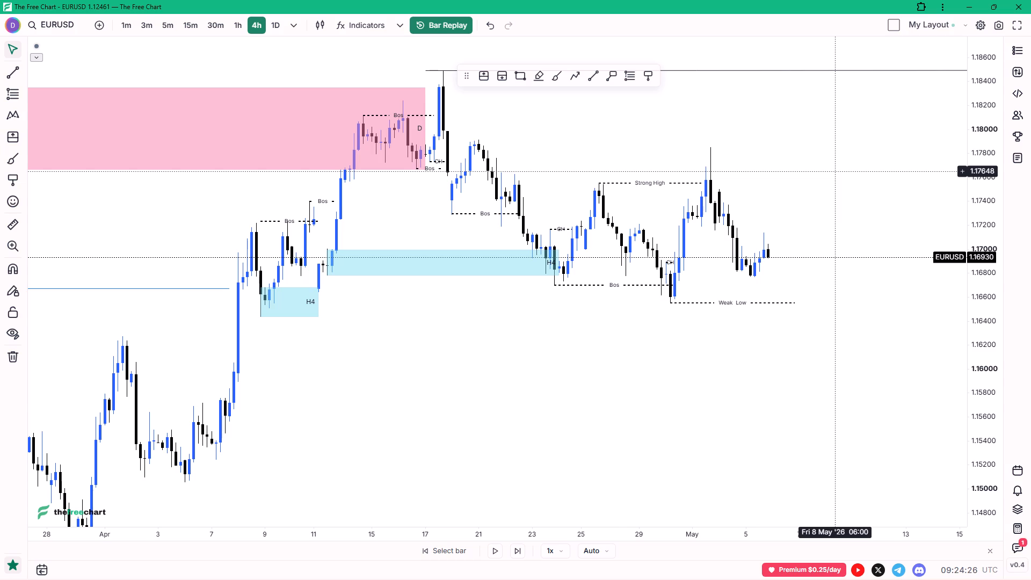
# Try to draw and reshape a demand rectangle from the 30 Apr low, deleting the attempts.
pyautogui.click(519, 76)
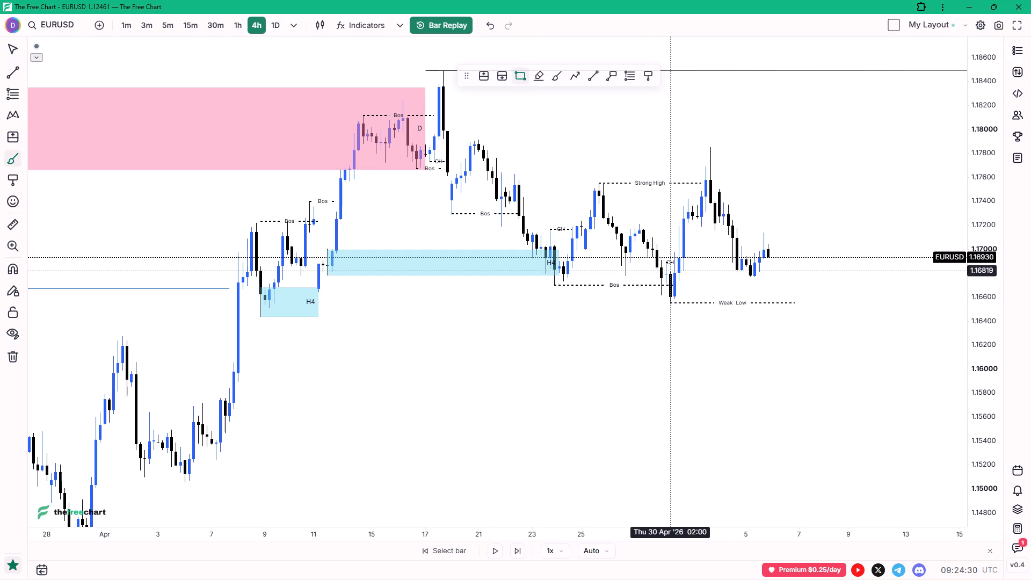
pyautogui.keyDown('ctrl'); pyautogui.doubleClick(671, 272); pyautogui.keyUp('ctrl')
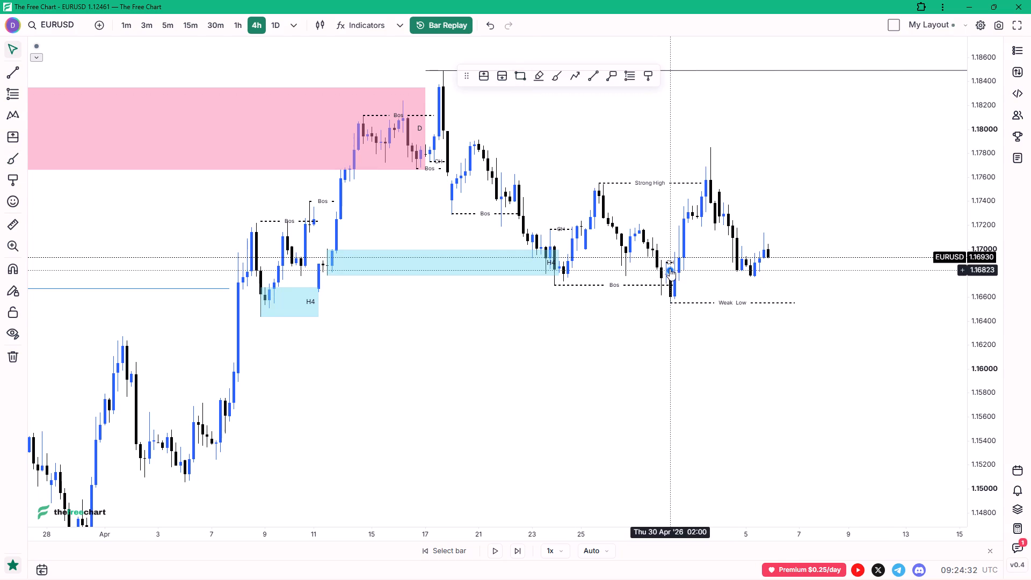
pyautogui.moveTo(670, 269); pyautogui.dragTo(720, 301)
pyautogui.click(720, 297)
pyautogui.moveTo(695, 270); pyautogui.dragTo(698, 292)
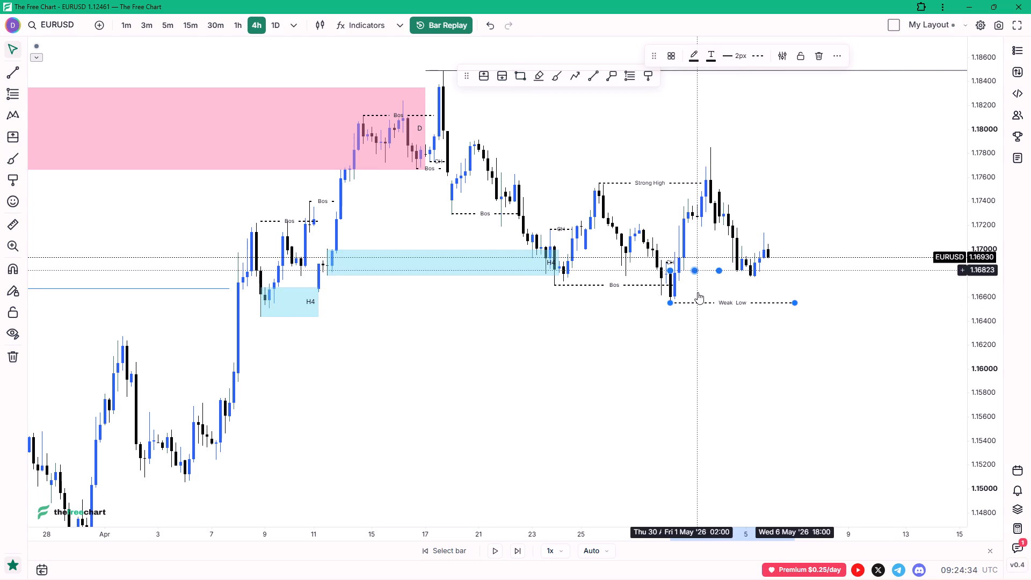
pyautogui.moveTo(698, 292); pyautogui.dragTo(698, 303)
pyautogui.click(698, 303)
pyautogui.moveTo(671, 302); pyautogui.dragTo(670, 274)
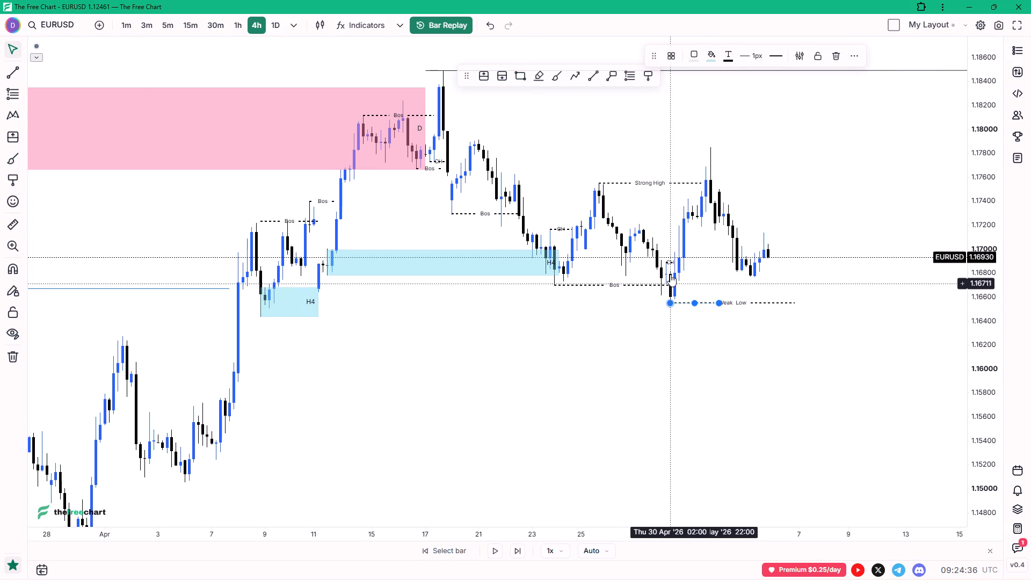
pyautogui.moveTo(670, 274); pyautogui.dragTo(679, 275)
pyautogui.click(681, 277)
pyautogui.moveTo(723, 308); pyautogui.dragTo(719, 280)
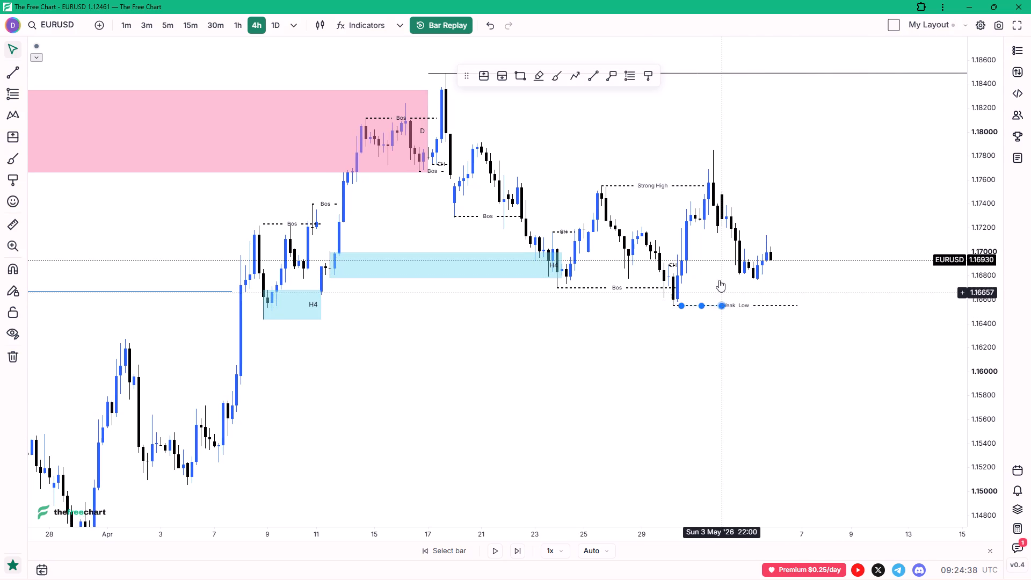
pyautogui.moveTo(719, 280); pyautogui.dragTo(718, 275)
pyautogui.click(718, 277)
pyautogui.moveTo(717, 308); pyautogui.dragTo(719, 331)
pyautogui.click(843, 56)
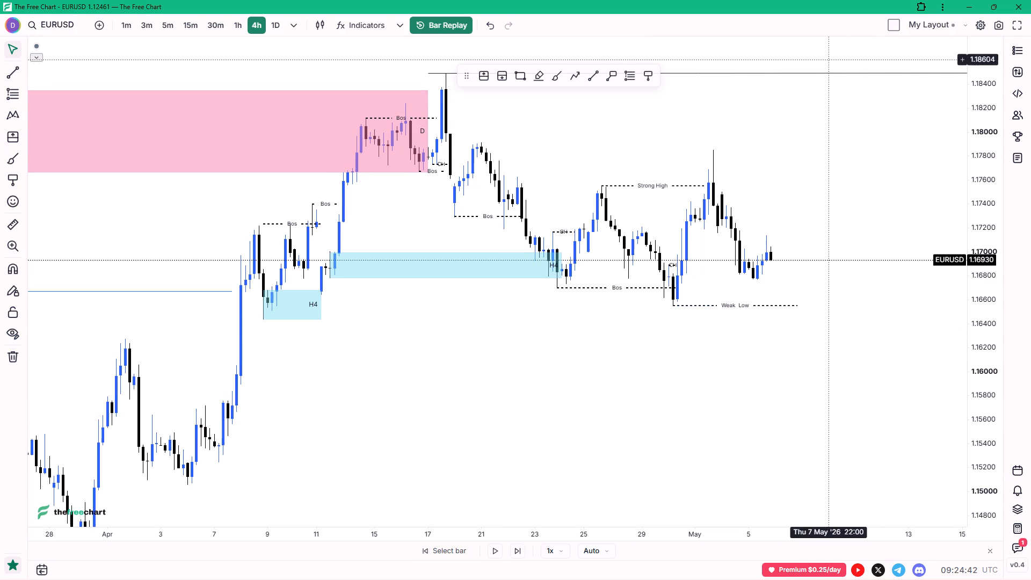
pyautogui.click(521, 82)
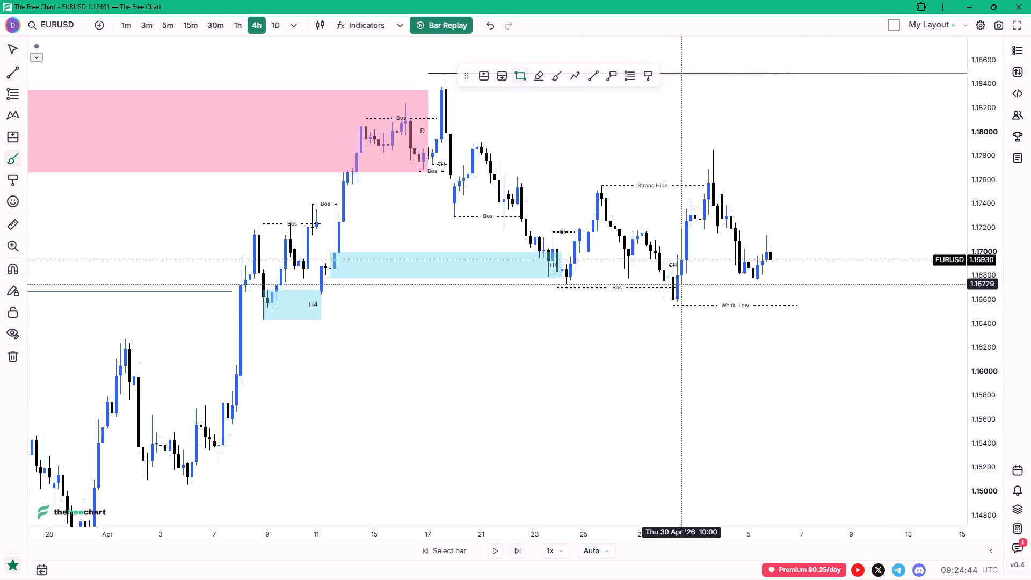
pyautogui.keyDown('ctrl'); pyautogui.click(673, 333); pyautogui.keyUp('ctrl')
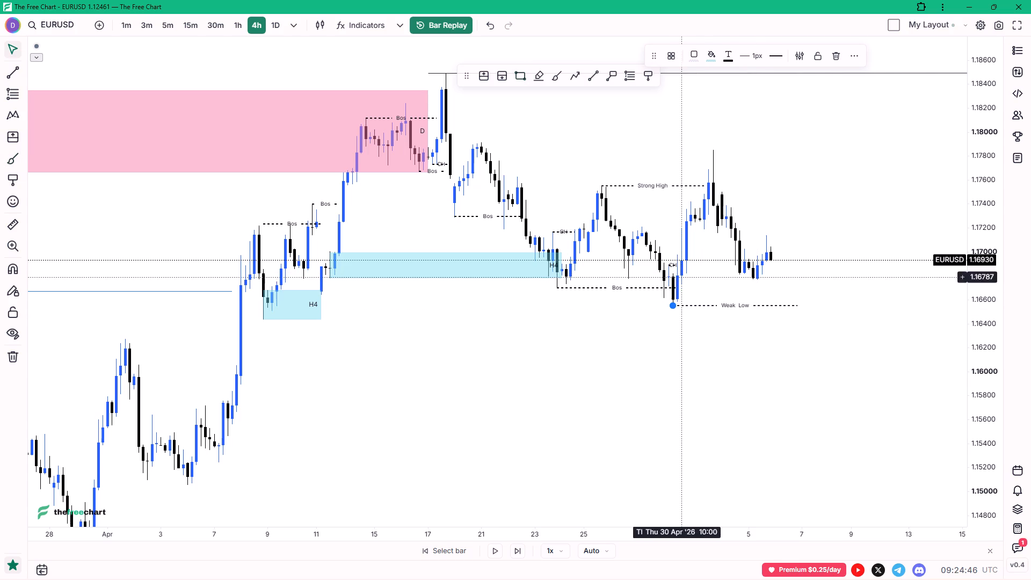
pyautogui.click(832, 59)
# Draw a rectangle from 30 Apr 02:00 to 5 May 06:00 between about 1.1656 and 1.1682 and apply the H4 Demand template.
pyautogui.click(520, 86)
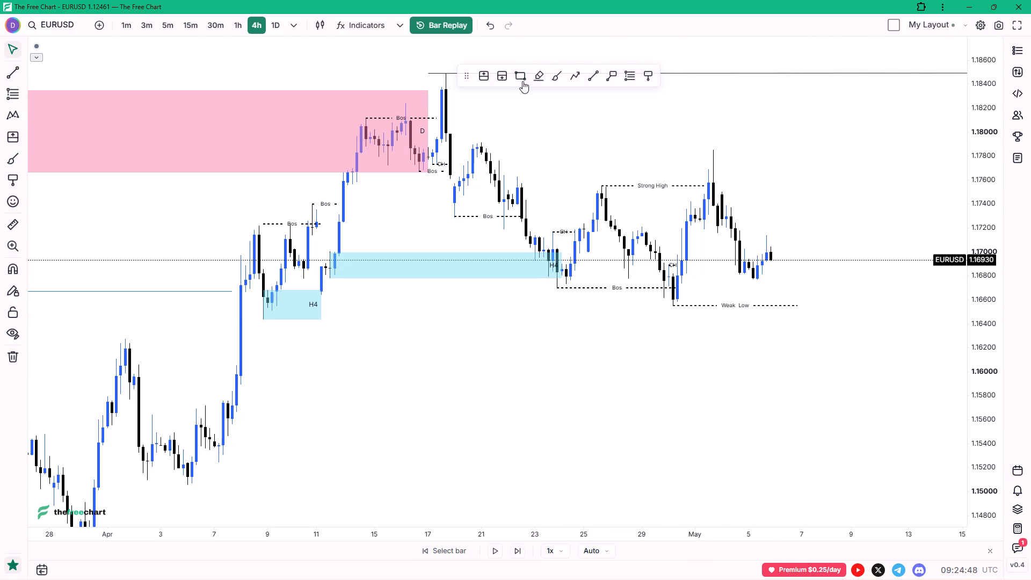
pyautogui.click(522, 81)
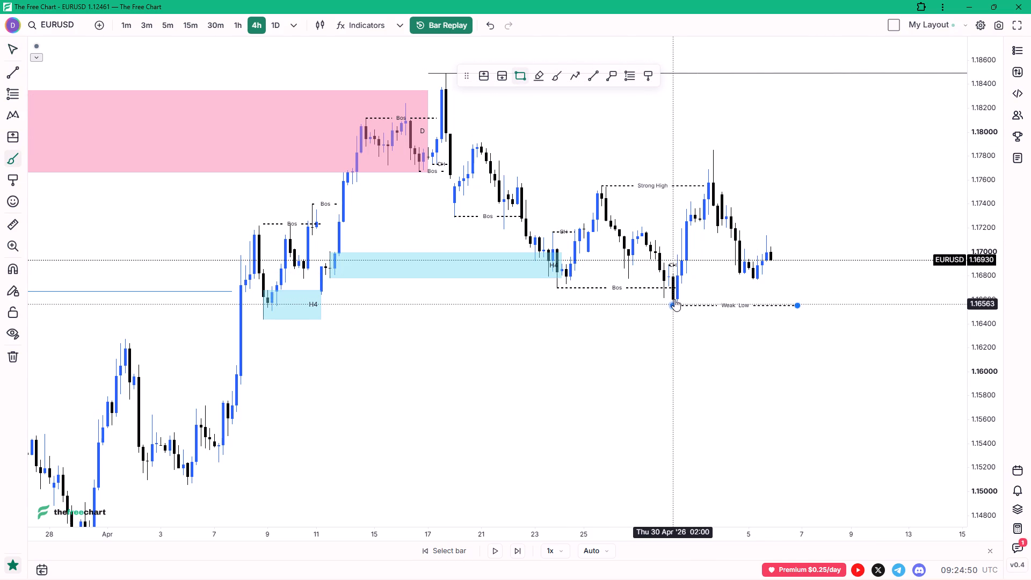
pyautogui.click(674, 304)
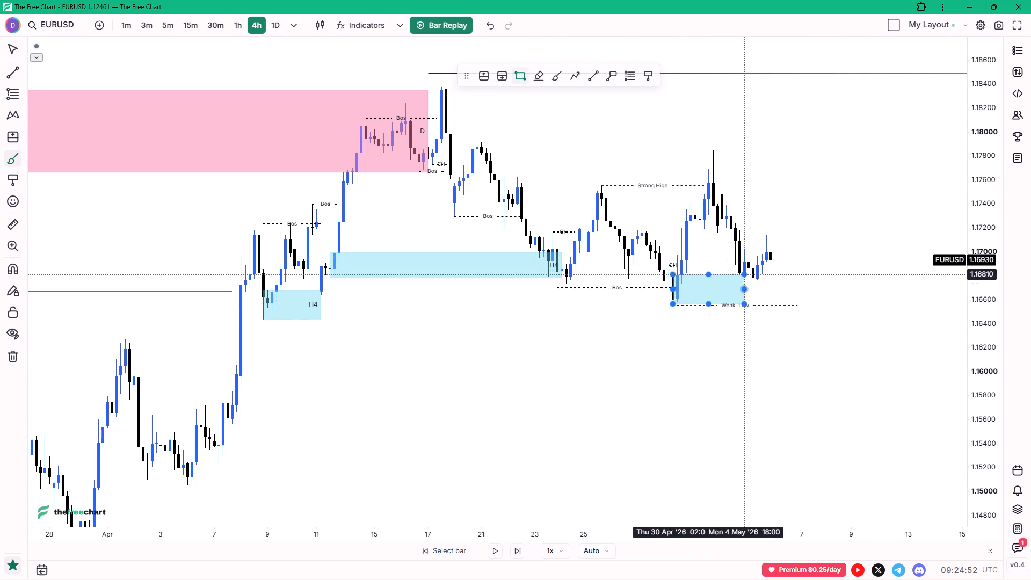
pyautogui.click(757, 273)
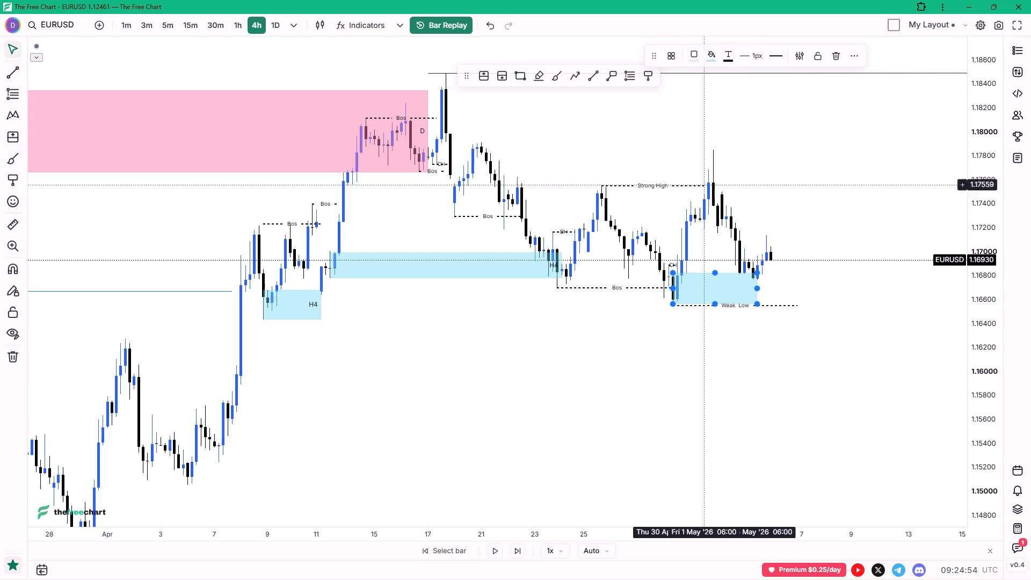
pyautogui.click(670, 54)
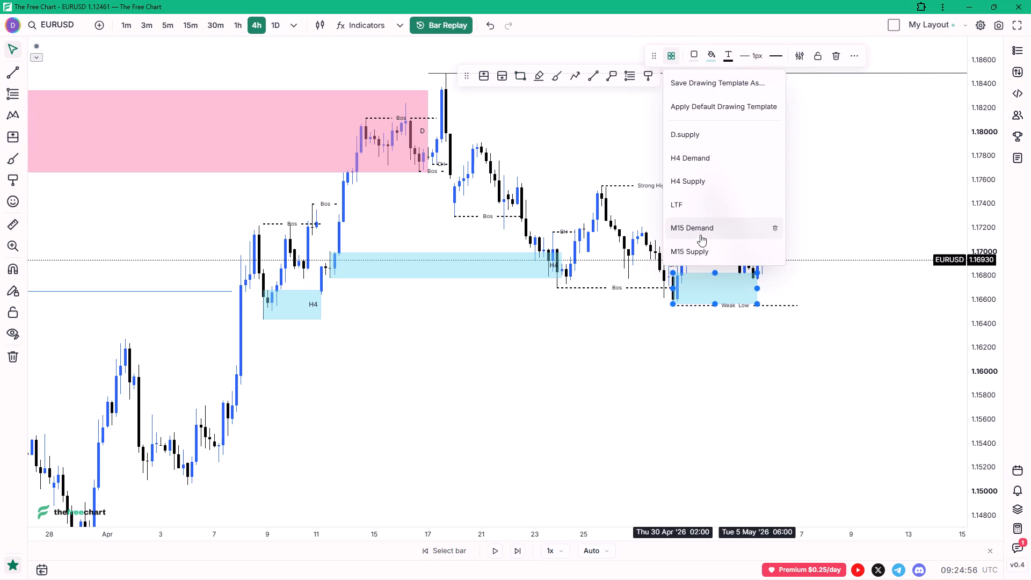
pyautogui.click(699, 160)
pyautogui.click(771, 249)
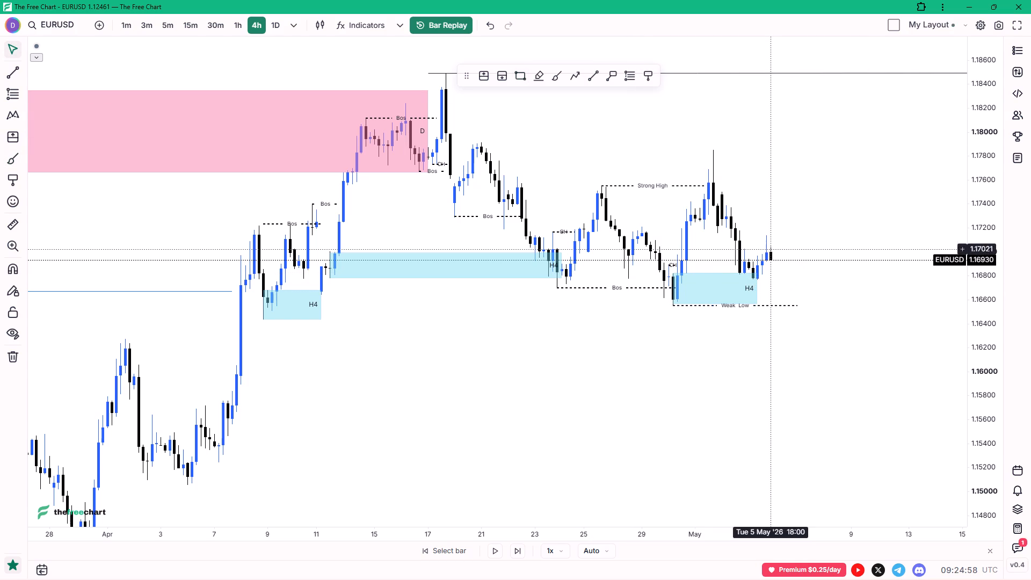
# Duplicate the Weak Low line just below the original, from 30 Apr 10:00 to 7 May 02:00, and apply the H4 InStrong Low template.
pyautogui.moveTo(790, 197); pyautogui.dragTo(696, 212)
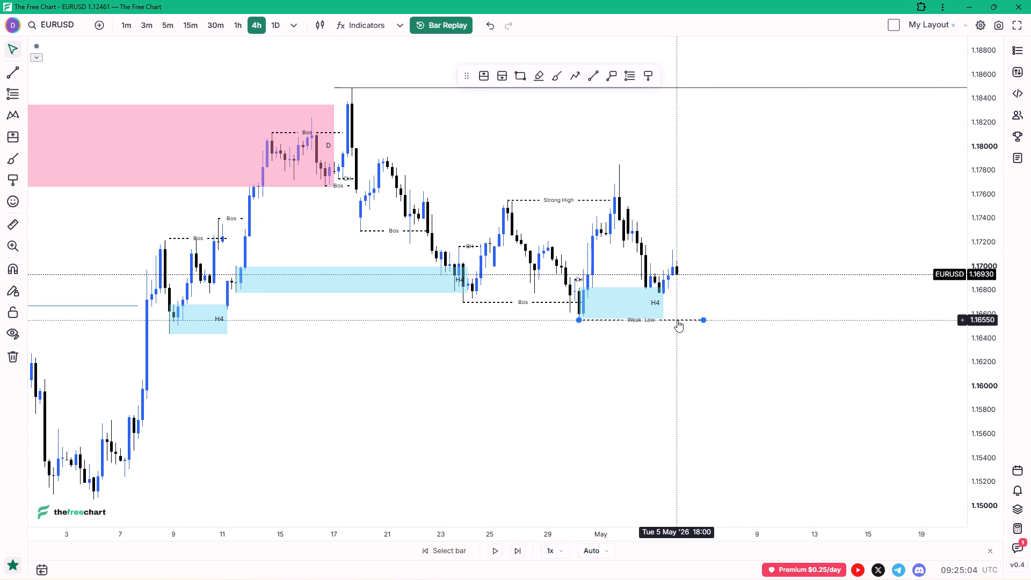
pyautogui.keyDown('ctrl'); pyautogui.moveTo(677, 320); pyautogui.dragTo(685, 323); pyautogui.keyUp('ctrl')
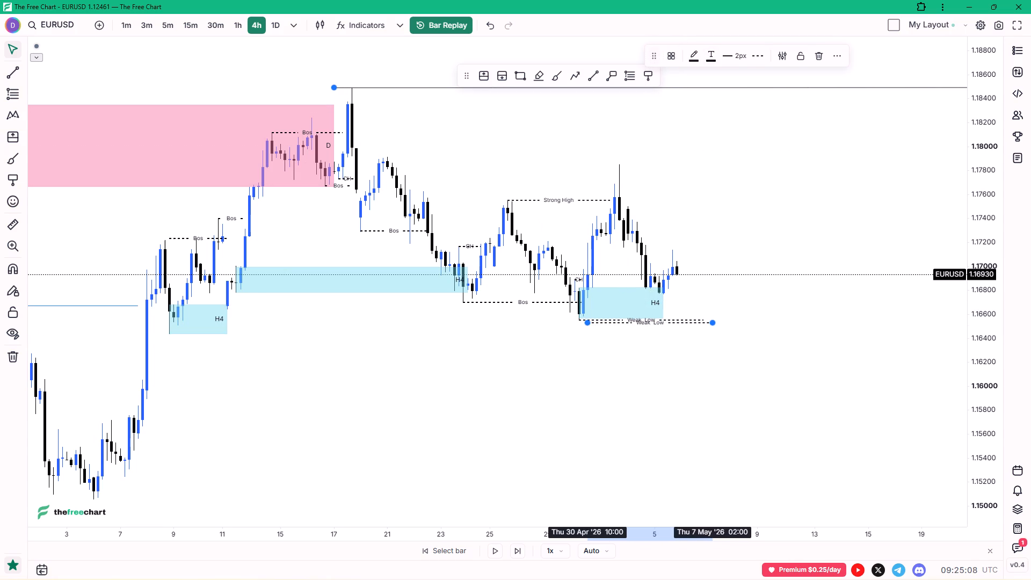
pyautogui.click(669, 56)
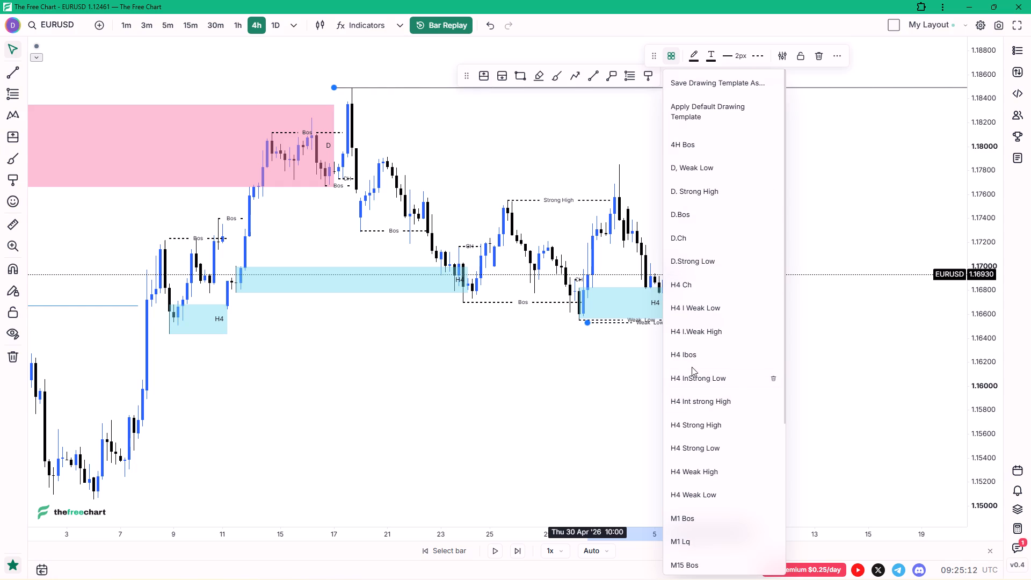
pyautogui.moveTo(704, 404); pyautogui.dragTo(700, 381)
pyautogui.click(700, 381)
pyautogui.click(750, 227)
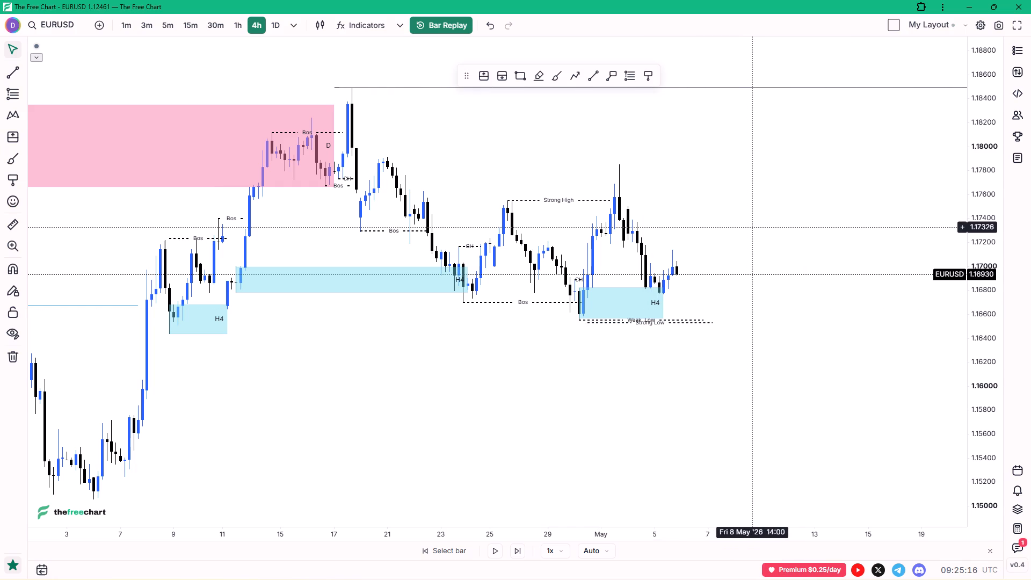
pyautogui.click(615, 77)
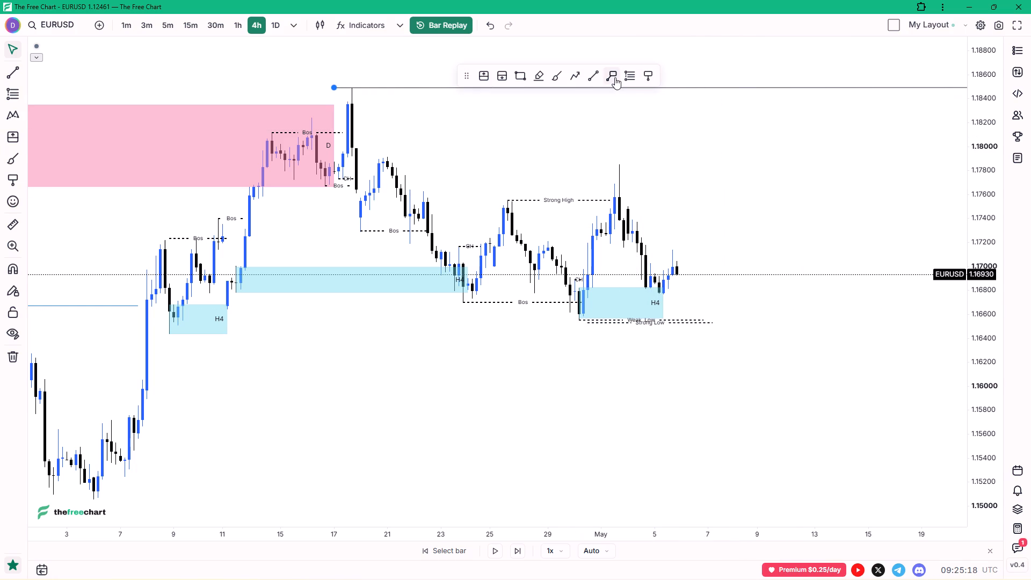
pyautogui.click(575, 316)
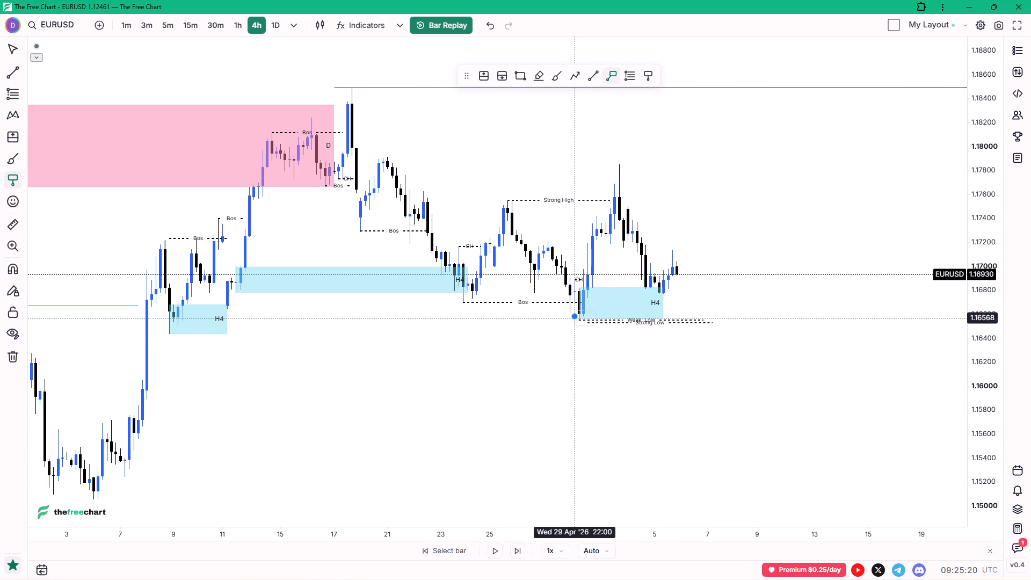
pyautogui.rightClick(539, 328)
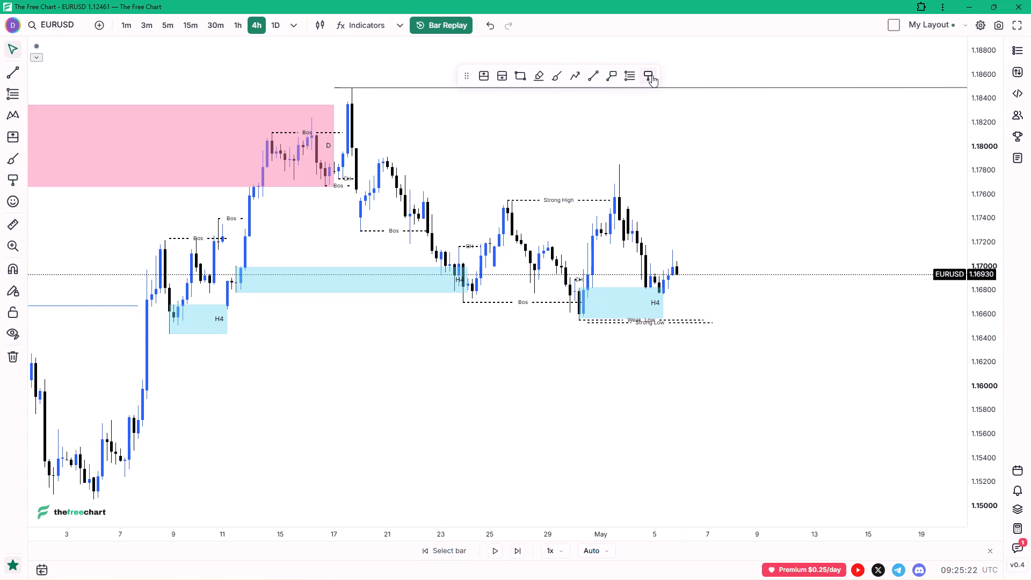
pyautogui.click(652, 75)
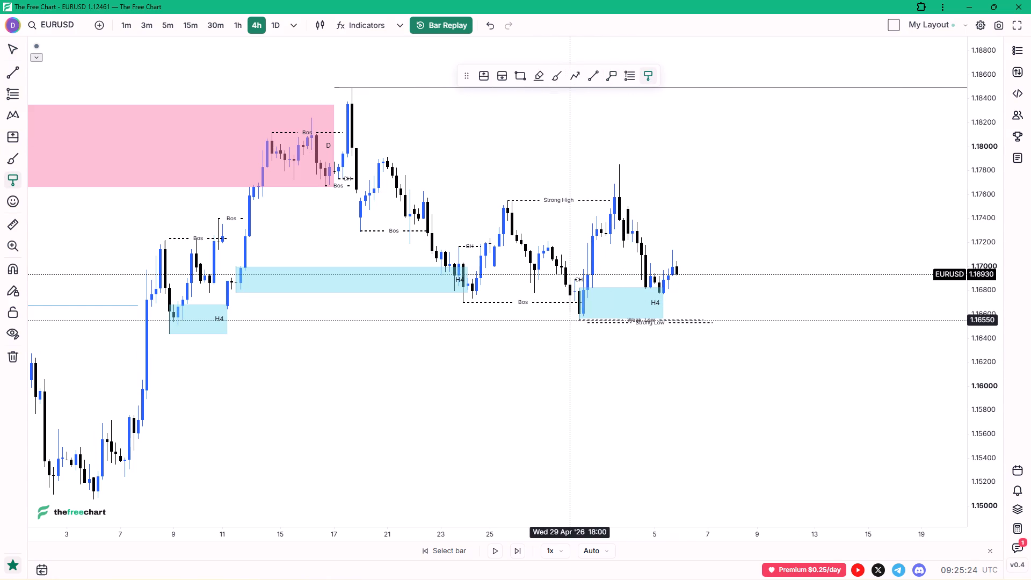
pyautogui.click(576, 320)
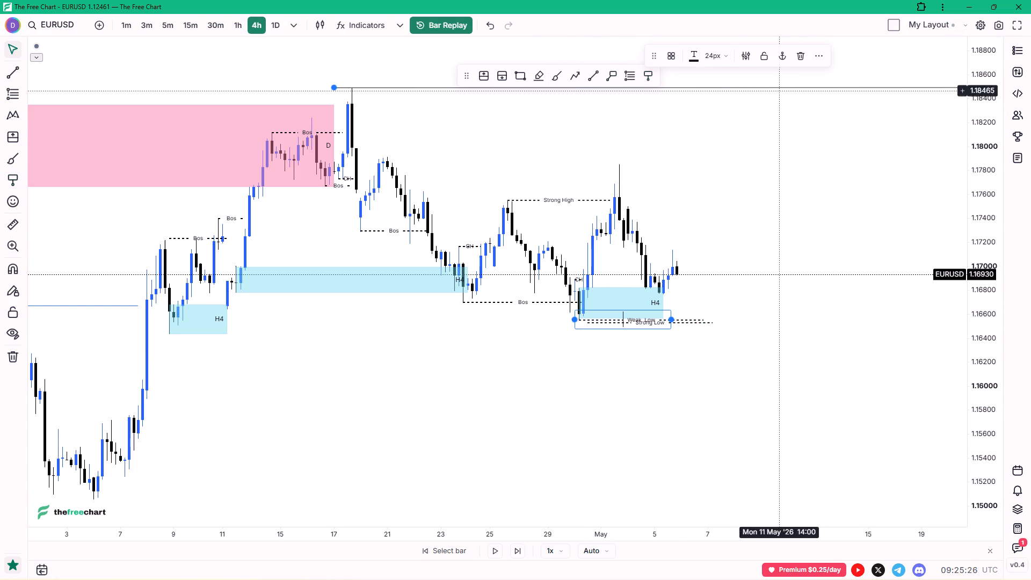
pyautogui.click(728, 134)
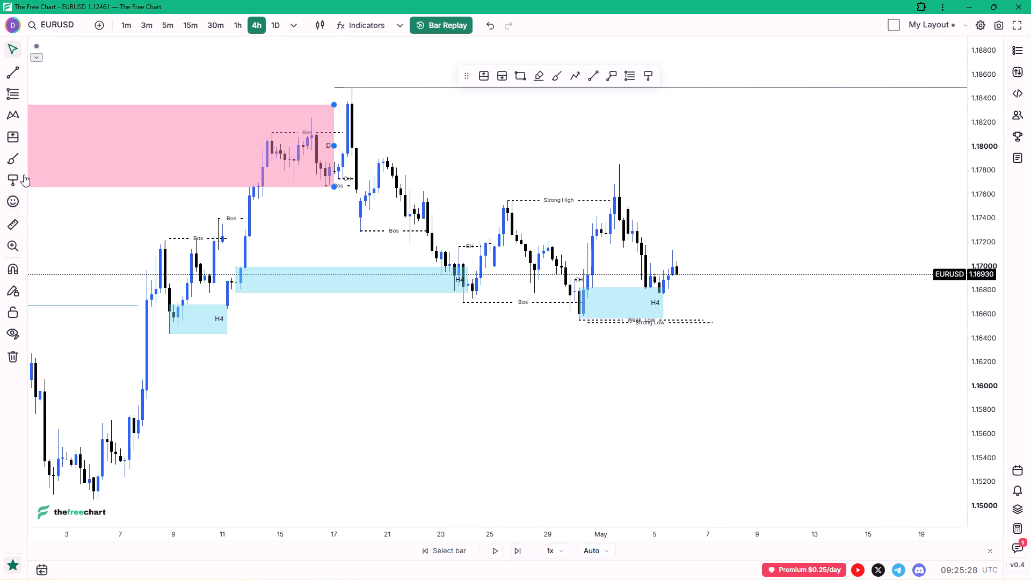
# Remove the Text tool from the favourite drawing tools.
pyautogui.click(24, 180)
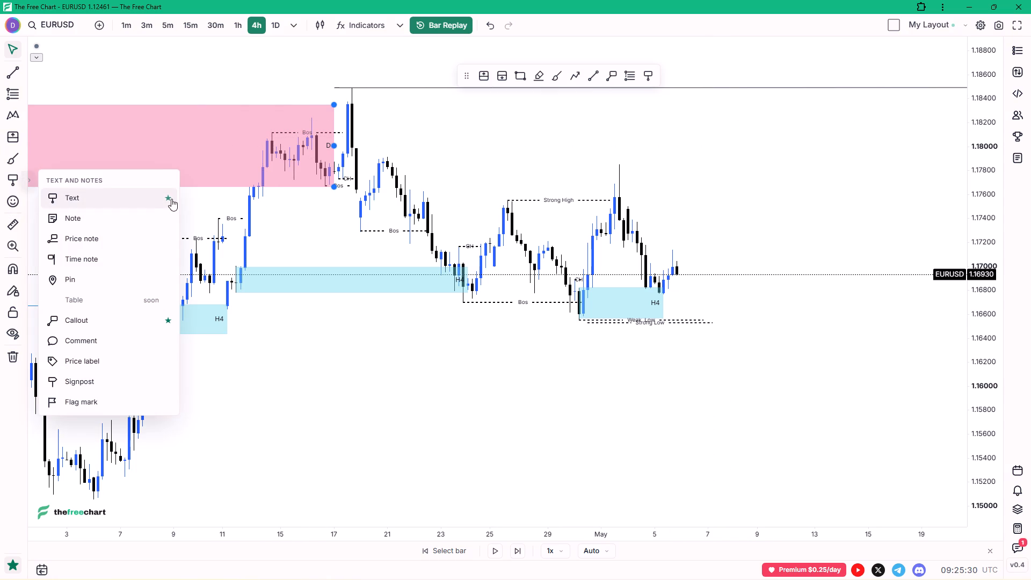
pyautogui.click(167, 198)
# Place a note at the 30 Apr swing low reading "Weak low becomes Strong Low as it lead to BOS".
pyautogui.click(122, 219)
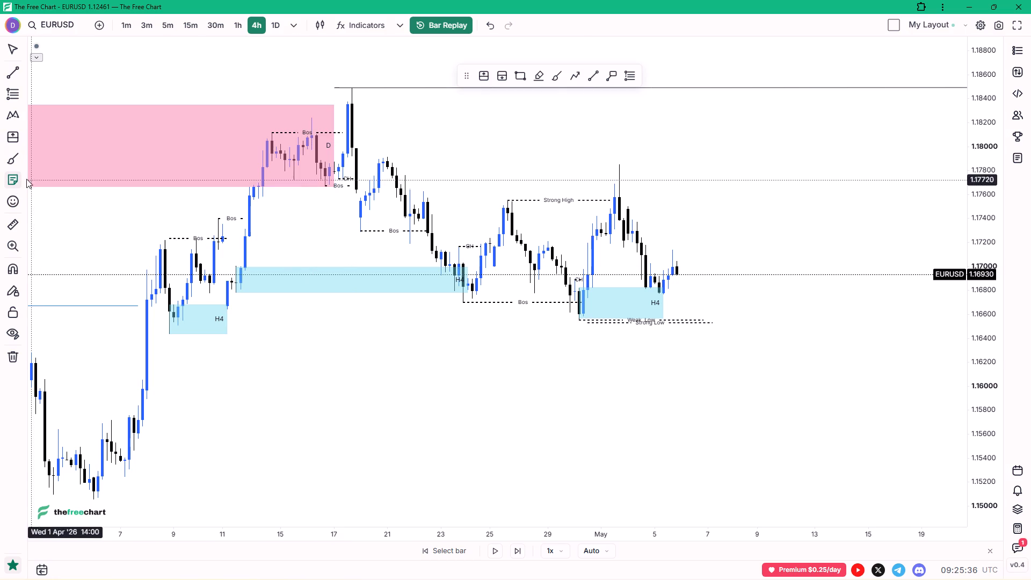
pyautogui.click(575, 322)
pyautogui.click(547, 338)
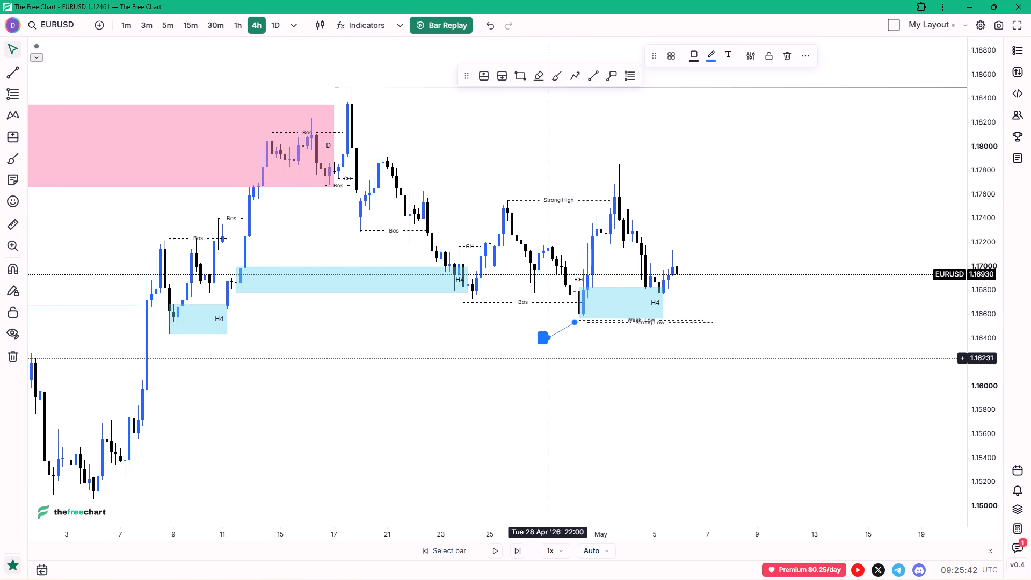
pyautogui.write('Weak low')
pyautogui.press('space')
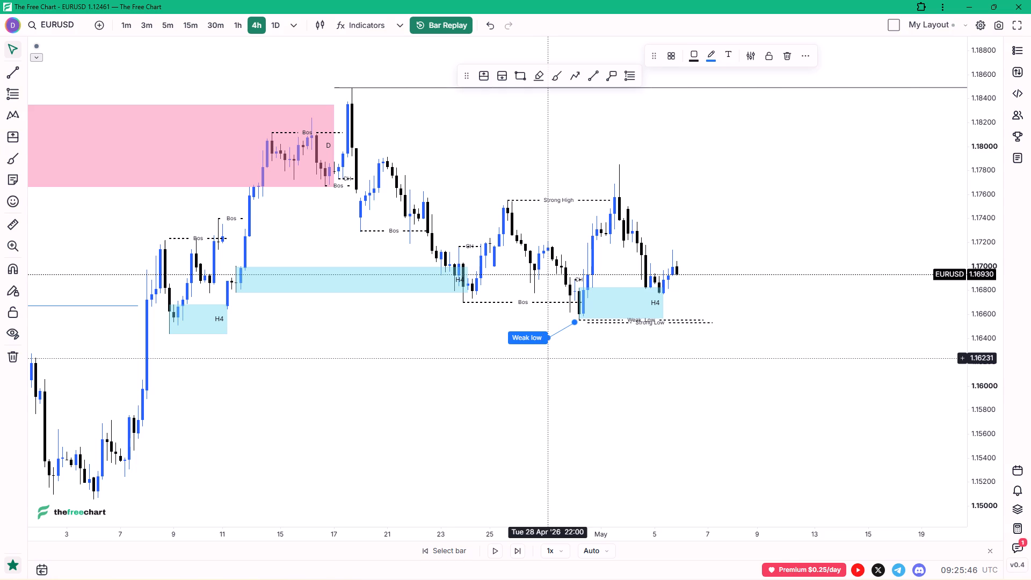
pyautogui.write('becomes')
pyautogui.press('space')
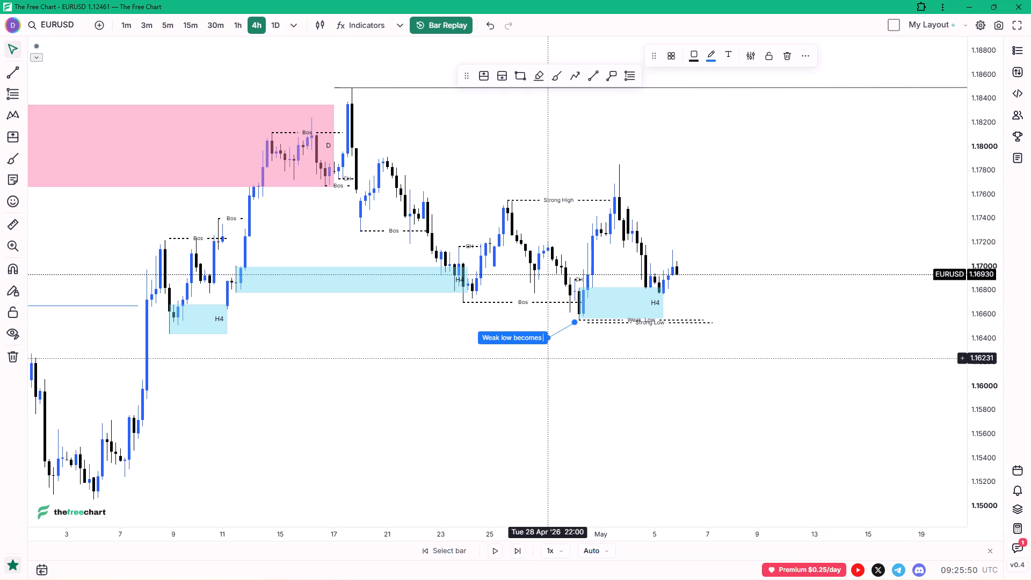
pyautogui.write('Strong')
pyautogui.press('space')
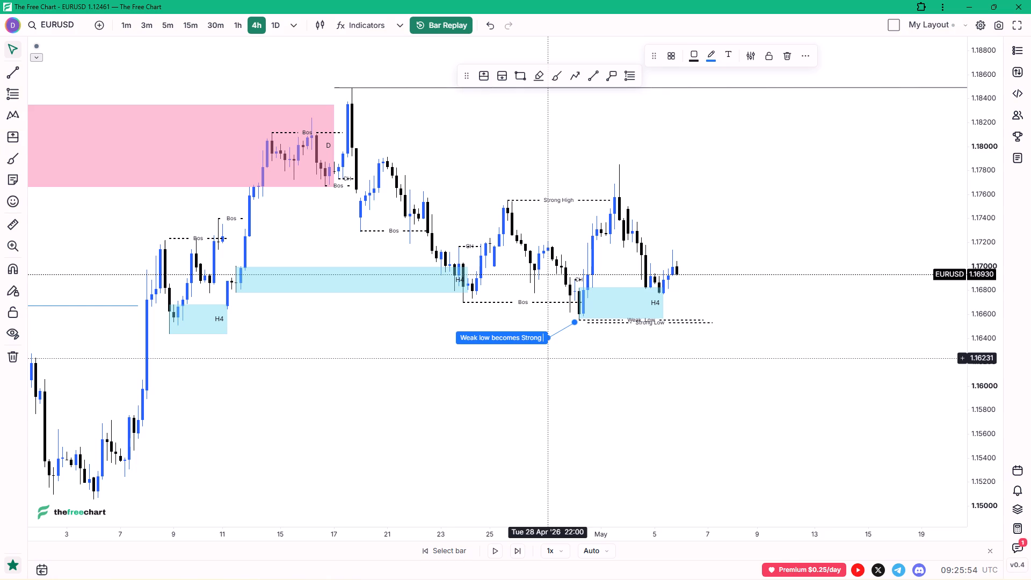
pyautogui.write('Low as')
pyautogui.press('space')
pyautogui.write('it')
pyautogui.press('space')
pyautogui.write('lead')
pyautogui.press('BackSpace')
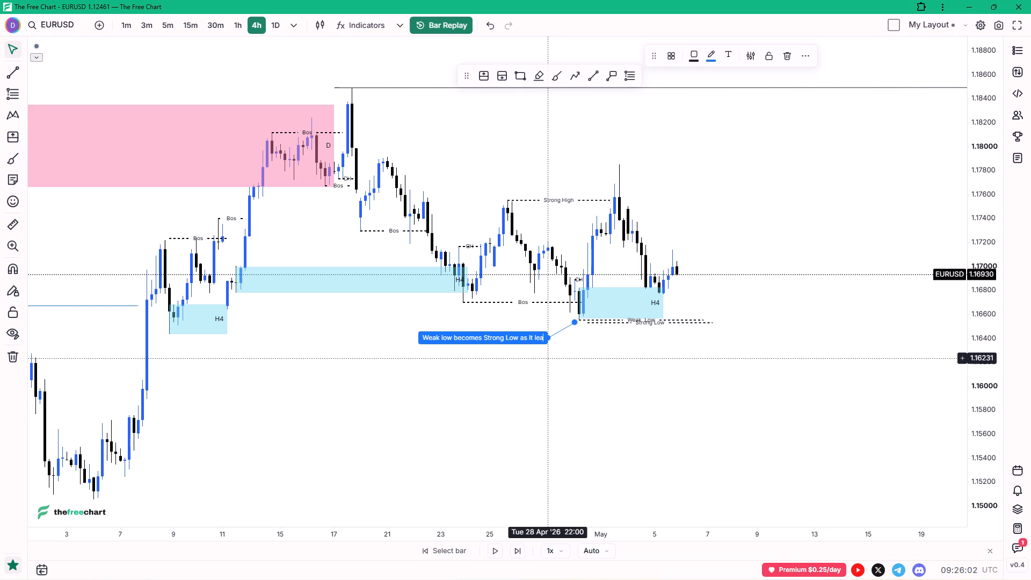
pyautogui.write('d tp')
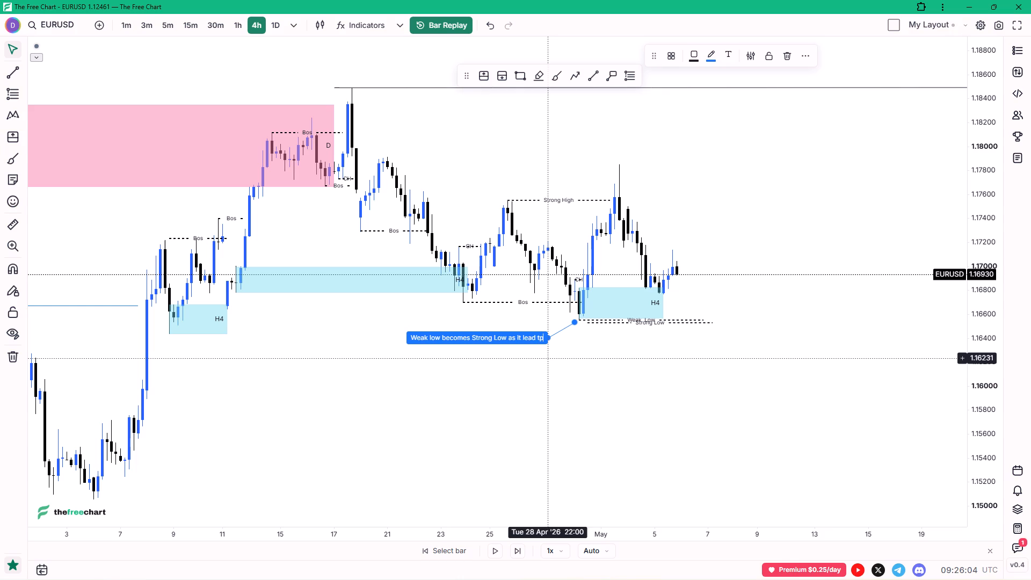
pyautogui.press('BackSpace')
pyautogui.write('i')
pyautogui.press('space')
pyautogui.press('BackSpace')
pyautogui.press('BackSpace')
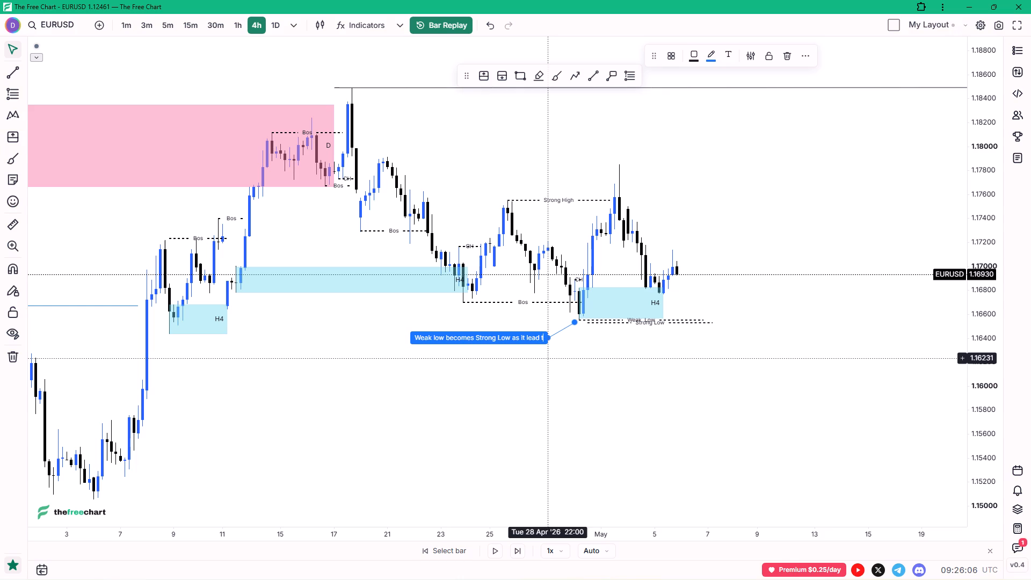
pyautogui.write('o B')
pyautogui.write('OS')
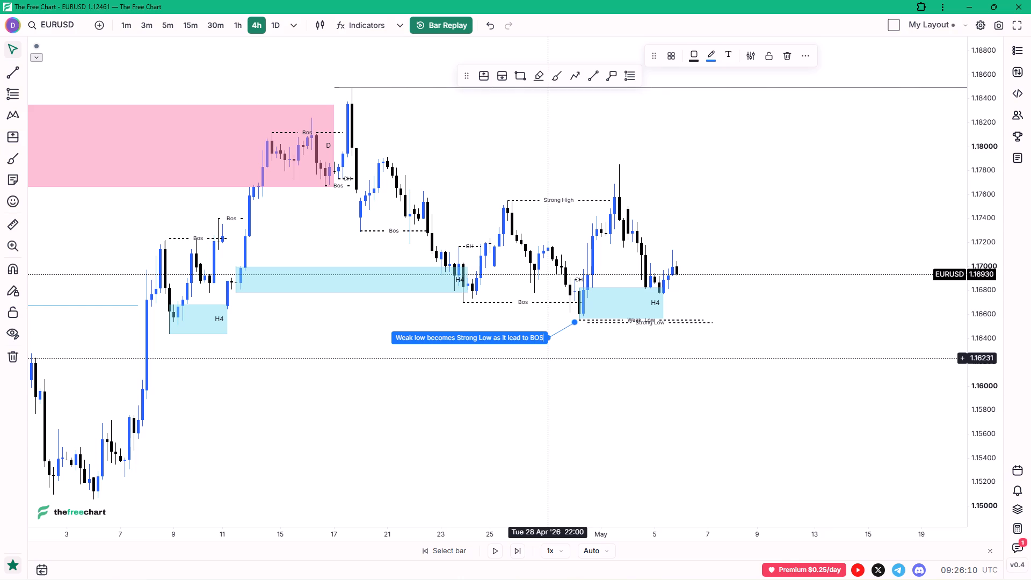
# Copy the full text of the note at the 30 Apr swing low.
pyautogui.hotkey('ctrl', 'a')
pyautogui.doubleClick(541, 337)
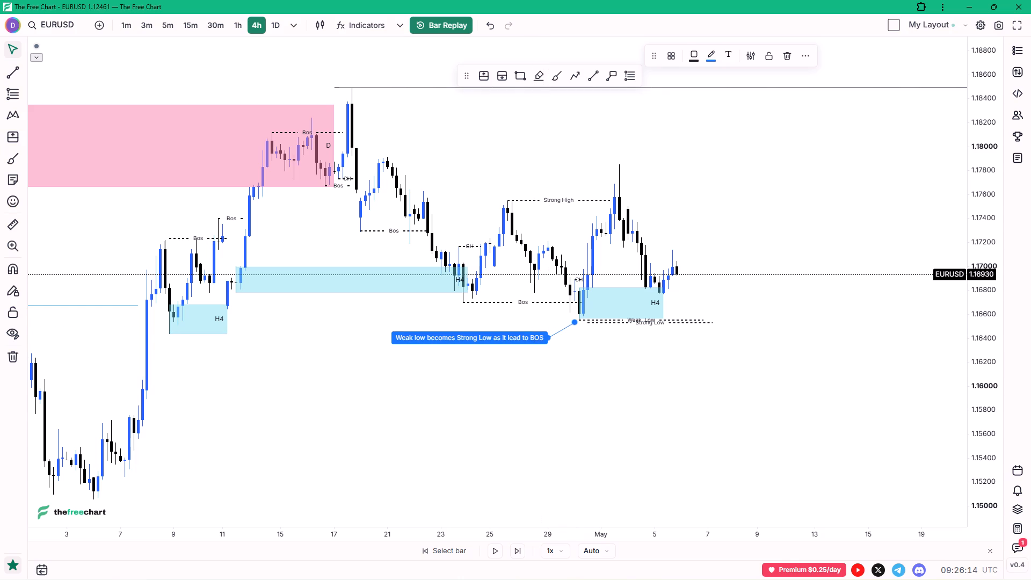
pyautogui.hotkey('ctrl', 'a')
pyautogui.hotkey('ctrl', 'c')
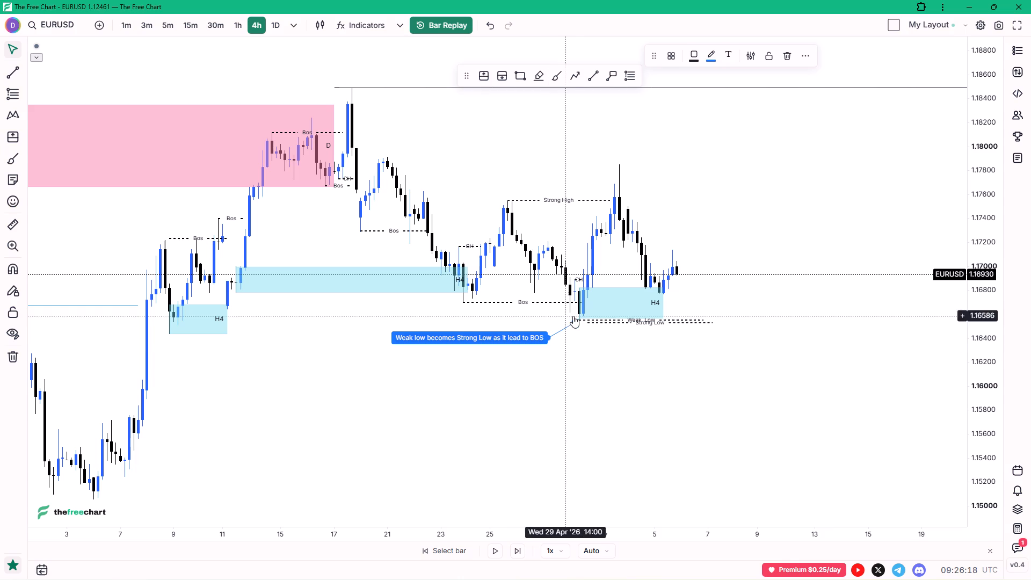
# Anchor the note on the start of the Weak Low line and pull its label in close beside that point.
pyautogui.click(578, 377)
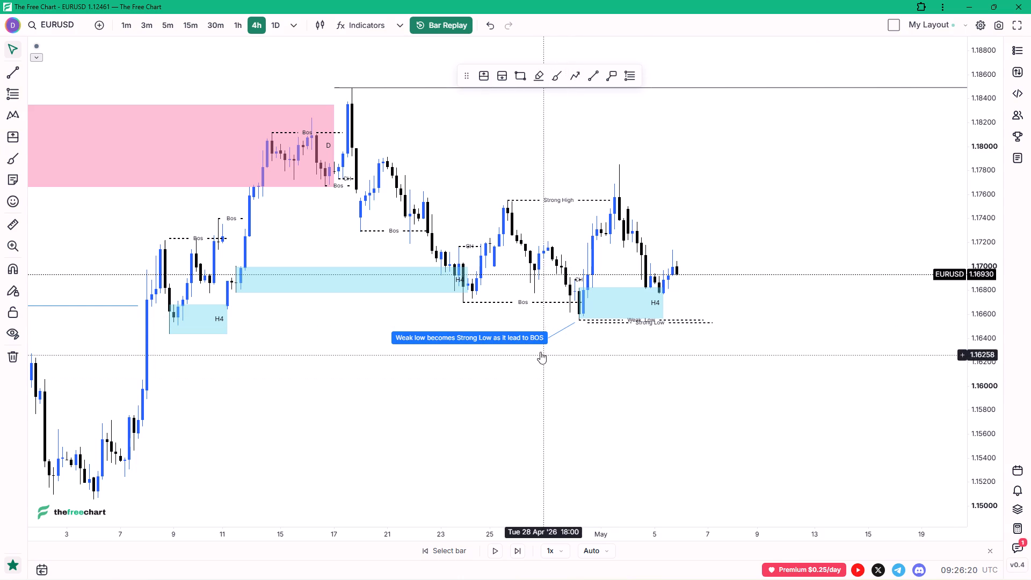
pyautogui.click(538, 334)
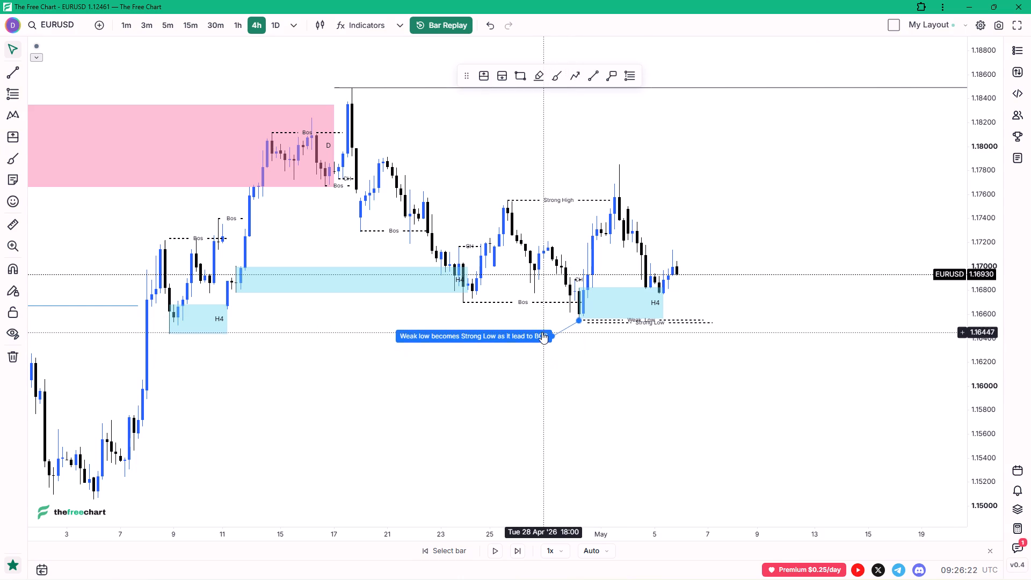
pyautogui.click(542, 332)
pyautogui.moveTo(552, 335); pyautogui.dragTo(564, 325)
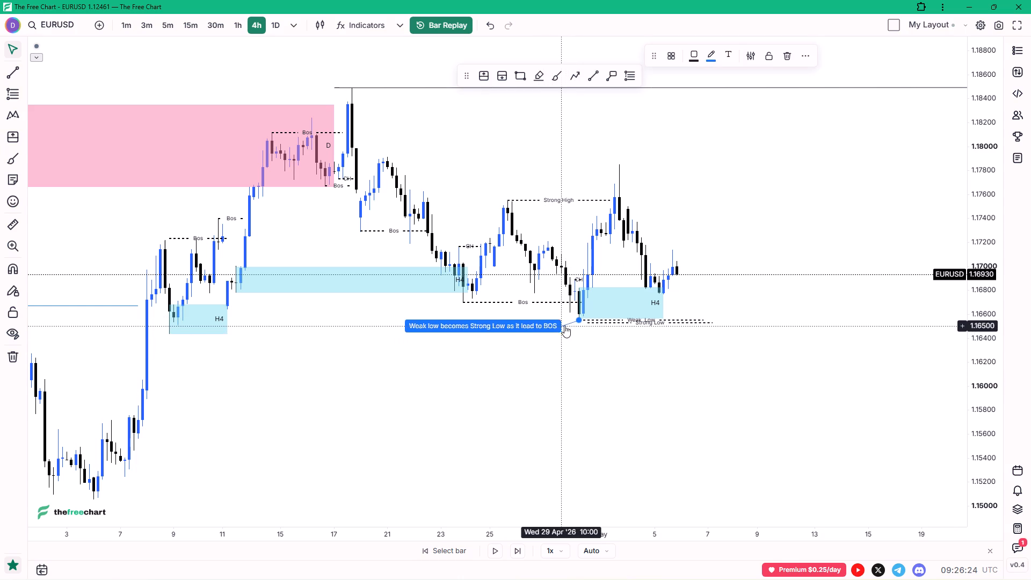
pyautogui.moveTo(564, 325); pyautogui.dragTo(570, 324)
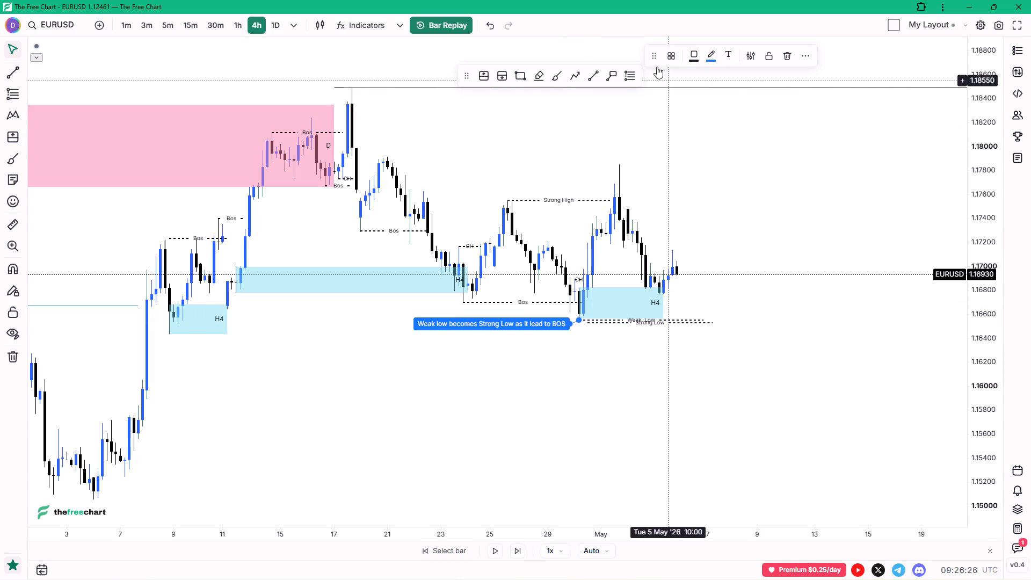
# Add a callout pointing at the 30 Apr low, with its label below at about 1.1625, and paste the copied note text.
pyautogui.click(618, 77)
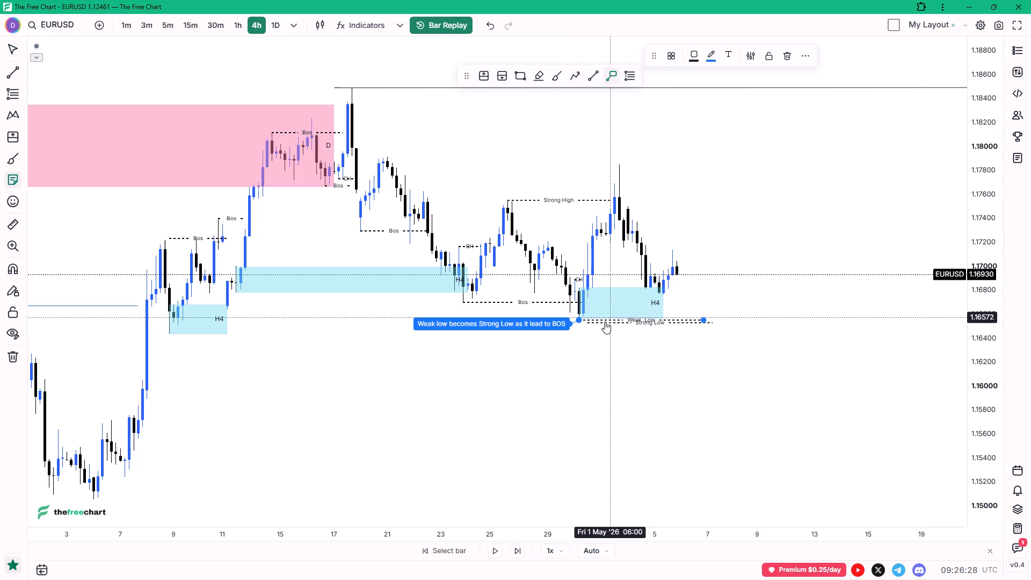
pyautogui.click(577, 319)
pyautogui.click(539, 356)
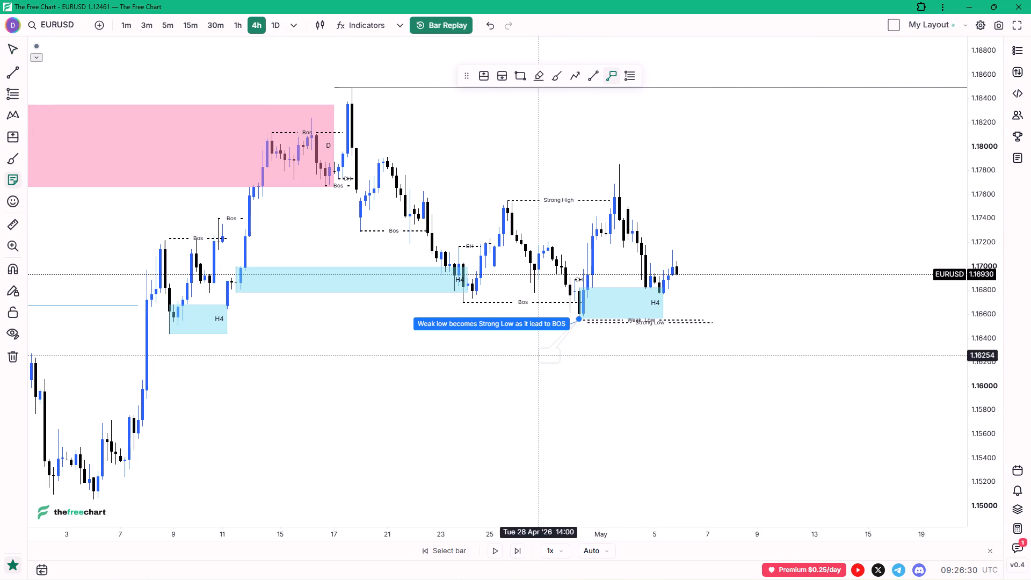
pyautogui.hotkey('ctrl', 'v')
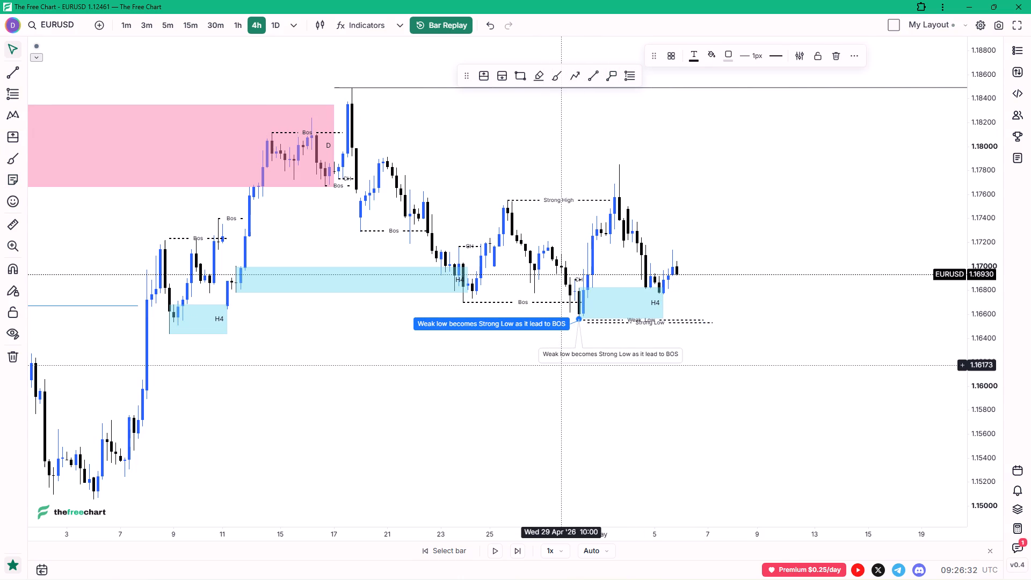
pyautogui.click(595, 422)
# Delete the blue note, leaving the callout with the same text.
pyautogui.click(487, 318)
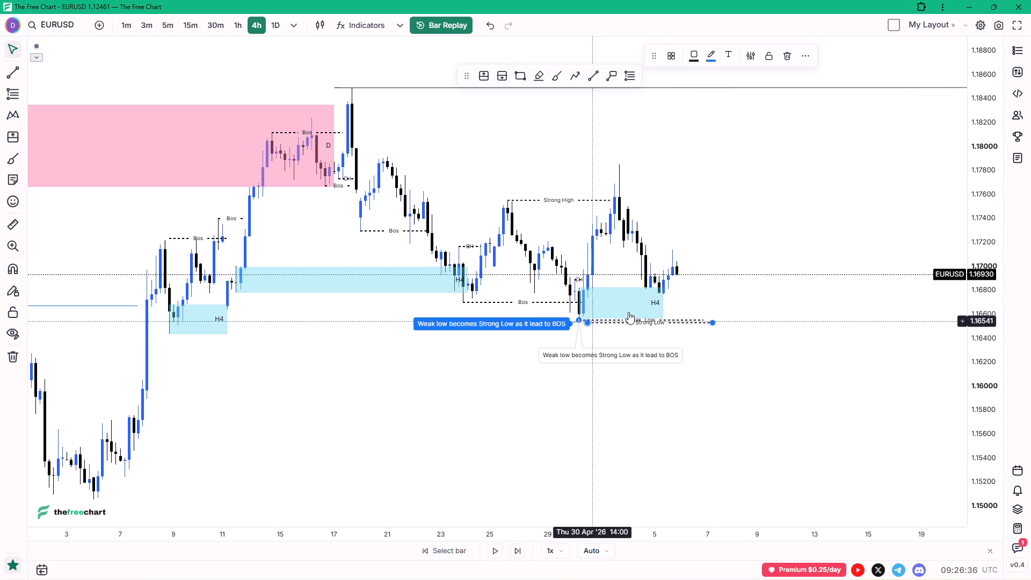
pyautogui.press('Delete')
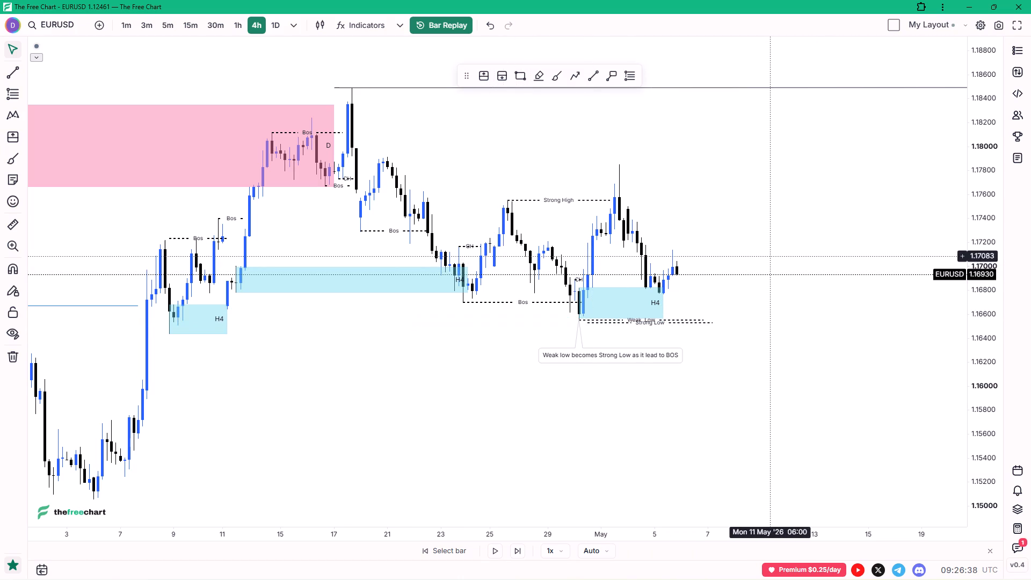
# Move the callout's label directly beside the 30 Apr low, before the Weak Low line at about 1.1653.
pyautogui.moveTo(678, 353); pyautogui.dragTo(585, 351)
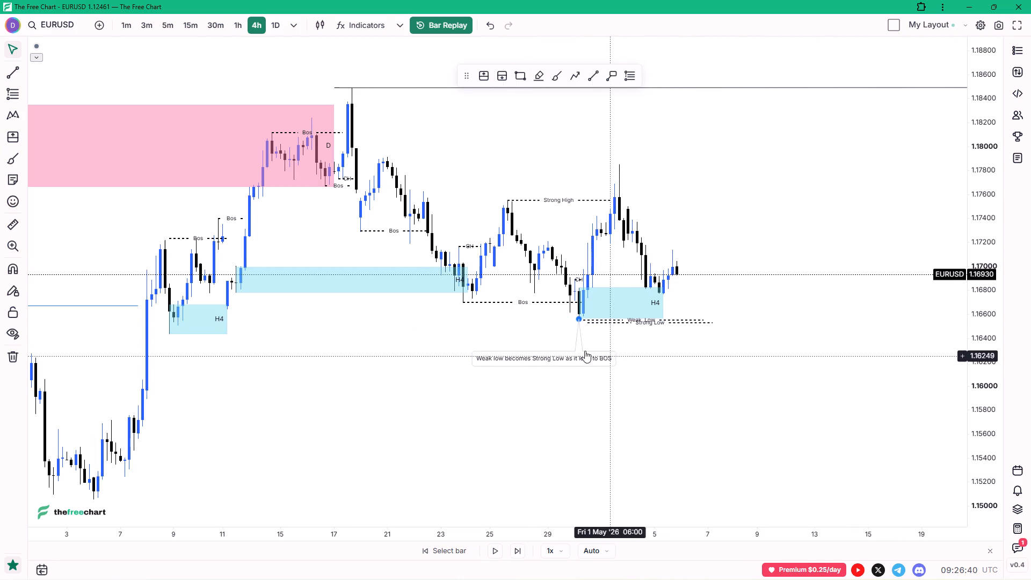
pyautogui.moveTo(585, 351); pyautogui.dragTo(567, 322)
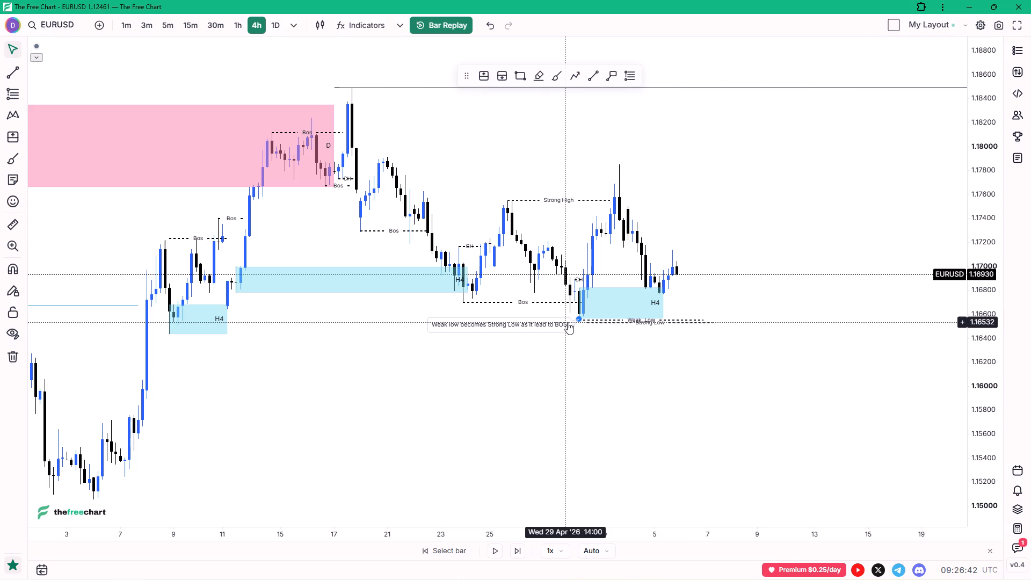
pyautogui.click(644, 397)
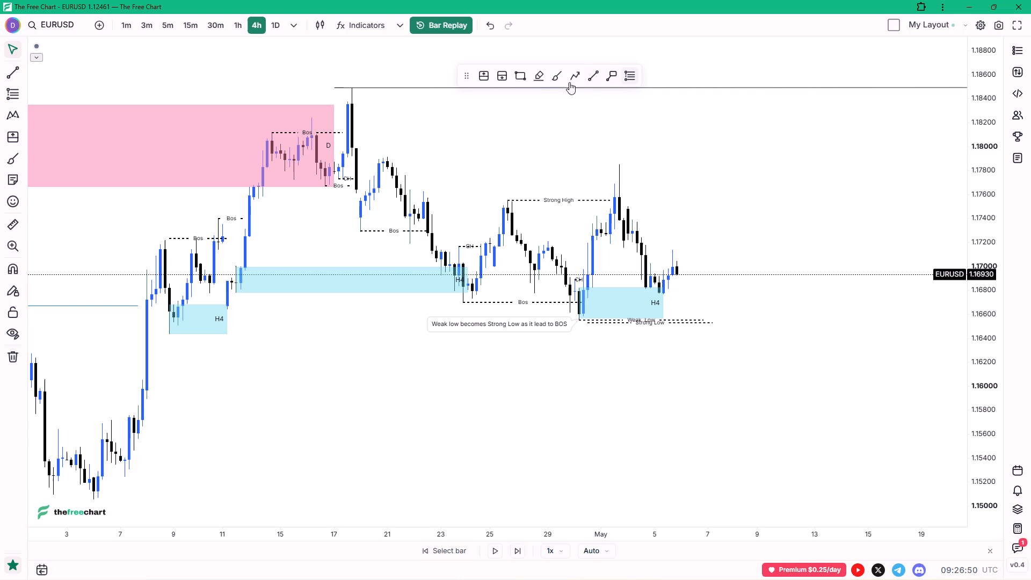
# Draw a rectangle from 27 Apr 06:00 to 30 Apr 10:00 between about 1.1717 and 1.1755 and apply the H4 Supply template.
pyautogui.click(523, 77)
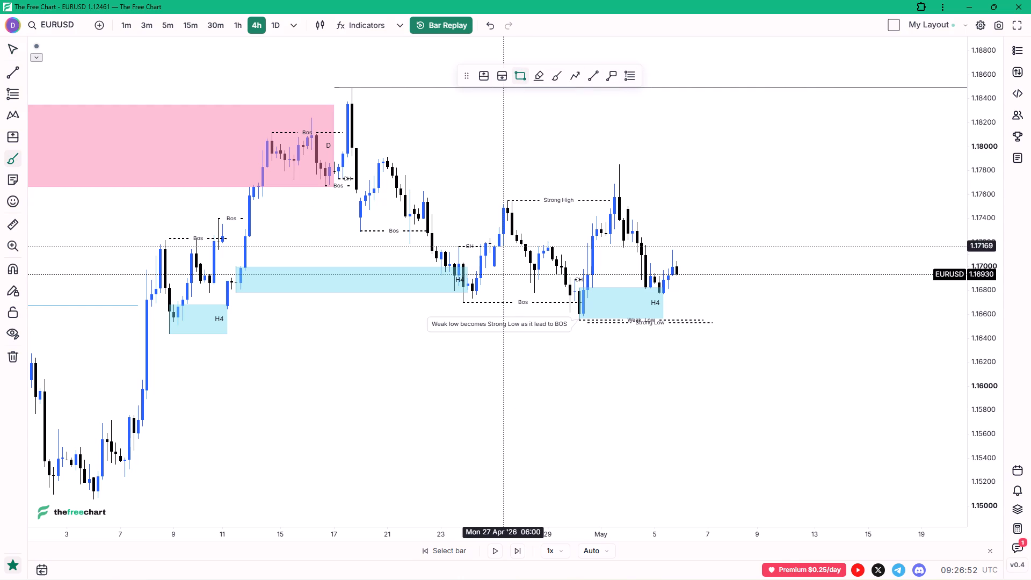
pyautogui.keyDown('ctrl'); pyautogui.click(505, 260); pyautogui.keyUp('ctrl')
pyautogui.keyDown('ctrl'); pyautogui.click(509, 198); pyautogui.keyUp('ctrl')
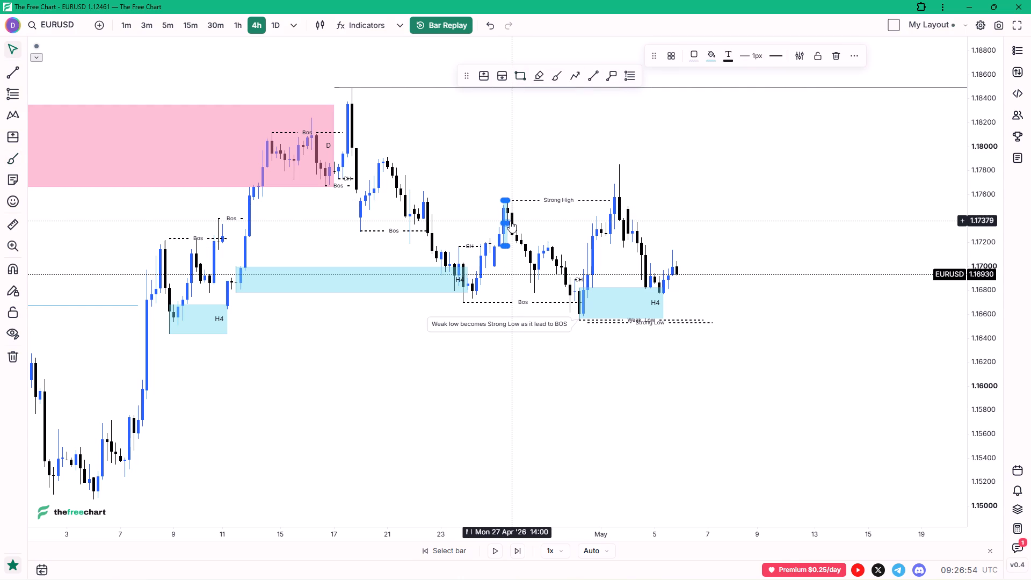
pyautogui.moveTo(509, 221); pyautogui.dragTo(590, 227)
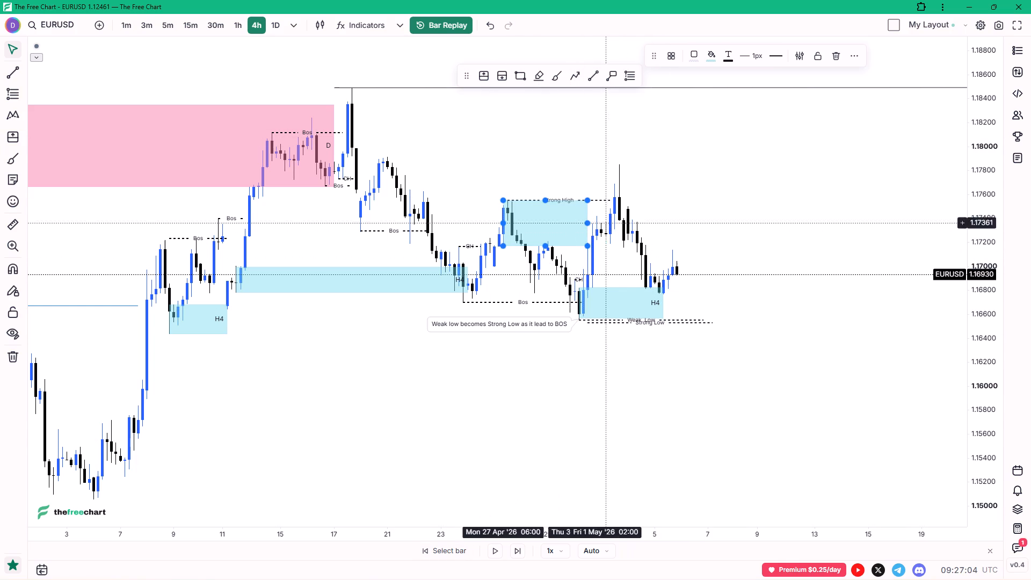
pyautogui.click(674, 54)
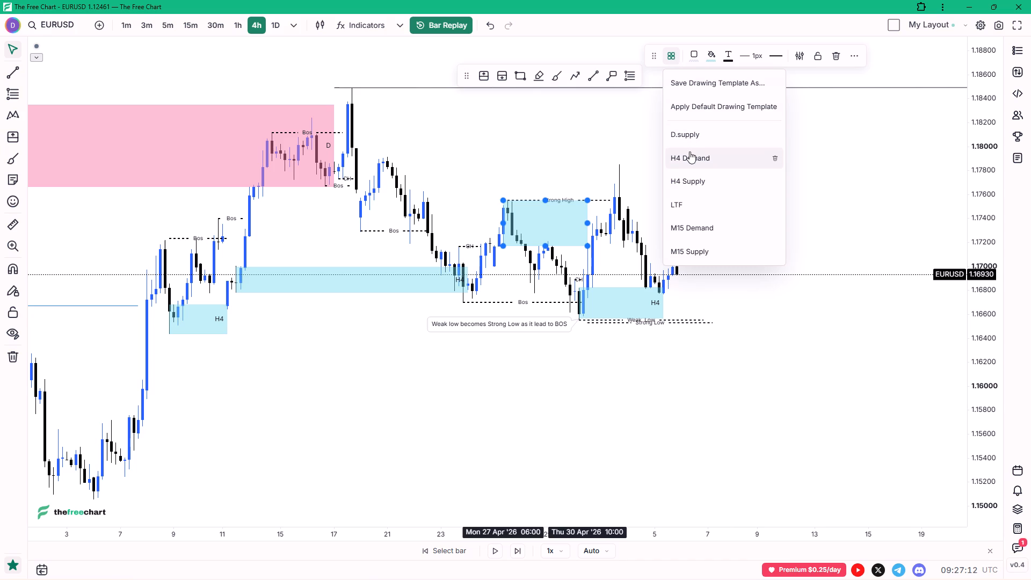
pyautogui.click(702, 181)
pyautogui.click(710, 212)
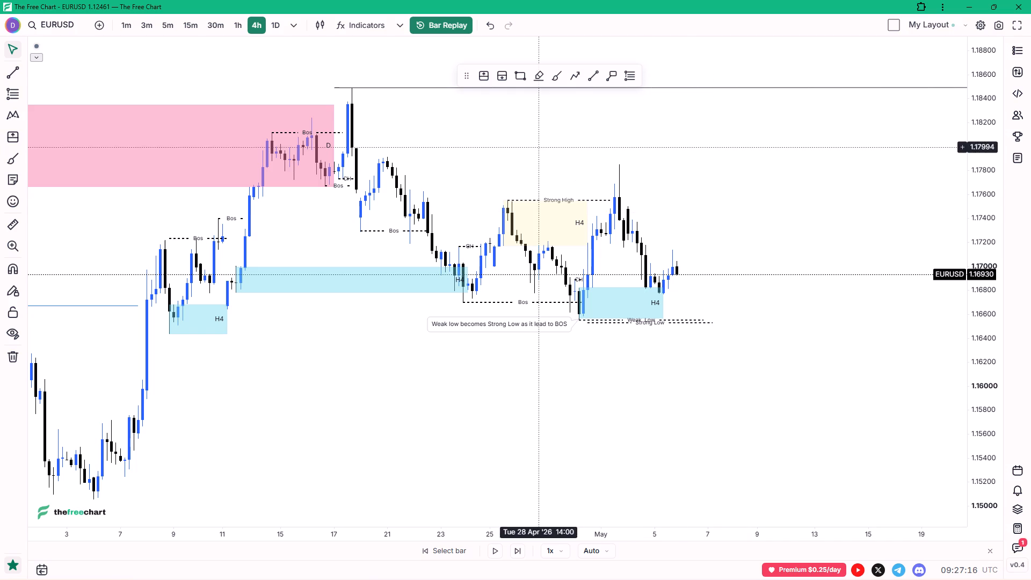
# Draw a flat trendline at the 30 Apr swing high, from 30 Apr 18:00 to 1 May 06:00 at about 1.1742.
pyautogui.click(604, 75)
pyautogui.click(592, 77)
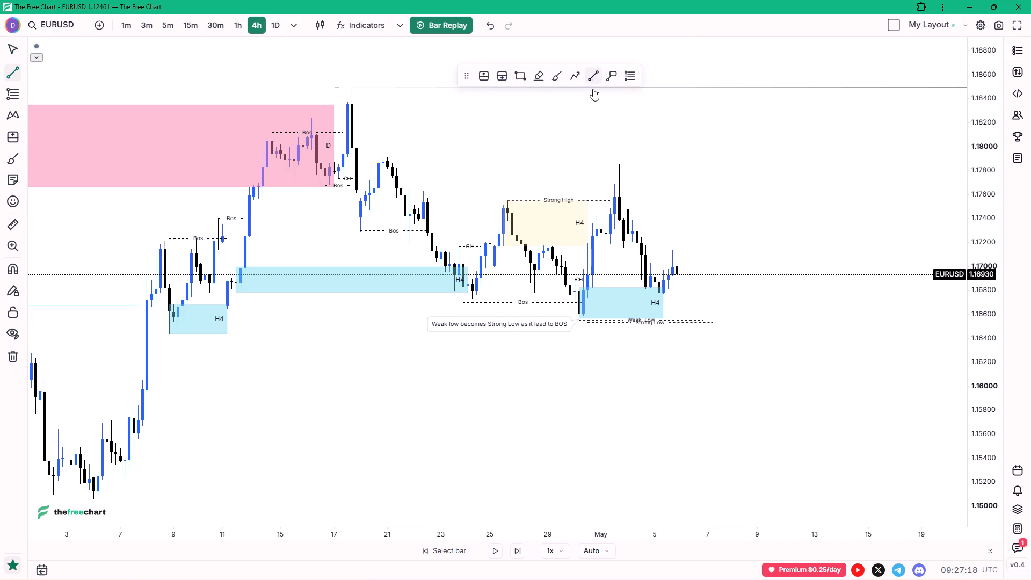
pyautogui.keyDown('ctrl'); pyautogui.click(596, 208); pyautogui.keyUp('ctrl')
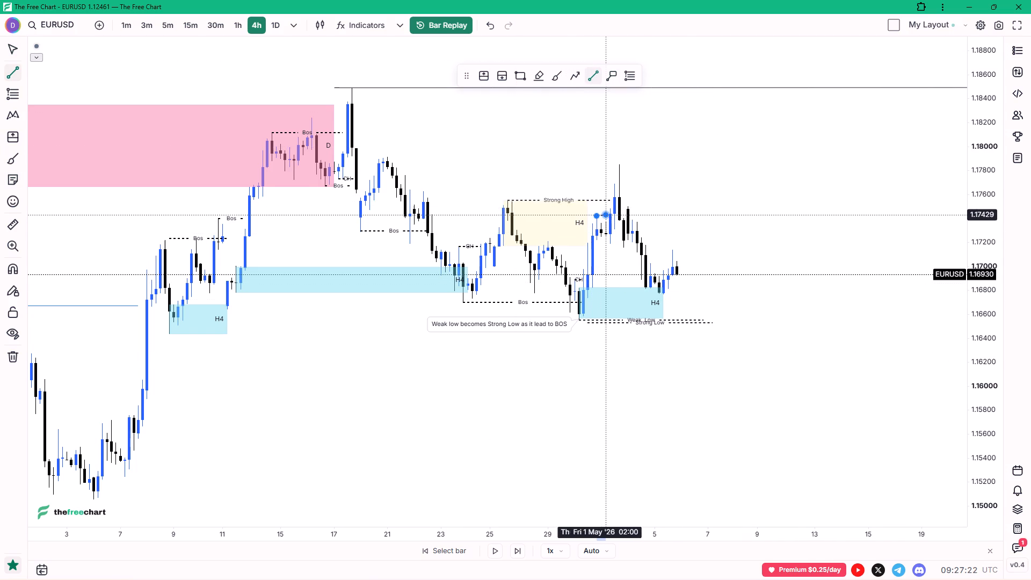
pyautogui.keyDown('shift'); pyautogui.click(611, 220); pyautogui.keyUp('shift')
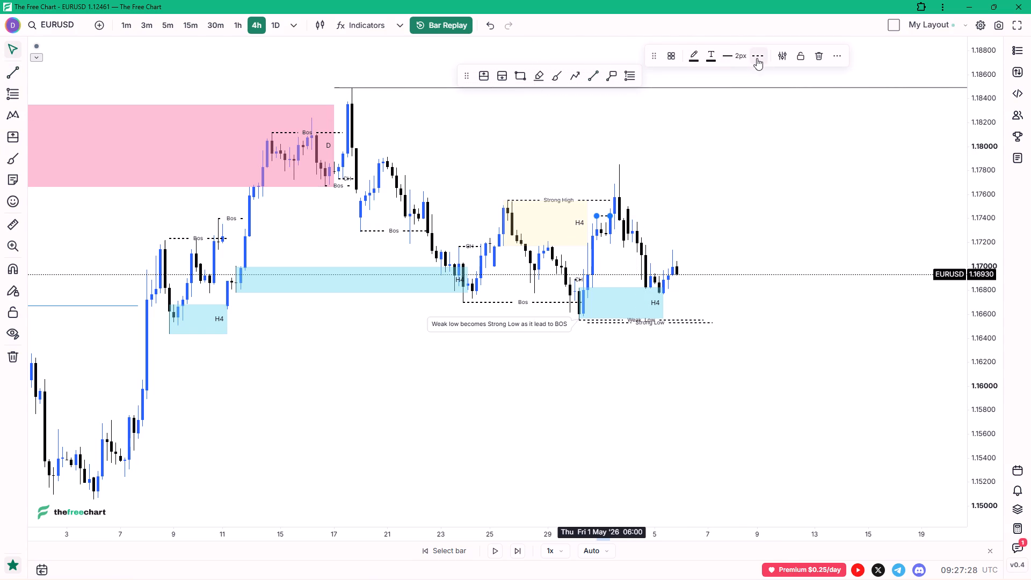
# Label the new trendline FR with red text.
pyautogui.click(788, 59)
pyautogui.click(460, 76)
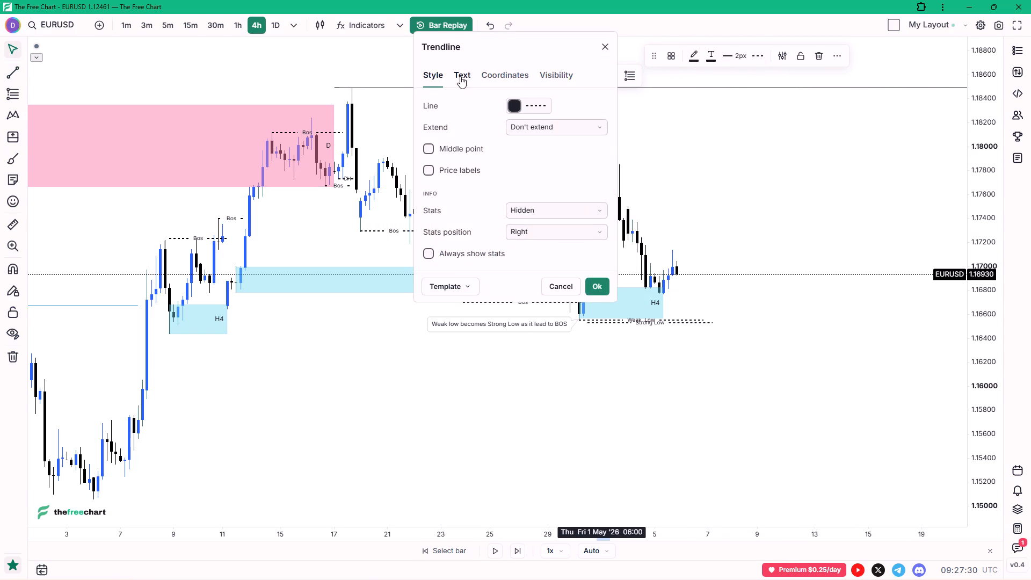
pyautogui.click(474, 124)
pyautogui.write('FR')
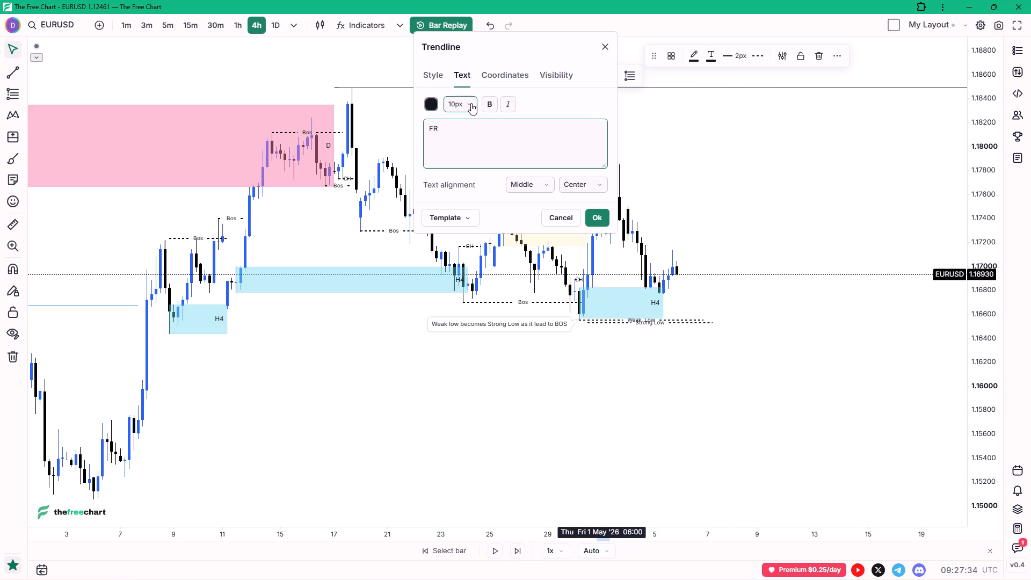
pyautogui.click(437, 104)
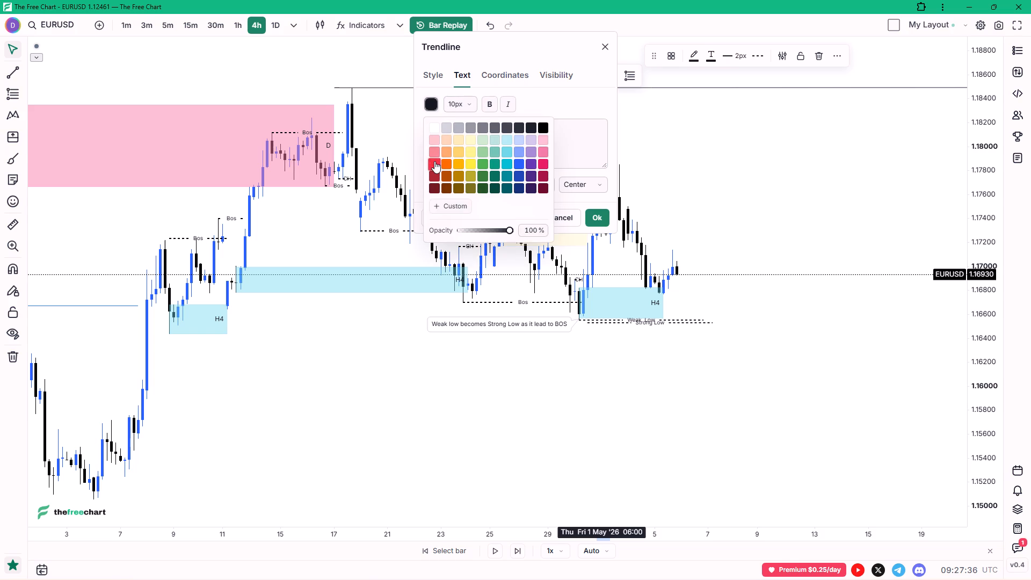
pyautogui.click(434, 161)
pyautogui.moveTo(535, 38); pyautogui.dragTo(401, 64)
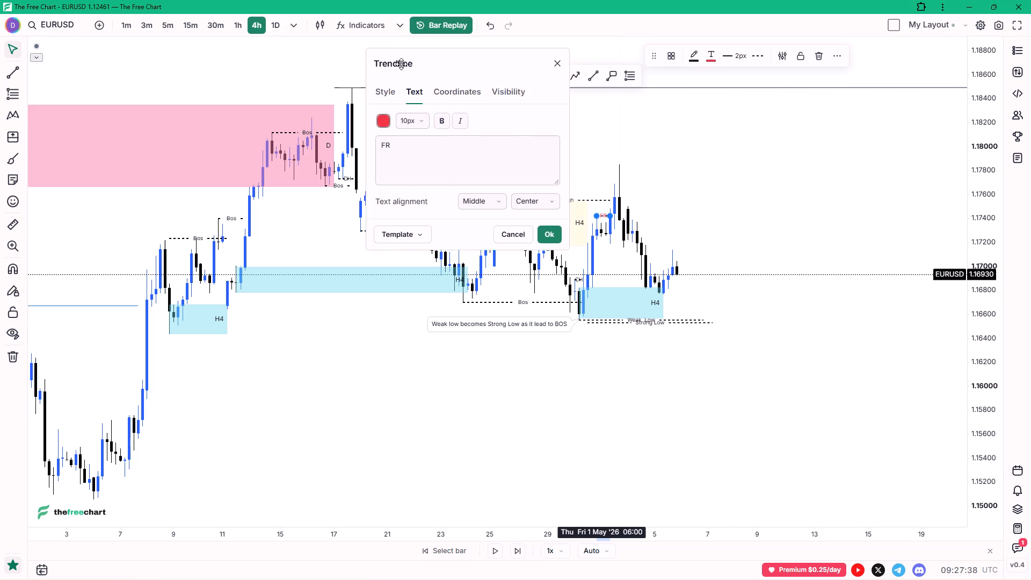
pyautogui.moveTo(401, 64); pyautogui.dragTo(354, 69)
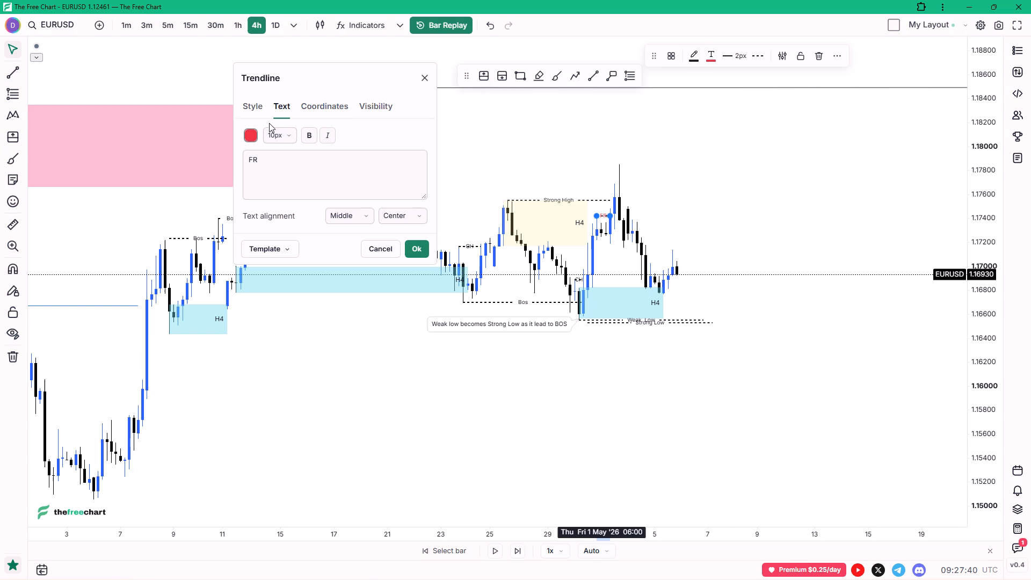
# Hide the FR line on day, week and month timeframes and set its minutes visibility to start at 15.
pyautogui.click(366, 110)
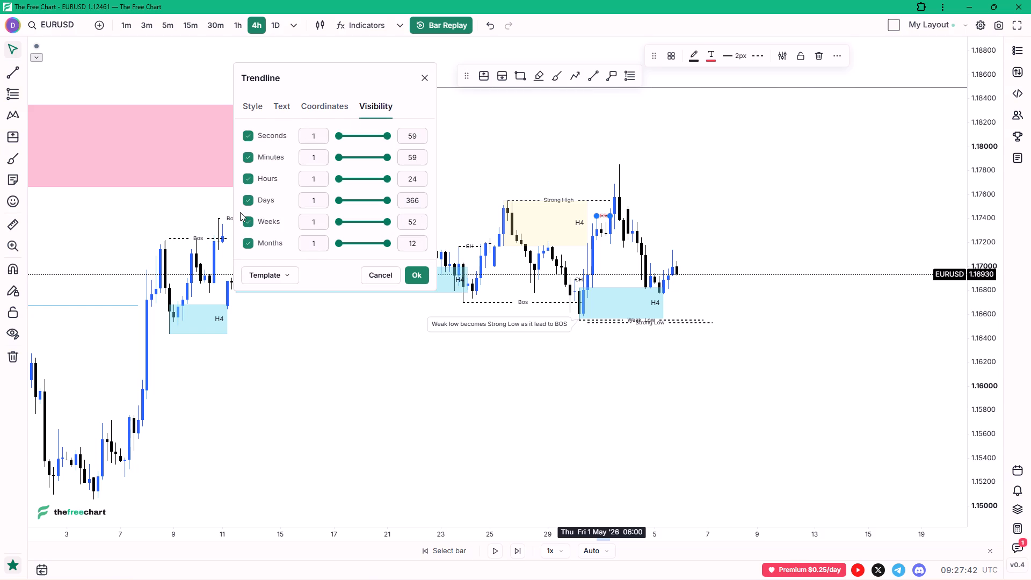
pyautogui.click(249, 199)
pyautogui.click(251, 218)
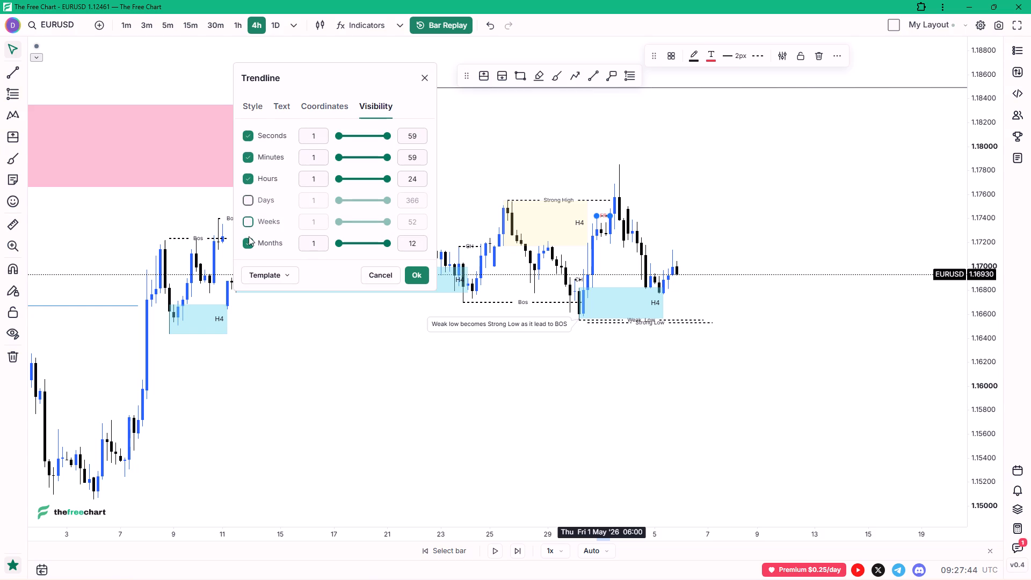
pyautogui.click(249, 236)
pyautogui.click(248, 242)
pyautogui.click(246, 158)
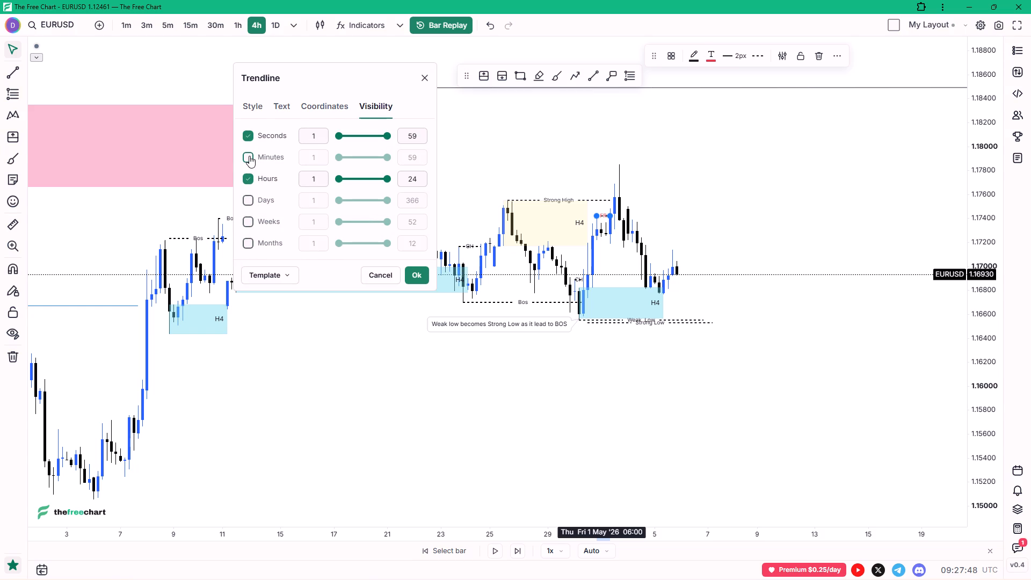
pyautogui.click(249, 156)
pyautogui.click(319, 158)
pyautogui.press('5')
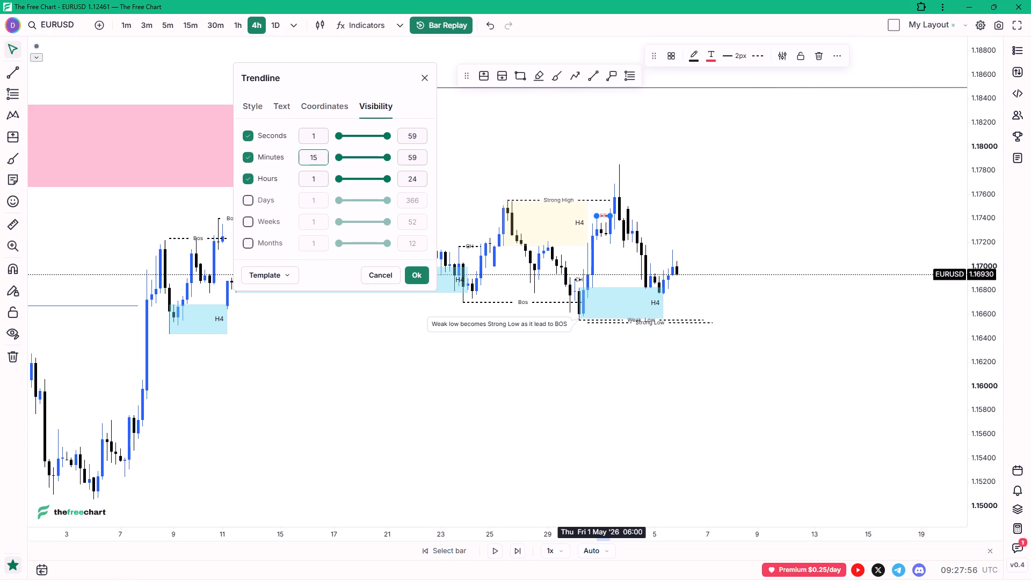
pyautogui.click(281, 265)
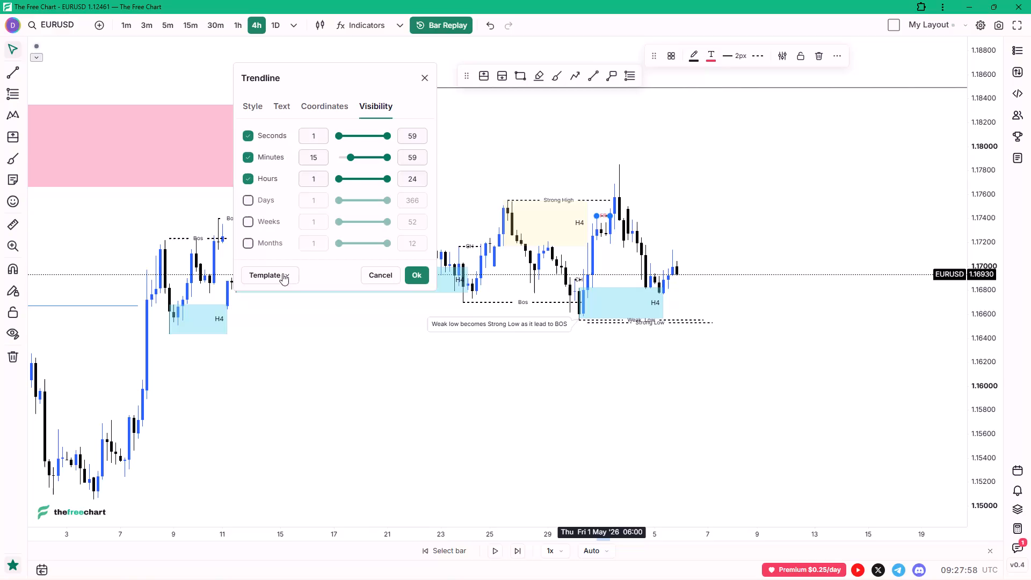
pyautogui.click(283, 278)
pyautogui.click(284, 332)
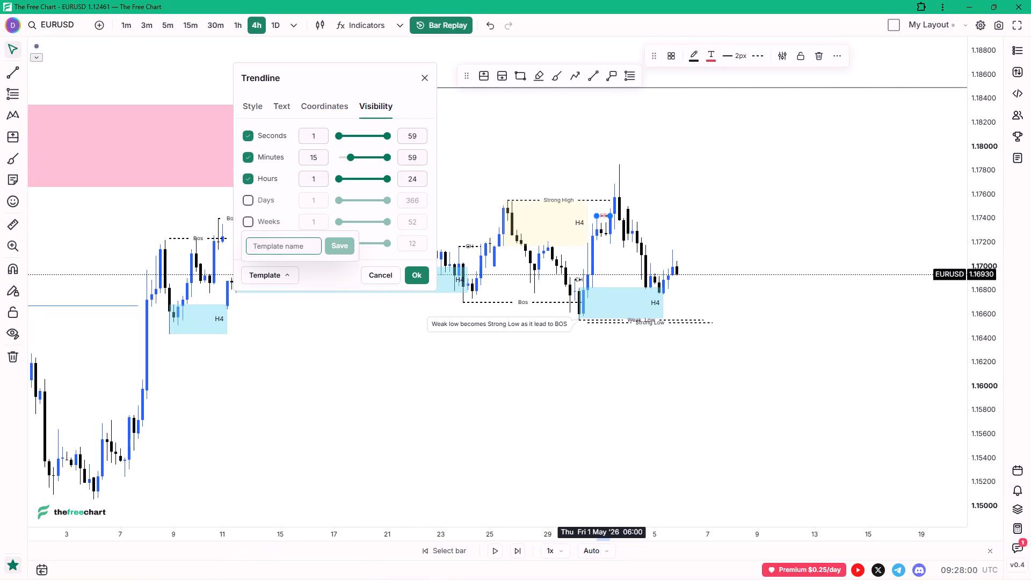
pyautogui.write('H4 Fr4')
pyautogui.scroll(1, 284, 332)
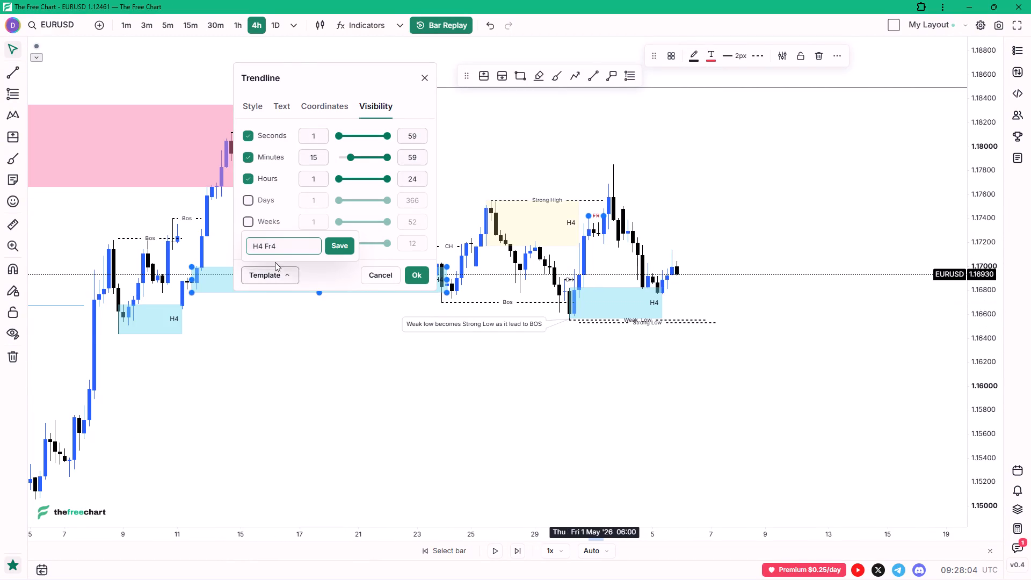
# Apply the FR line's settings and save its style as a drawing template named H4 FR.
pyautogui.click(412, 271)
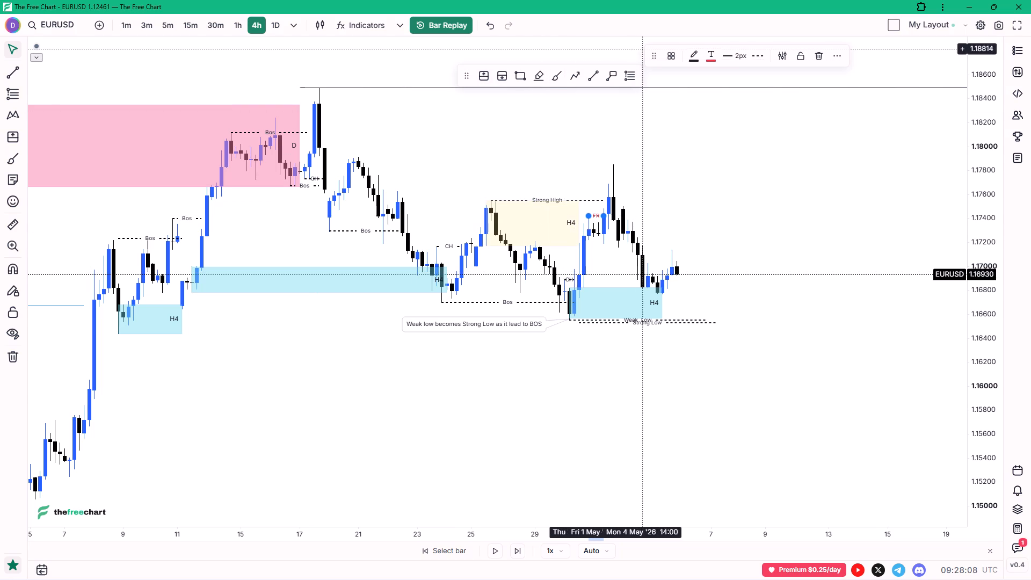
pyautogui.click(667, 59)
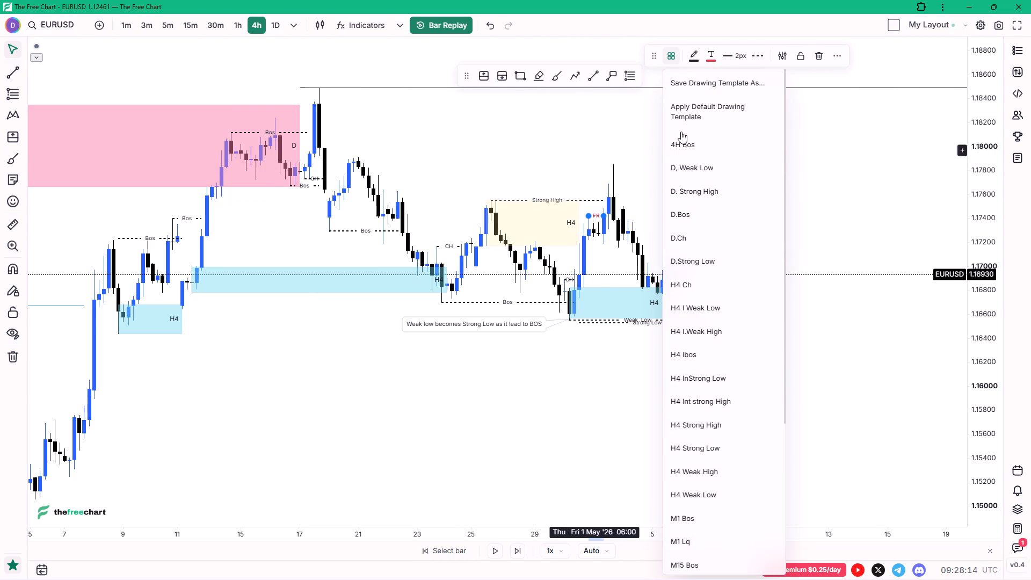
pyautogui.click(706, 86)
pyautogui.hotkey('shift', 'h')
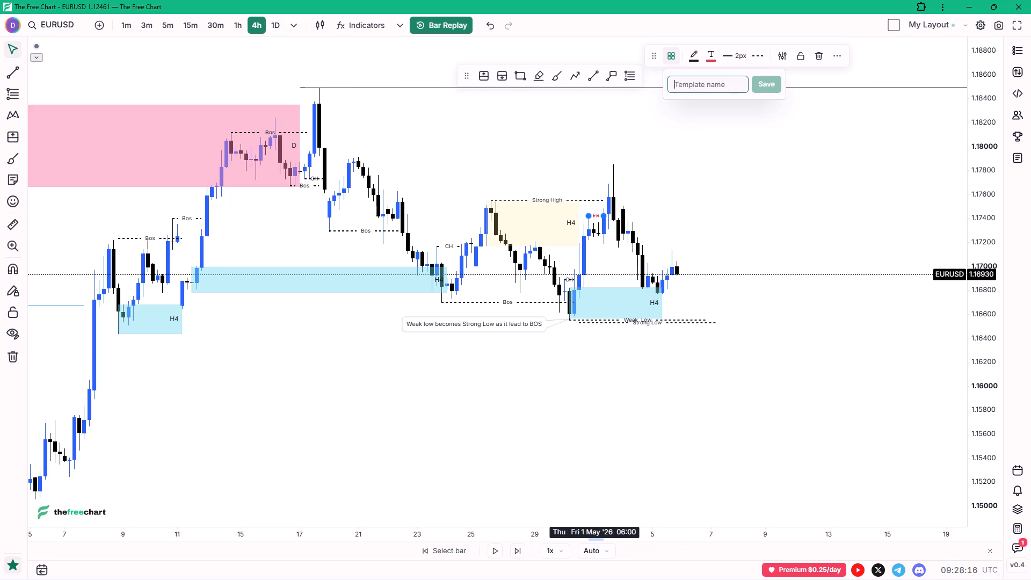
pyautogui.write('4 Fr5')
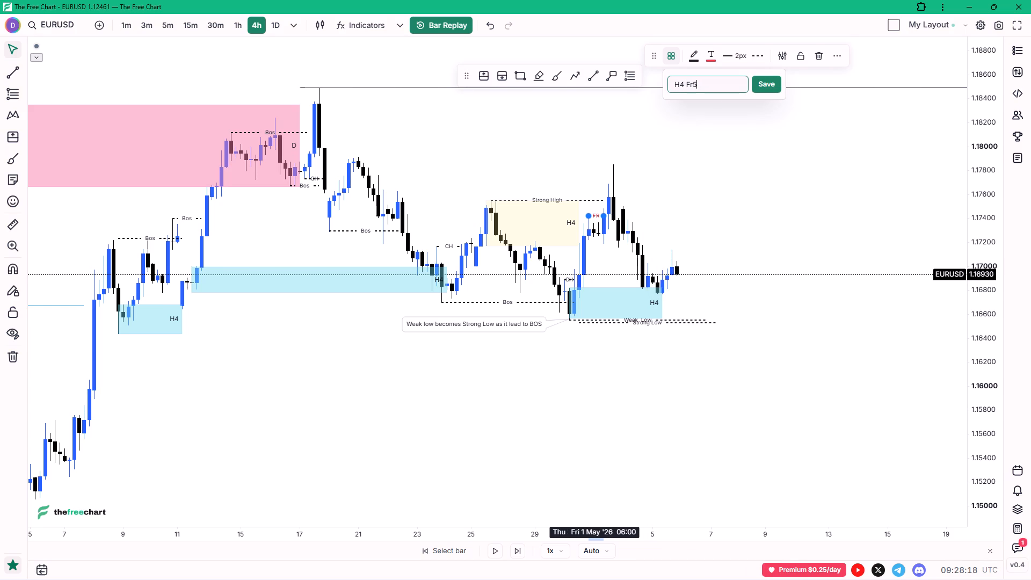
pyautogui.press('BackSpace')
pyautogui.press('BackSpace')
pyautogui.hotkey('shift', 'r')
pyautogui.click(768, 90)
pyautogui.click(702, 179)
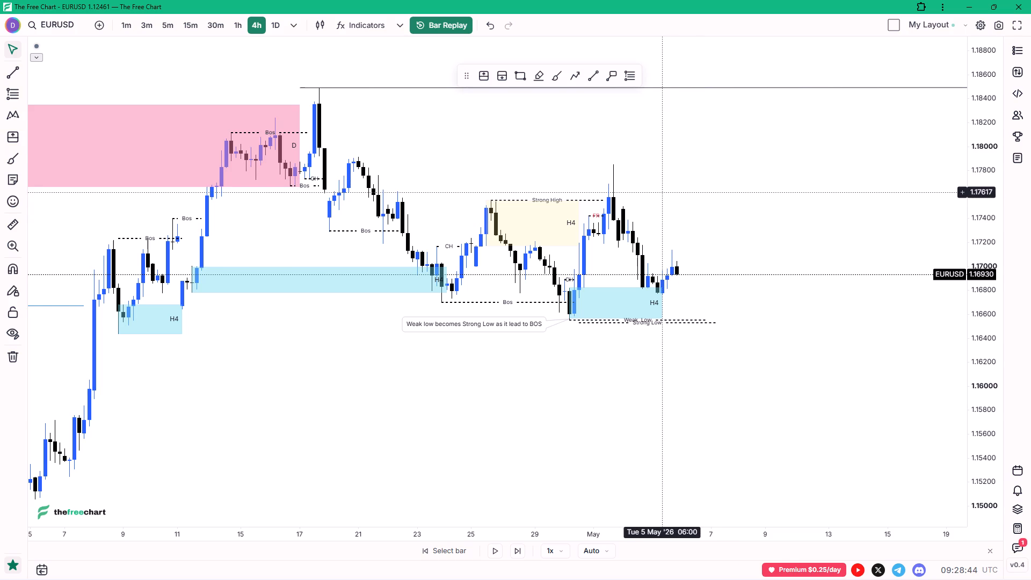
# Draw a rectangle from 30 Apr 18:00 to 1 May 18:00 between about 1.1722 and 1.1742 and apply the H4 Demand template.
pyautogui.click(517, 76)
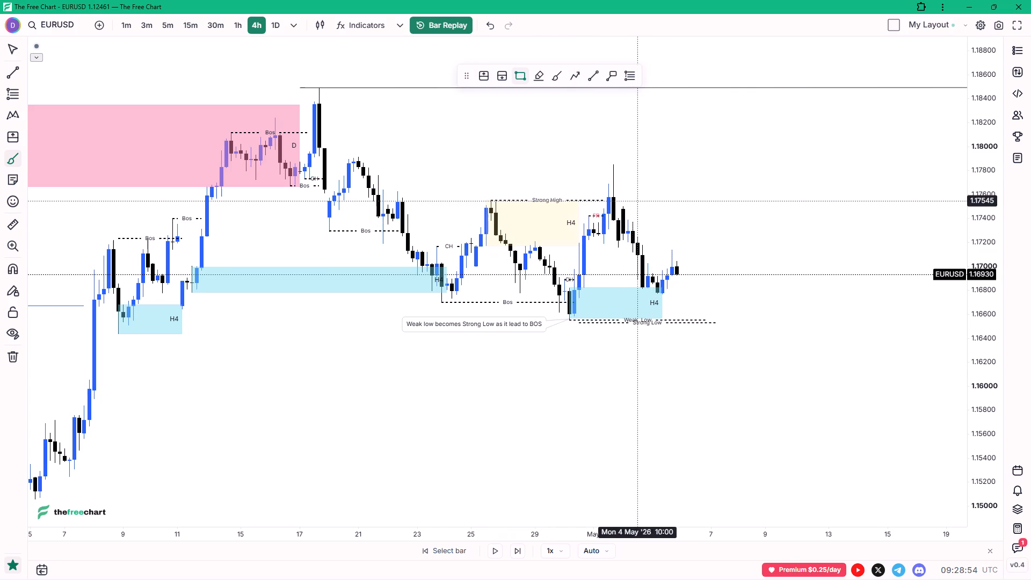
pyautogui.click(587, 215)
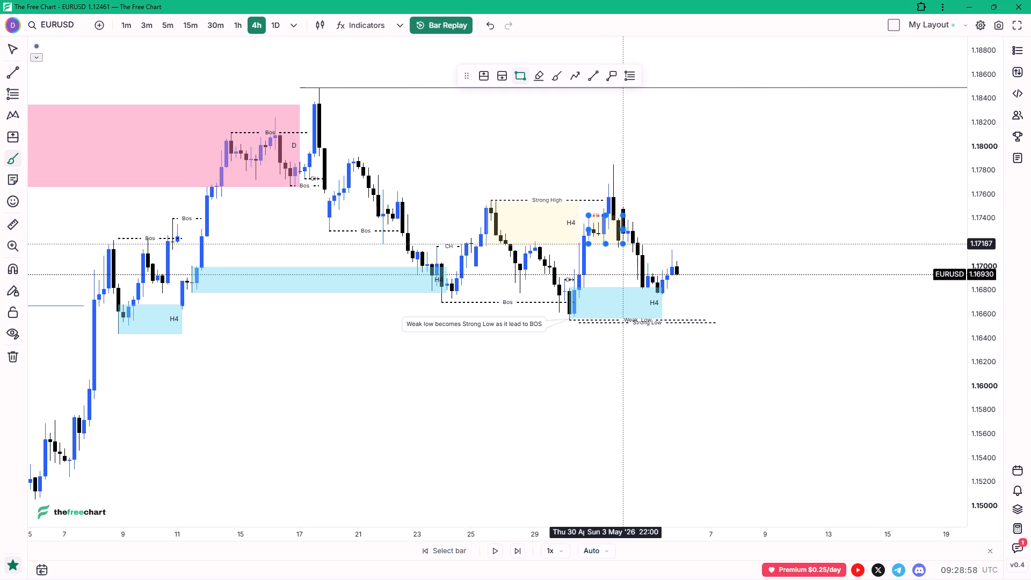
pyautogui.click(618, 240)
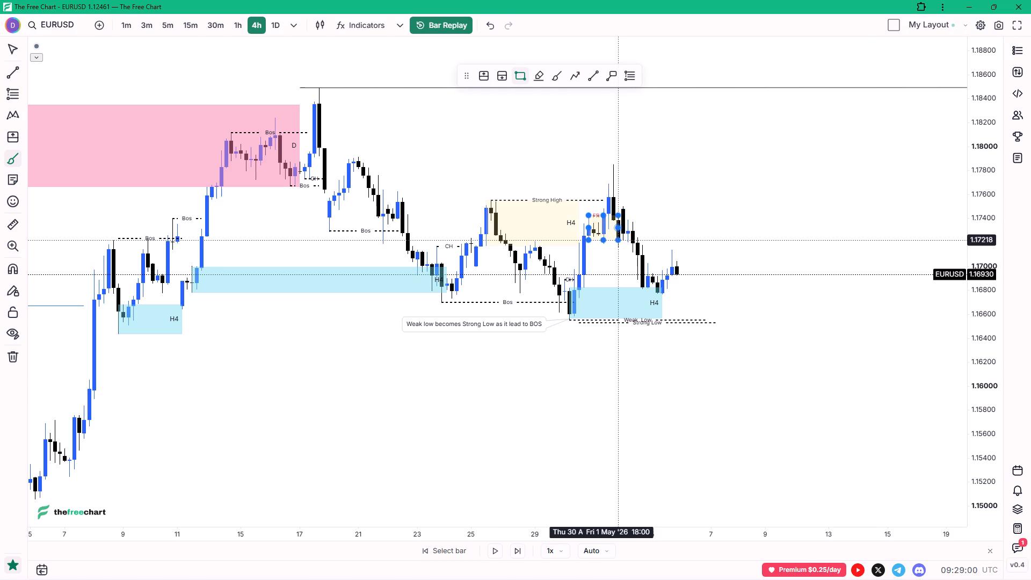
pyautogui.click(672, 59)
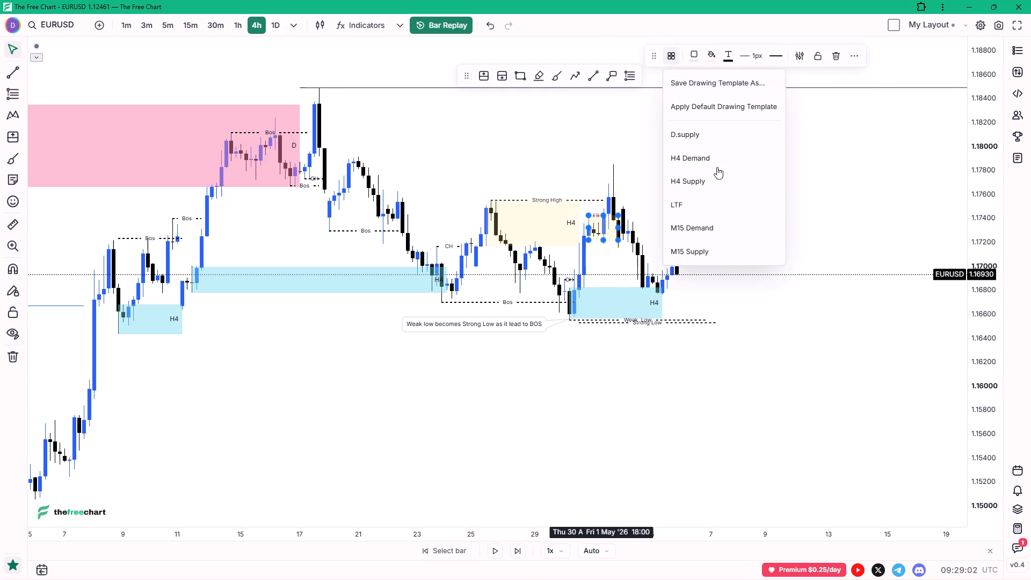
pyautogui.click(702, 160)
pyautogui.click(760, 218)
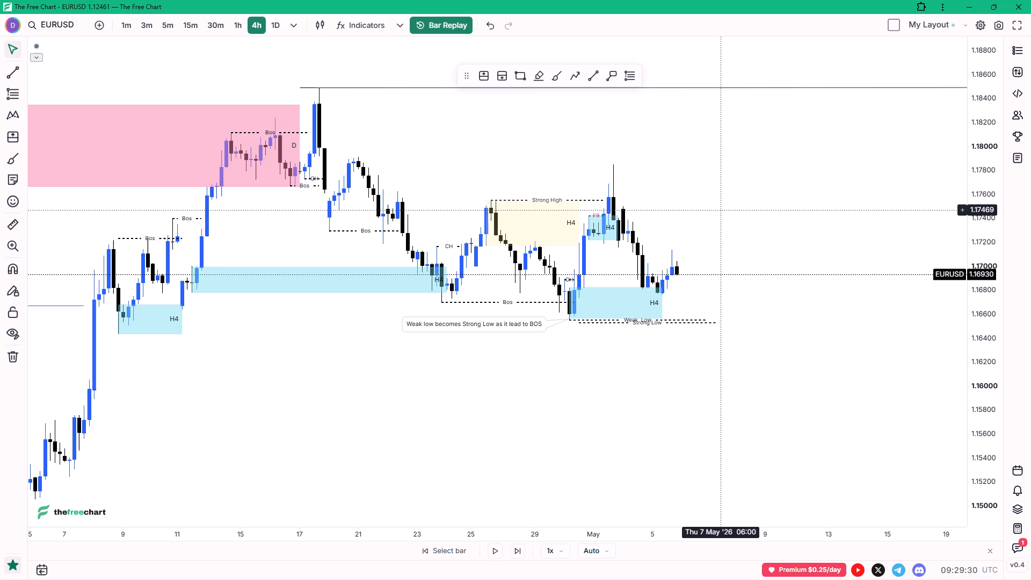
# Add a callout pointing into the lower H4 demand zone at about 1.1665, labelled below with two lines: "S2 D Flip" and "-Flipped The Supply".
pyautogui.click(606, 81)
pyautogui.click(601, 308)
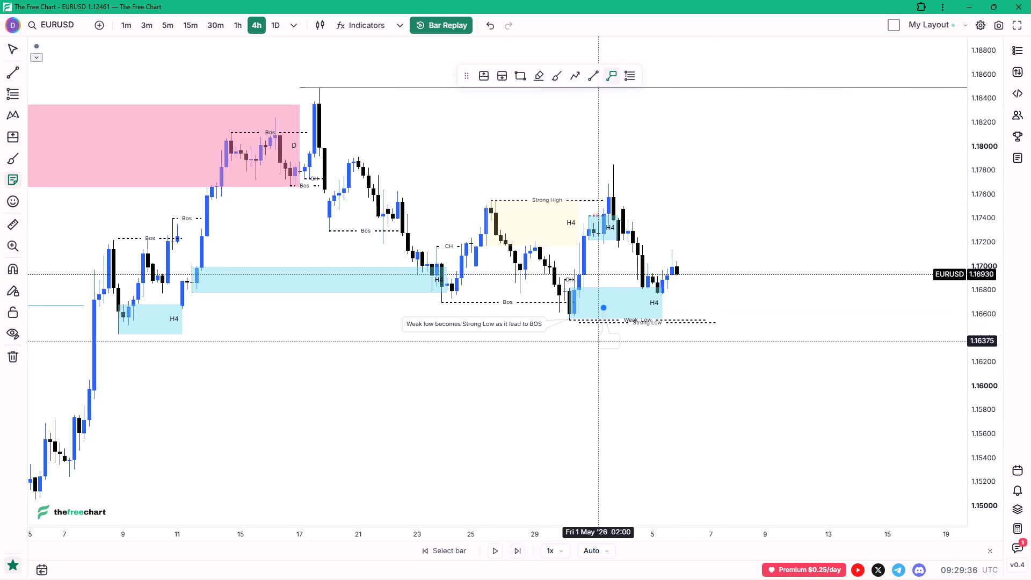
pyautogui.click(598, 344)
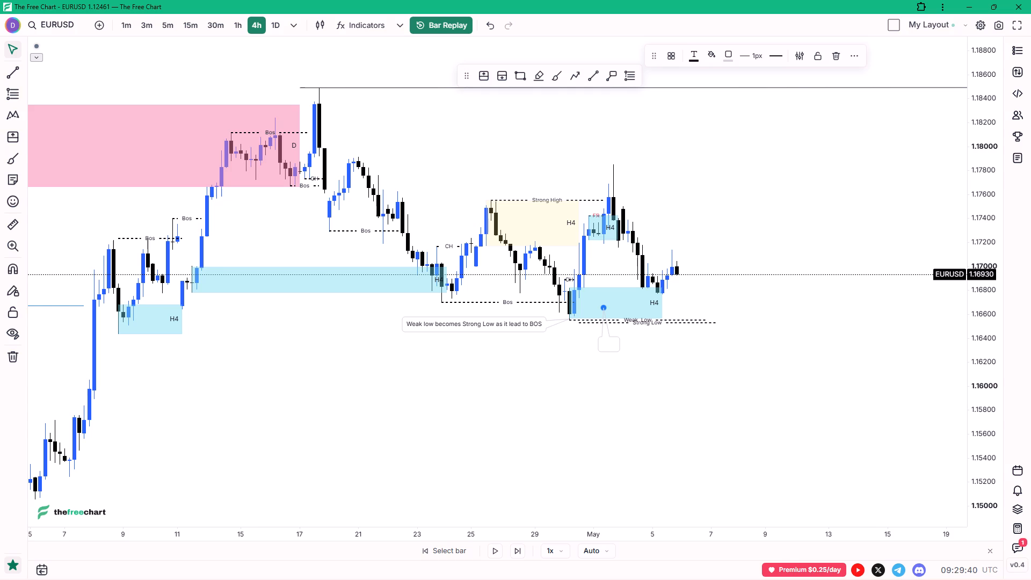
pyautogui.write('S2')
pyautogui.press('space')
pyautogui.write('D')
pyautogui.press('space')
pyautogui.write('Flip')
pyautogui.press('space')
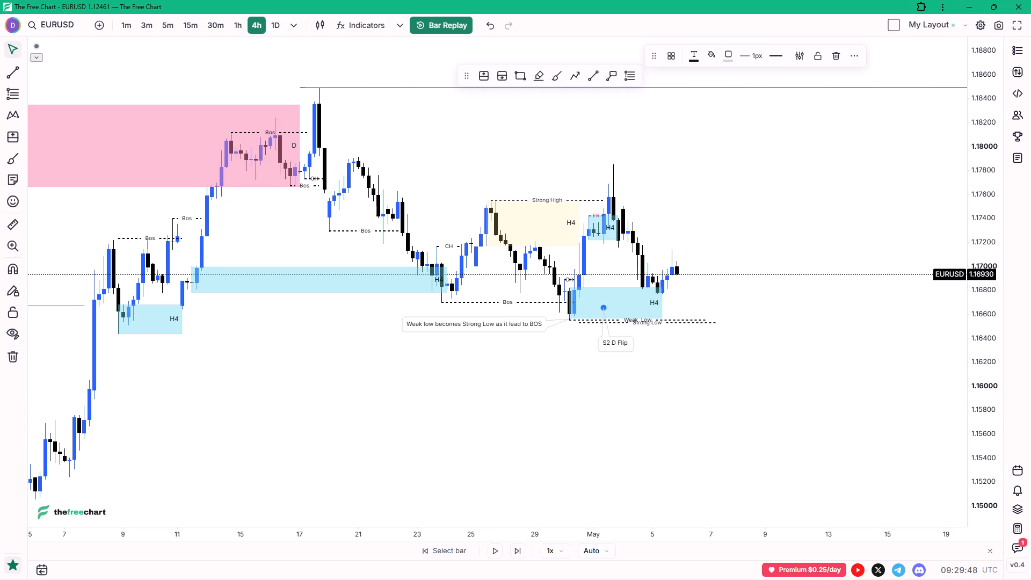
pyautogui.hotkey('shift', 'Return')
pyautogui.write('-Flipped The')
pyautogui.press('space')
pyautogui.write('Supply')
pyautogui.press('space')
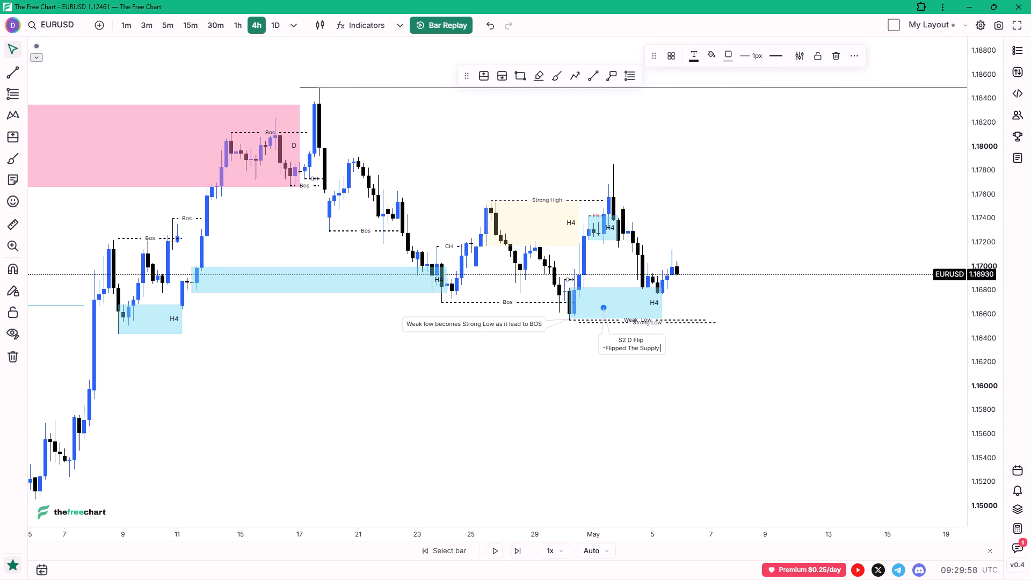
pyautogui.click(706, 230)
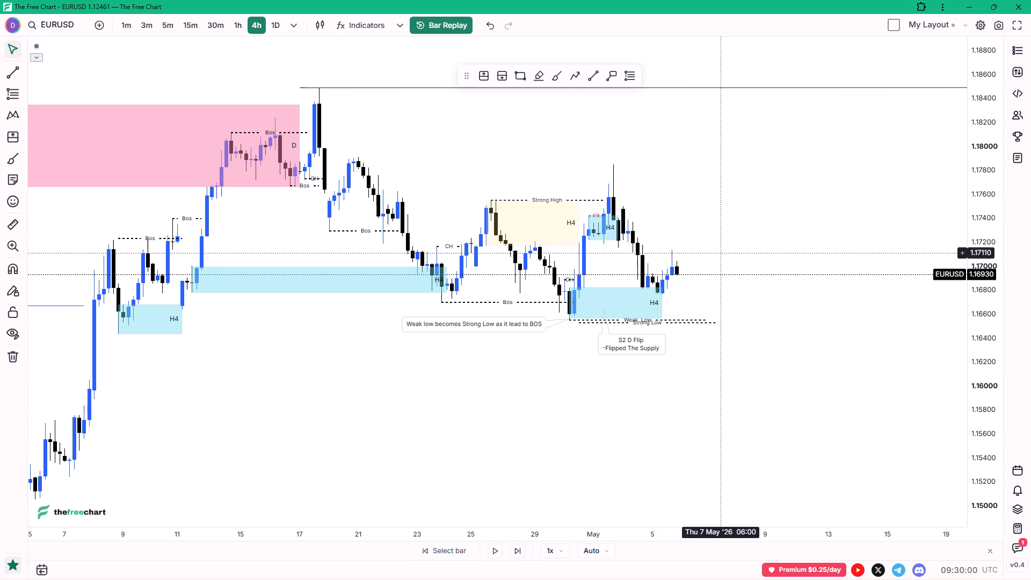
# Move the S2 D Flip callout's label slightly earlier in time so it sits centred beneath its pointer.
pyautogui.moveTo(665, 346); pyautogui.dragTo(637, 345)
pyautogui.click(687, 371)
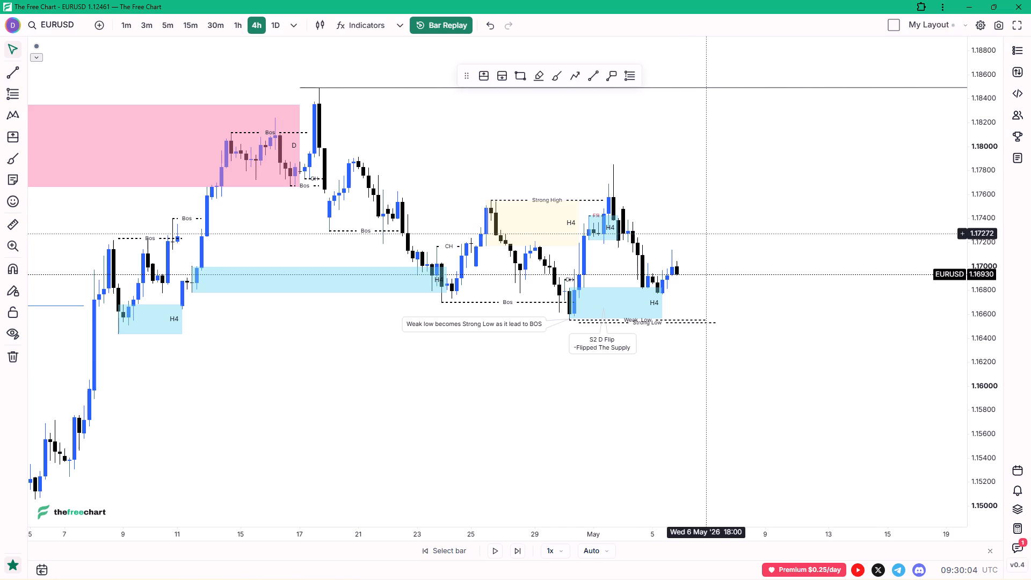
# Draw a rectangle from 16 Apr 14:00 to 17 Apr 18:00 between about 1.1767 and 1.1787 and apply the H4 Demand template.
pyautogui.scroll(-1, 737, 236)
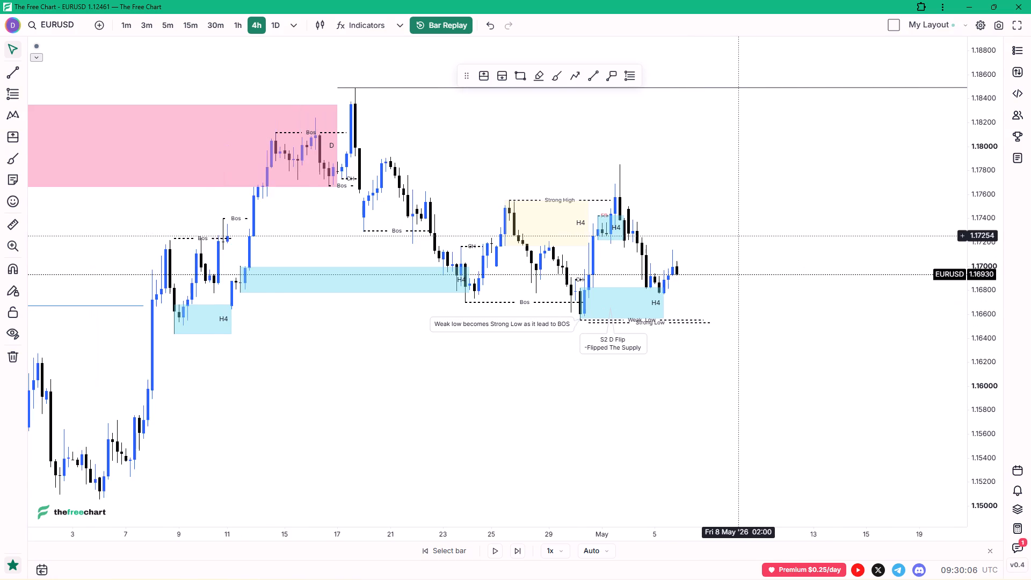
pyautogui.scroll(-1, 737, 236)
pyautogui.moveTo(540, 169); pyautogui.dragTo(744, 175)
pyautogui.moveTo(743, 175); pyautogui.dragTo(734, 173)
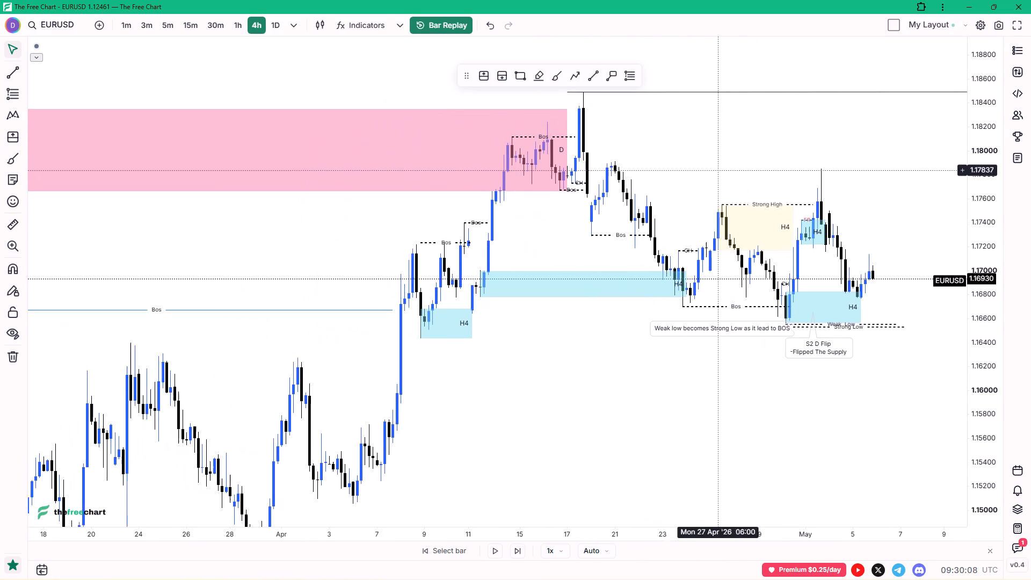
pyautogui.keyDown('ctrl'); pyautogui.scroll(2, 676, 162); pyautogui.keyUp('ctrl')
pyautogui.keyDown('ctrl'); pyautogui.scroll(-3, 489, 350); pyautogui.keyUp('ctrl')
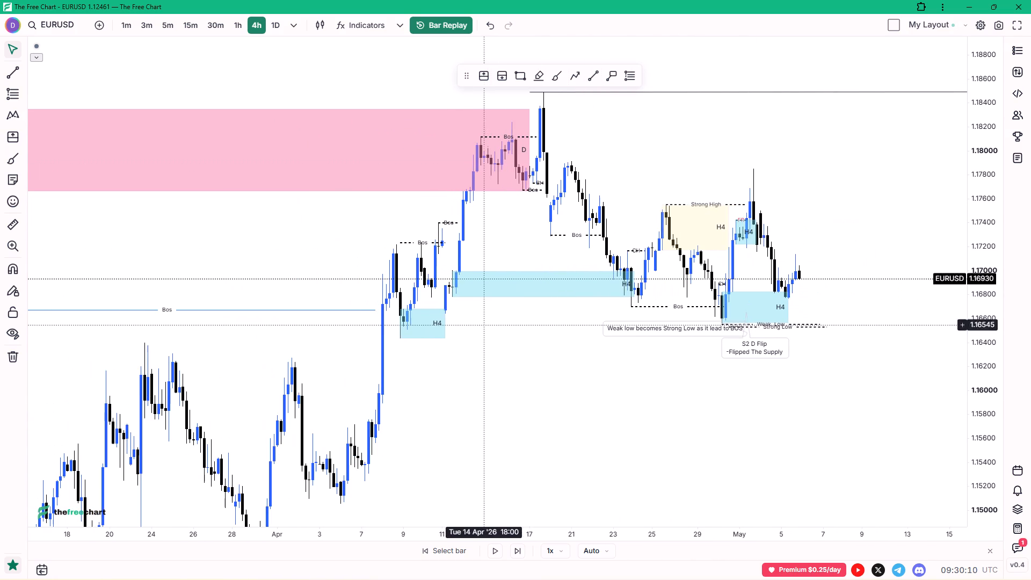
pyautogui.keyDown('ctrl'); pyautogui.scroll(4, 523, 207); pyautogui.keyUp('ctrl')
pyautogui.moveTo(661, 134); pyautogui.dragTo(594, 182)
pyautogui.click(594, 182)
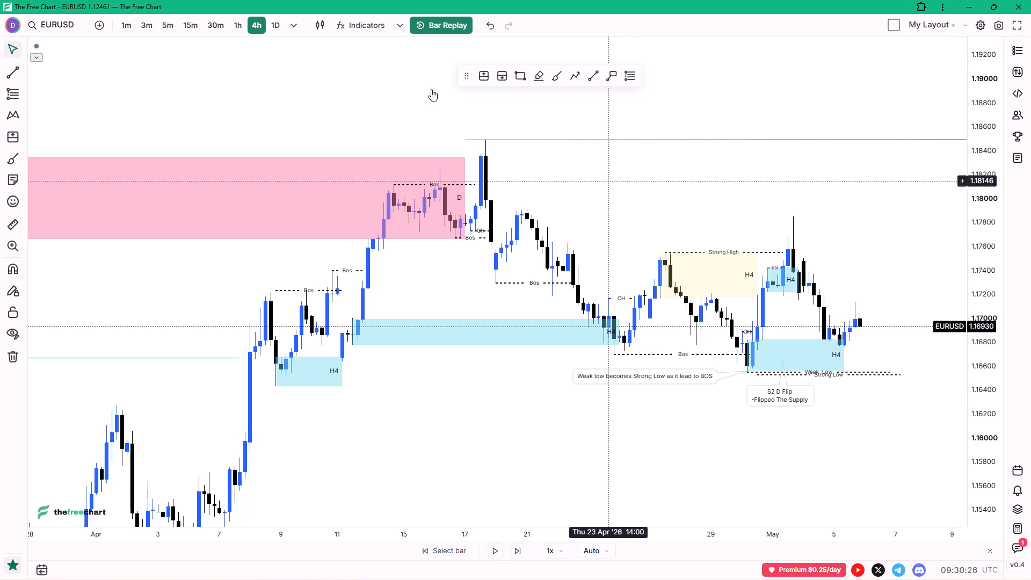
pyautogui.click(525, 77)
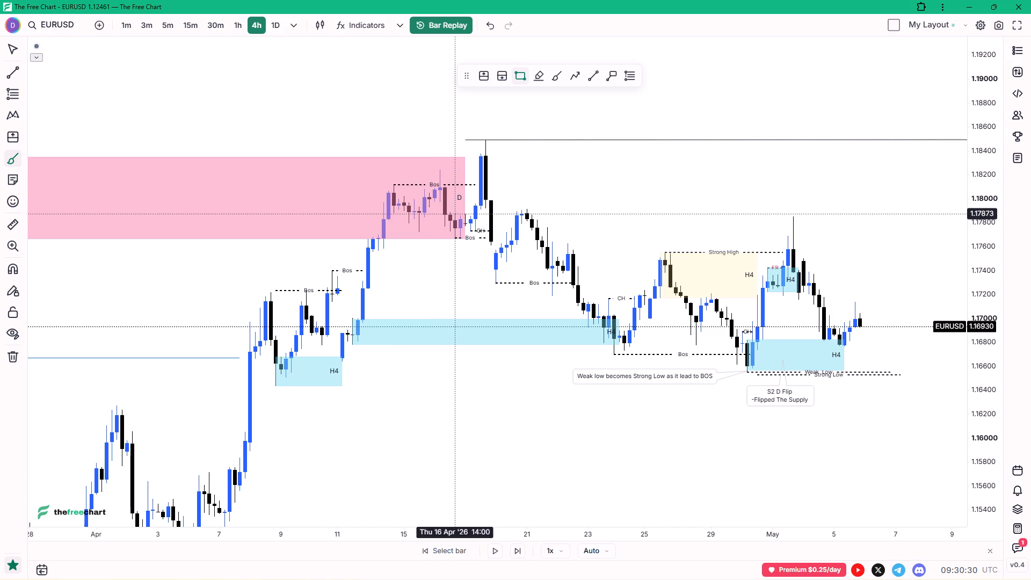
pyautogui.keyDown('ctrl'); pyautogui.click(454, 209); pyautogui.keyUp('ctrl')
pyautogui.keyDown('ctrl'); pyautogui.click(455, 247); pyautogui.keyUp('ctrl')
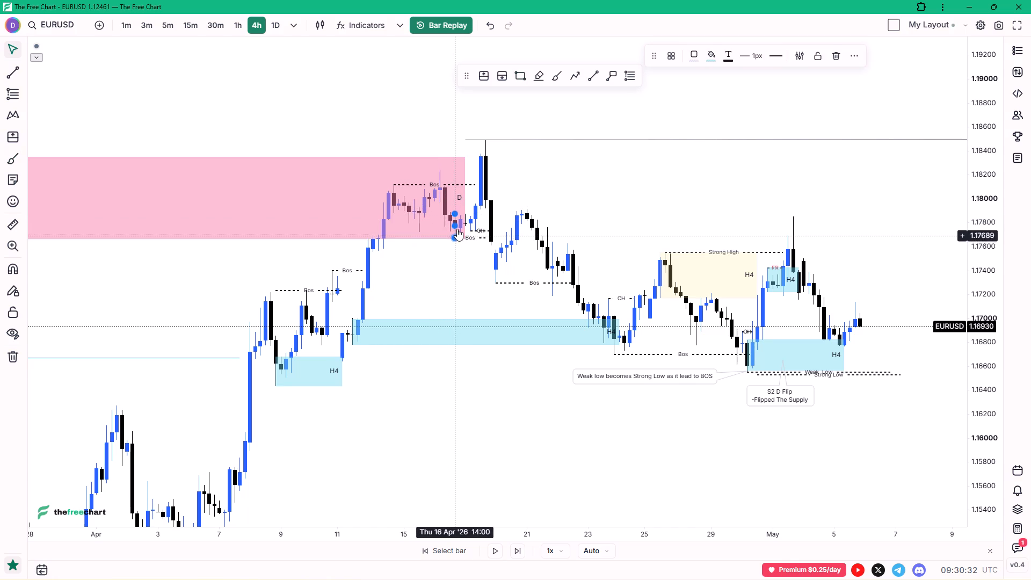
pyautogui.moveTo(458, 226); pyautogui.dragTo(490, 228)
pyautogui.click(490, 228)
pyautogui.click(673, 55)
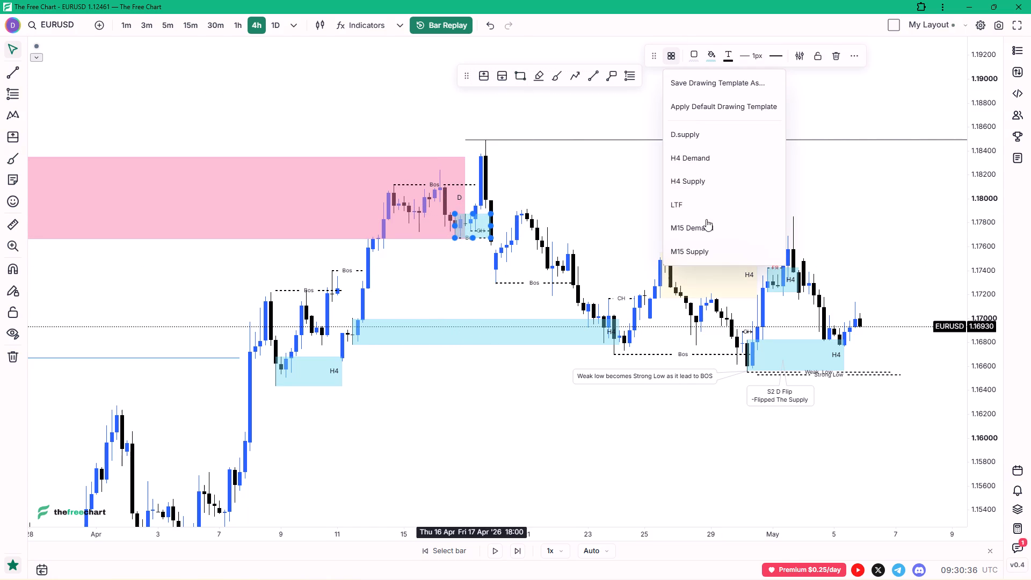
pyautogui.click(696, 154)
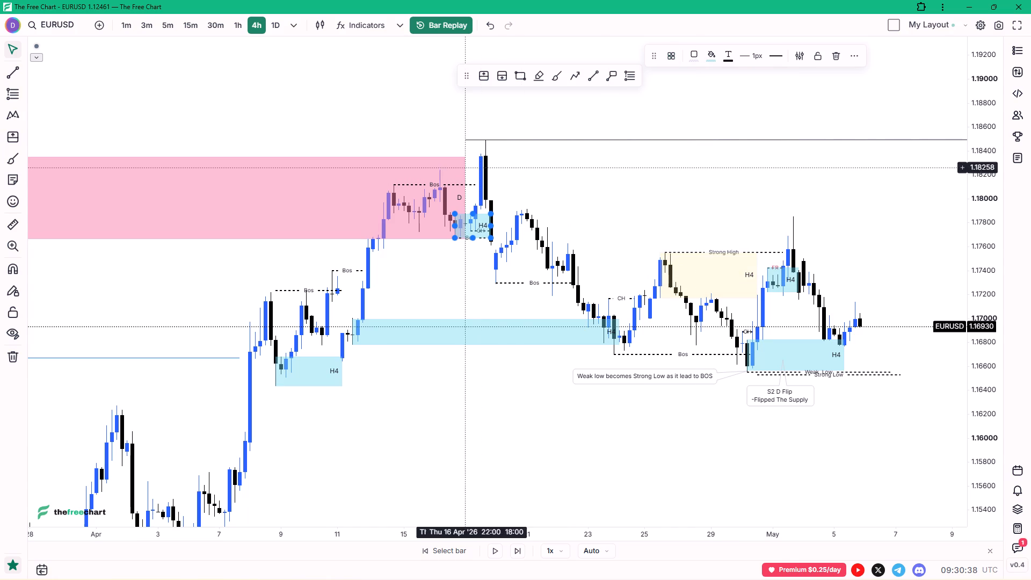
# Shorten the pink D supply zone so that its later end falls at 14 Apr 02:00.
pyautogui.click(464, 157)
pyautogui.moveTo(465, 198); pyautogui.dragTo(403, 200)
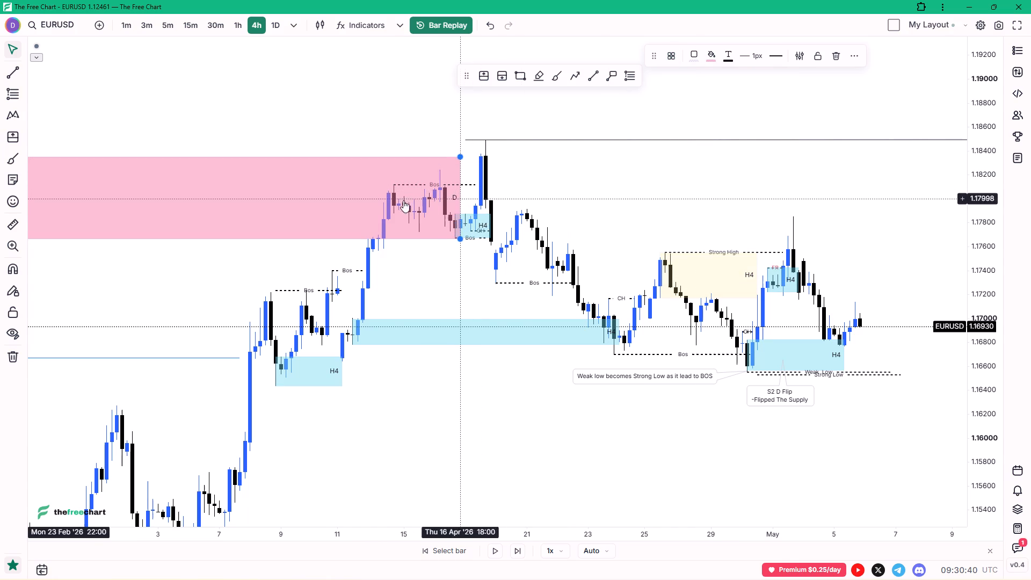
pyautogui.moveTo(403, 200); pyautogui.dragTo(379, 206)
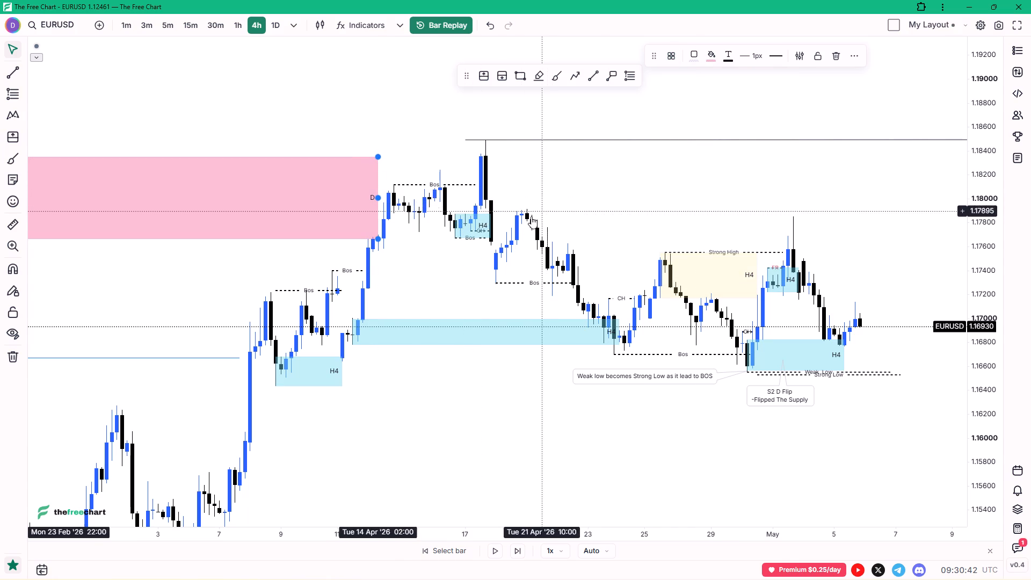
pyautogui.click(580, 197)
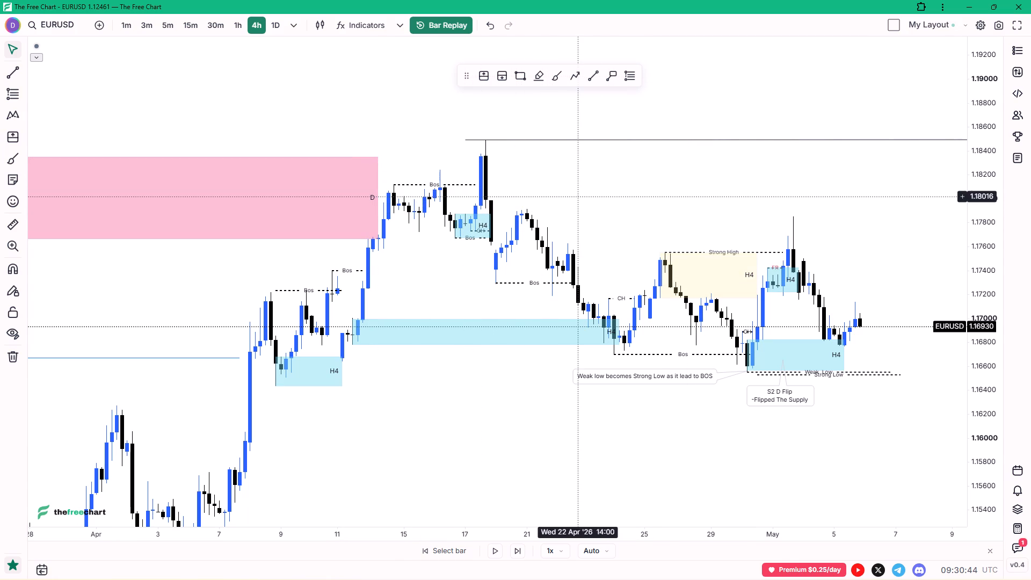
# Add a callout pointing into the D supply zone's upper later corner, labelled "Mitigated D Supply", with the label above and later in time.
pyautogui.scroll(-2, 524, 189)
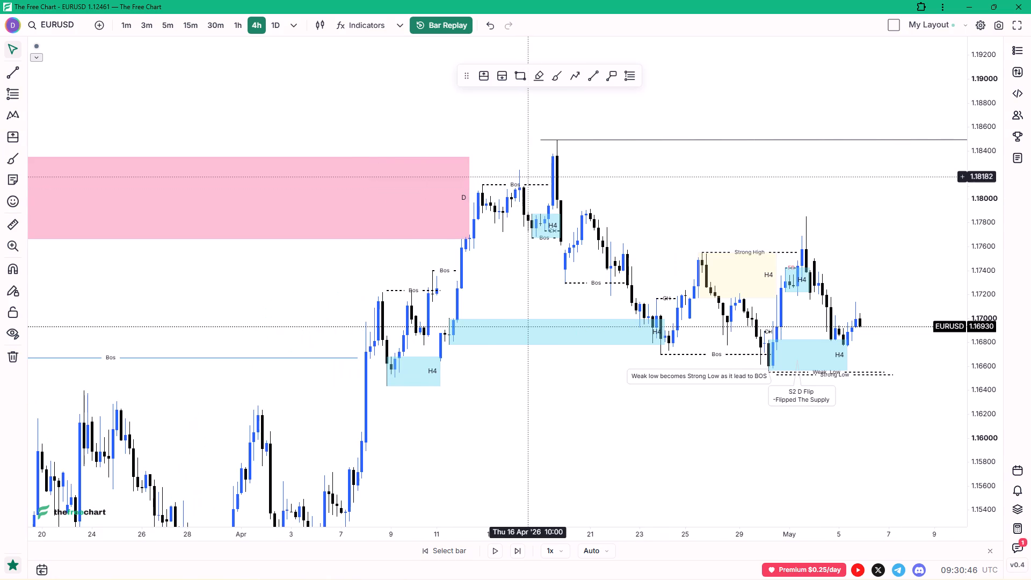
pyautogui.click(611, 77)
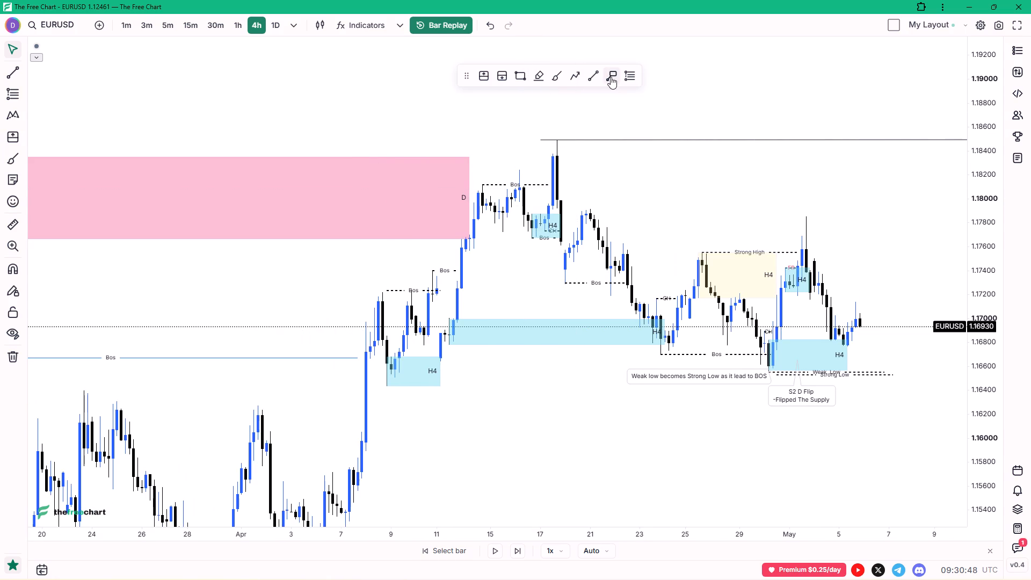
pyautogui.click(460, 166)
pyautogui.click(461, 128)
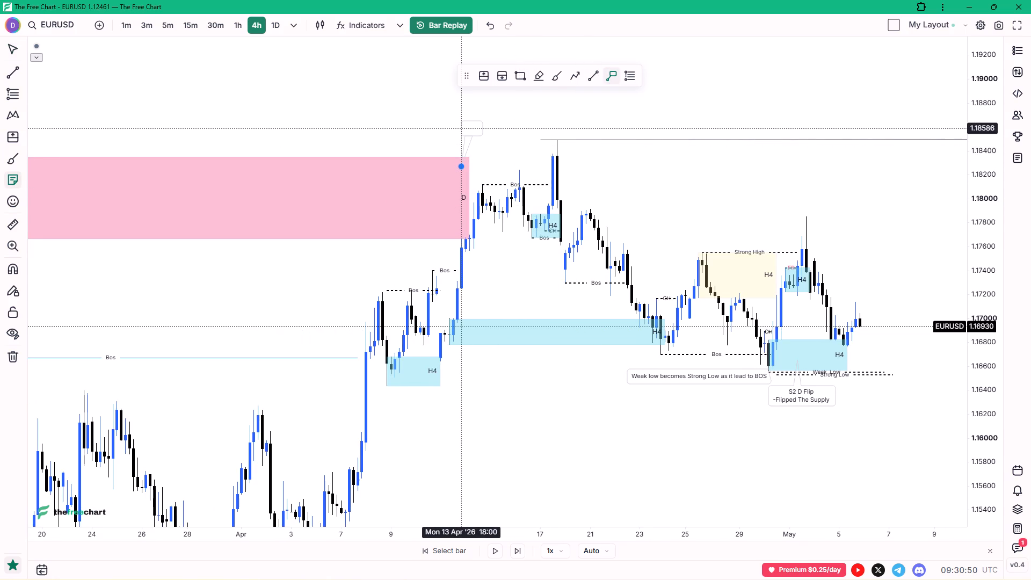
pyautogui.write('Mitigated H')
pyautogui.press('BackSpace')
pyautogui.write('D Supply')
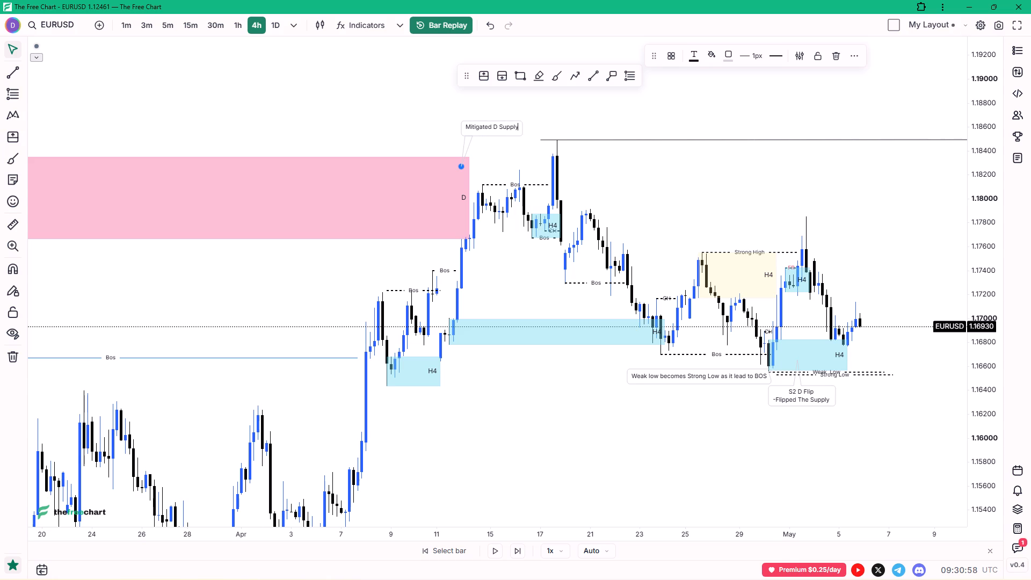
pyautogui.press('space')
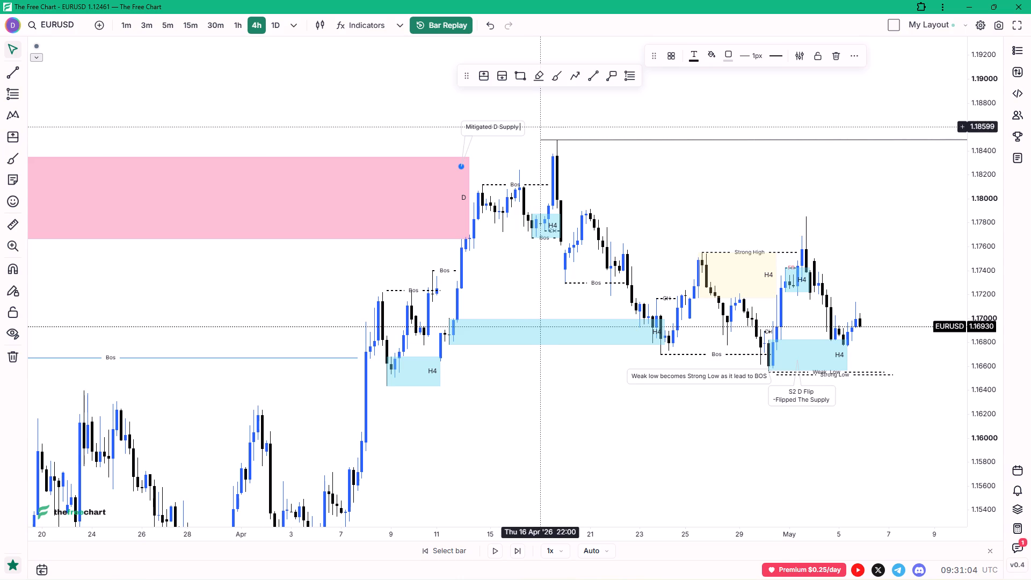
pyautogui.click(548, 102)
pyautogui.moveTo(524, 129); pyautogui.dragTo(569, 127)
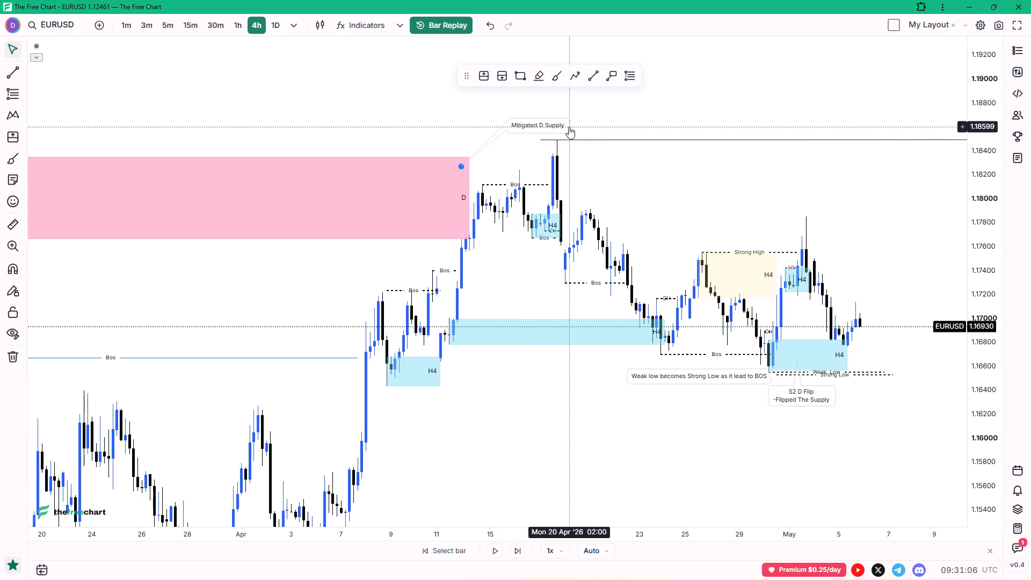
pyautogui.moveTo(569, 127); pyautogui.dragTo(566, 128)
pyautogui.click(641, 121)
# Draw a rectangle inside the D supply zone from 27 Feb 14:00 to 14 Apr 18:00 between about 1.1791 and 1.1827.
pyautogui.scroll(-8, 625, 162)
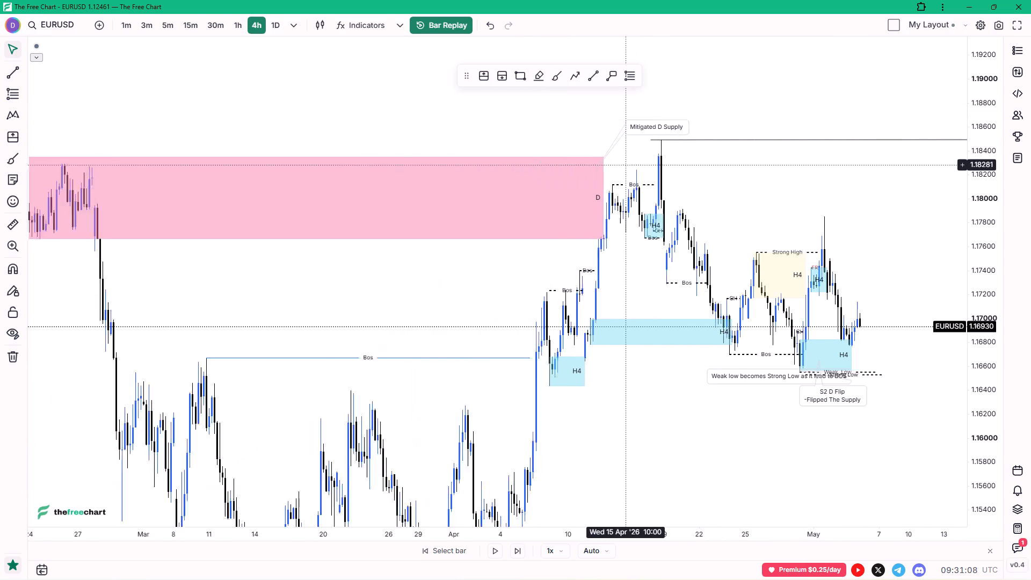
pyautogui.scroll(-7, 625, 165)
pyautogui.keyDown('ctrl'); pyautogui.scroll(13, 456, 161); pyautogui.keyUp('ctrl')
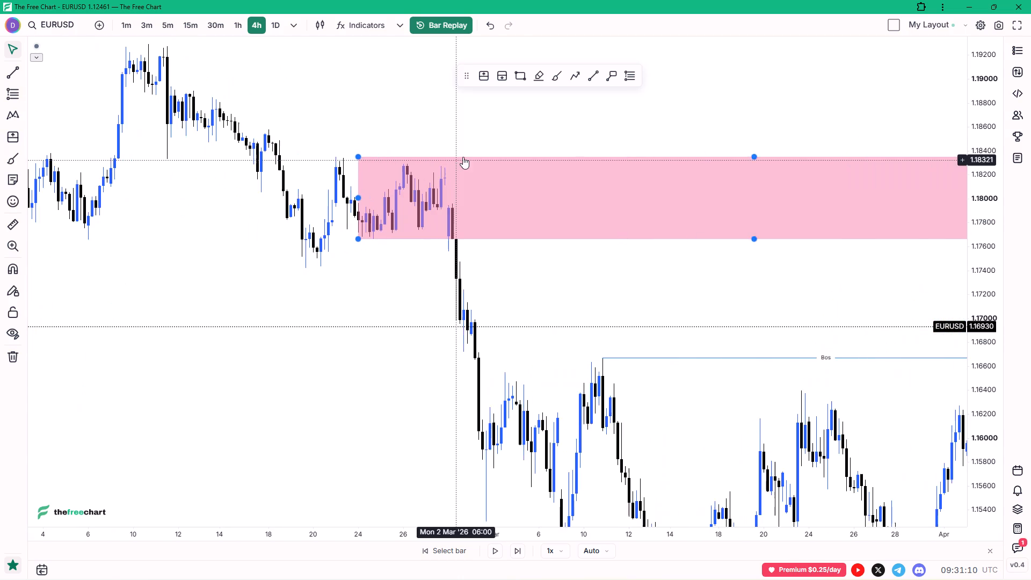
pyautogui.moveTo(519, 127); pyautogui.dragTo(284, 118)
pyautogui.keyDown('ctrl'); pyautogui.scroll(-4, 287, 127); pyautogui.keyUp('ctrl')
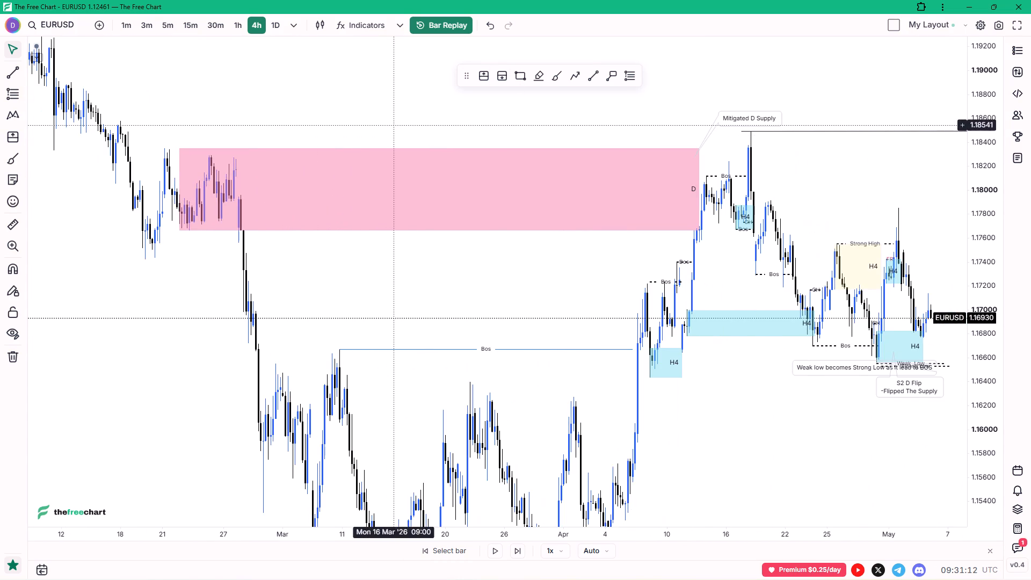
pyautogui.click(517, 81)
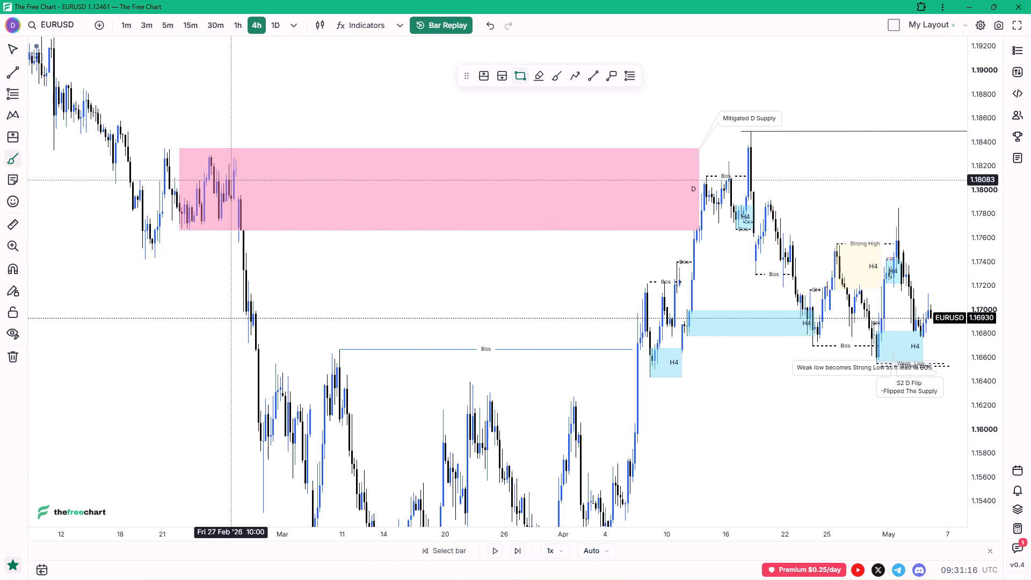
pyautogui.keyDown('ctrl'); pyautogui.click(233, 154); pyautogui.keyUp('ctrl')
pyautogui.keyDown('ctrl'); pyautogui.click(228, 207); pyautogui.keyUp('ctrl')
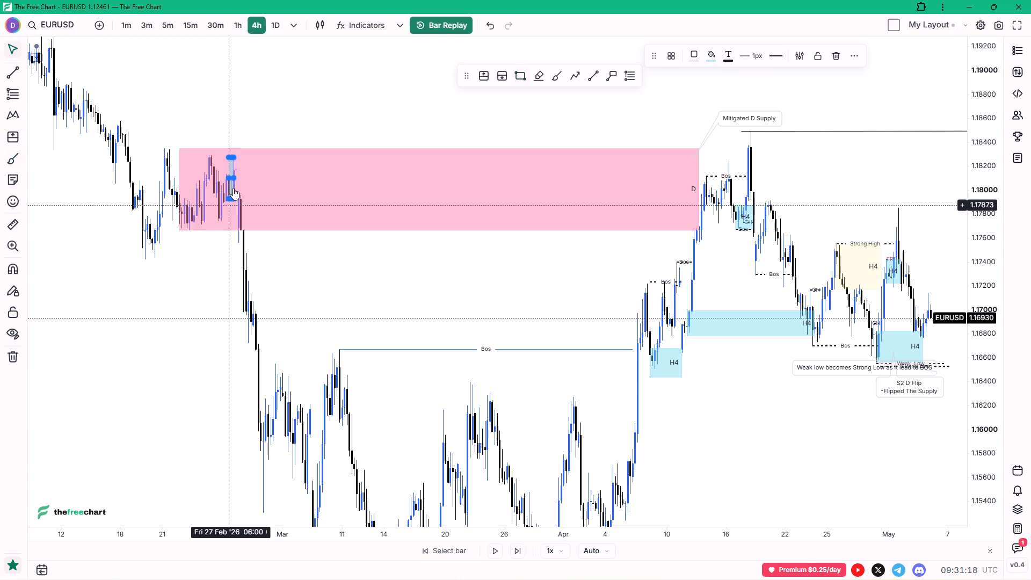
pyautogui.moveTo(234, 179); pyautogui.dragTo(494, 194)
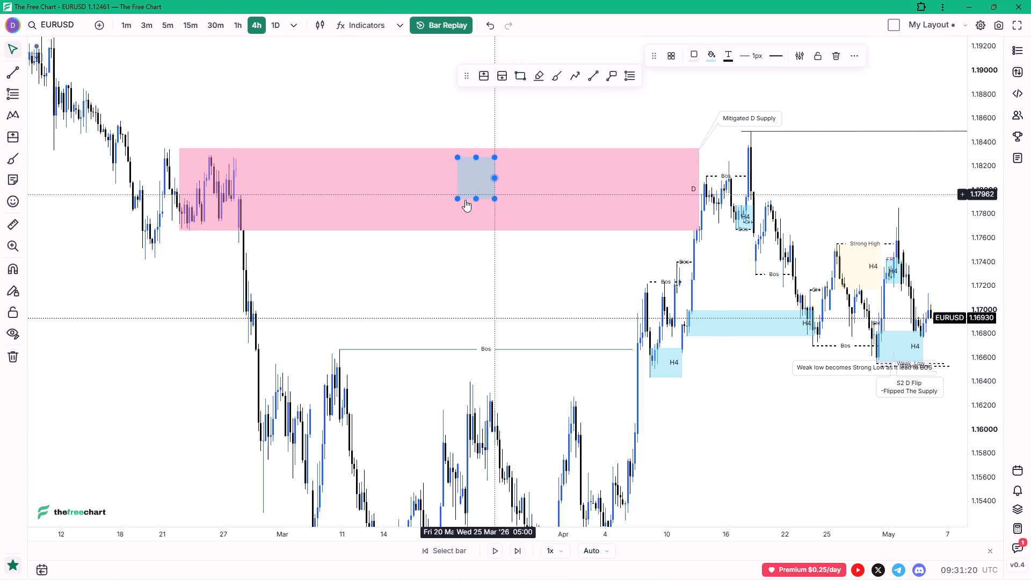
pyautogui.moveTo(455, 199); pyautogui.dragTo(255, 203)
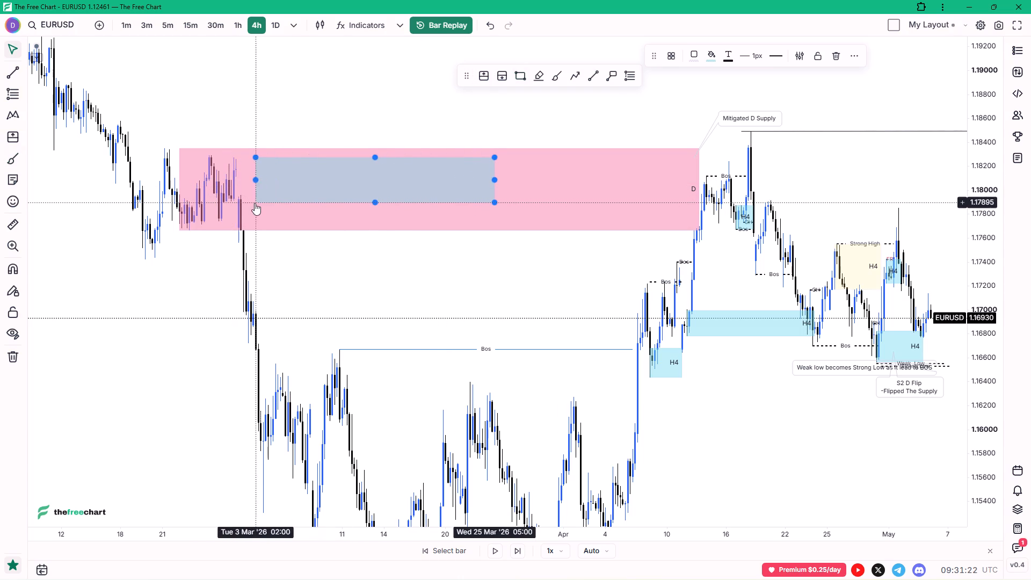
pyautogui.moveTo(255, 203); pyautogui.dragTo(233, 204)
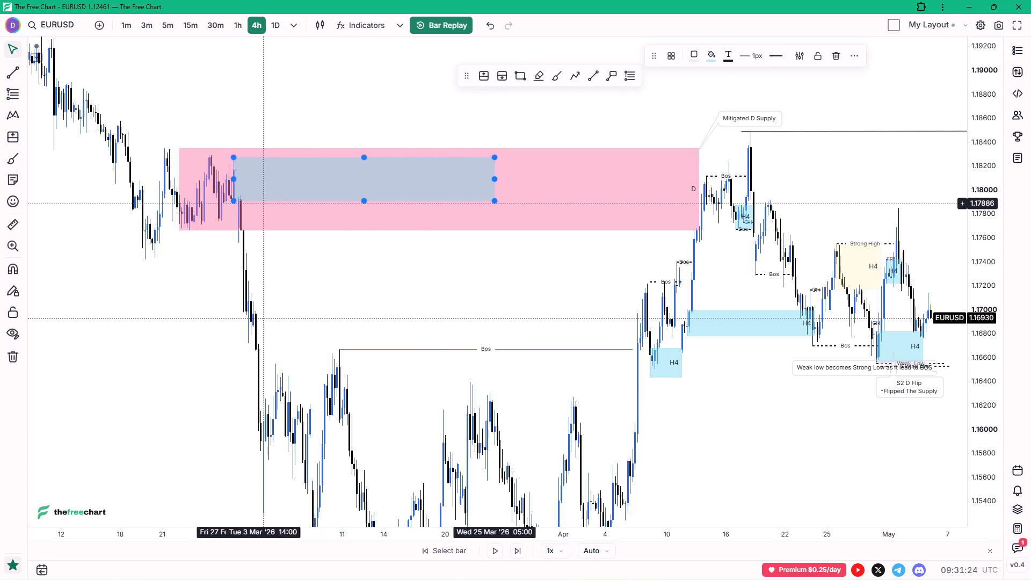
pyautogui.moveTo(494, 180); pyautogui.dragTo(711, 180)
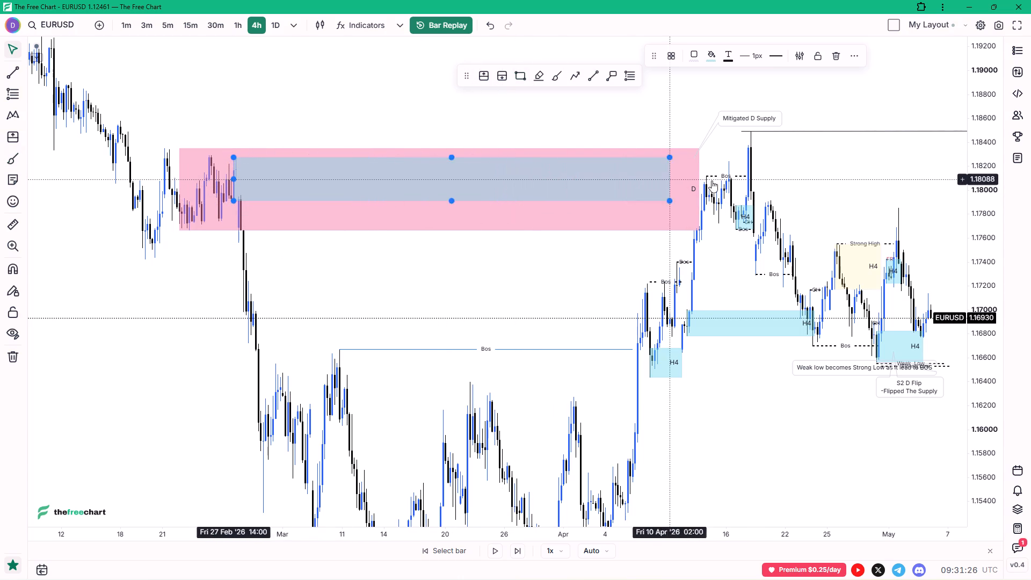
pyautogui.moveTo(711, 180); pyautogui.dragTo(708, 177)
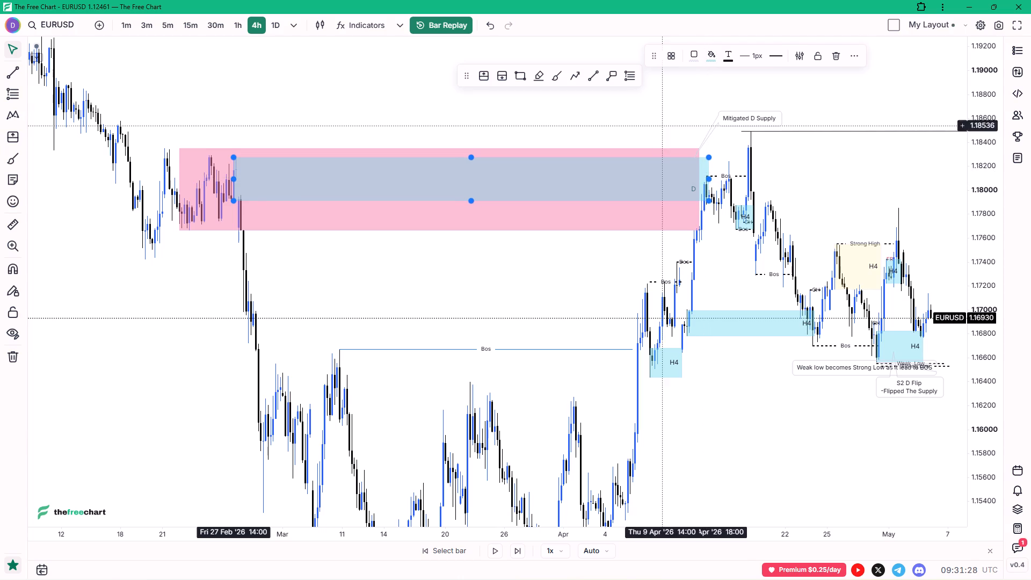
# Apply the H4 Supply template to the new rectangle and pull its later end back to 14 Apr 10:00.
pyautogui.click(675, 57)
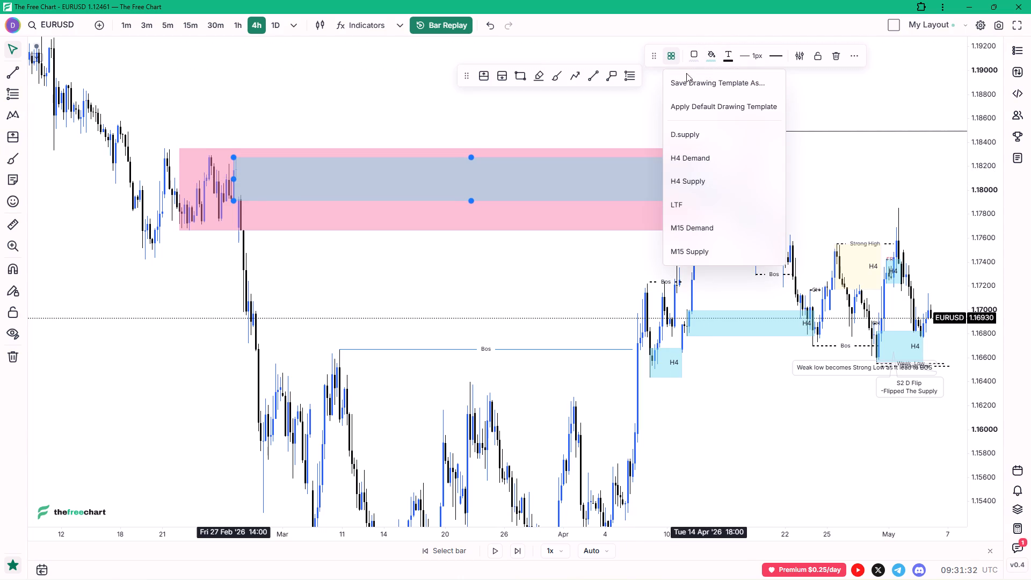
pyautogui.click(703, 184)
pyautogui.click(871, 171)
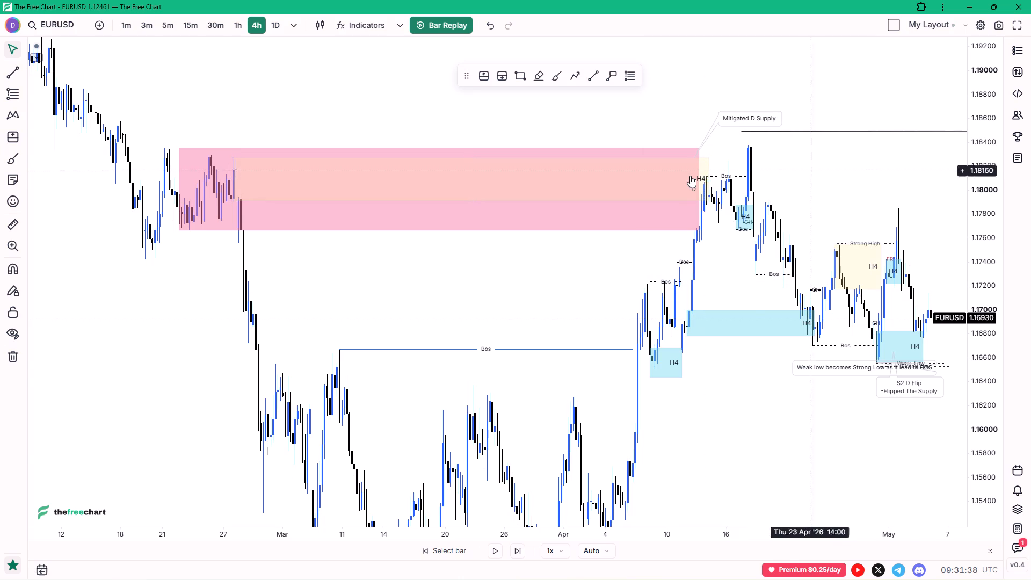
pyautogui.click(708, 179)
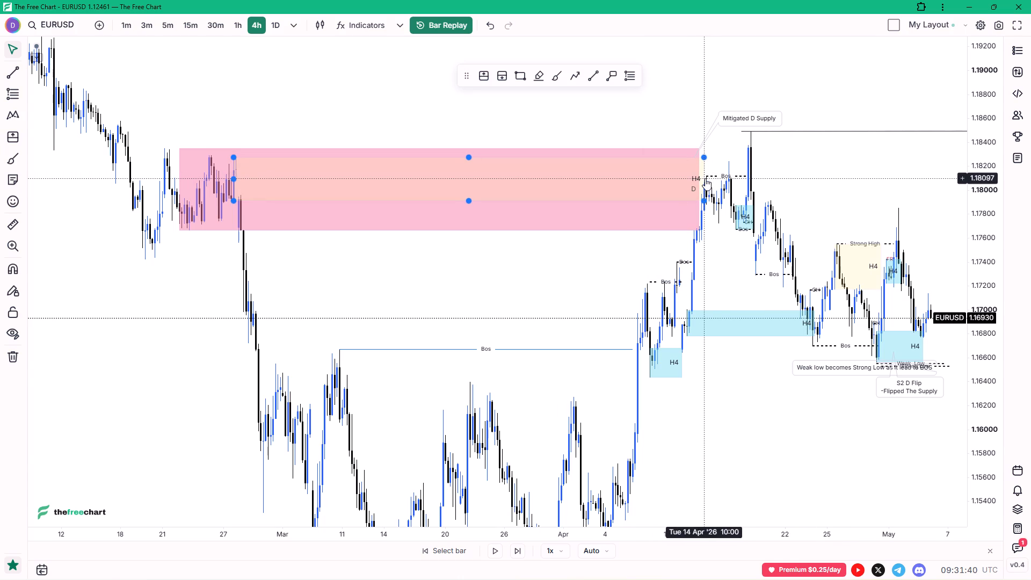
pyautogui.click(818, 167)
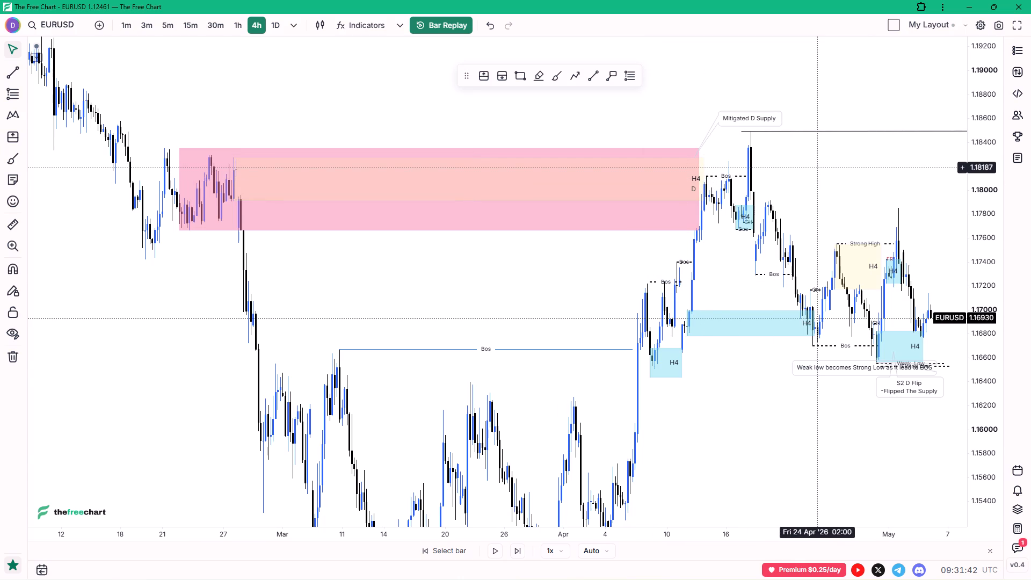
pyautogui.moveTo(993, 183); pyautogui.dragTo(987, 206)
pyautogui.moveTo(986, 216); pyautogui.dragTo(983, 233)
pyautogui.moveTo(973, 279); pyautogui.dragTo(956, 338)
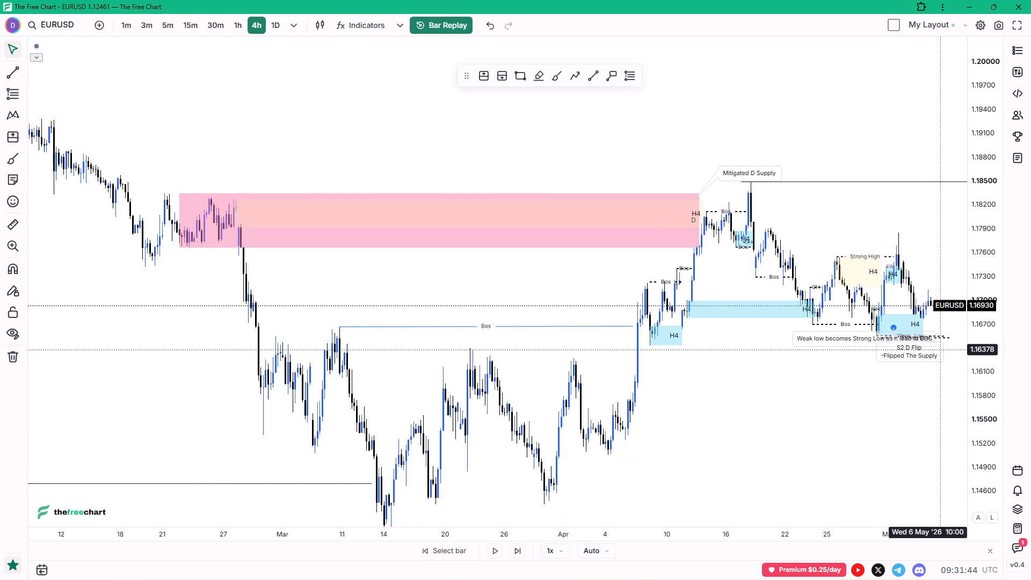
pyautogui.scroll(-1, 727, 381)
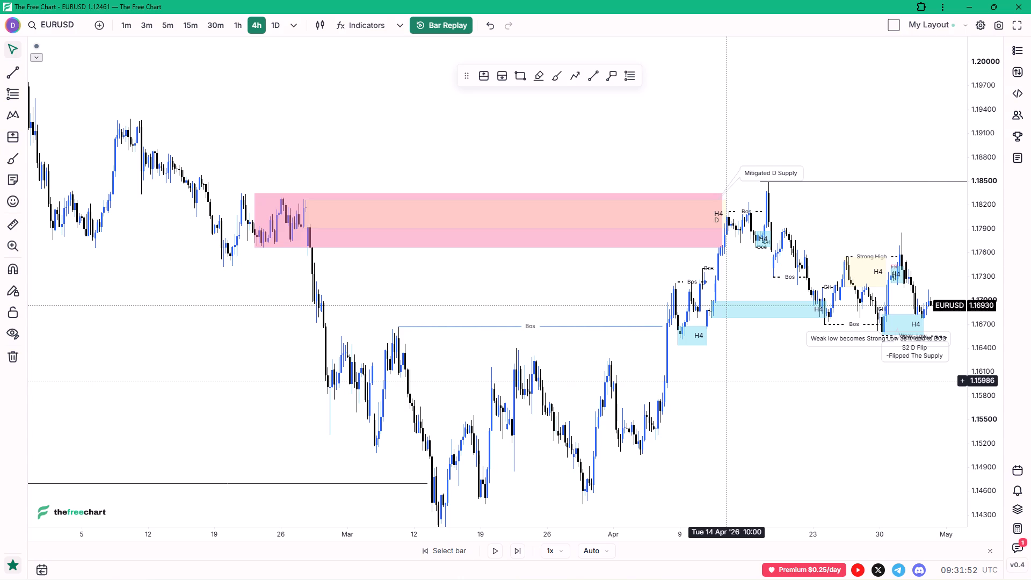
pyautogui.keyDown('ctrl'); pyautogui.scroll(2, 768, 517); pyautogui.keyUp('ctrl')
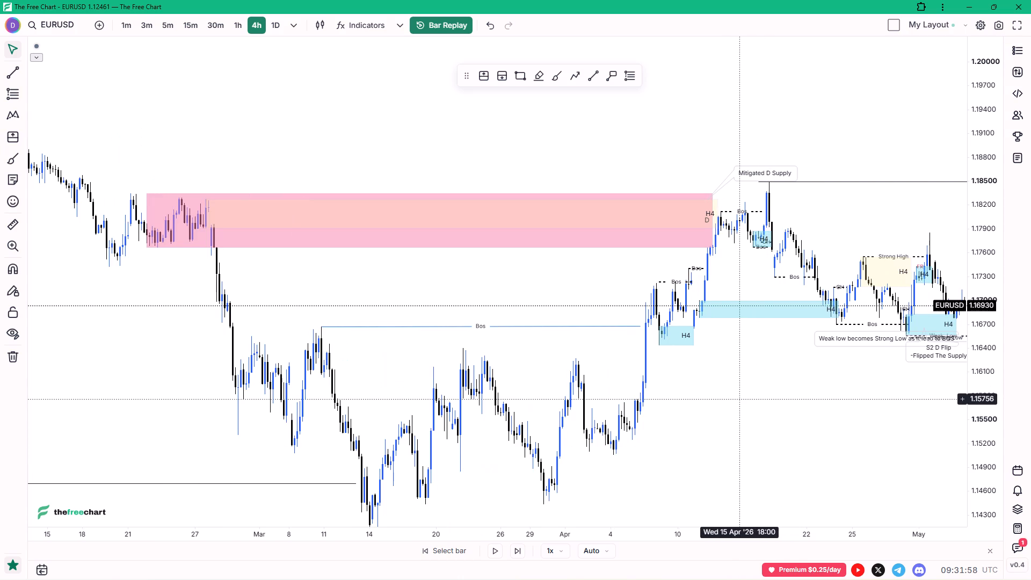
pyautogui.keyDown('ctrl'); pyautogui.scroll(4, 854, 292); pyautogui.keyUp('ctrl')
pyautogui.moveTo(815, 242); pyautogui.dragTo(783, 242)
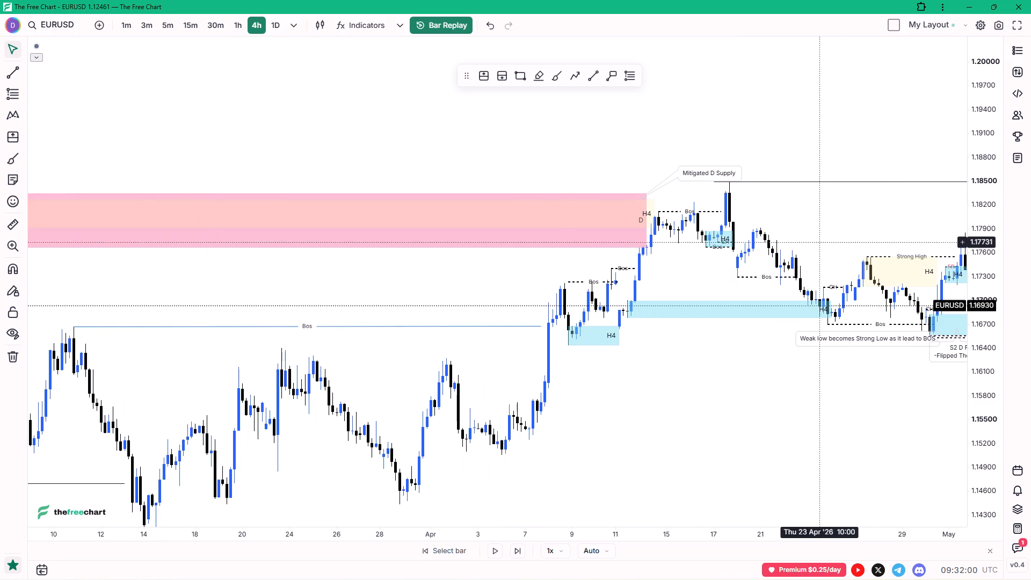
# Move the "Mitigated D Supply" callout's label directly above the D supply zone's later end, at about 1.1881.
pyautogui.moveTo(783, 242); pyautogui.dragTo(598, 245)
pyautogui.click(597, 246)
pyautogui.moveTo(972, 384); pyautogui.dragTo(961, 298)
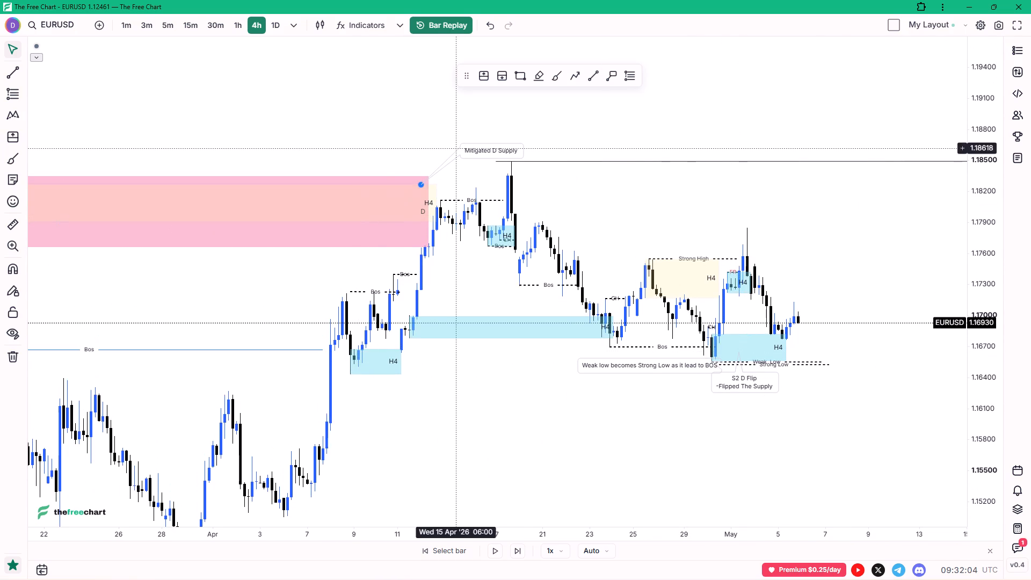
pyautogui.moveTo(485, 146); pyautogui.dragTo(422, 124)
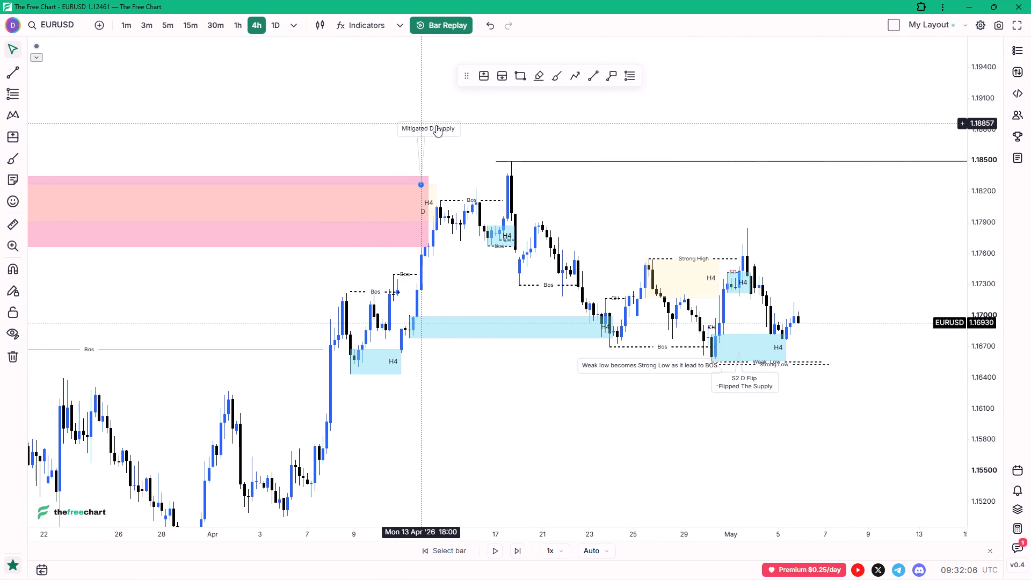
# Add a second line reading "-H4 supply Also" to the "Mitigated D Supply" callout, followed by an empty line.
pyautogui.click(438, 128)
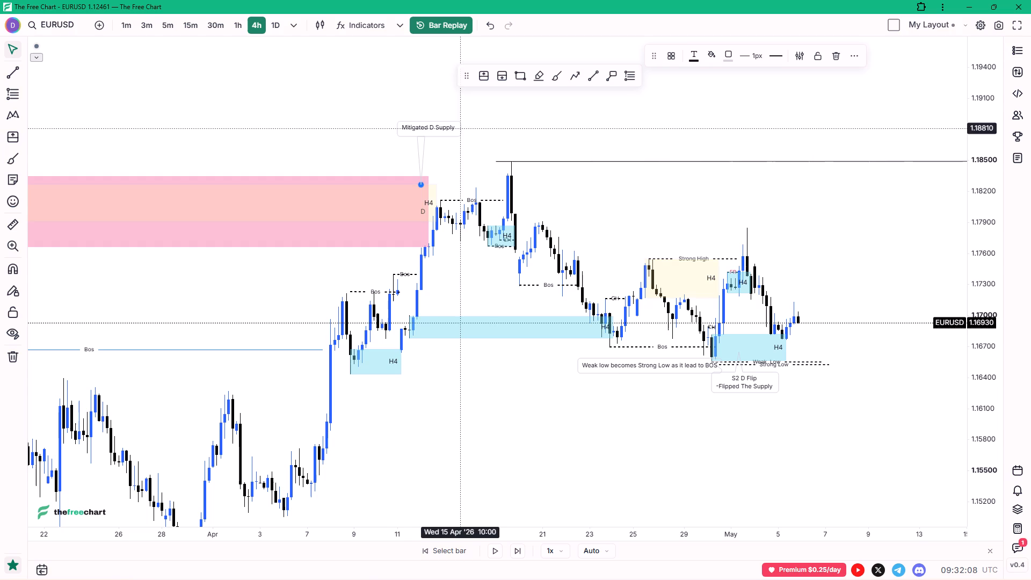
pyautogui.hotkey('shift', 'Return')
pyautogui.write('-H4 suppl')
pyautogui.press('space')
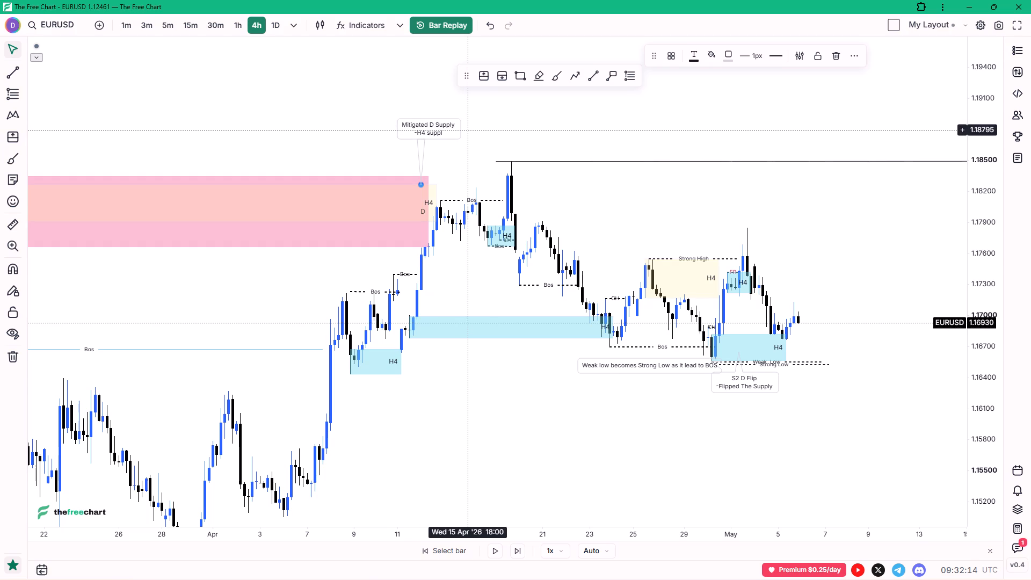
pyautogui.press('BackSpace')
pyautogui.write('y Also')
pyautogui.press('space')
pyautogui.hotkey('shift', 'Return')
pyautogui.click(175, 42)
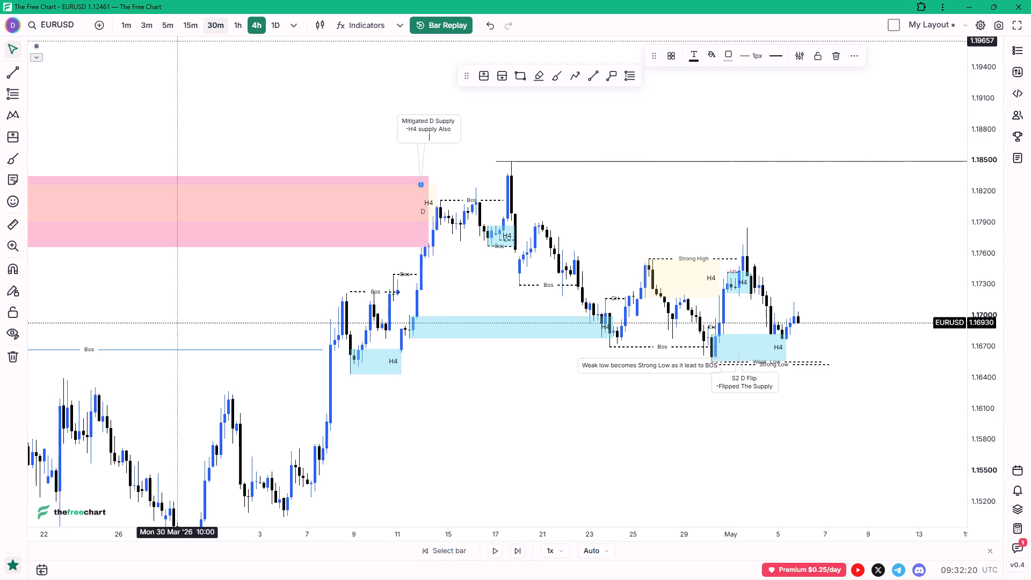
# Switch the chart to the 15m timeframe and go back to the start of the H4 supply zone on 27 Feb.
pyautogui.click(185, 30)
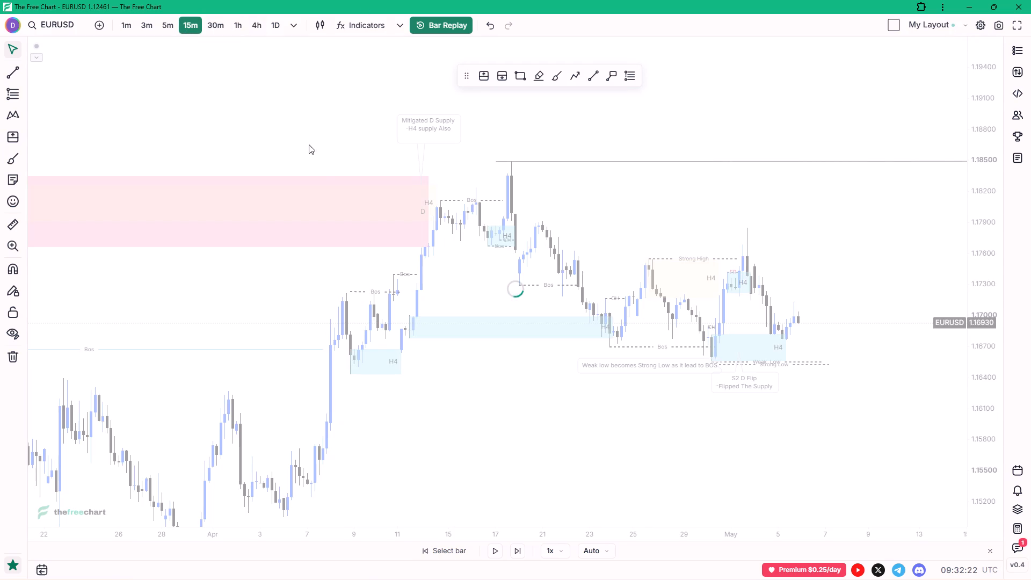
pyautogui.scroll(-16, 359, 242)
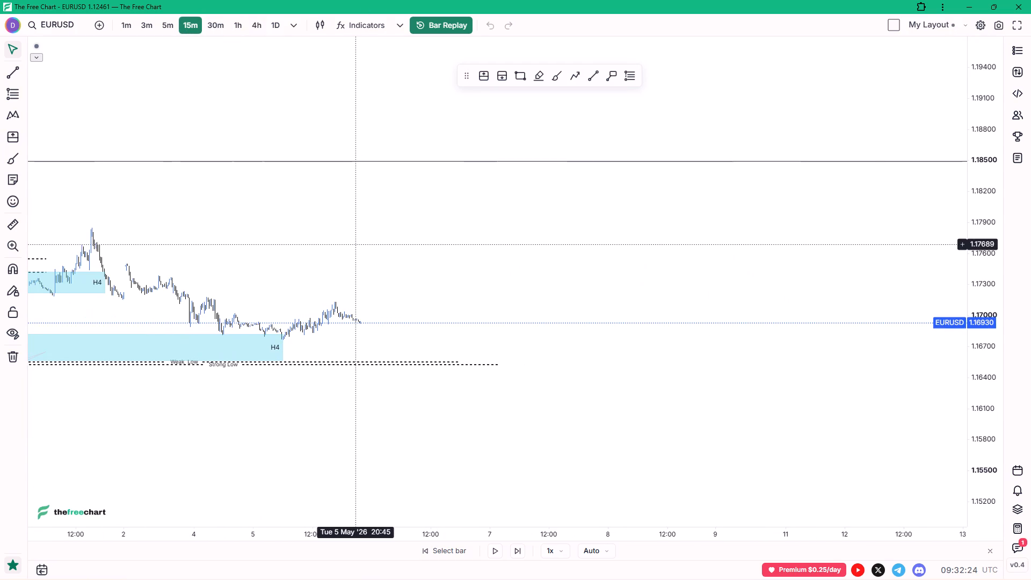
pyautogui.scroll(-5, 281, 228)
pyautogui.scroll(-20, 280, 229)
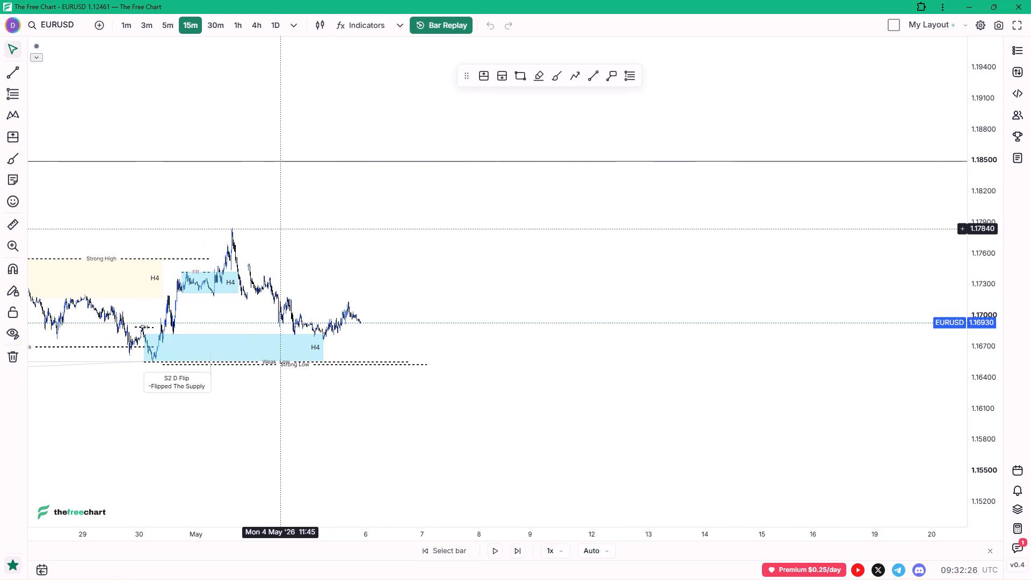
pyautogui.scroll(-1, 280, 229)
pyautogui.moveTo(174, 207); pyautogui.dragTo(845, 242)
pyautogui.scroll(-4, 241, 194)
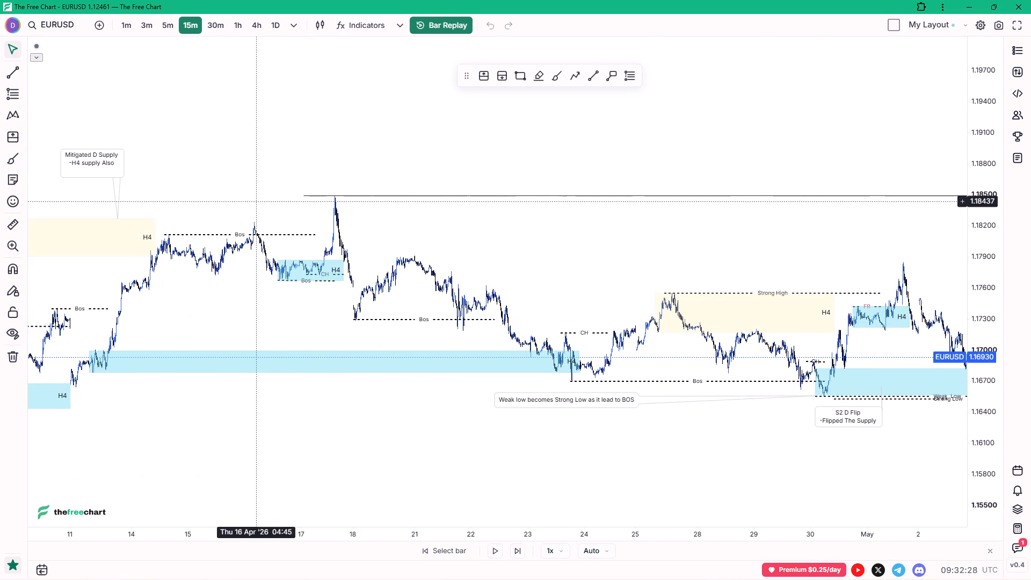
pyautogui.scroll(-6, 241, 194)
pyautogui.moveTo(233, 171); pyautogui.dragTo(850, 187)
pyautogui.moveTo(848, 187); pyautogui.dragTo(836, 186)
pyautogui.scroll(-7, 271, 226)
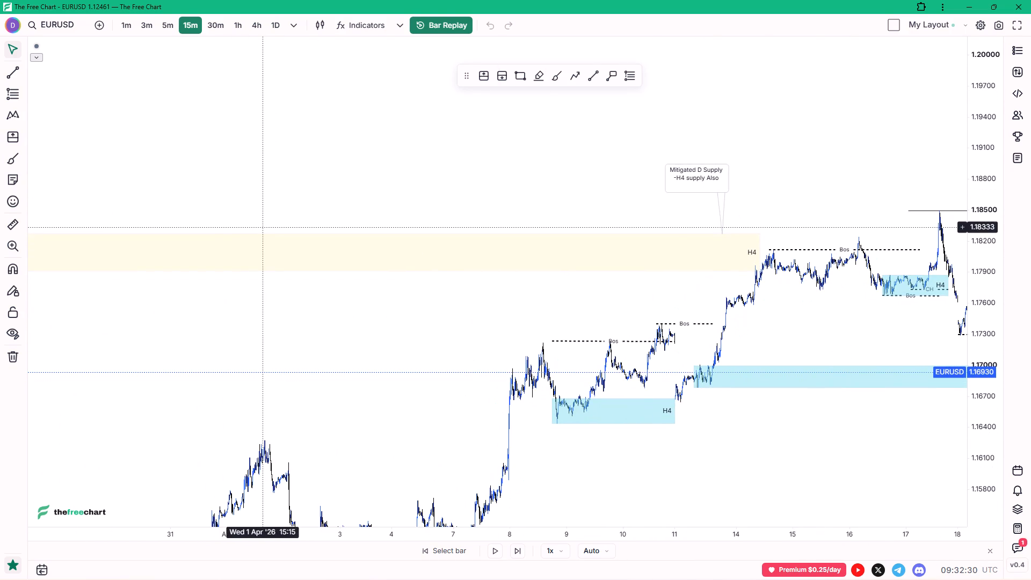
pyautogui.scroll(-8, 256, 222)
pyautogui.moveTo(118, 190); pyautogui.dragTo(124, 190)
pyautogui.click(126, 191)
pyautogui.click(134, 193)
pyautogui.moveTo(137, 193); pyautogui.dragTo(618, 195)
pyautogui.moveTo(192, 200); pyautogui.dragTo(576, 191)
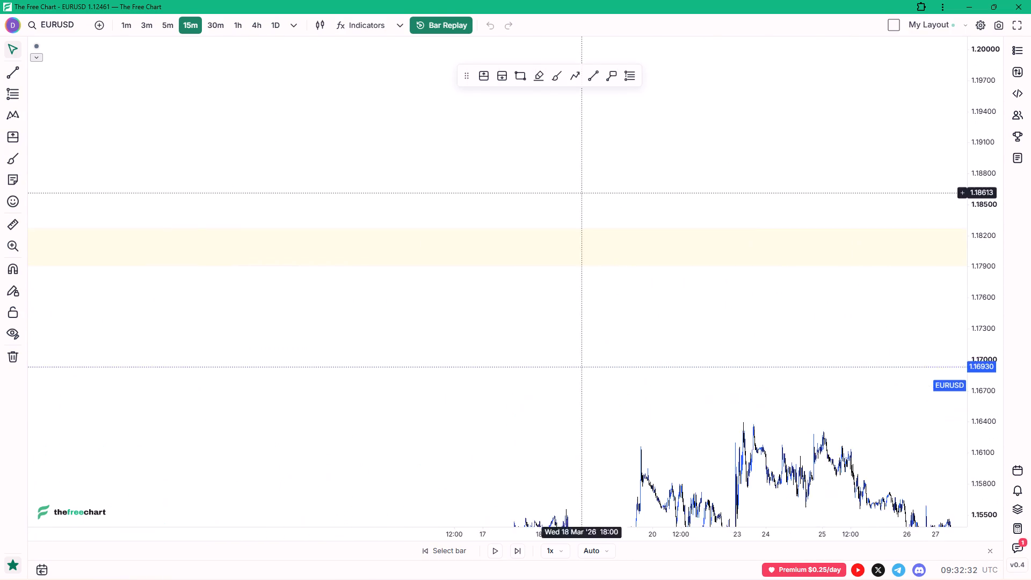
pyautogui.moveTo(172, 197); pyautogui.dragTo(335, 195)
pyautogui.moveTo(408, 180); pyautogui.dragTo(549, 148)
pyautogui.moveTo(151, 186); pyautogui.dragTo(411, 156)
pyautogui.moveTo(170, 191); pyautogui.dragTo(441, 184)
pyautogui.keyDown('ctrl'); pyautogui.scroll(5, 642, 140); pyautogui.keyUp('ctrl')
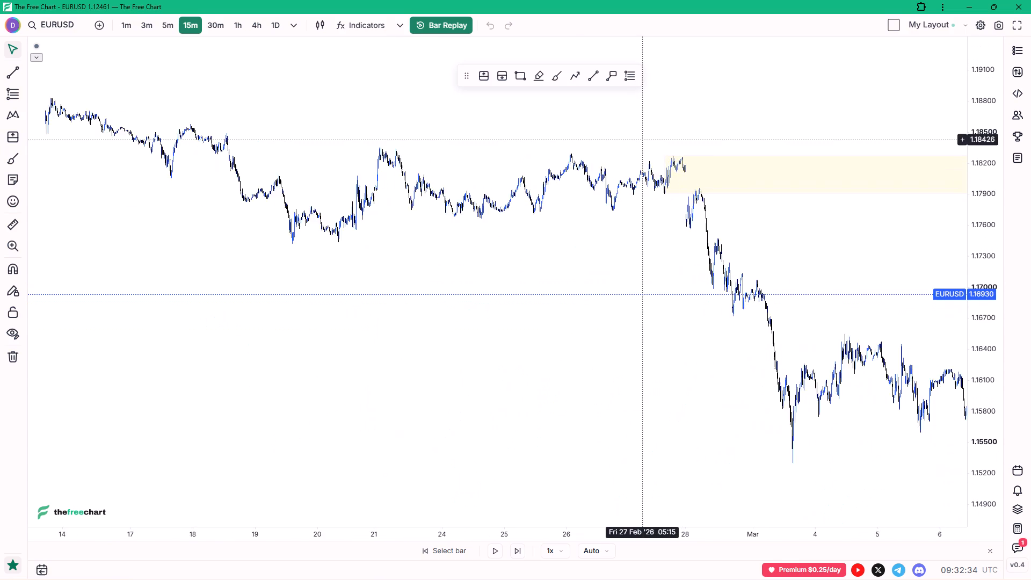
pyautogui.keyDown('ctrl'); pyautogui.scroll(8, 642, 138); pyautogui.keyUp('ctrl')
pyautogui.moveTo(711, 128); pyautogui.dragTo(667, 146)
pyautogui.moveTo(659, 151); pyautogui.dragTo(645, 157)
pyautogui.moveTo(637, 160); pyautogui.dragTo(451, 253)
pyautogui.moveTo(989, 432); pyautogui.dragTo(760, 94)
pyautogui.keyDown('ctrl'); pyautogui.scroll(4, 577, 184); pyautogui.keyUp('ctrl')
pyautogui.moveTo(509, 183); pyautogui.dragTo(469, 119)
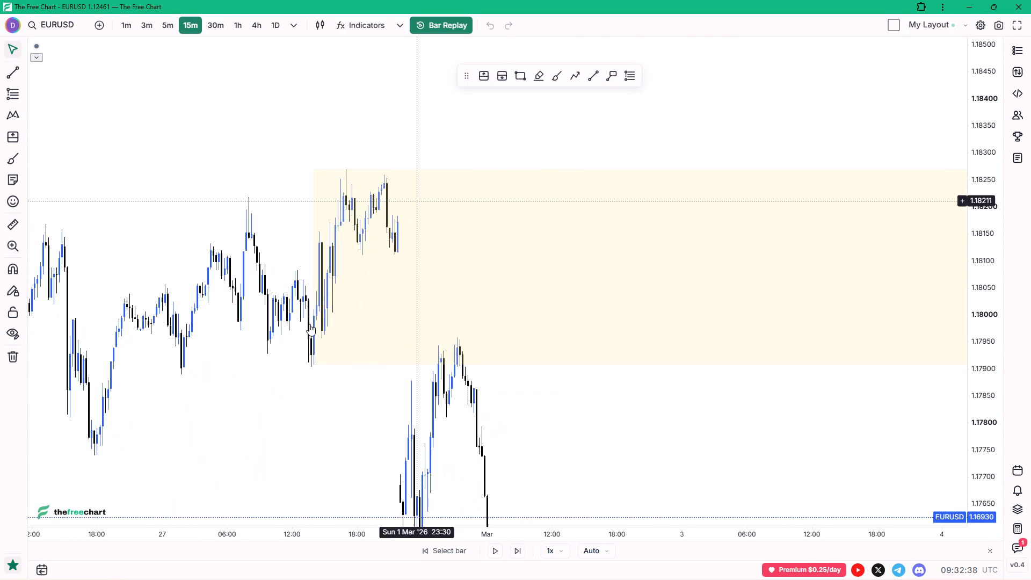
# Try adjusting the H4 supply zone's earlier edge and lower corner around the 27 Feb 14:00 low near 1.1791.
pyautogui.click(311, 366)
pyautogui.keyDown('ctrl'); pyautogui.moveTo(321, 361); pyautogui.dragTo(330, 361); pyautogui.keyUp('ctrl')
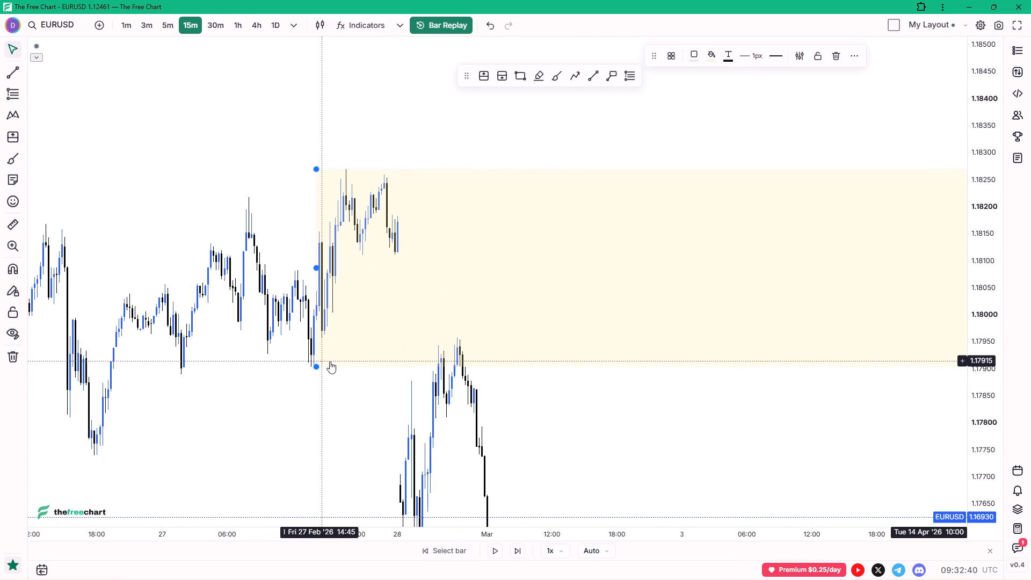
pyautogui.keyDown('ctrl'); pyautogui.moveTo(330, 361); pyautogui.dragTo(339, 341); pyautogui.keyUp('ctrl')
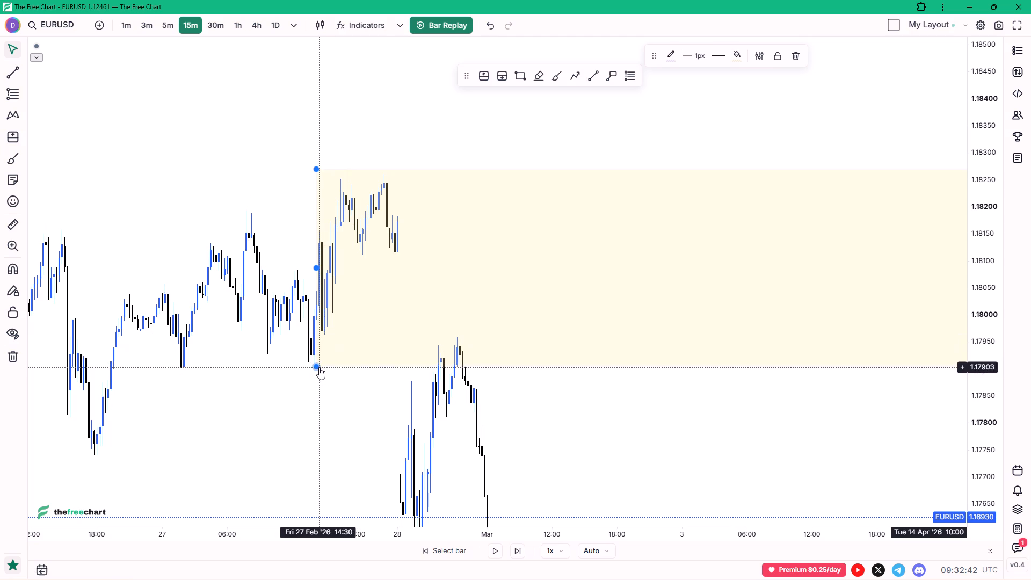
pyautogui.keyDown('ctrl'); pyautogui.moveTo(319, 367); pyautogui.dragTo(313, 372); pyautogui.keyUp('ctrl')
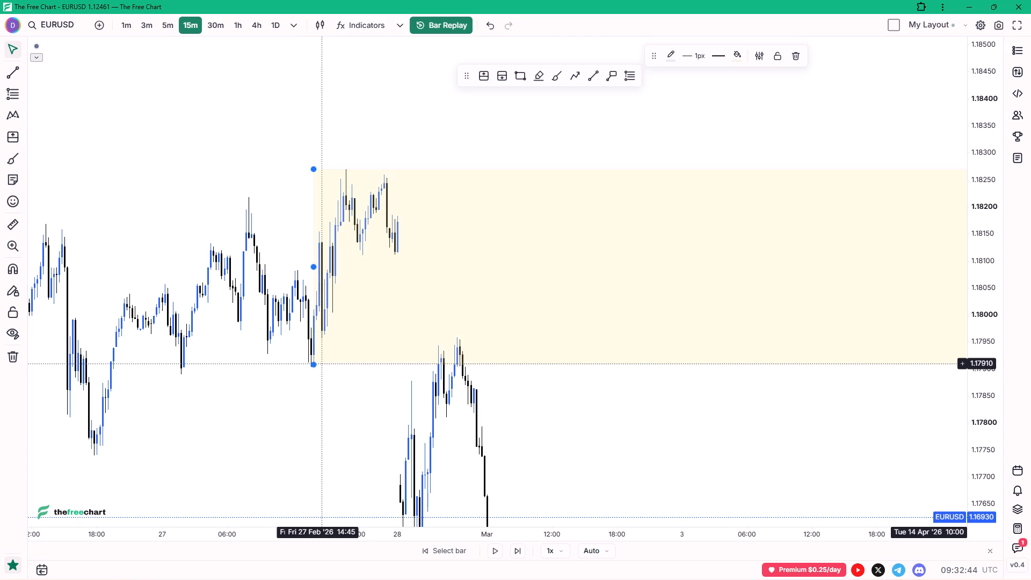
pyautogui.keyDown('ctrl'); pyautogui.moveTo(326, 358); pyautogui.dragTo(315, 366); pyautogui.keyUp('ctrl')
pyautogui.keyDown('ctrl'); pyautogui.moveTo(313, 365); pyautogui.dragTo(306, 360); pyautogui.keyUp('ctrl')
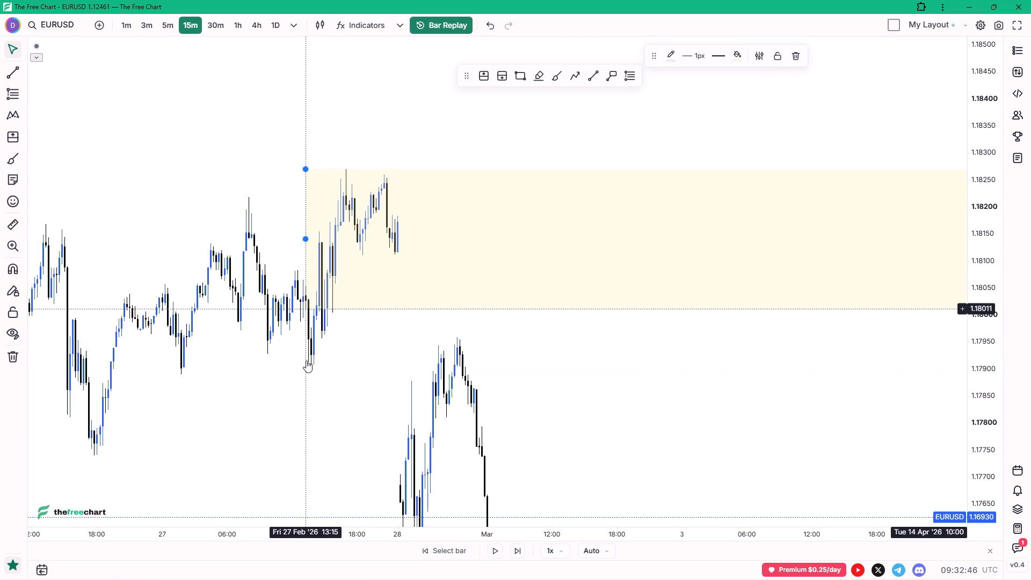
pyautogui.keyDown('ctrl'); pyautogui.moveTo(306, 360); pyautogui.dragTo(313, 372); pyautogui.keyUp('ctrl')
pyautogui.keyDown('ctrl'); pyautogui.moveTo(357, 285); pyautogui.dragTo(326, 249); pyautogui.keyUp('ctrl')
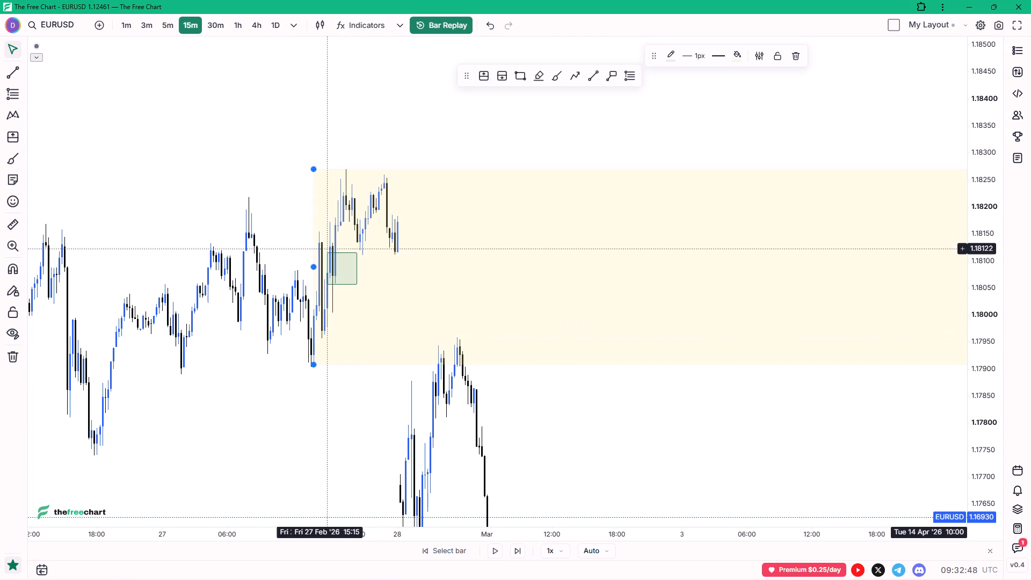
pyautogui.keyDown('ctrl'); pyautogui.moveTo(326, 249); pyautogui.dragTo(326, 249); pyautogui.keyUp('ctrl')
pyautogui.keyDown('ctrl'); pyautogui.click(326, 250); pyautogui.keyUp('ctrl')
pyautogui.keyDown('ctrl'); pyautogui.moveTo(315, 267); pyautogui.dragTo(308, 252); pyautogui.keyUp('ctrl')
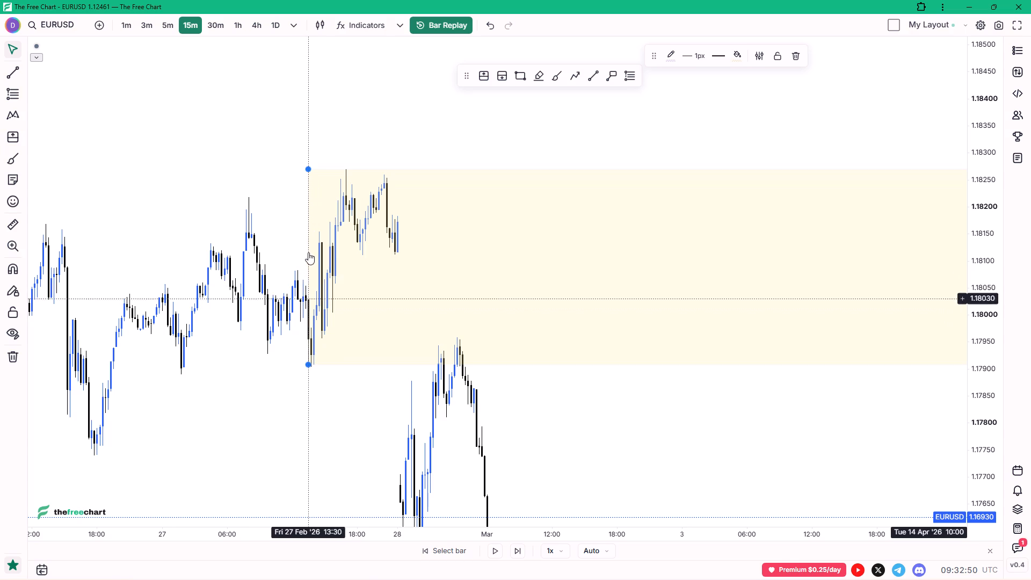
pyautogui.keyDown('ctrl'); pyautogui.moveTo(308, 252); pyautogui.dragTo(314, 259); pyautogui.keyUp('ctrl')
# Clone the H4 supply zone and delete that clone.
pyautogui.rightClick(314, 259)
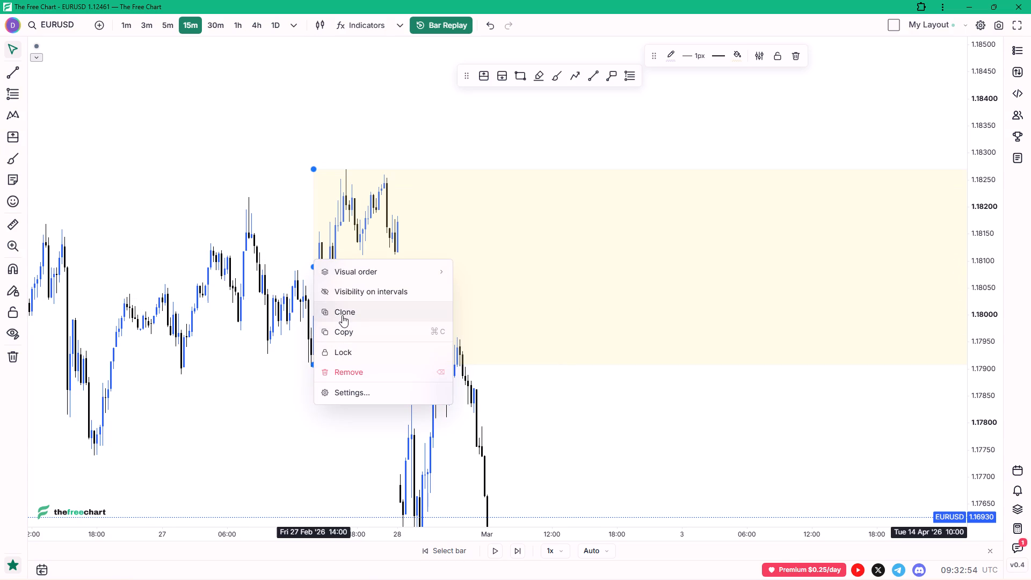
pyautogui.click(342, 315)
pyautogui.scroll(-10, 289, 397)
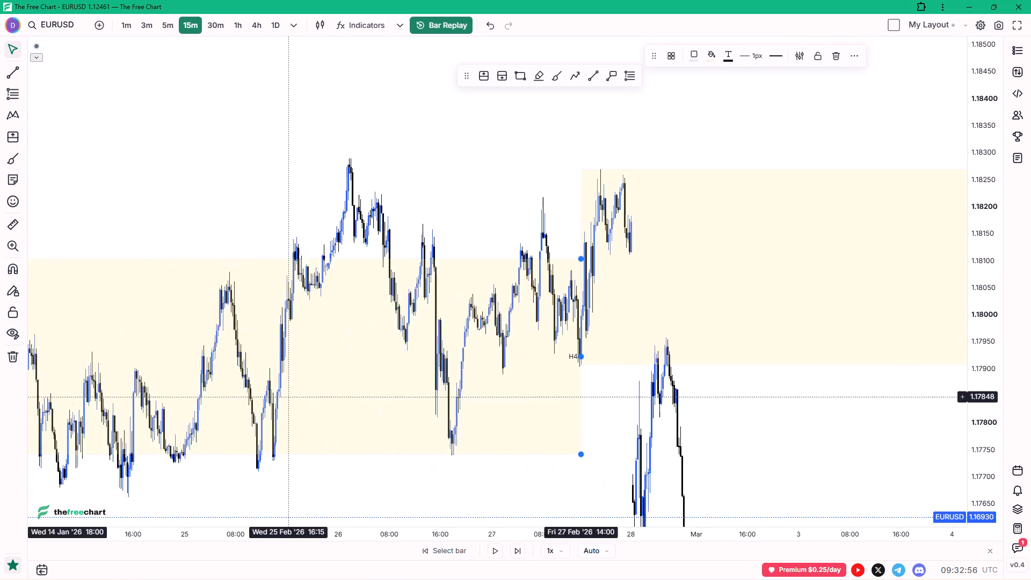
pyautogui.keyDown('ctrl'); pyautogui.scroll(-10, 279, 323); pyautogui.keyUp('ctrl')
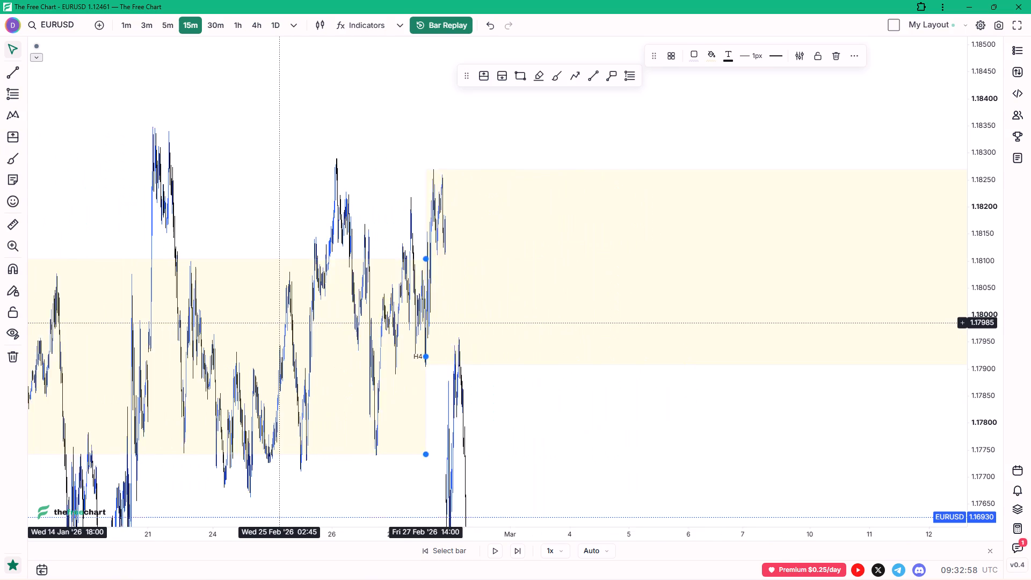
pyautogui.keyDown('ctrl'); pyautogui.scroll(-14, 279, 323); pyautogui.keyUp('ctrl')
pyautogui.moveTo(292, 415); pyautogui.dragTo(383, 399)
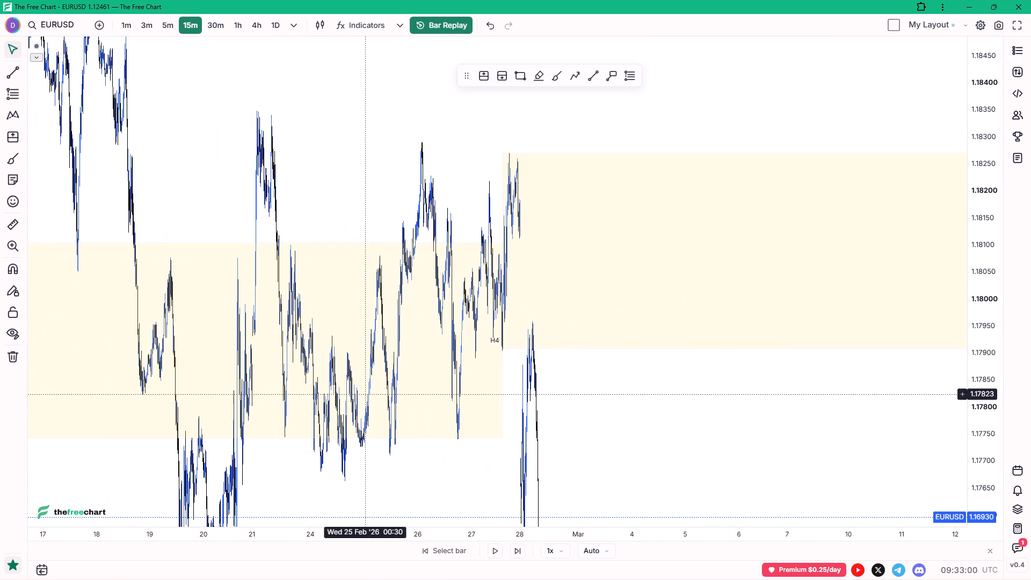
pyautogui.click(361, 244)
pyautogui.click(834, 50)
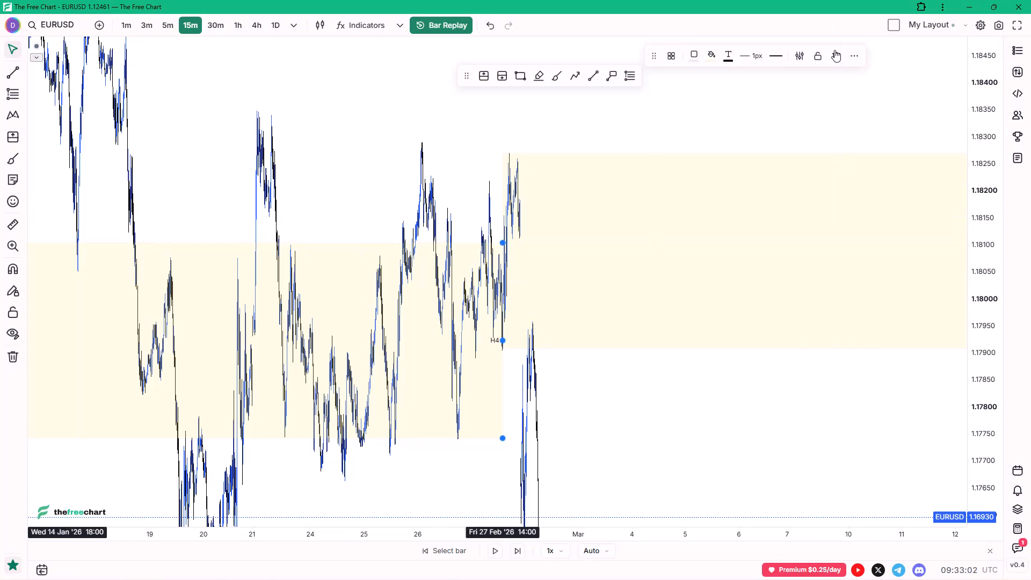
# Duplicate the H4 supply zone and place the copy higher, between about 1.1810 and 1.1846, ending at 14 Apr 11:00.
pyautogui.moveTo(718, 126); pyautogui.dragTo(277, 210)
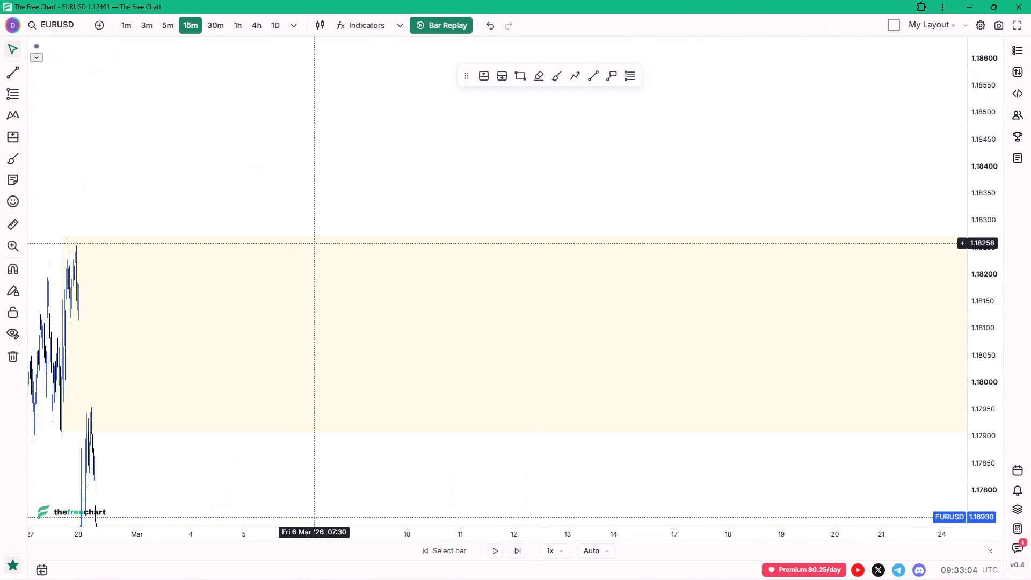
pyautogui.keyDown('ctrl'); pyautogui.click(293, 237); pyautogui.keyUp('ctrl')
pyautogui.keyDown('ctrl'); pyautogui.moveTo(293, 237); pyautogui.dragTo(319, 236); pyautogui.keyUp('ctrl')
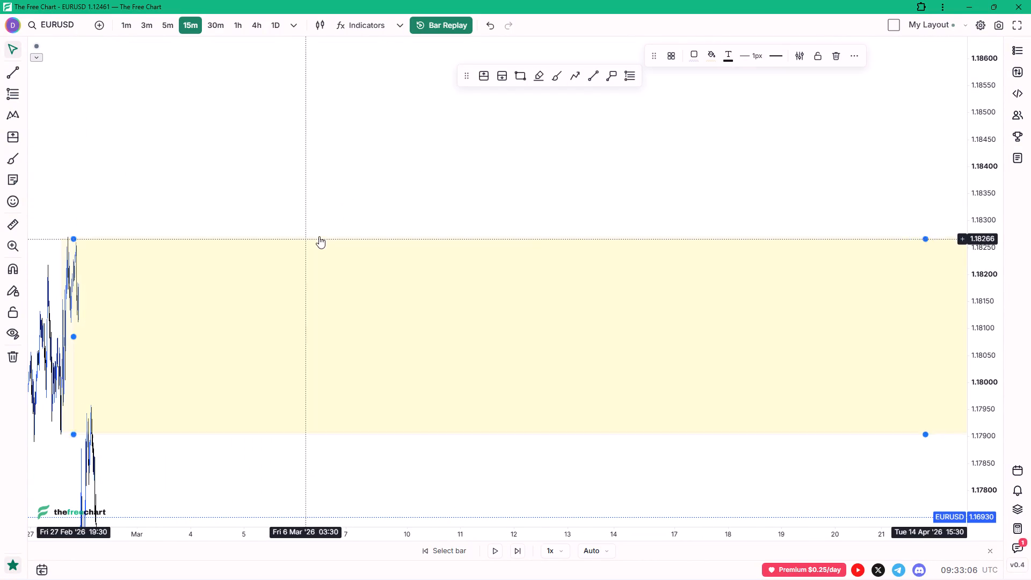
pyautogui.keyDown('ctrl'); pyautogui.moveTo(319, 236); pyautogui.dragTo(295, 133); pyautogui.keyUp('ctrl')
# Resize the copied zone to start at 27 Feb 20:00 and span about 1.1819 to 1.1826 inside the H4 supply zone.
pyautogui.keyDown('ctrl'); pyautogui.scroll(8, 65, 252); pyautogui.keyUp('ctrl')
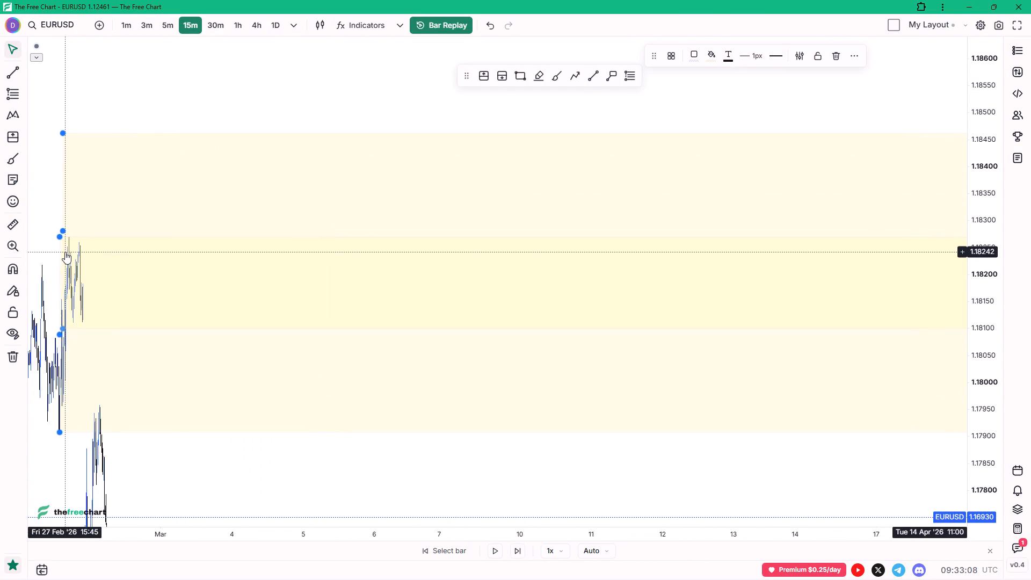
pyautogui.keyDown('ctrl'); pyautogui.scroll(15, 65, 252); pyautogui.keyUp('ctrl')
pyautogui.moveTo(55, 329); pyautogui.dragTo(128, 283)
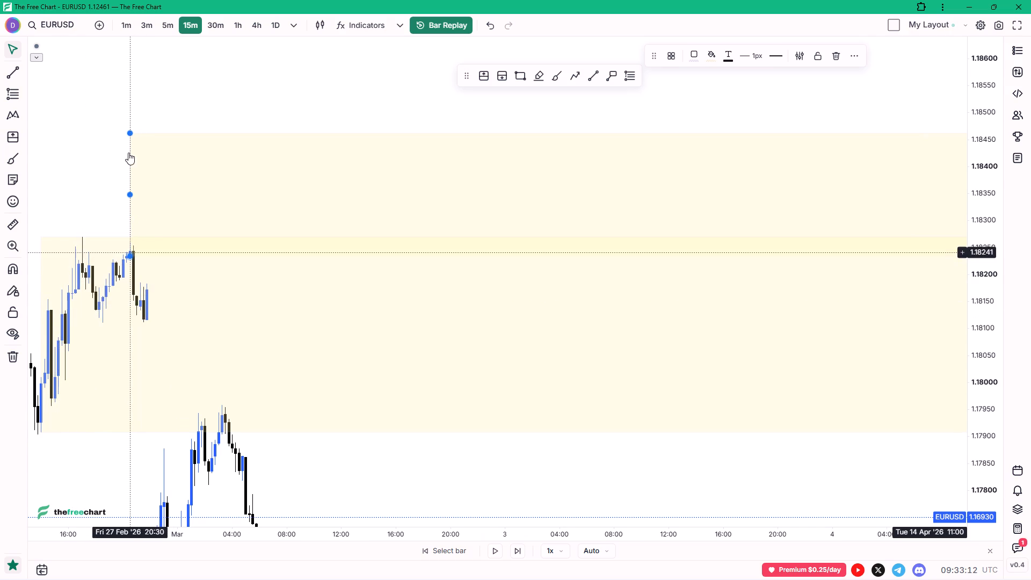
pyautogui.moveTo(129, 134); pyautogui.dragTo(130, 213)
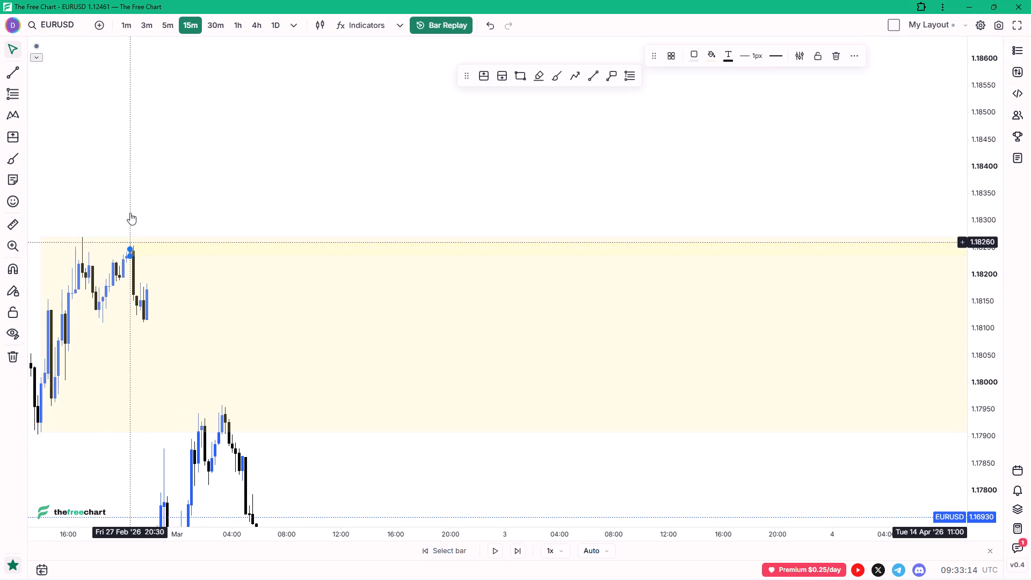
pyautogui.moveTo(130, 213); pyautogui.dragTo(130, 213)
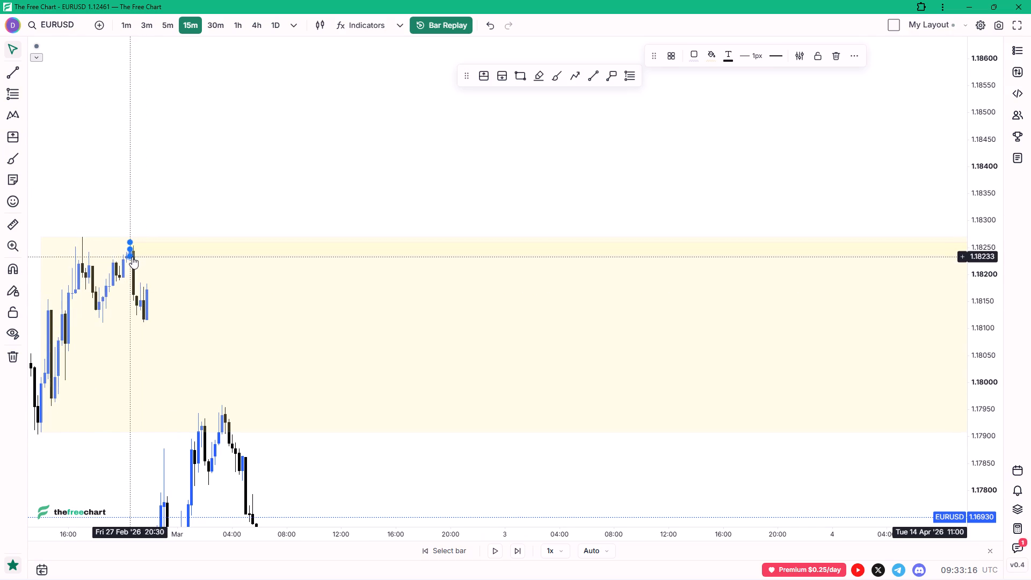
pyautogui.moveTo(132, 256); pyautogui.dragTo(142, 324)
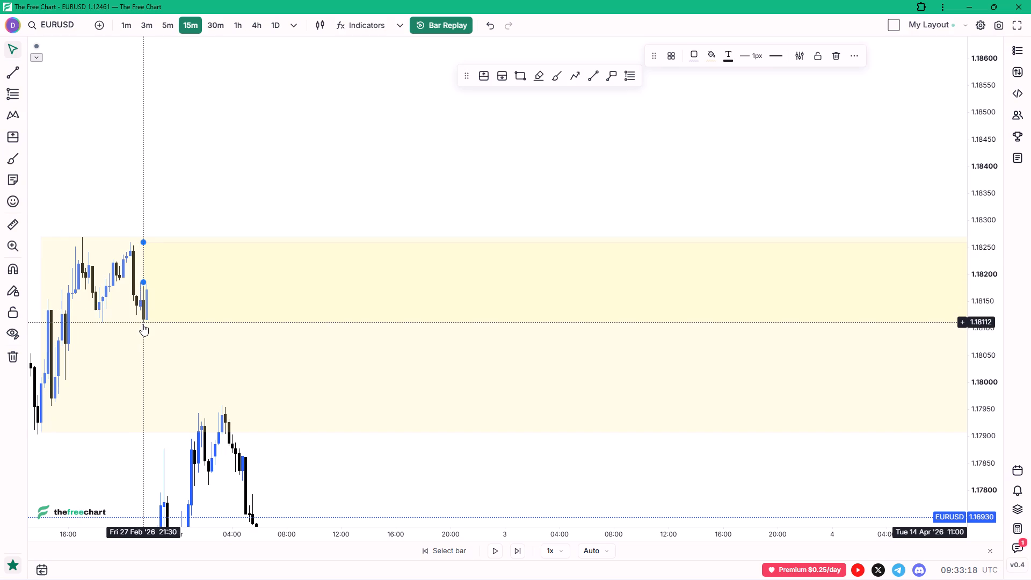
pyautogui.moveTo(142, 324); pyautogui.dragTo(122, 303)
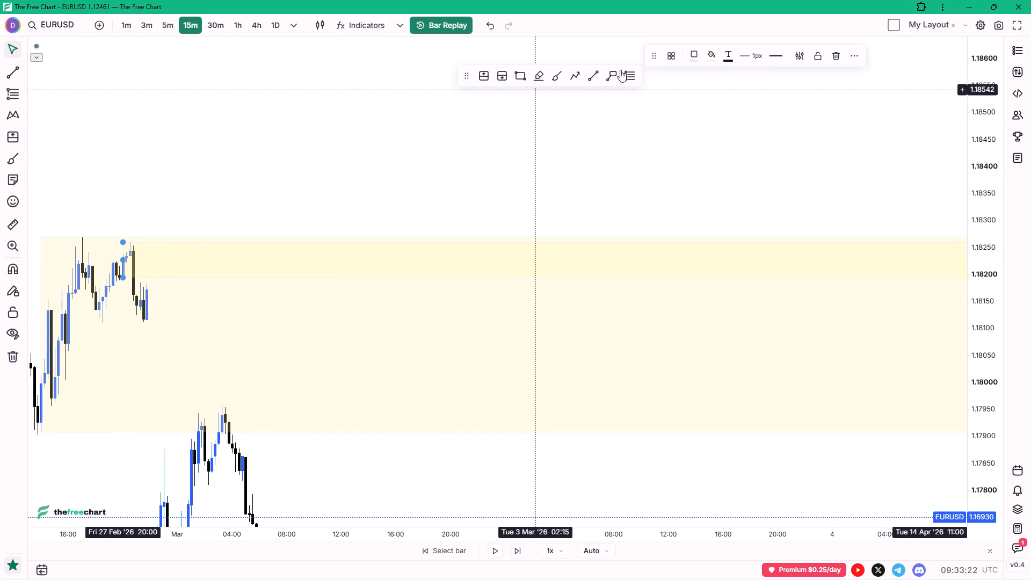
# Apply the M15 Supply template to the resized zone.
pyautogui.click(667, 60)
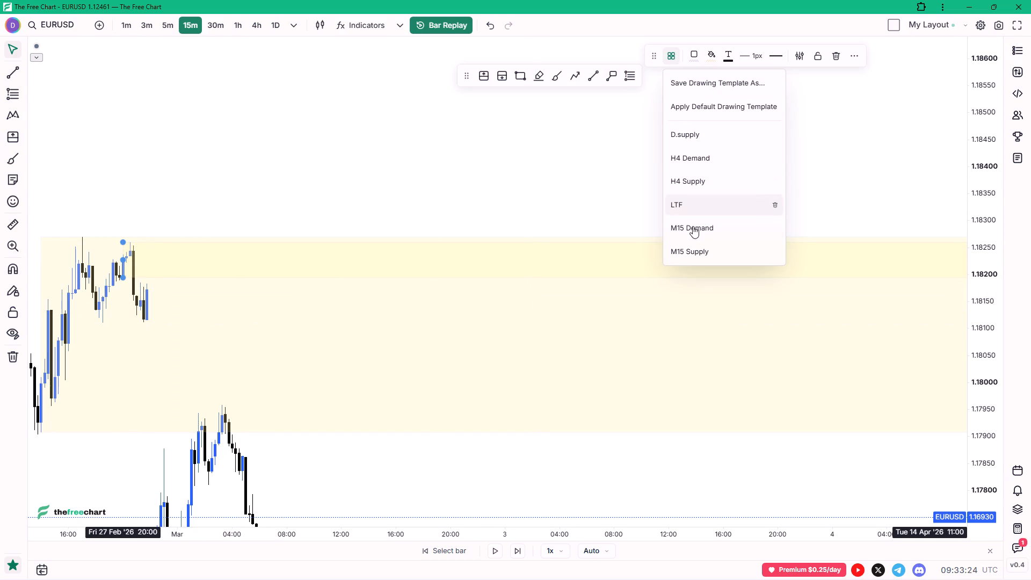
pyautogui.doubleClick(687, 256)
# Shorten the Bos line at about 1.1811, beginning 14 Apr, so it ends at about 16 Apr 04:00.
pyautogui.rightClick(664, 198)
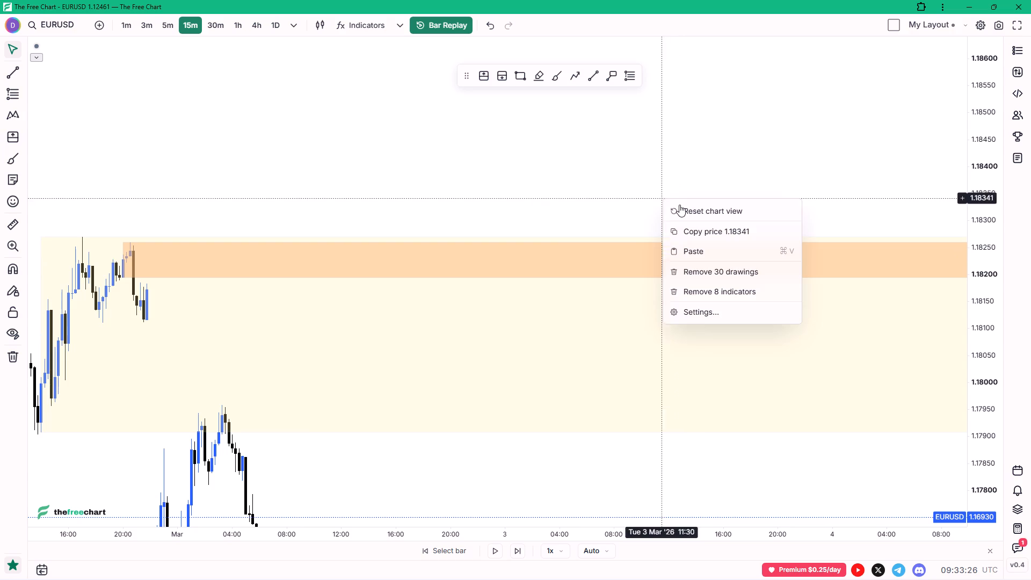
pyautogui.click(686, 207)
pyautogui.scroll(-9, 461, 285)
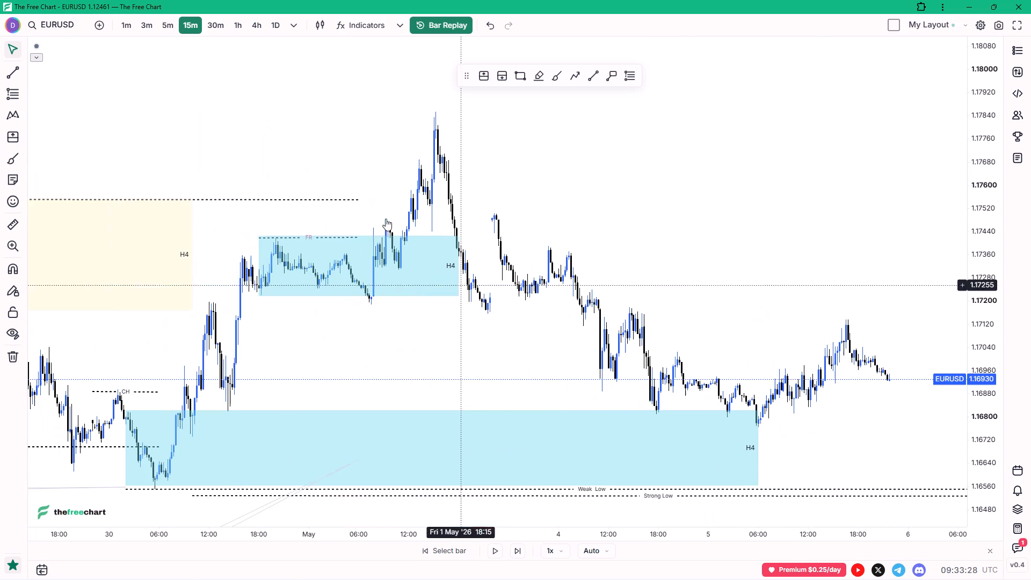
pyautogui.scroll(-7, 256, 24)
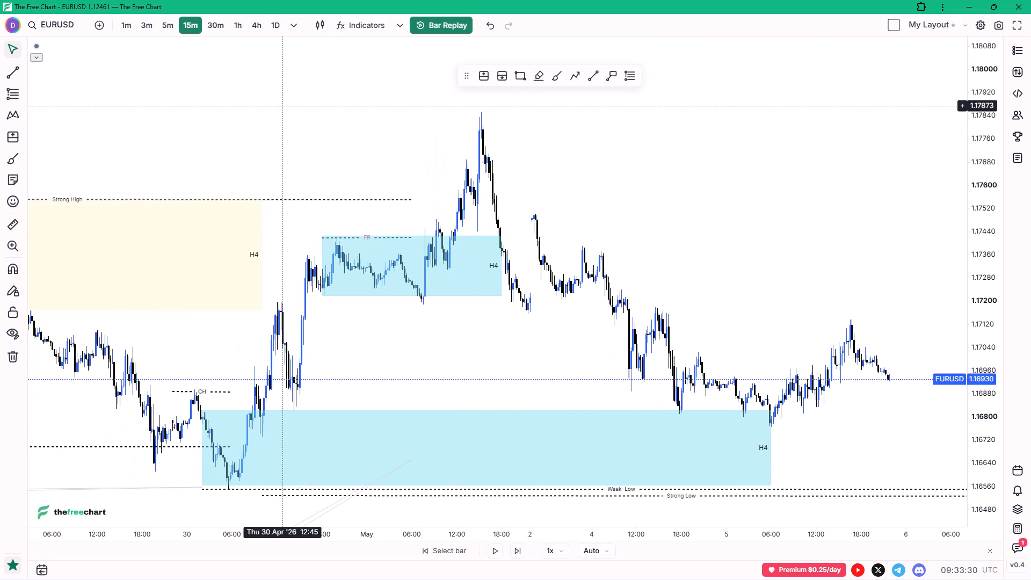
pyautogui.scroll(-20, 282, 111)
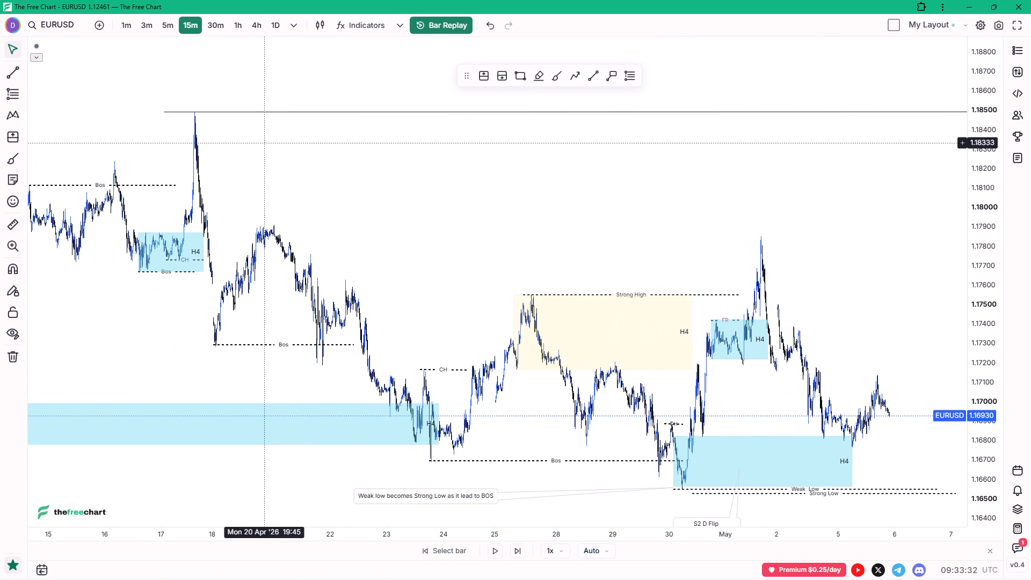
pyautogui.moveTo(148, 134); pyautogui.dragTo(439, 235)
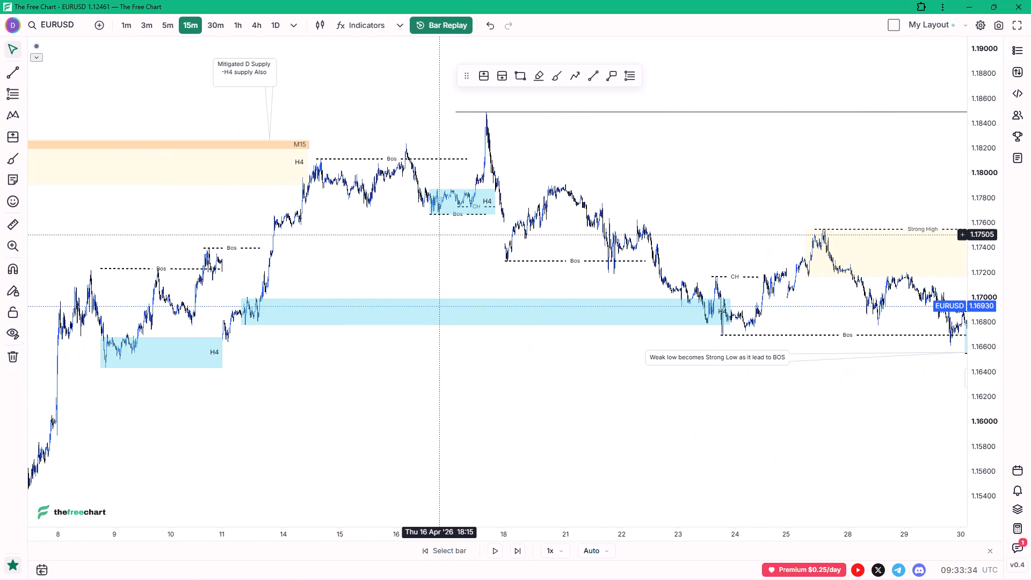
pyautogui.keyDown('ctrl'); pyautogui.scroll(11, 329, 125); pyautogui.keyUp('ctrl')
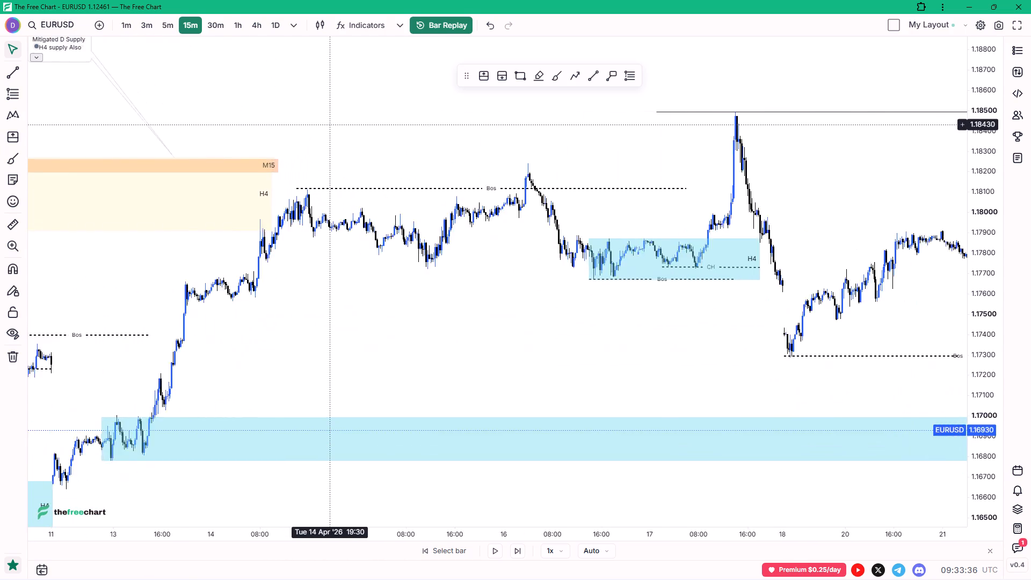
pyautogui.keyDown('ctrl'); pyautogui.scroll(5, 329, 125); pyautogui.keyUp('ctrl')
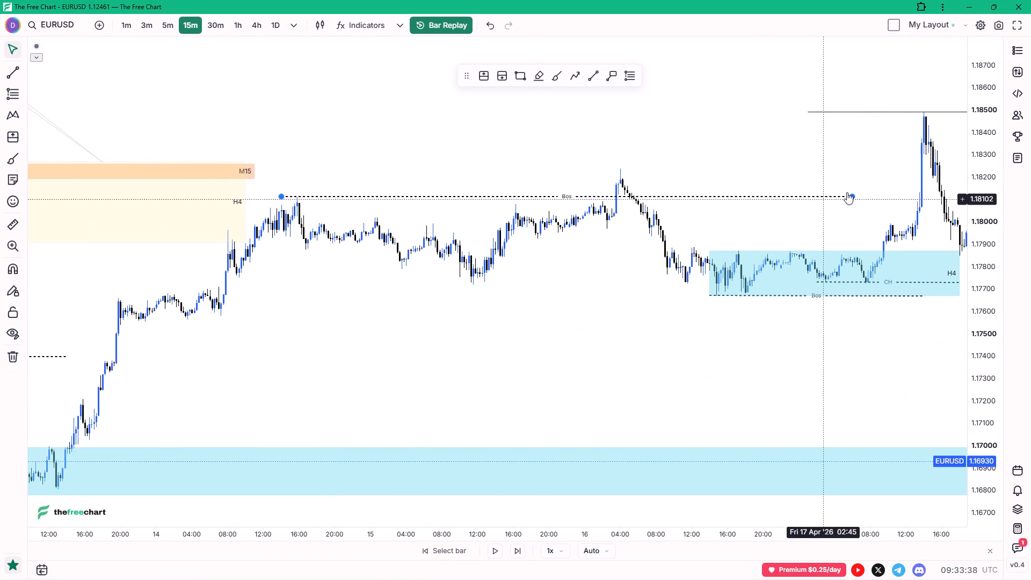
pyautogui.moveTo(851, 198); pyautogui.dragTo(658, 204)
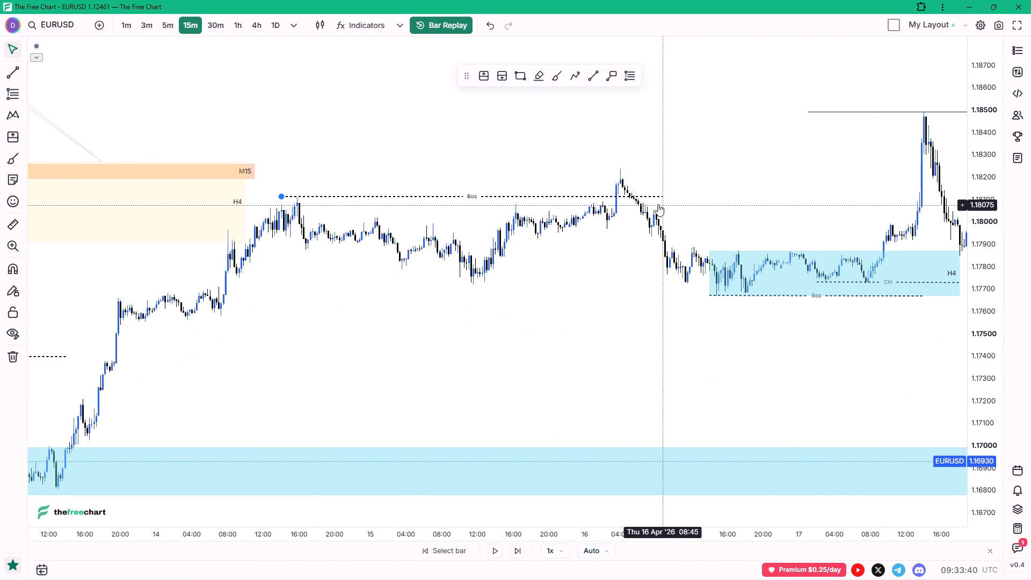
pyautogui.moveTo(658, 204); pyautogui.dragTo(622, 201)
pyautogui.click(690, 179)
# Move the Mitigated D Supply callout box to near 13 Apr at about 1.1870, above the M15 supply zone.
pyautogui.keyDown('ctrl'); pyautogui.scroll(-4, 690, 179); pyautogui.keyUp('ctrl')
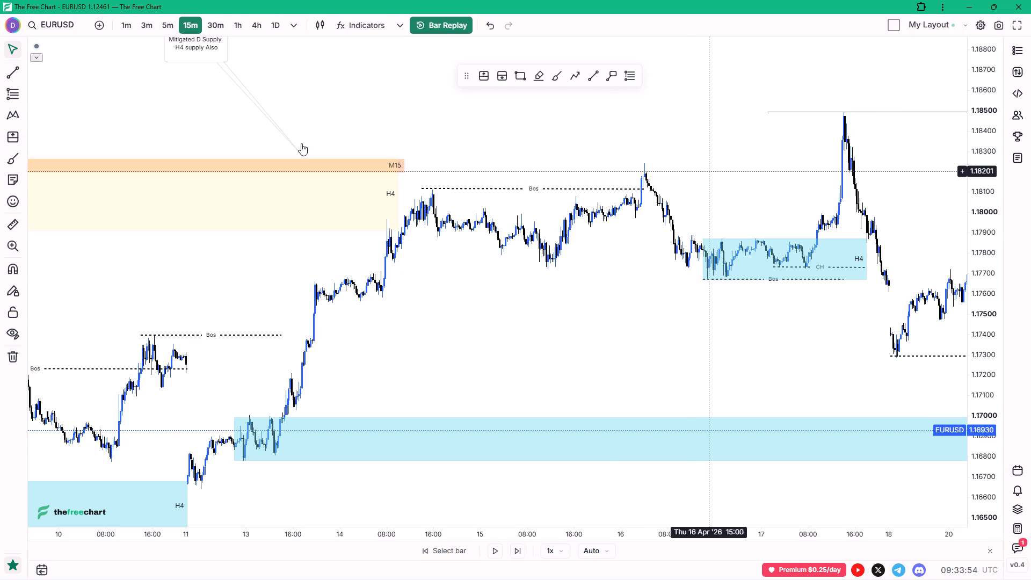
pyautogui.moveTo(214, 52); pyautogui.dragTo(251, 75)
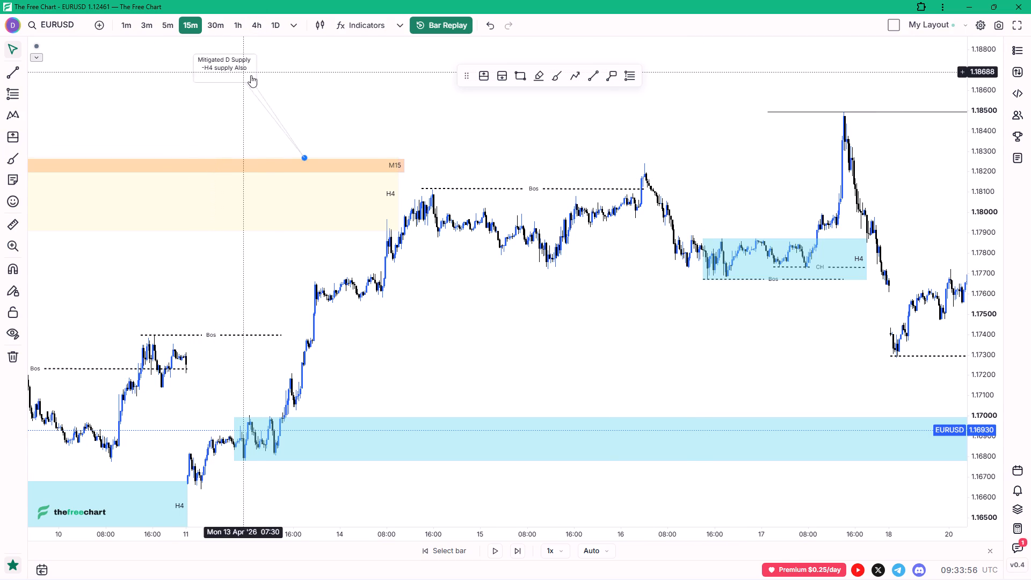
pyautogui.moveTo(251, 75); pyautogui.dragTo(276, 71)
# Edit the Mitigated D Supply callout, removing "Also" and adding a third line reading "-M 15 Supply".
pyautogui.click(273, 70)
pyautogui.click(283, 67)
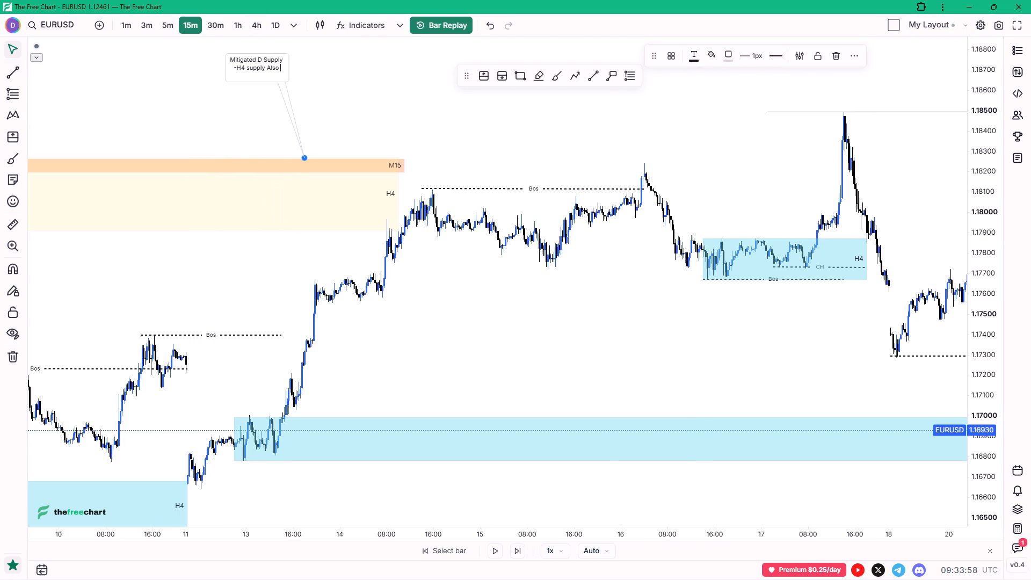
pyautogui.press('BackSpace')
pyautogui.press('BackSpace')
pyautogui.press('BackSpace')
pyautogui.press('BackSpace')
pyautogui.press('BackSpace')
pyautogui.hotkey('shift', 'Return')
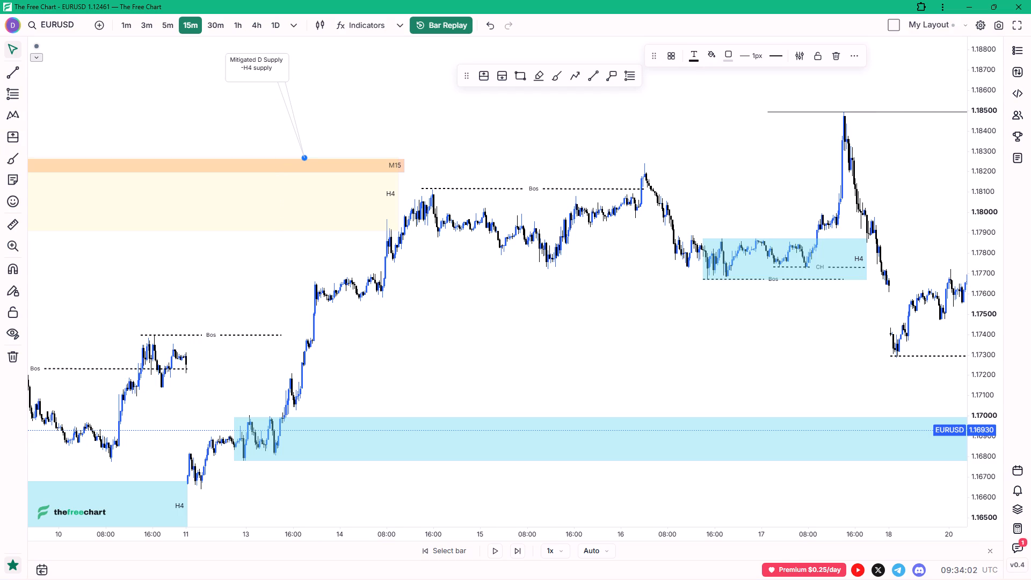
pyautogui.write('-M 15 Sy')
pyautogui.press('BackSpace')
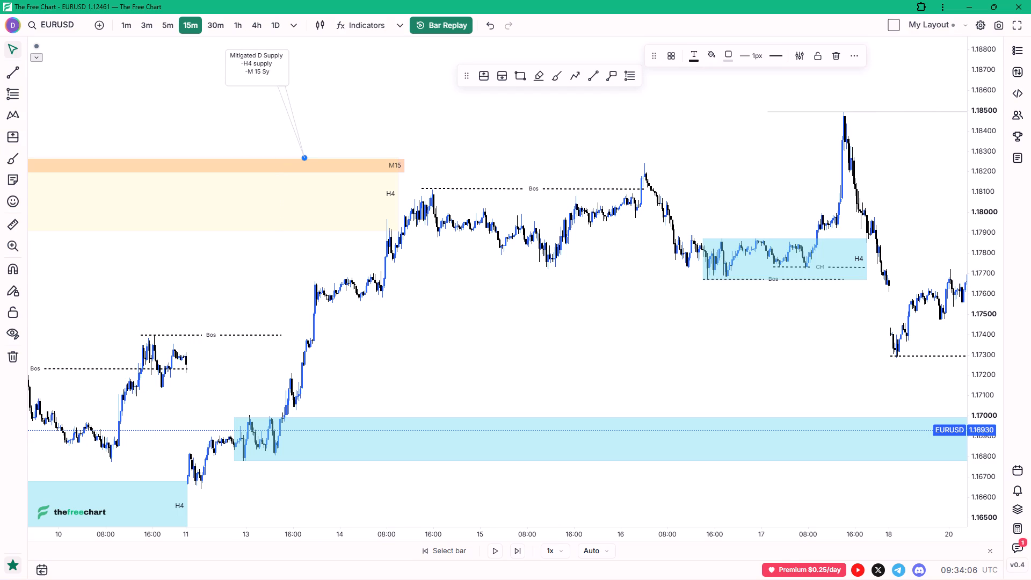
pyautogui.write('upplu')
pyautogui.press('BackSpace')
pyautogui.press('y')
pyautogui.click(418, 116)
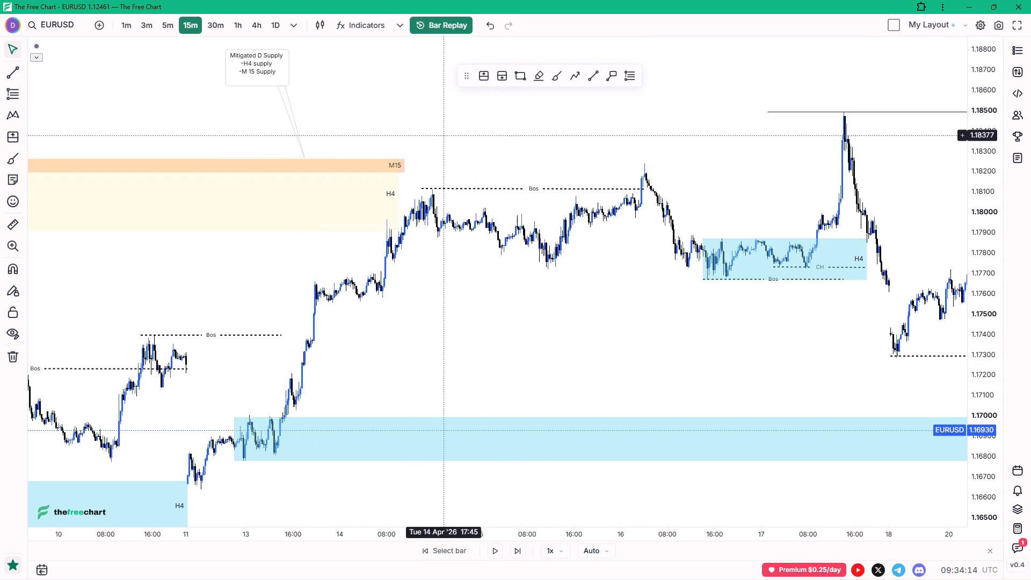
# Switch to the 4h timeframe and extend the Bos line at about 1.1811 to 17 Apr 10:00.
pyautogui.click(255, 26)
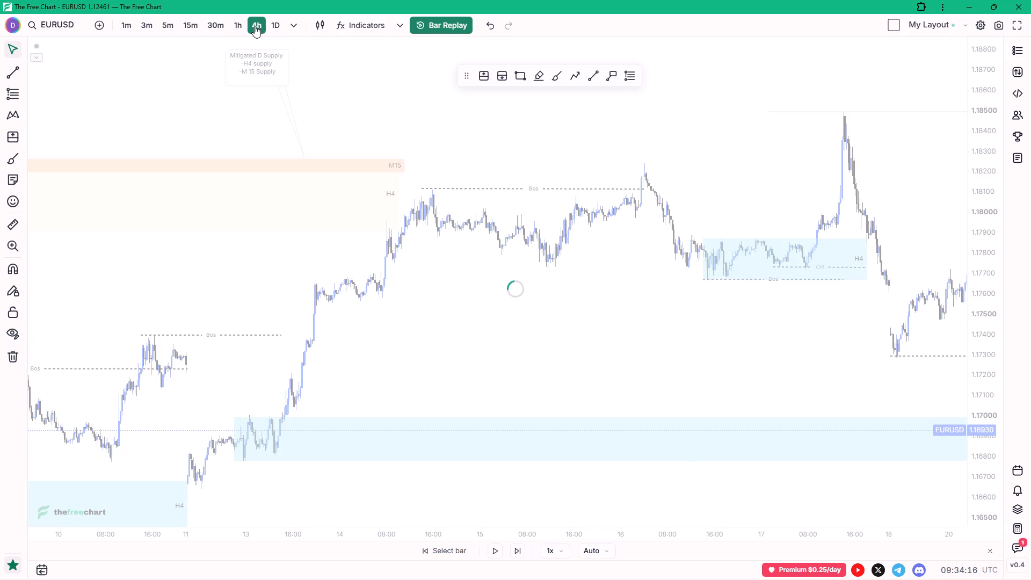
pyautogui.scroll(3, 526, 225)
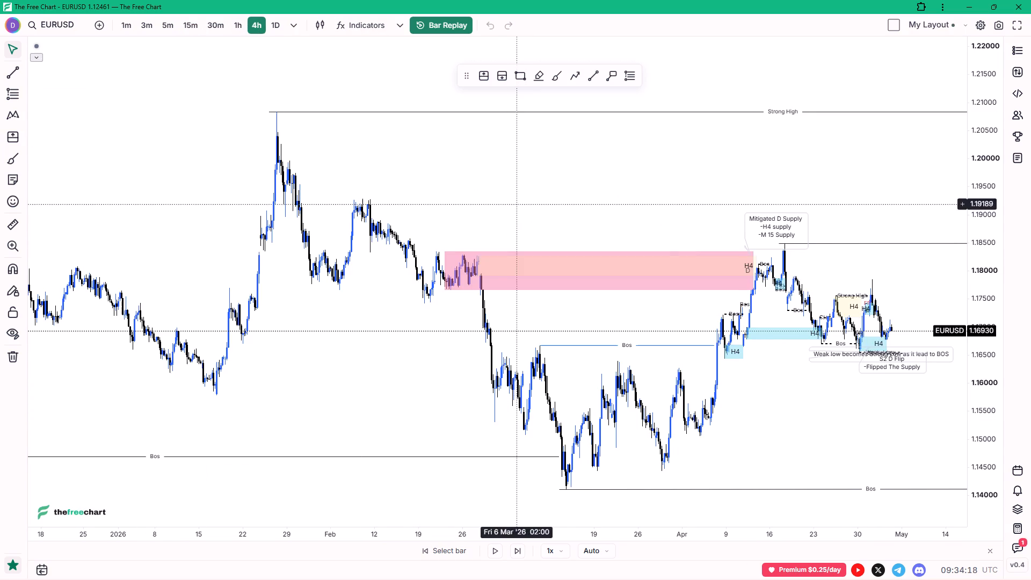
pyautogui.scroll(7, 525, 226)
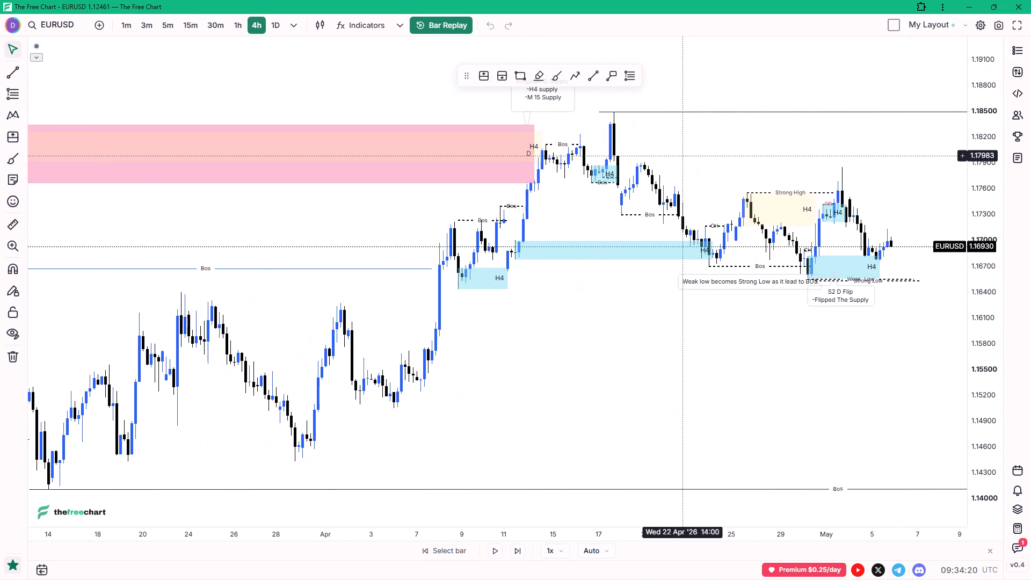
pyautogui.moveTo(678, 152); pyautogui.dragTo(528, 139)
pyautogui.keyDown('ctrl'); pyautogui.scroll(6, 526, 137); pyautogui.keyUp('ctrl')
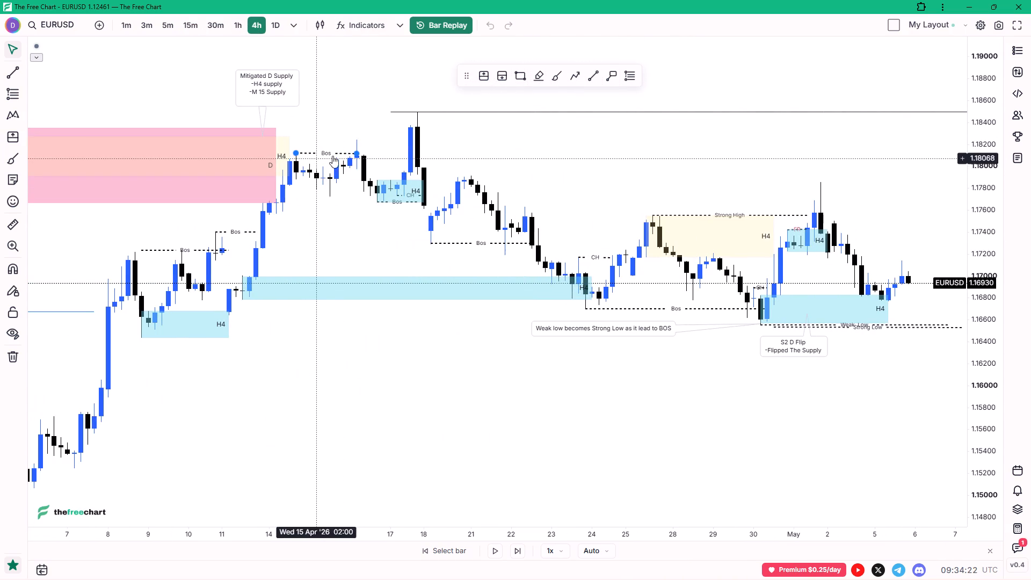
pyautogui.moveTo(359, 153); pyautogui.dragTo(377, 156)
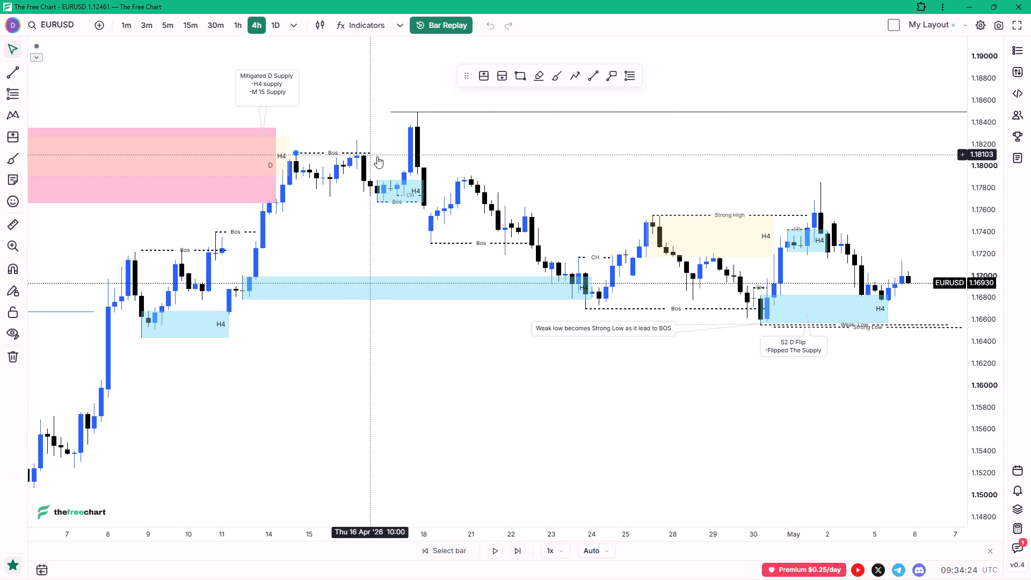
pyautogui.moveTo(377, 156); pyautogui.dragTo(409, 160)
# Draw a rectangle from 17 Apr 10:00 to 1 May 06:00, about 1.1791 to 1.1849, and style it with the H4 Supply template.
pyautogui.keyDown('ctrl'); pyautogui.scroll(-5, 454, 157); pyautogui.keyUp('ctrl')
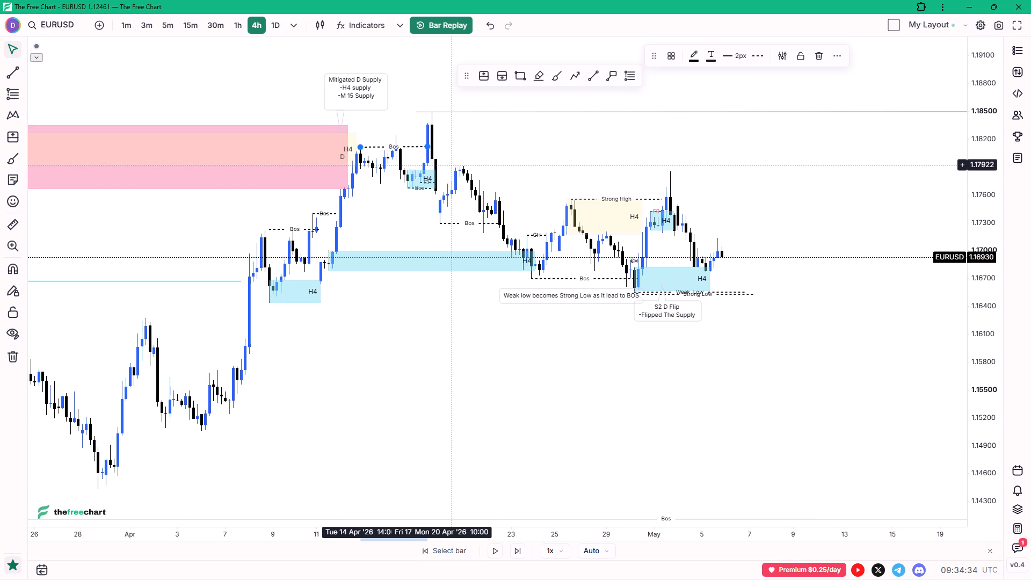
pyautogui.keyDown('ctrl'); pyautogui.scroll(-3, 478, 163); pyautogui.keyUp('ctrl')
pyautogui.moveTo(520, 151); pyautogui.dragTo(470, 178)
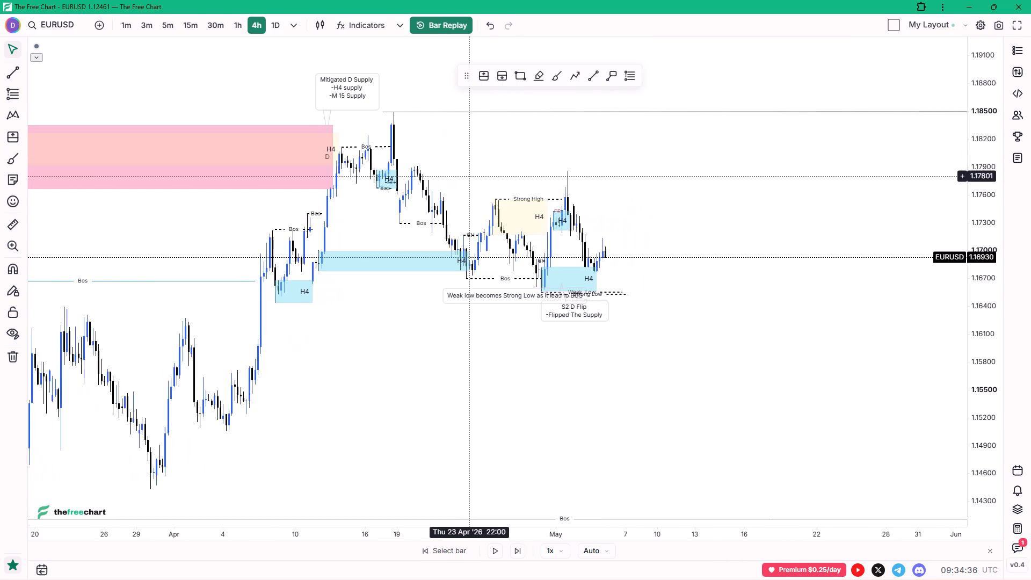
pyautogui.keyDown('ctrl'); pyautogui.scroll(4, 471, 161); pyautogui.keyUp('ctrl')
pyautogui.click(520, 80)
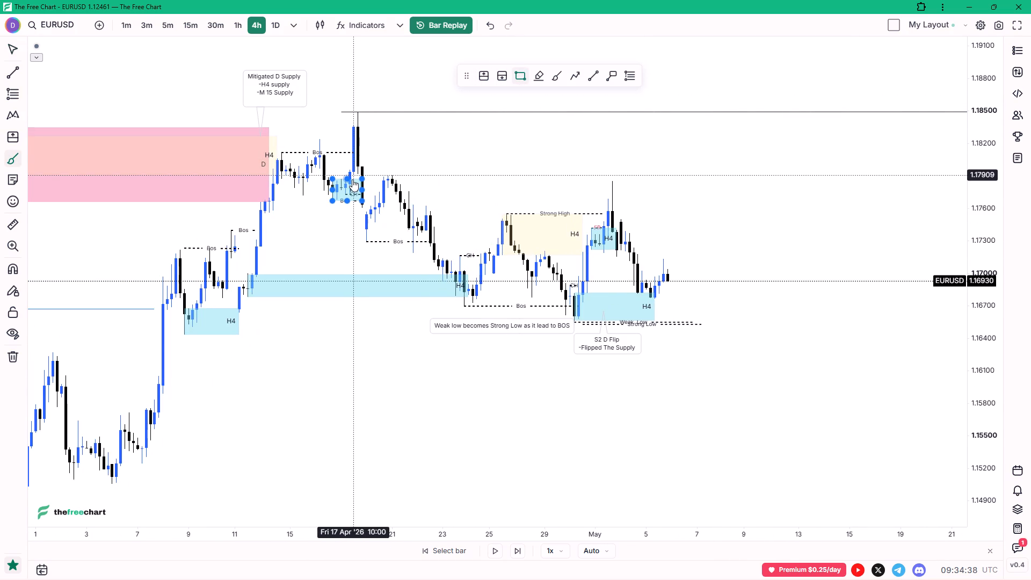
pyautogui.keyDown('ctrl'); pyautogui.click(355, 177); pyautogui.keyUp('ctrl')
pyautogui.keyDown('ctrl'); pyautogui.click(358, 114); pyautogui.keyUp('ctrl')
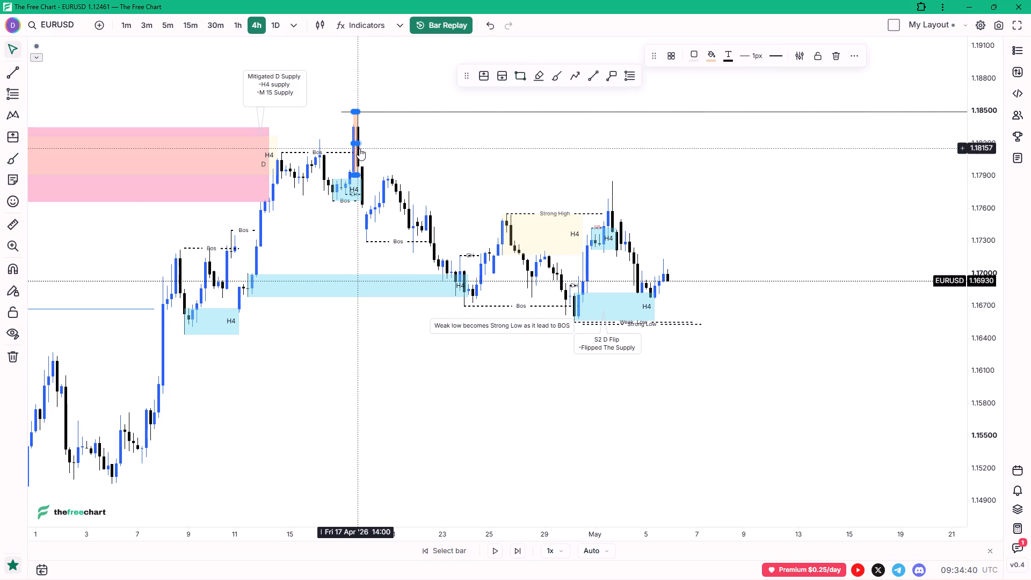
pyautogui.moveTo(358, 143); pyautogui.dragTo(605, 172)
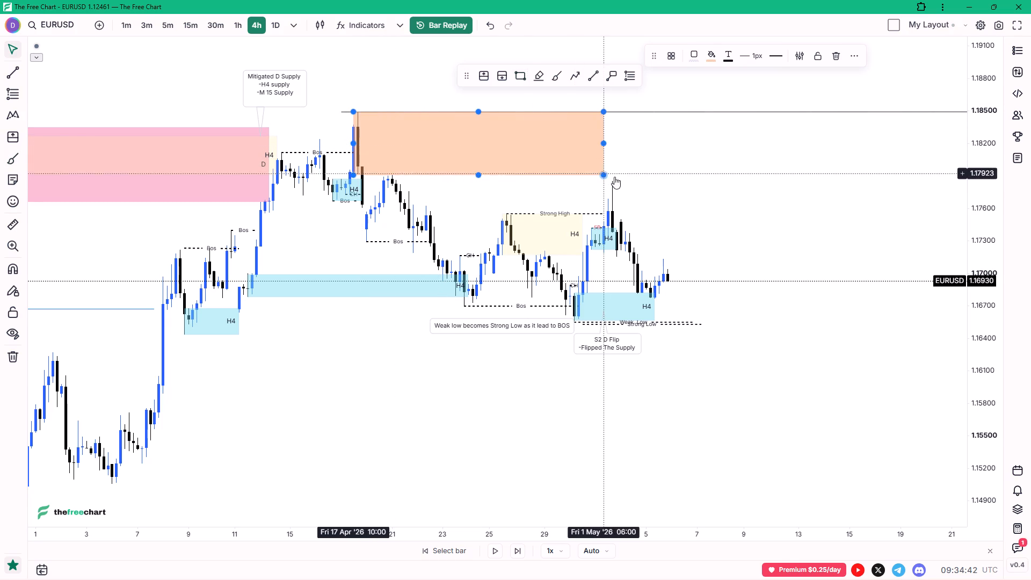
pyautogui.click(667, 59)
pyautogui.click(689, 181)
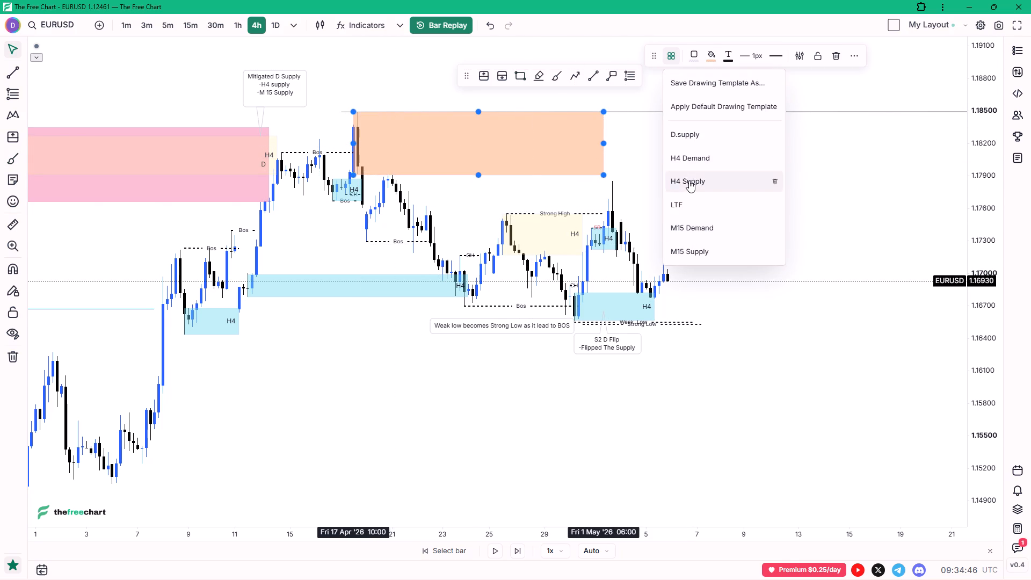
# Shorten the new H4 supply zone at the 17 Apr high so it ends at 21 Apr 06:00.
pyautogui.keyDown('ctrl'); pyautogui.scroll(9, 433, 188); pyautogui.keyUp('ctrl')
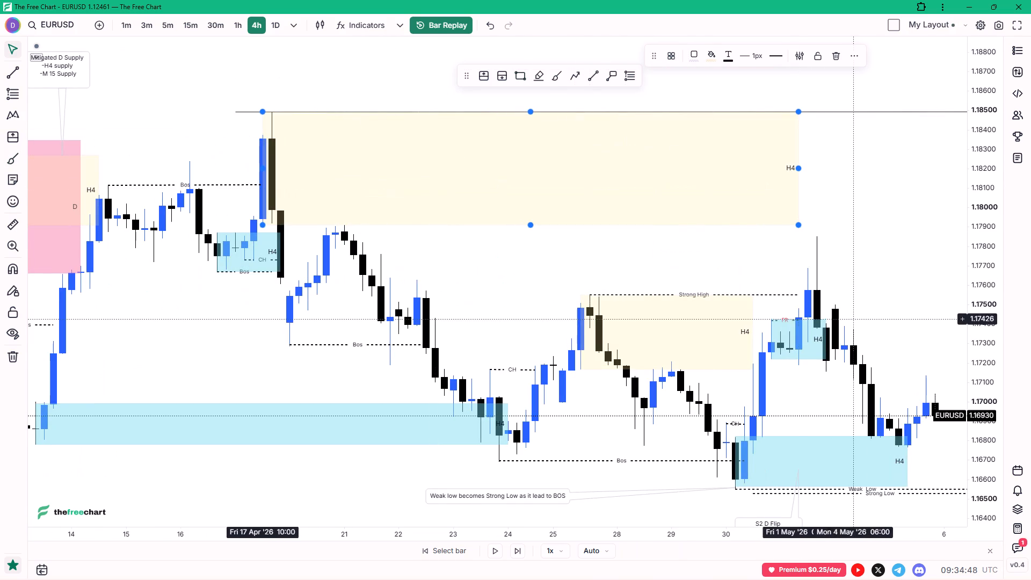
pyautogui.moveTo(983, 344); pyautogui.dragTo(893, 87)
pyautogui.moveTo(541, 214); pyautogui.dragTo(661, 436)
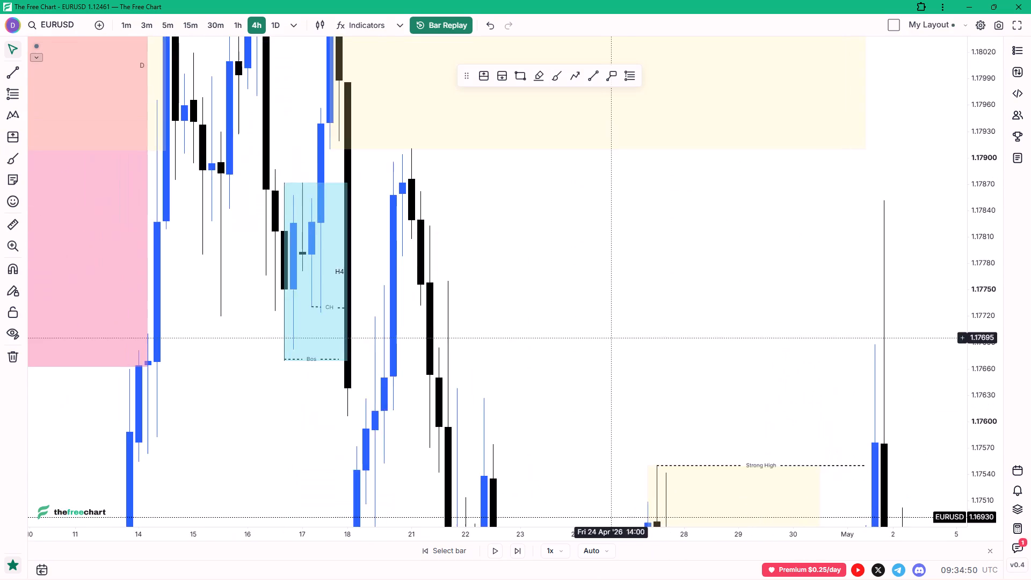
pyautogui.keyDown('ctrl'); pyautogui.scroll(5, 561, 315); pyautogui.keyUp('ctrl')
pyautogui.keyDown('ctrl'); pyautogui.scroll(-6, 561, 315); pyautogui.keyUp('ctrl')
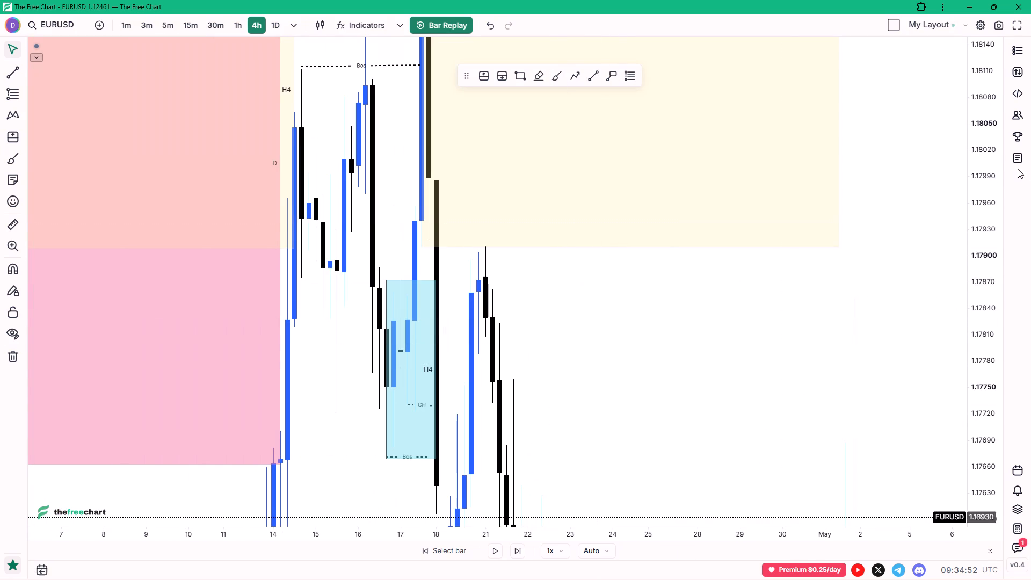
pyautogui.moveTo(991, 150); pyautogui.dragTo(884, 369)
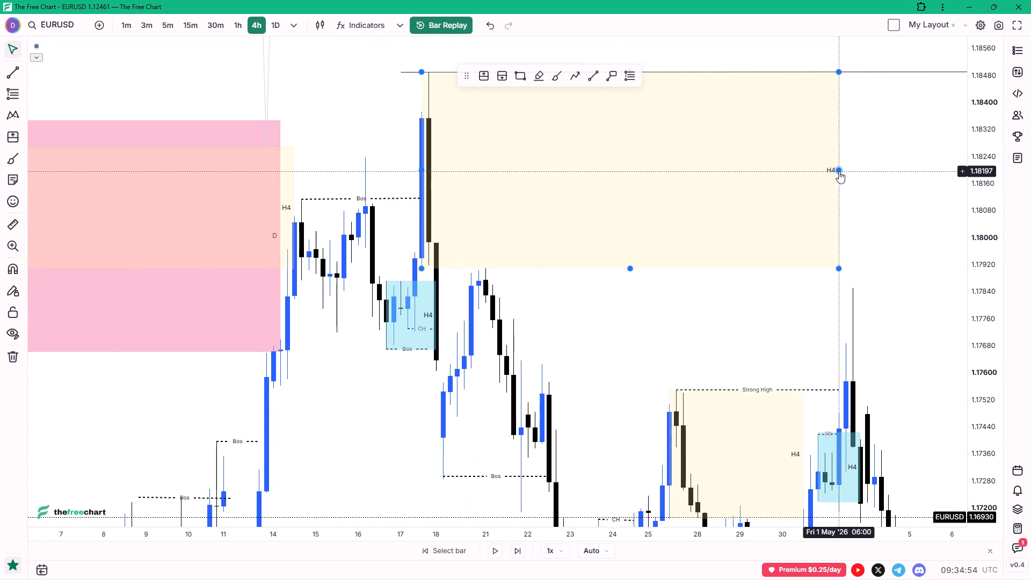
pyautogui.moveTo(839, 171); pyautogui.dragTo(487, 198)
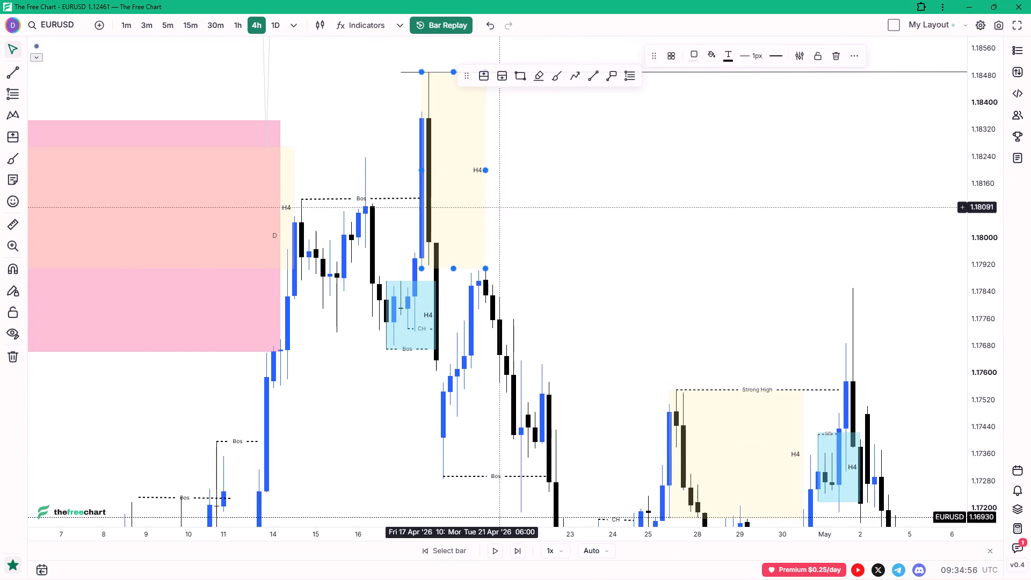
pyautogui.click(522, 223)
pyautogui.moveTo(975, 172); pyautogui.dragTo(975, 180)
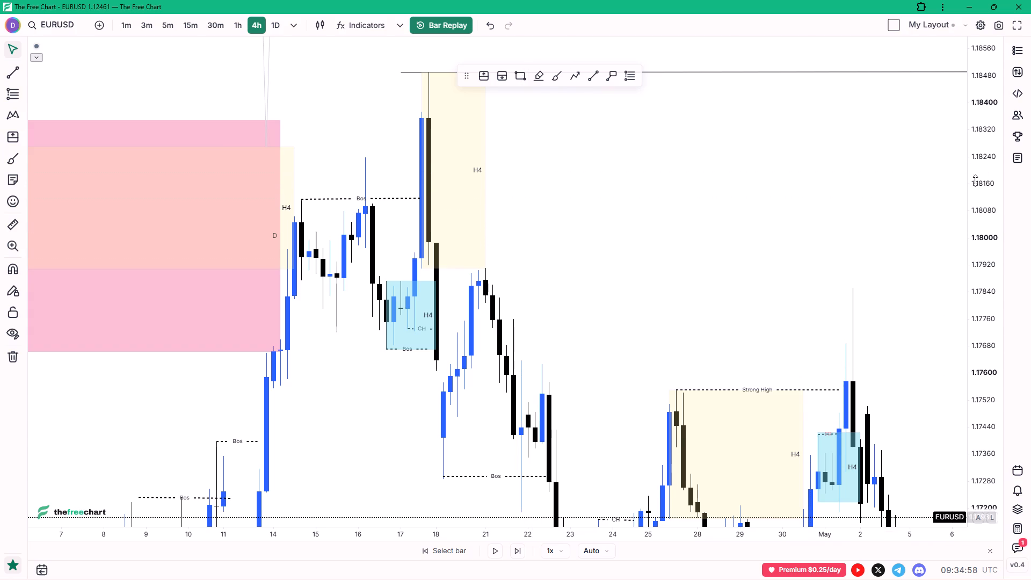
pyautogui.moveTo(975, 180); pyautogui.dragTo(949, 336)
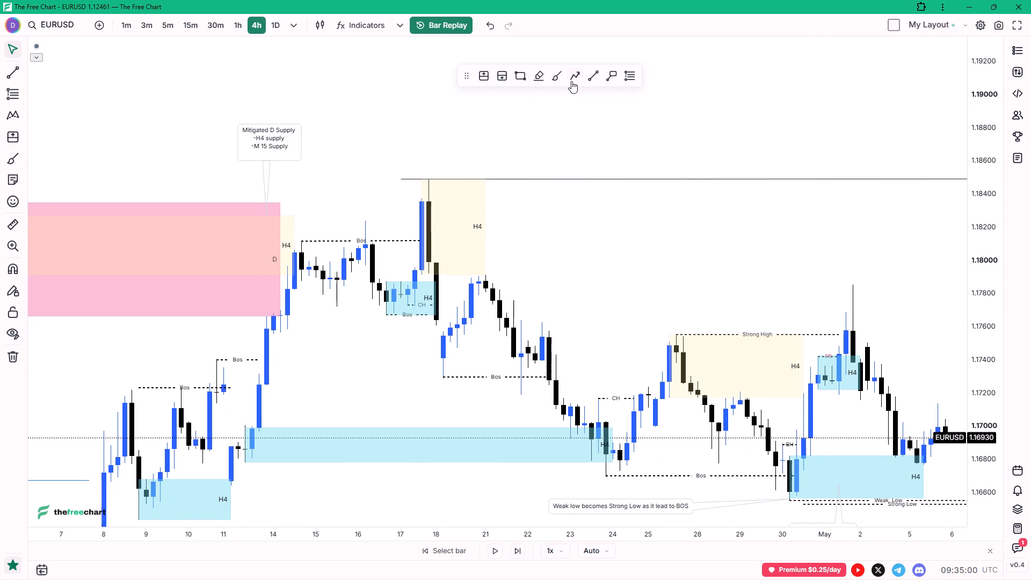
# Attach a callout to the H4 supply zone at the 17 Apr high, with the first line reading "D2S flip".
pyautogui.click(606, 77)
pyautogui.click(477, 236)
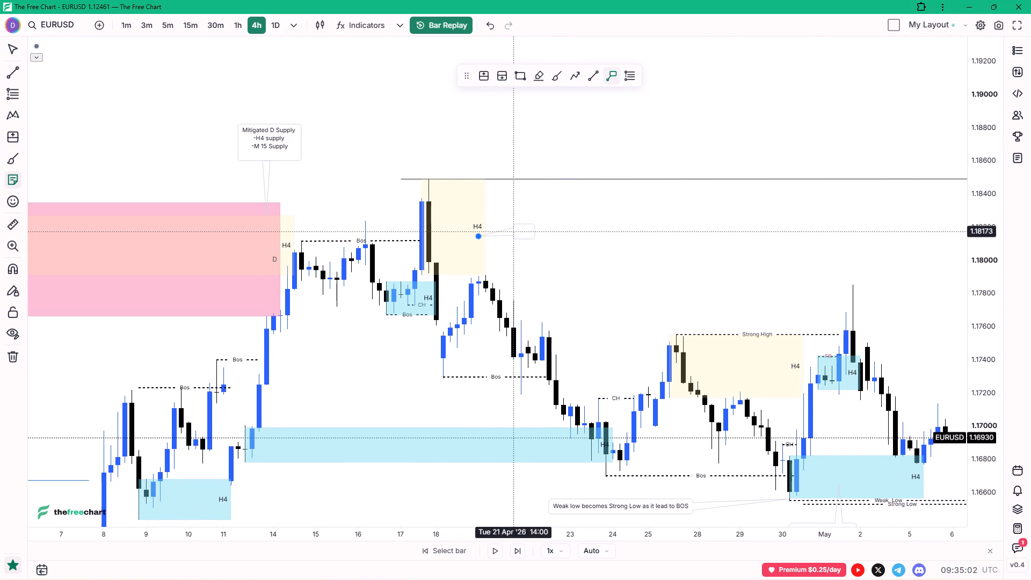
pyautogui.click(512, 231)
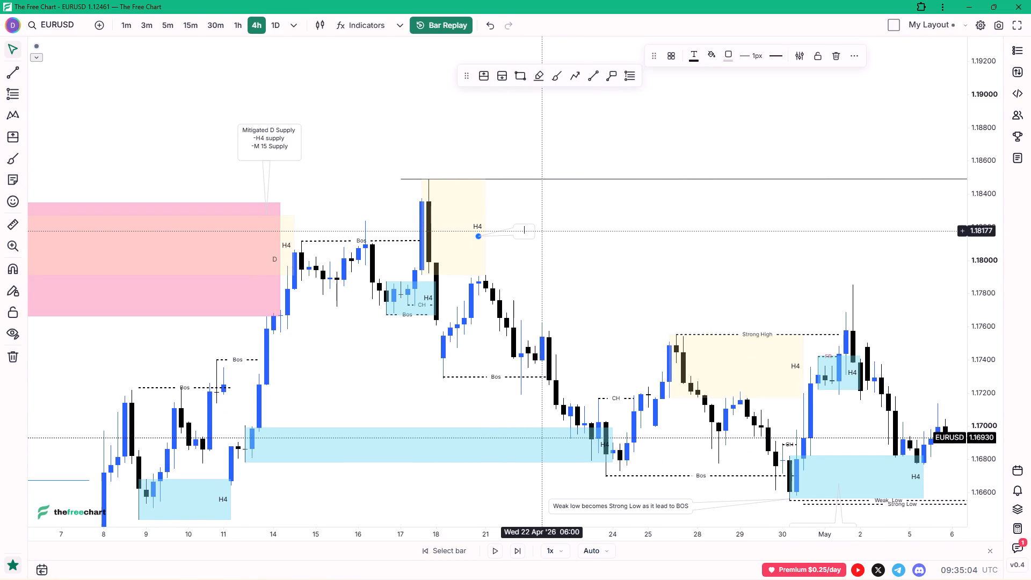
pyautogui.hotkey('shift', 'd')
pyautogui.write('2')
pyautogui.press('space')
pyautogui.press('BackSpace')
pyautogui.write('S flip')
pyautogui.press('space')
# Add a second line to the D2S flip callout reading "Structure shifted bearish to facilitate the Swing Bearish Conts".
pyautogui.hotkey('shift', 'Return')
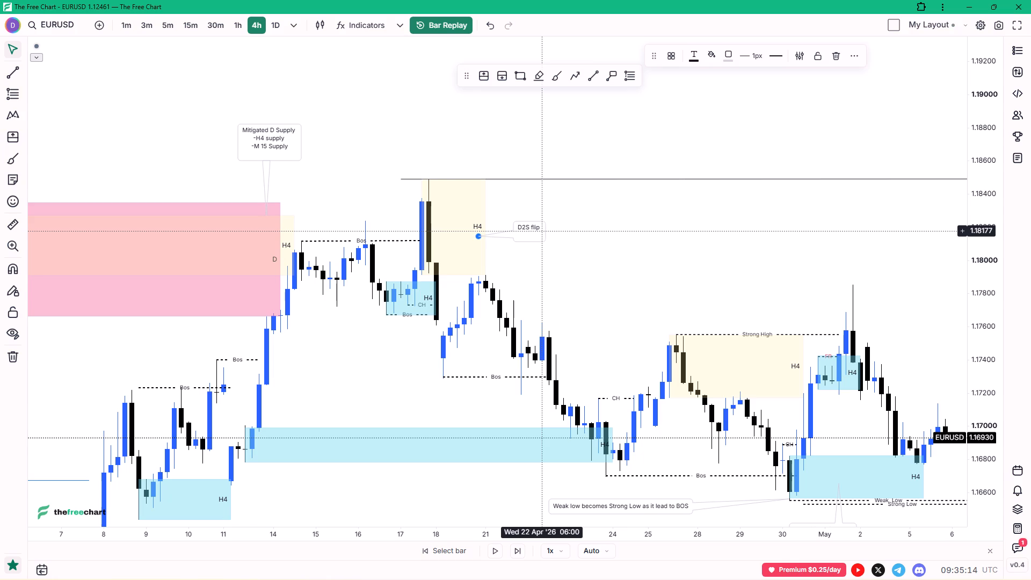
pyautogui.write('Structure shifted')
pyautogui.press('space')
pyautogui.write('bearish')
pyautogui.press('space')
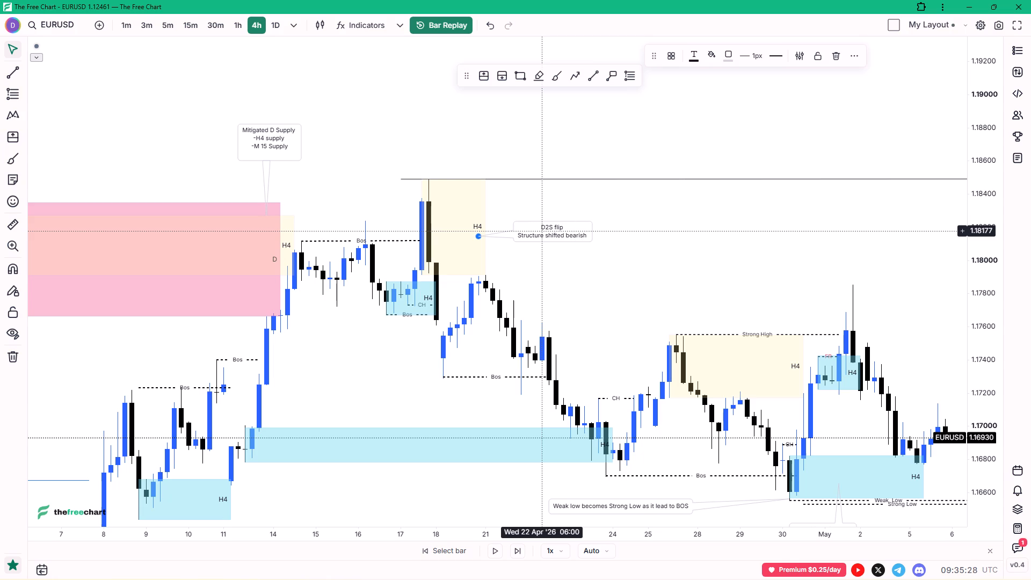
pyautogui.write('to')
pyautogui.press('space')
pyautogui.press('c')
pyautogui.press('BackSpace')
pyautogui.write('facilitate the')
pyautogui.press('space')
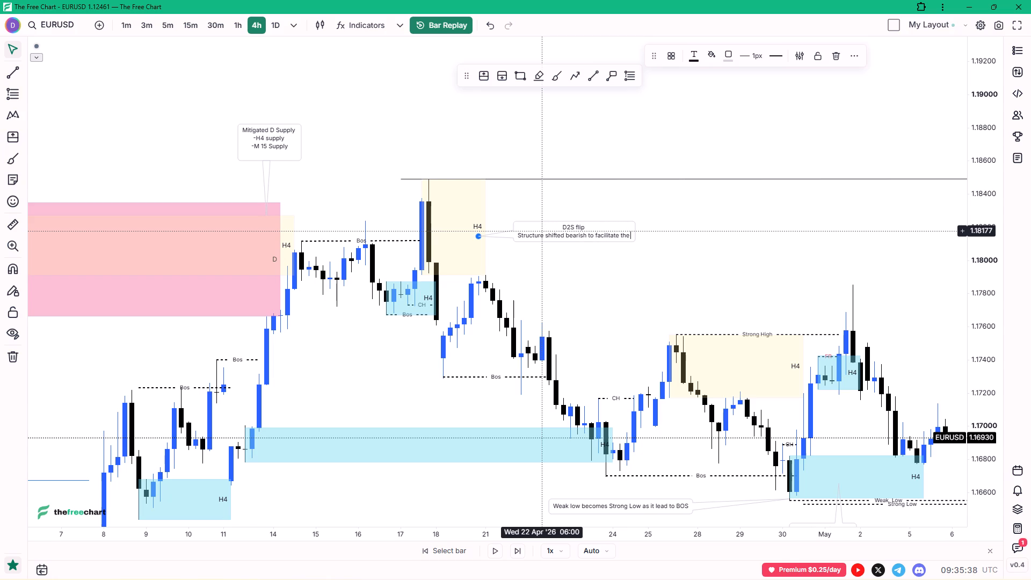
pyautogui.write('Swing Bearish')
pyautogui.press('space')
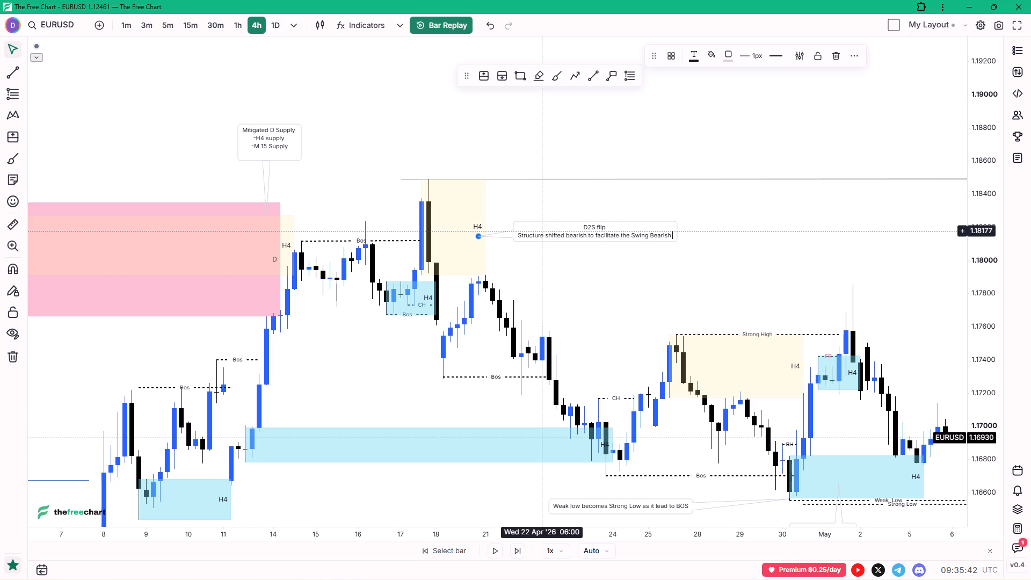
pyautogui.write('Conts')
pyautogui.press('space')
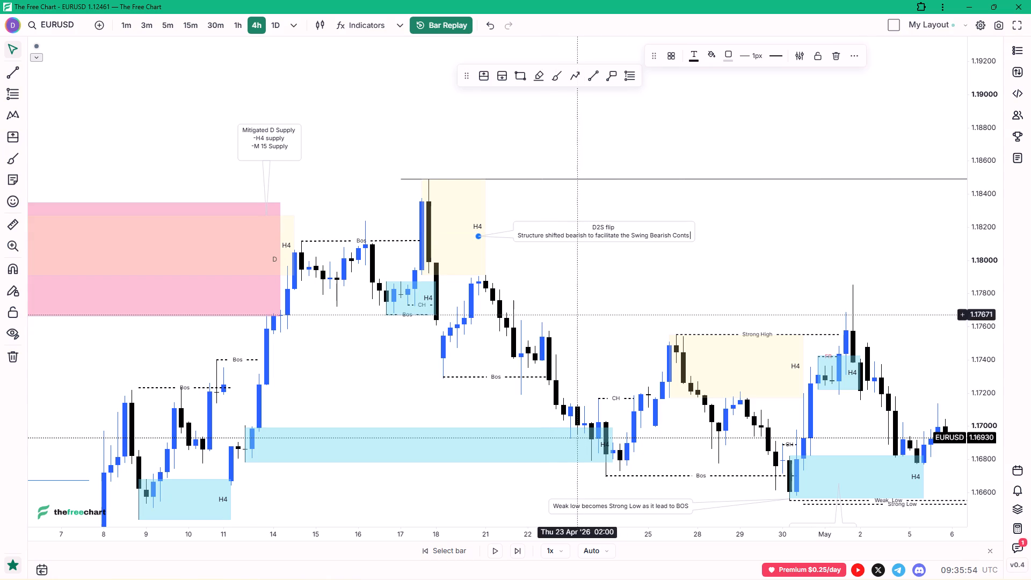
# Draw a rectangle from 20 Apr 18:00 to 1 May 14:00, about 1.1779 to 1.1791, and style it with the H4 Supply template.
pyautogui.moveTo(552, 282); pyautogui.dragTo(451, 231)
pyautogui.click(522, 77)
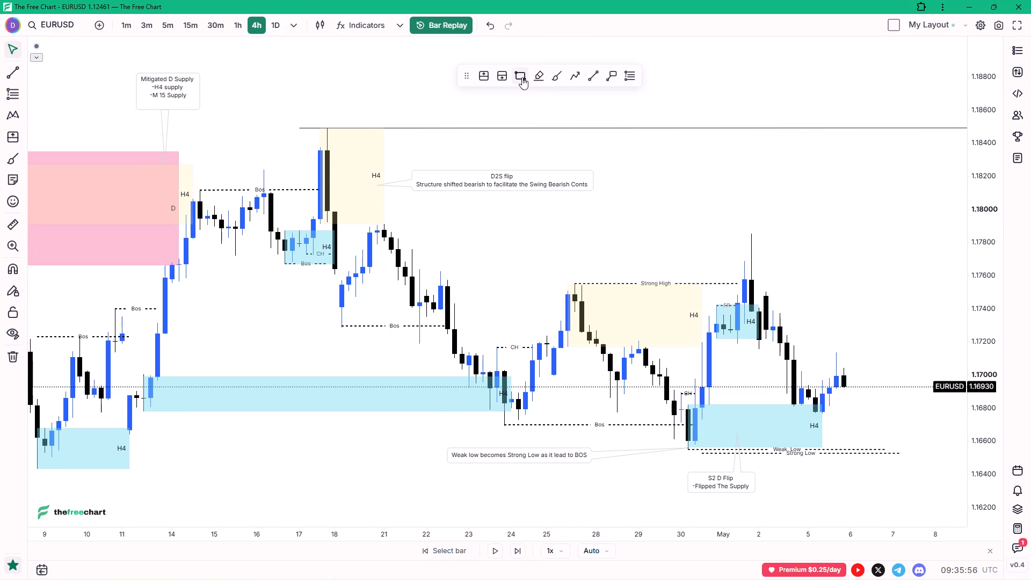
pyautogui.keyDown('ctrl'); pyautogui.click(378, 255); pyautogui.keyUp('ctrl')
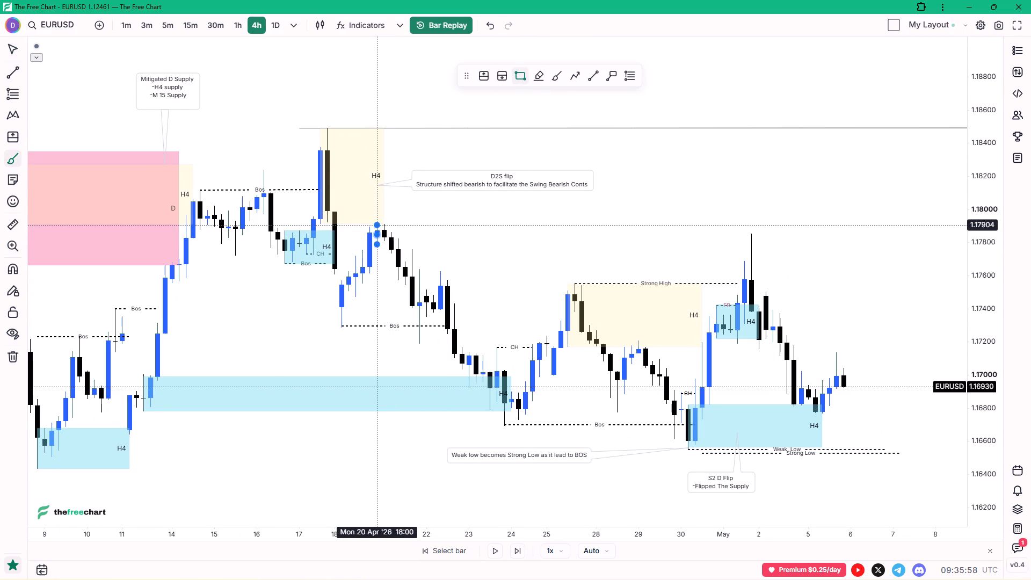
pyautogui.keyDown('ctrl'); pyautogui.click(381, 221); pyautogui.keyUp('ctrl')
pyautogui.moveTo(384, 233); pyautogui.dragTo(715, 259)
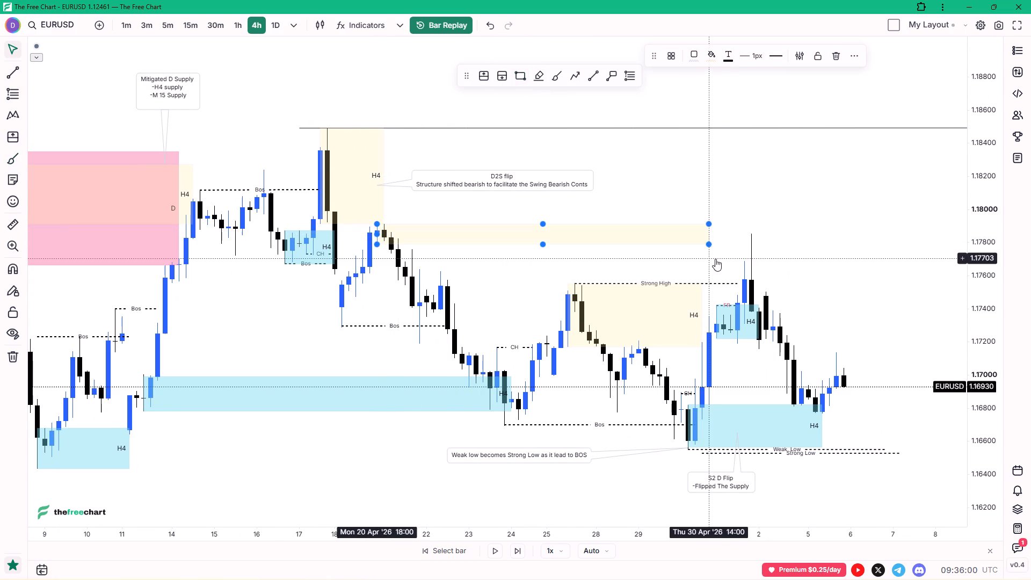
pyautogui.moveTo(715, 259); pyautogui.dragTo(750, 267)
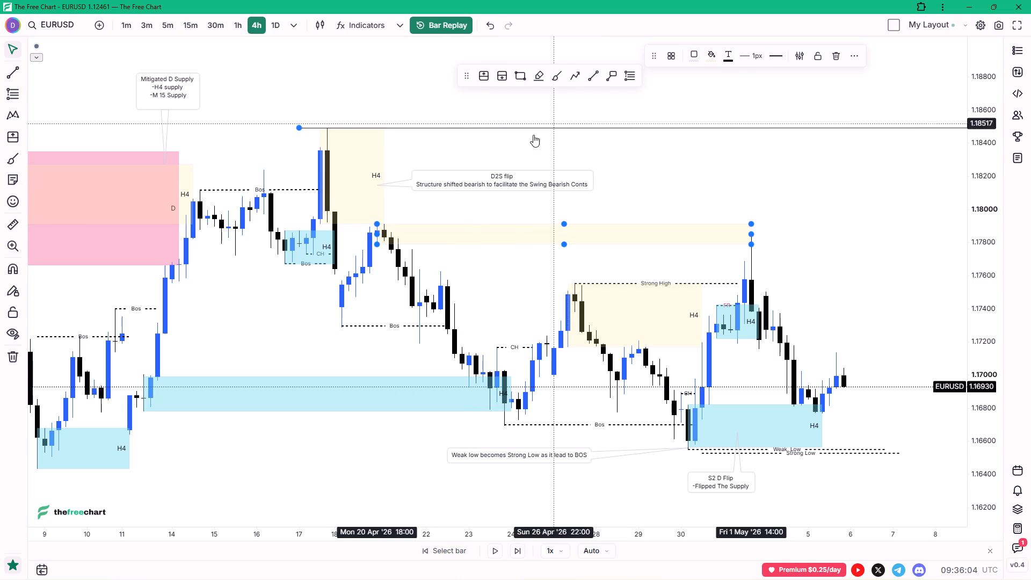
pyautogui.click(673, 56)
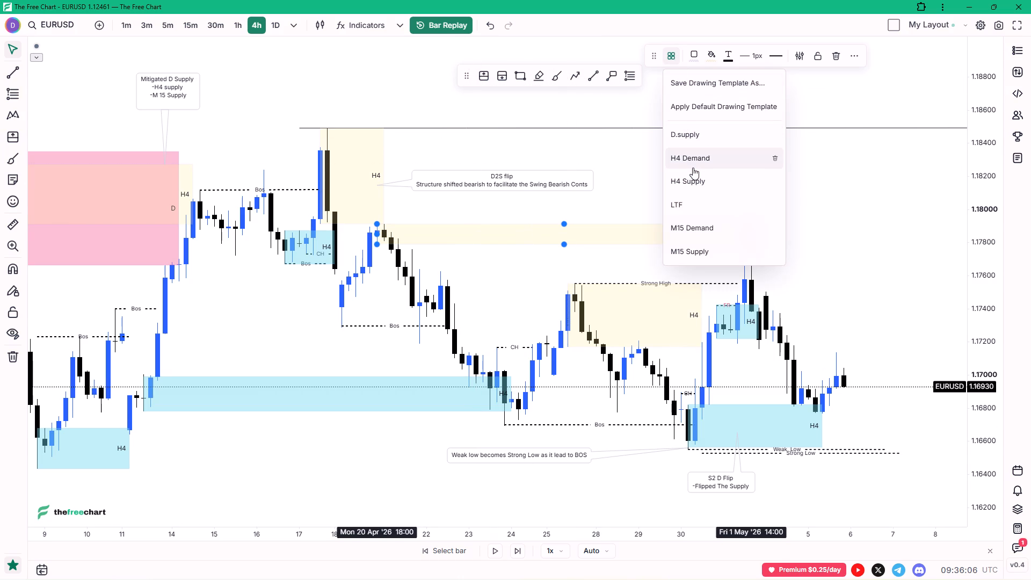
pyautogui.click(691, 180)
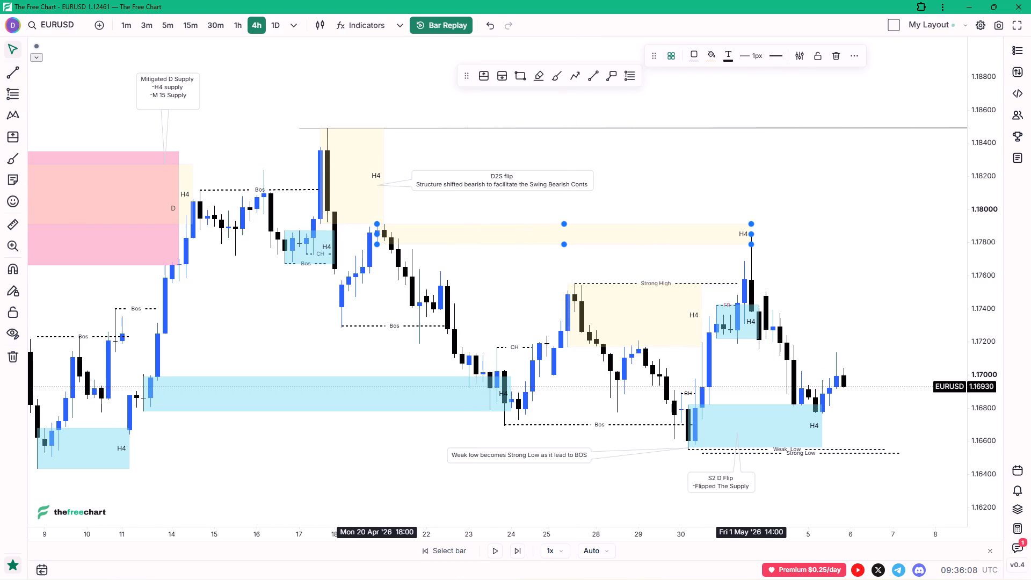
pyautogui.click(657, 185)
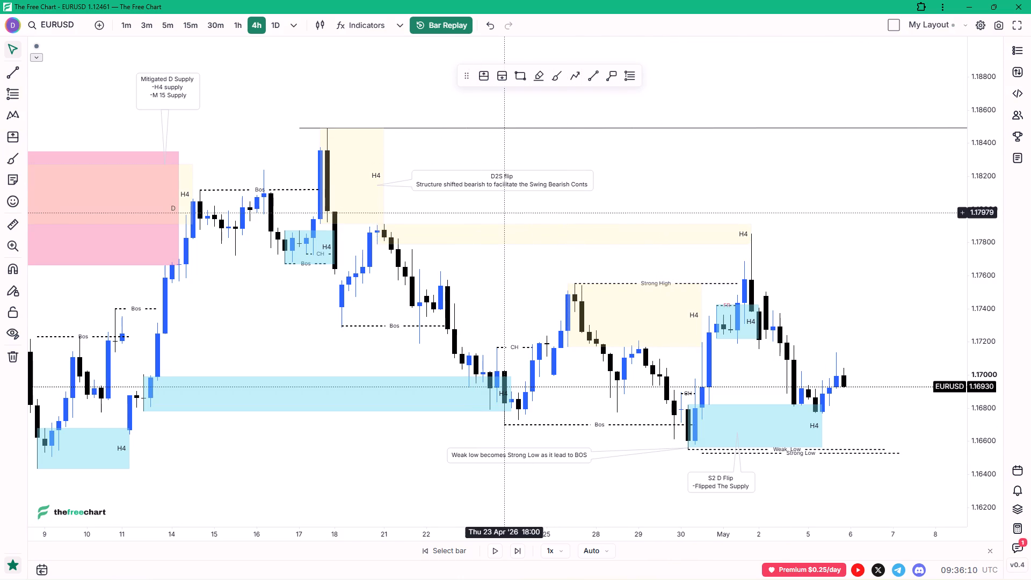
# Draw a rectangle from 22 Apr 06:00 to 22 Apr 14:00, about 1.1739 to 1.1763, and style it with the H4 Supply template.
pyautogui.click(522, 78)
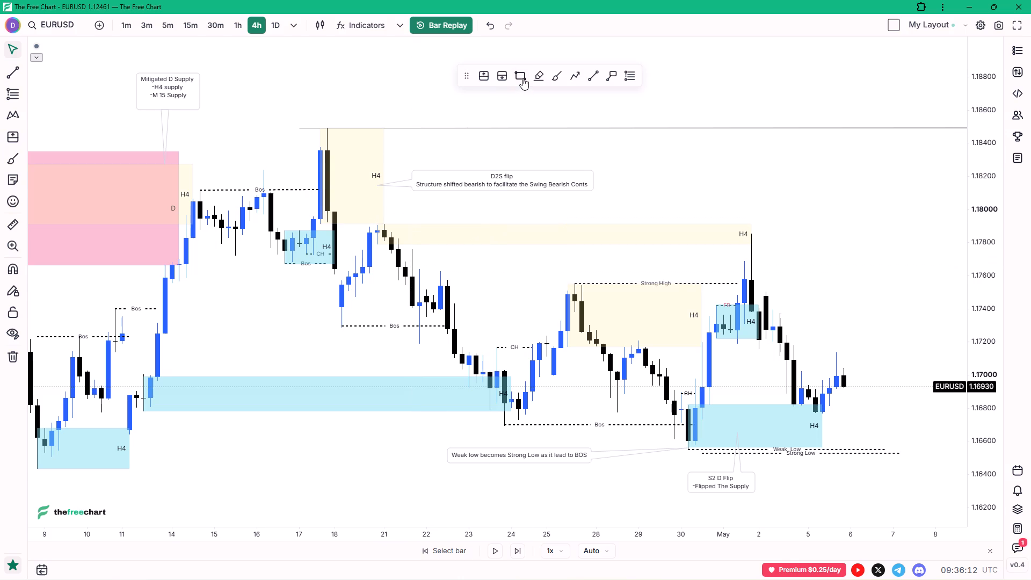
pyautogui.keyDown('ctrl'); pyautogui.click(439, 322); pyautogui.keyUp('ctrl')
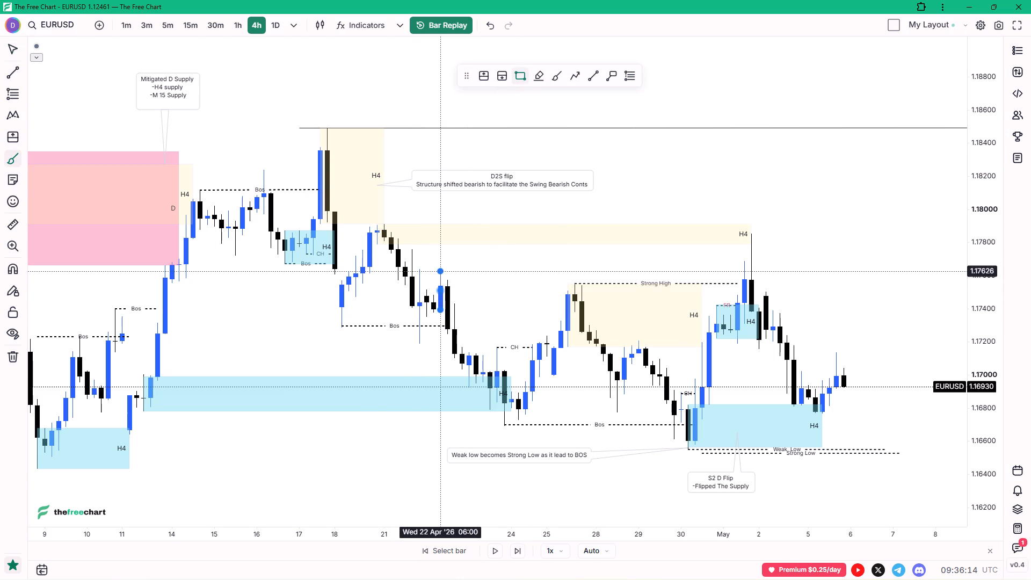
pyautogui.keyDown('ctrl'); pyautogui.click(438, 275); pyautogui.keyUp('ctrl')
pyautogui.moveTo(441, 288); pyautogui.dragTo(453, 298)
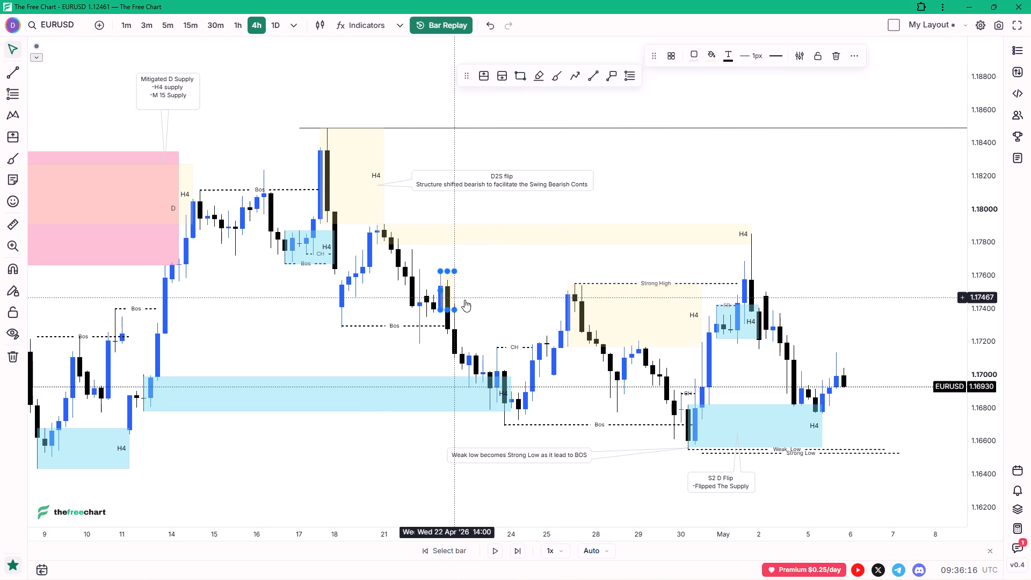
pyautogui.click(668, 57)
pyautogui.click(697, 182)
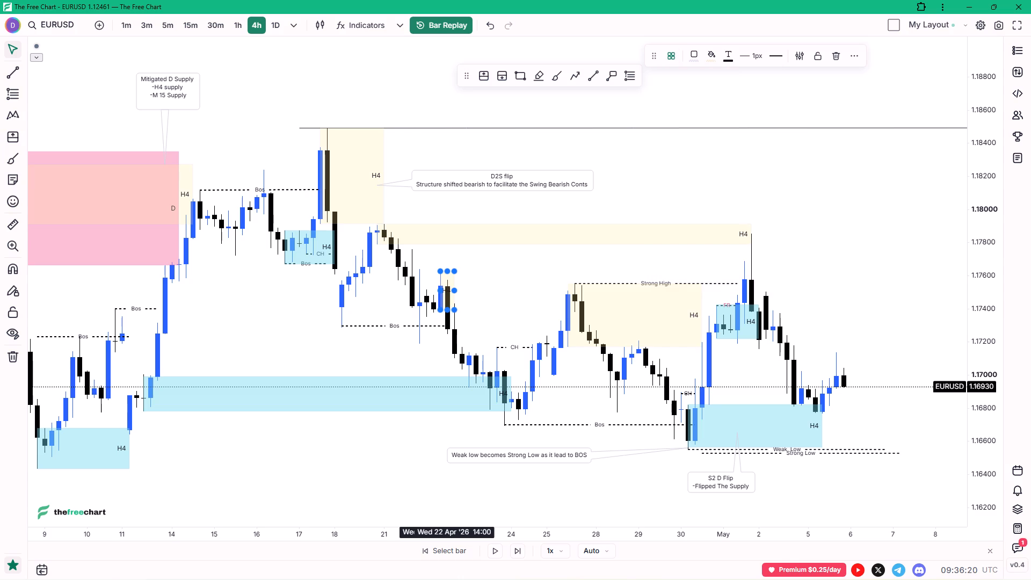
pyautogui.click(477, 293)
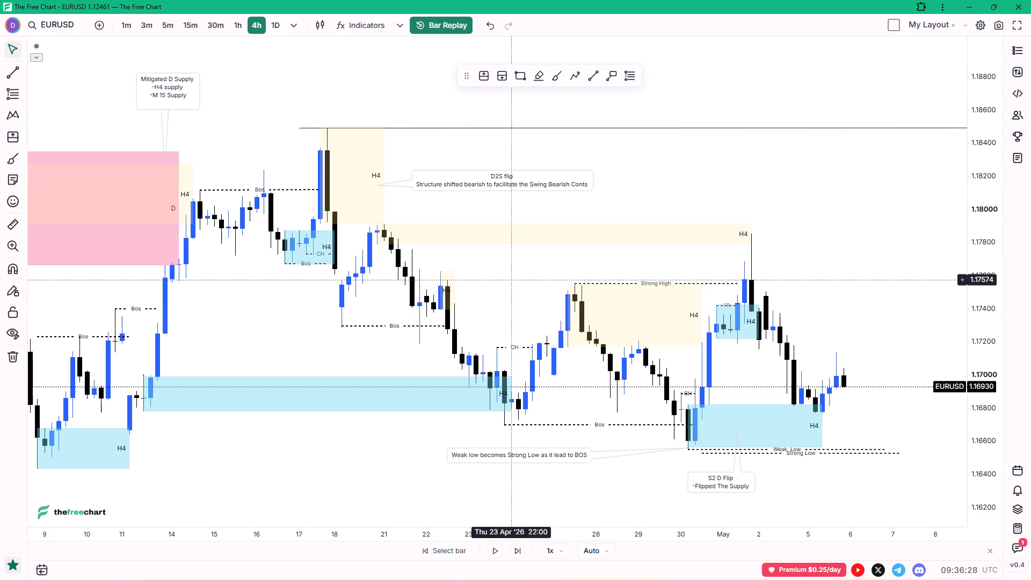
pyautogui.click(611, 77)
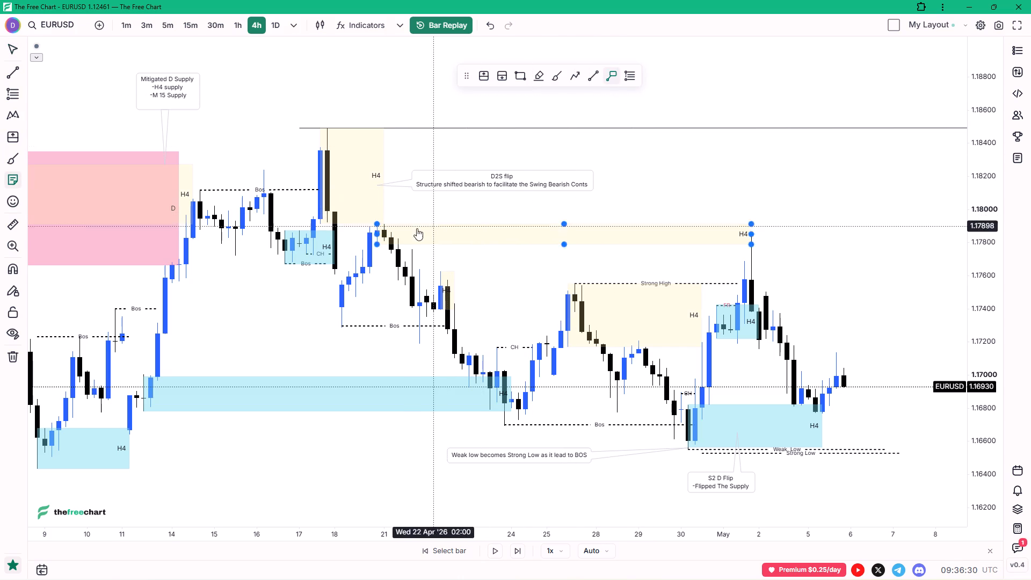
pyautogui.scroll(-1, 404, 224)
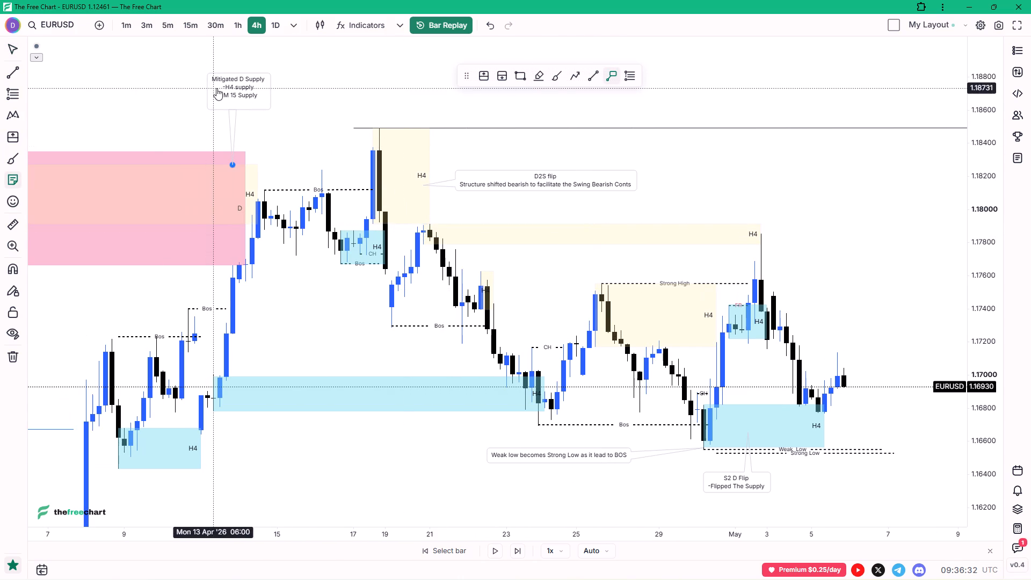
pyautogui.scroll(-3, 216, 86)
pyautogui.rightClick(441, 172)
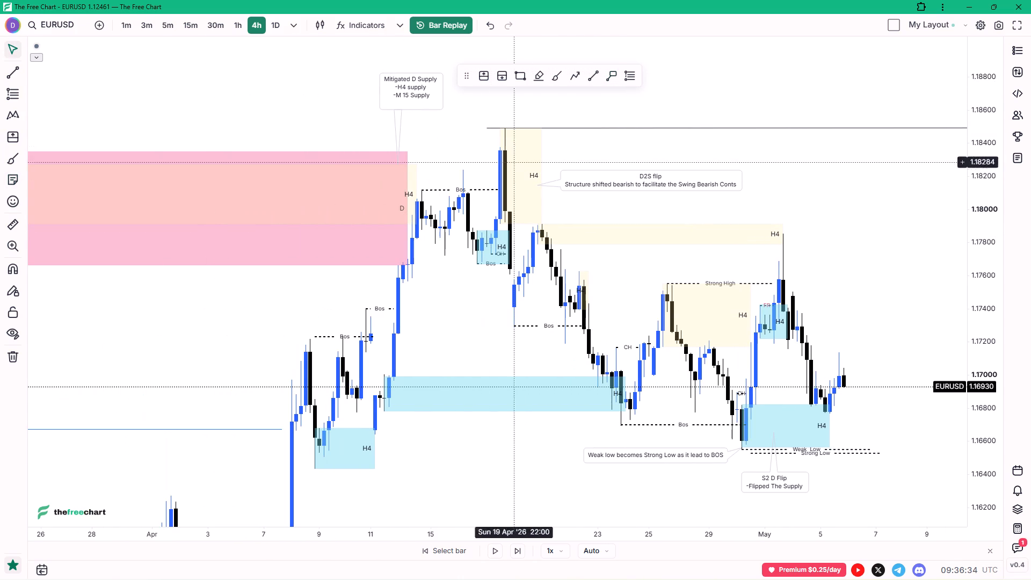
# Number the Mitigated D Supply callout by adding "1. " in front of its first line.
pyautogui.moveTo(979, 131); pyautogui.dragTo(825, 353)
pyautogui.keyDown('ctrl'); pyautogui.scroll(-13, 446, 323); pyautogui.keyUp('ctrl')
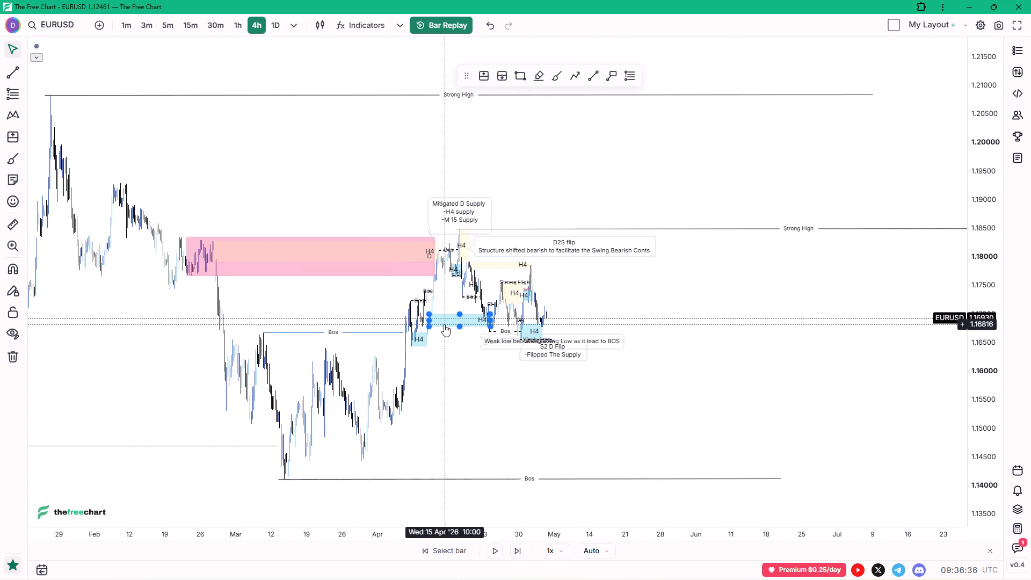
pyautogui.keyDown('ctrl'); pyautogui.scroll(14, 444, 324); pyautogui.keyUp('ctrl')
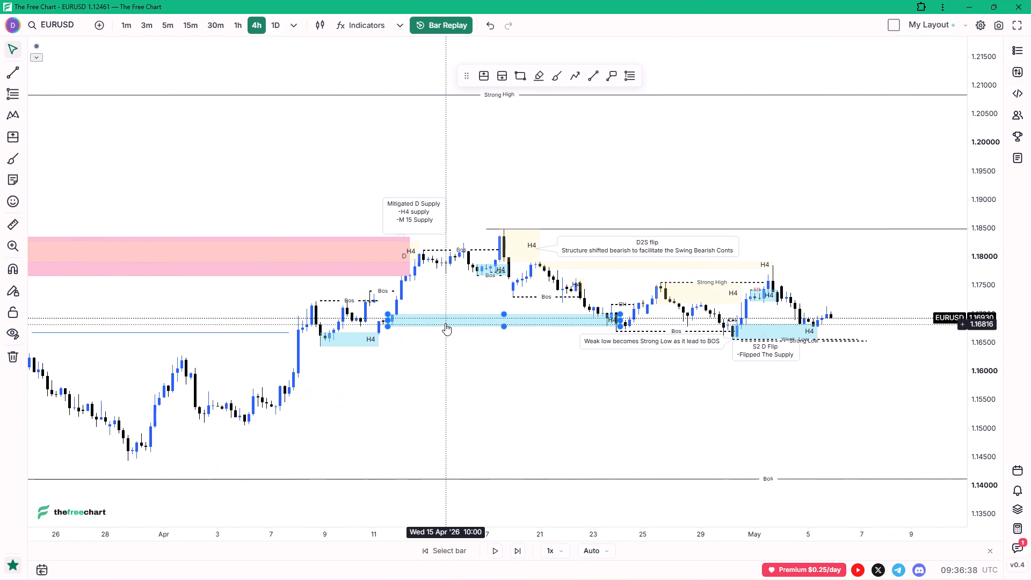
pyautogui.moveTo(1002, 405); pyautogui.dragTo(905, 105)
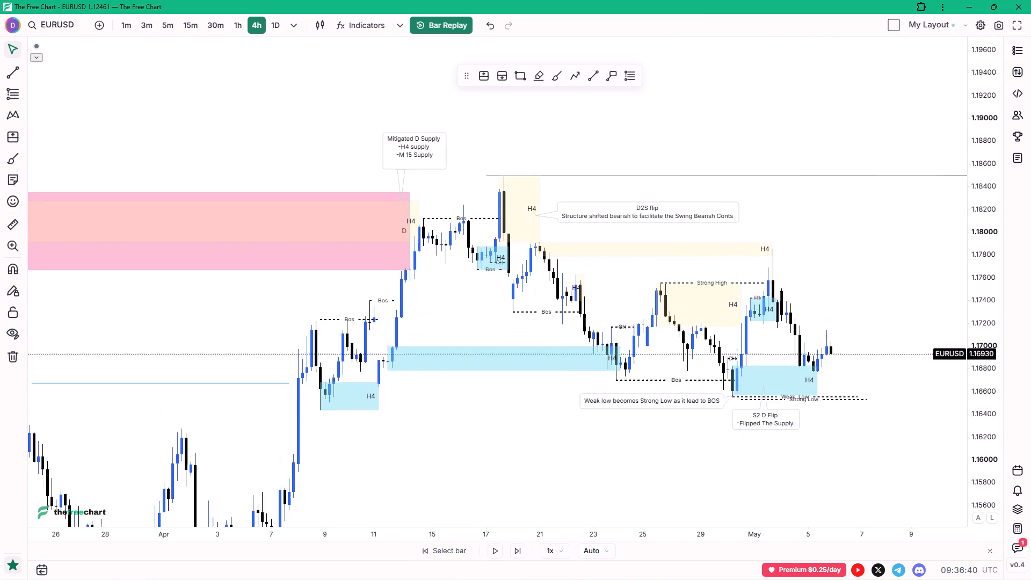
pyautogui.moveTo(905, 105); pyautogui.dragTo(852, 63)
pyautogui.moveTo(988, 110); pyautogui.dragTo(934, 368)
pyautogui.moveTo(858, 253); pyautogui.dragTo(861, 266)
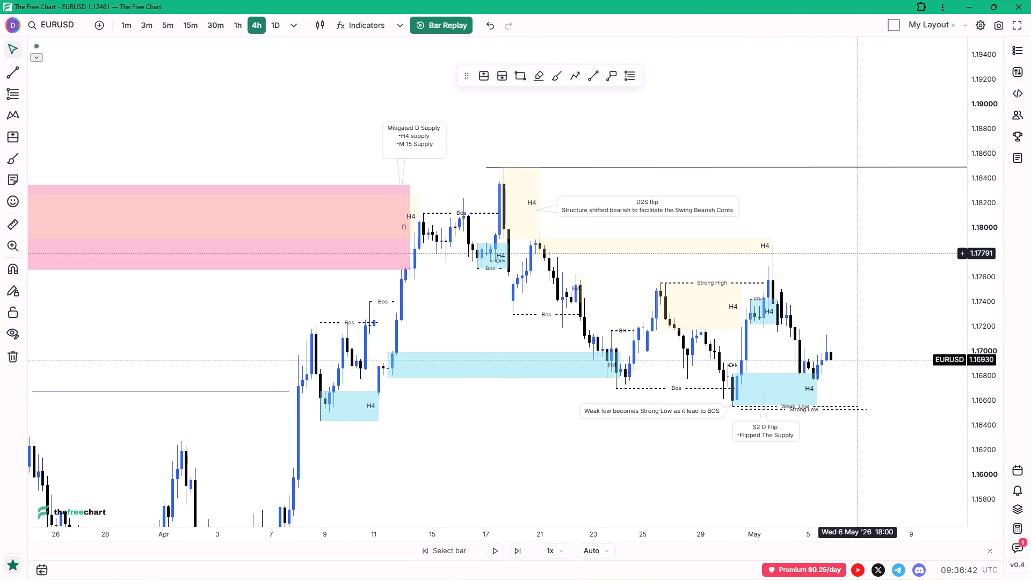
pyautogui.moveTo(861, 266); pyautogui.dragTo(917, 448)
pyautogui.keyDown('ctrl'); pyautogui.scroll(3, 534, 305); pyautogui.keyUp('ctrl')
pyautogui.click(421, 325)
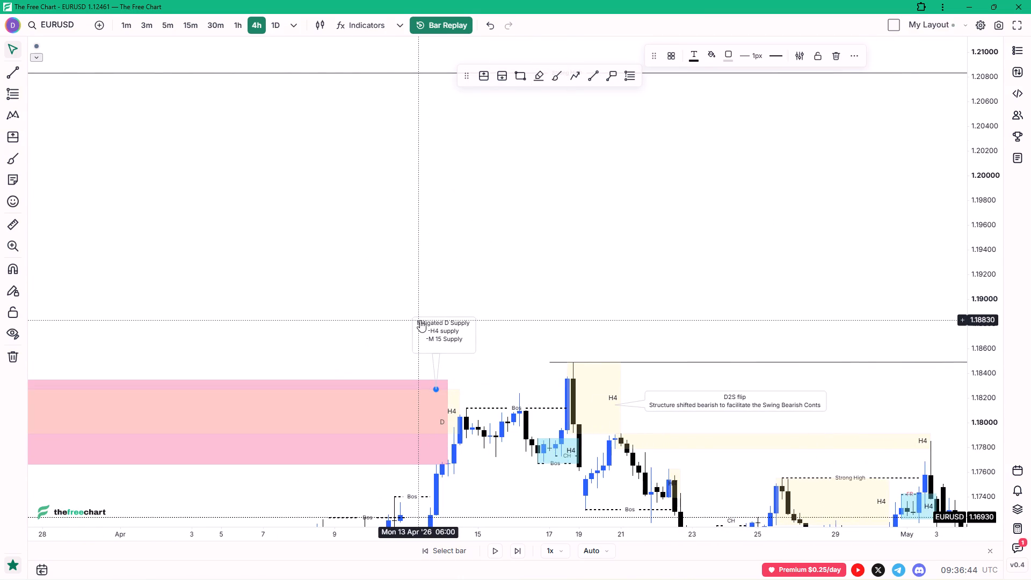
pyautogui.click(420, 320)
pyautogui.click(418, 322)
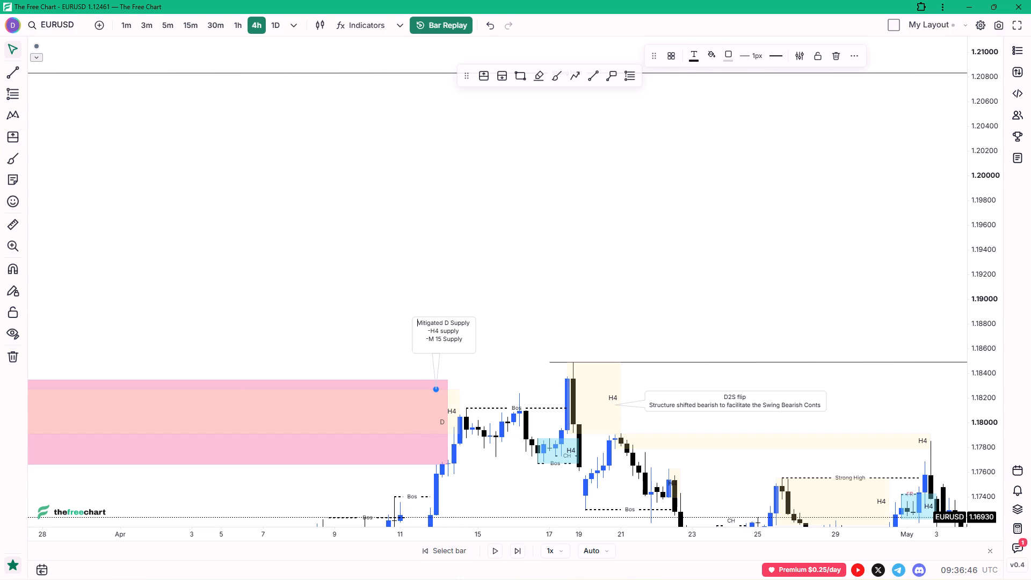
pyautogui.press('1')
pyautogui.press('.')
pyautogui.press('space')
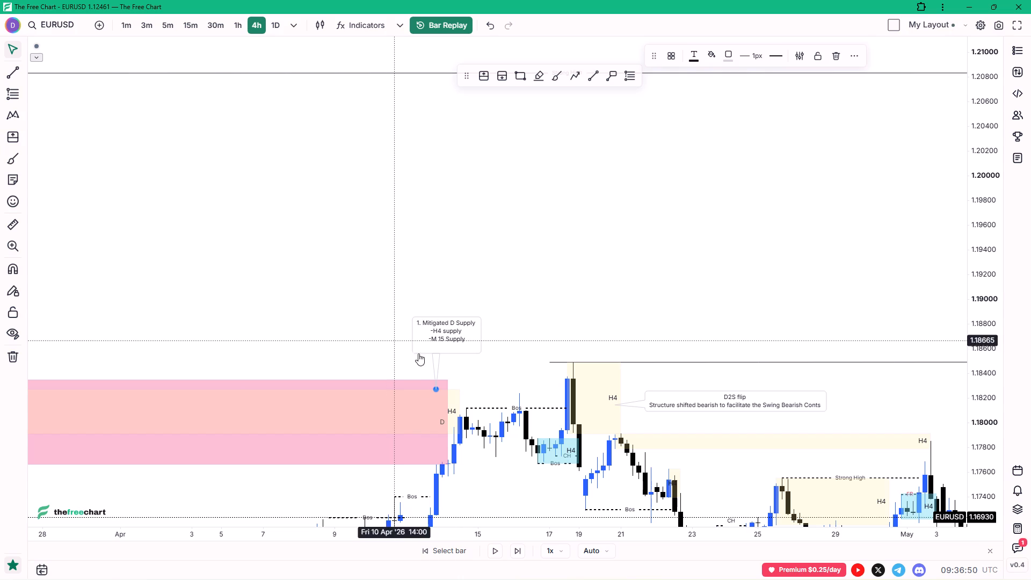
pyautogui.click(594, 315)
# Add "2." as a new first line in the D2S flip callout and move it up over the 17 Apr high line.
pyautogui.moveTo(590, 300); pyautogui.dragTo(416, 126)
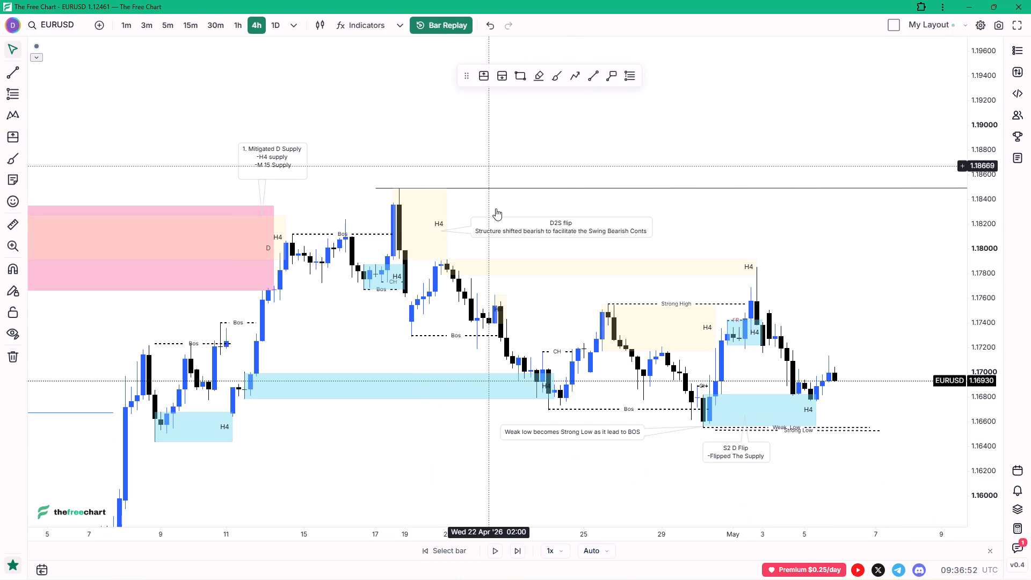
pyautogui.moveTo(565, 223); pyautogui.dragTo(545, 208)
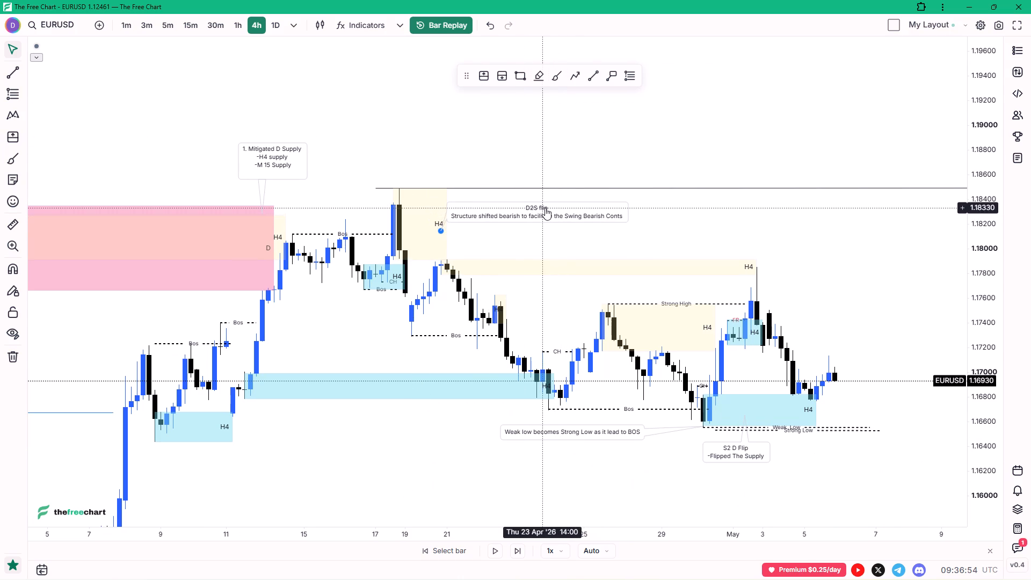
pyautogui.moveTo(545, 208); pyautogui.dragTo(550, 209)
pyautogui.click(530, 207)
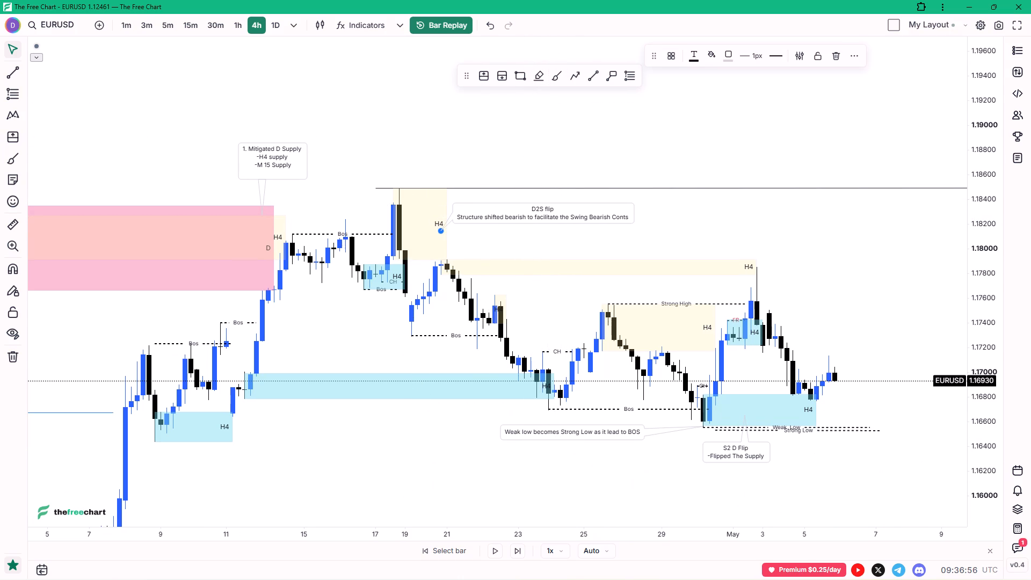
pyautogui.click(532, 212)
pyautogui.write('2.')
pyautogui.hotkey('shift', 'Return')
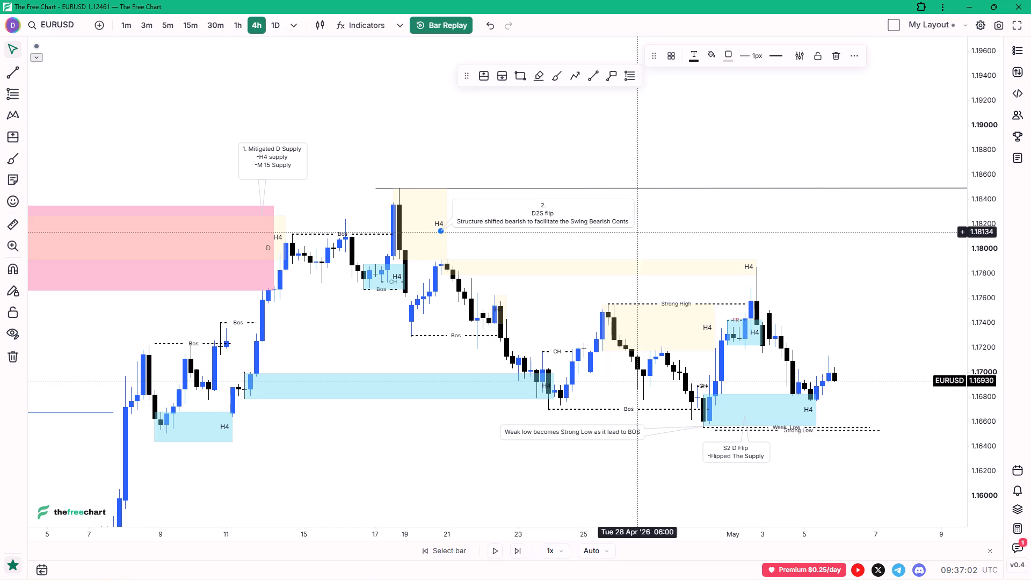
pyautogui.doubleClick(678, 233)
pyautogui.moveTo(633, 212); pyautogui.dragTo(625, 190)
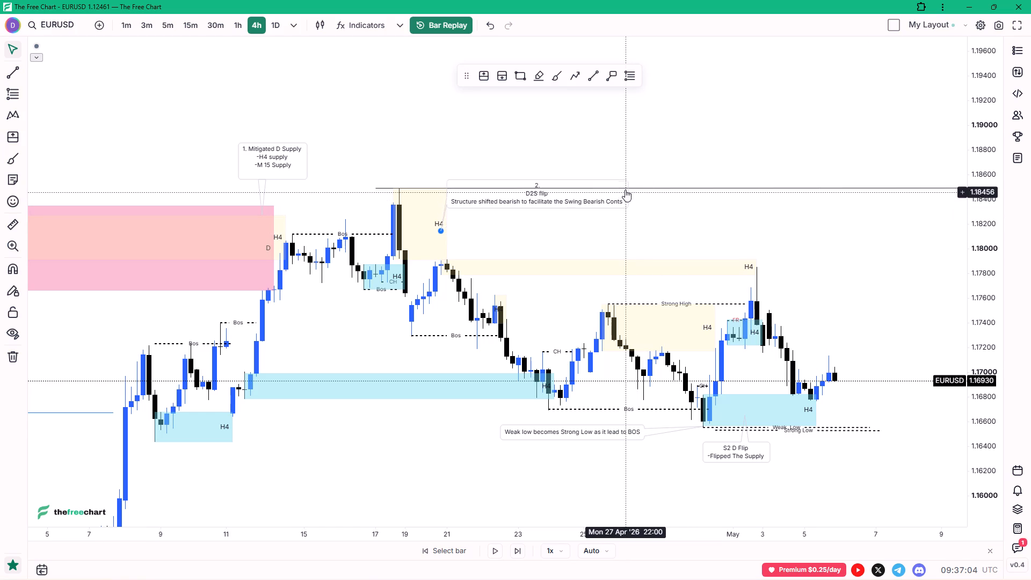
pyautogui.moveTo(625, 190); pyautogui.dragTo(642, 170)
# Attach a callout to the long H4 supply zone's end at 1 May 14:00 reading "3. Old Suply acts as reaction zones".
pyautogui.moveTo(625, 231); pyautogui.dragTo(625, 229)
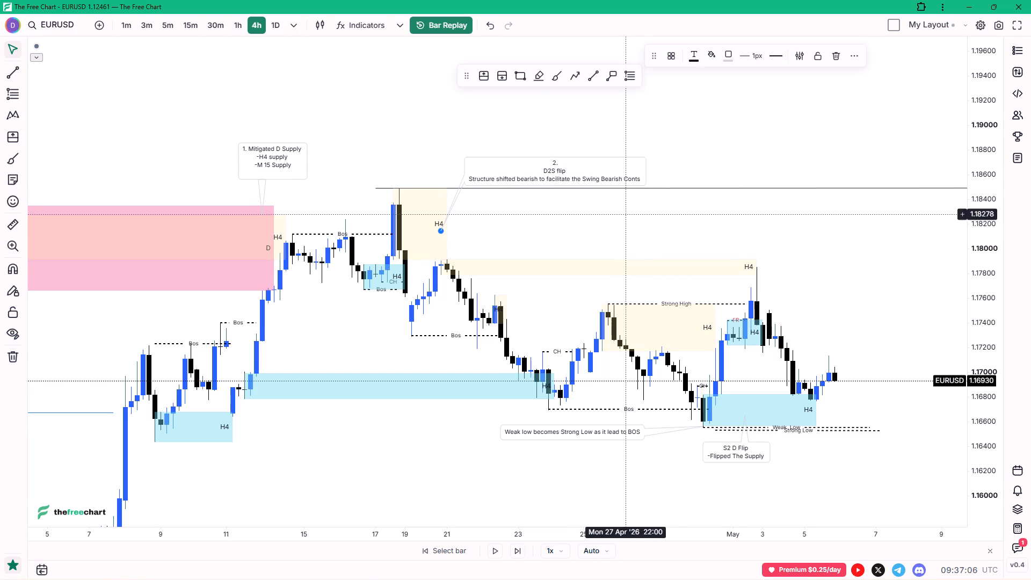
pyautogui.moveTo(625, 229); pyautogui.dragTo(555, 224)
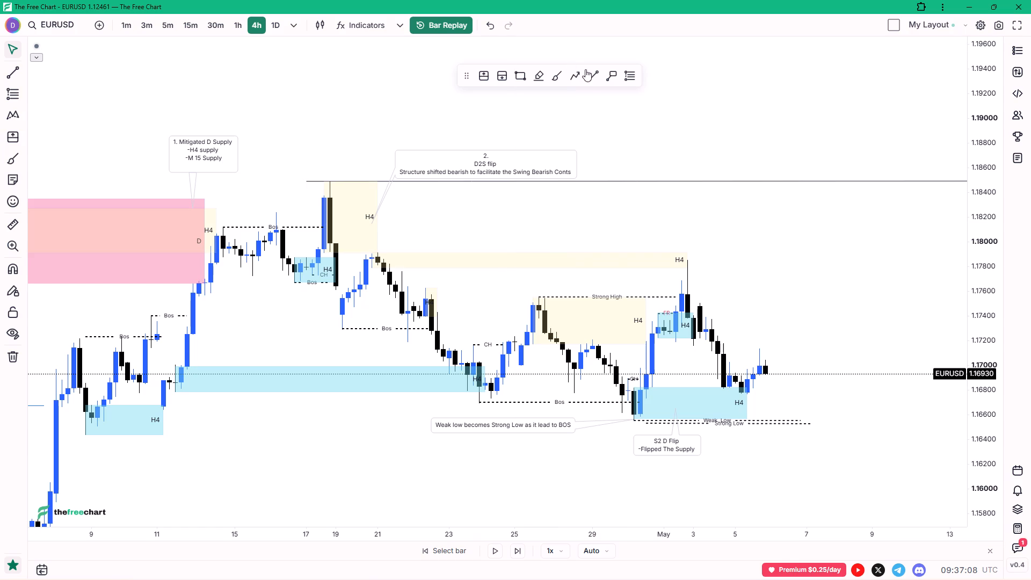
pyautogui.click(603, 78)
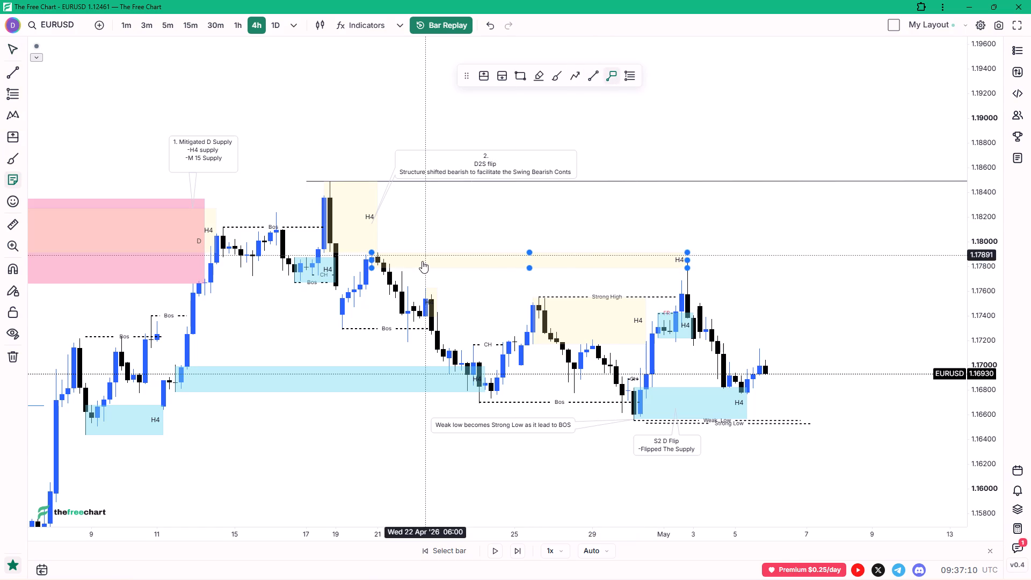
pyautogui.click(685, 259)
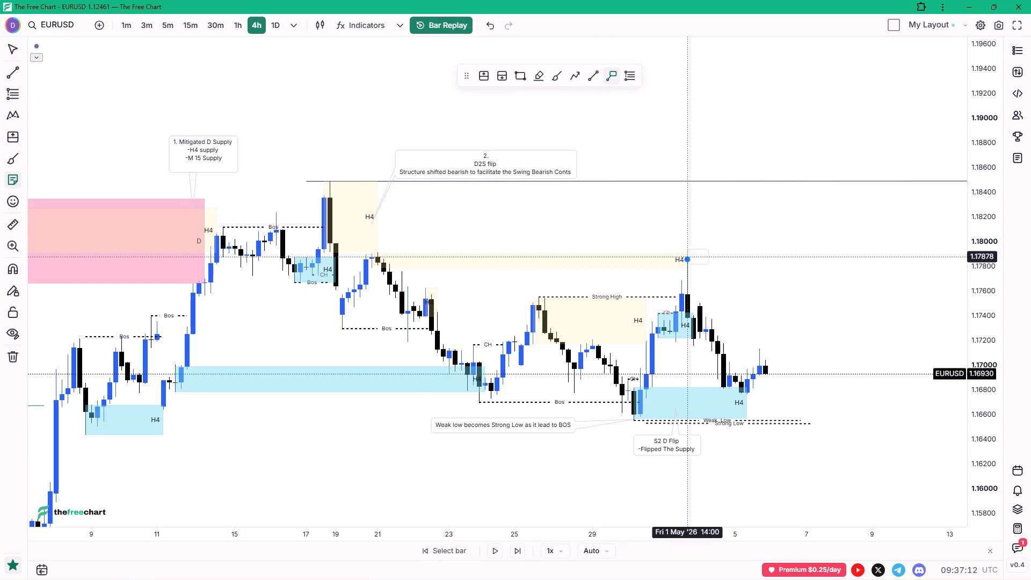
pyautogui.click(638, 227)
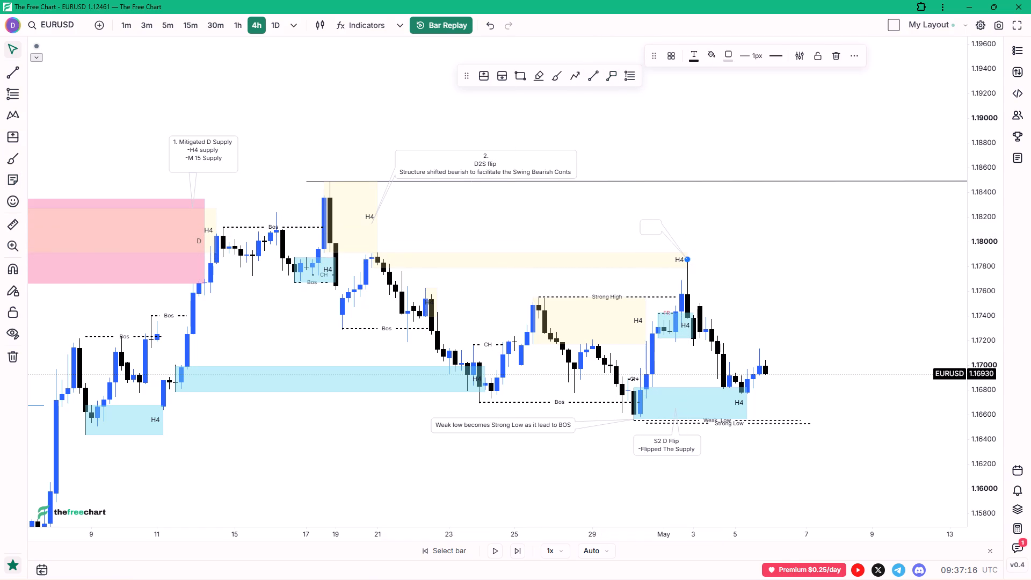
pyautogui.press('3')
pyautogui.write('. Old')
pyautogui.press('space')
pyautogui.write('Sy')
pyautogui.press('BackSpace')
pyautogui.write('uply acts as reaction zones')
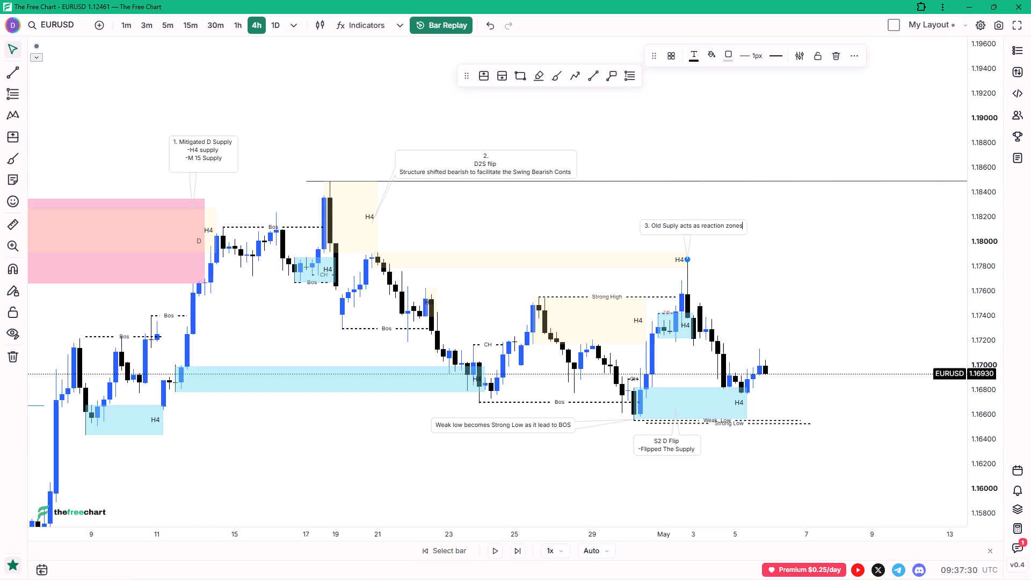
# Move callout 3 to just above the long H4 supply zone, around 29–30 Apr at about 1.1800.
pyautogui.moveTo(693, 228); pyautogui.dragTo(680, 216)
pyautogui.moveTo(680, 216); pyautogui.dragTo(660, 218)
pyautogui.click(799, 254)
pyautogui.moveTo(724, 227); pyautogui.dragTo(622, 231)
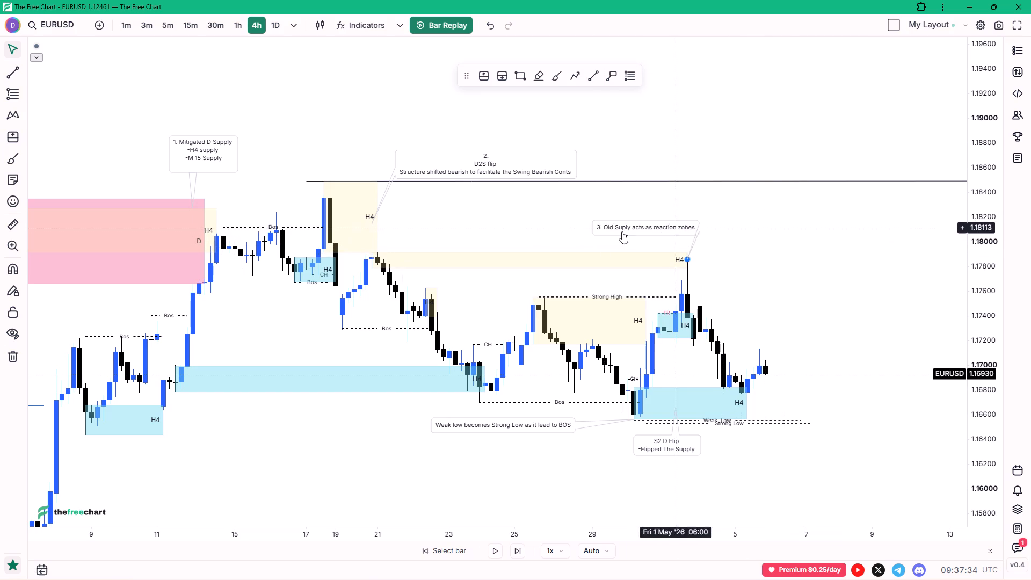
pyautogui.moveTo(622, 231); pyautogui.dragTo(511, 233)
pyautogui.click(638, 238)
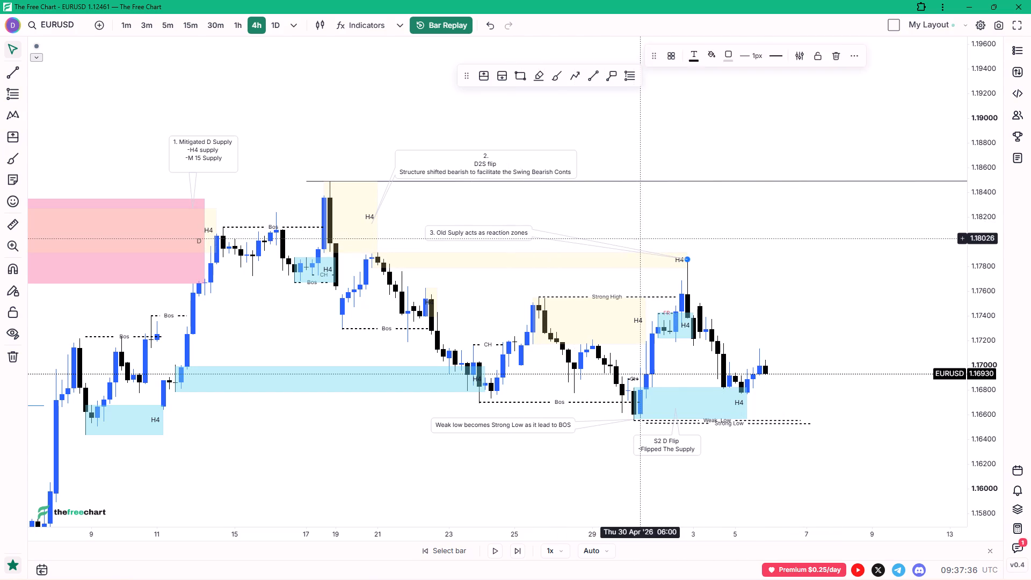
pyautogui.moveTo(506, 231); pyautogui.dragTo(654, 240)
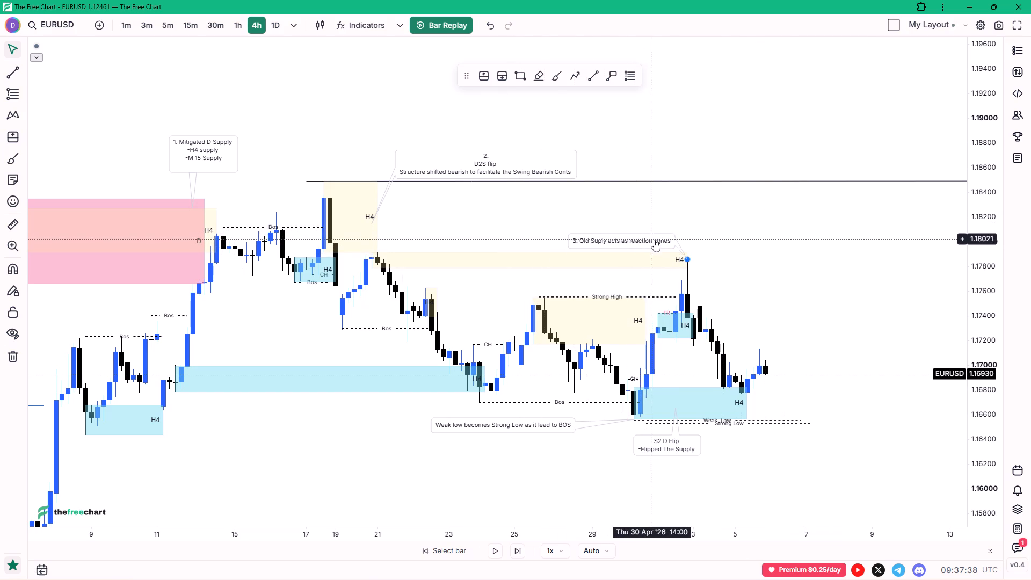
pyautogui.moveTo(654, 240); pyautogui.dragTo(656, 241)
pyautogui.click(758, 262)
# Attach a callout to the small 22 Apr H4 supply zone reading "4.Supply cont e bearish OF".
pyautogui.moveTo(763, 263); pyautogui.dragTo(774, 198)
pyautogui.keyDown('ctrl'); pyautogui.scroll(3, 753, 190); pyautogui.keyUp('ctrl')
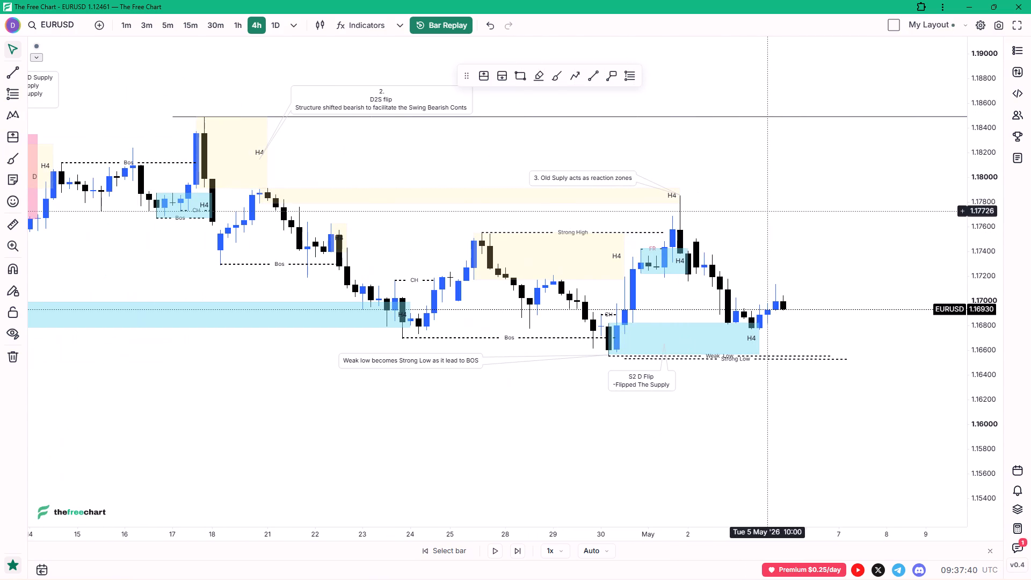
pyautogui.moveTo(1000, 393); pyautogui.dragTo(865, 218)
pyautogui.moveTo(845, 214); pyautogui.dragTo(738, 192)
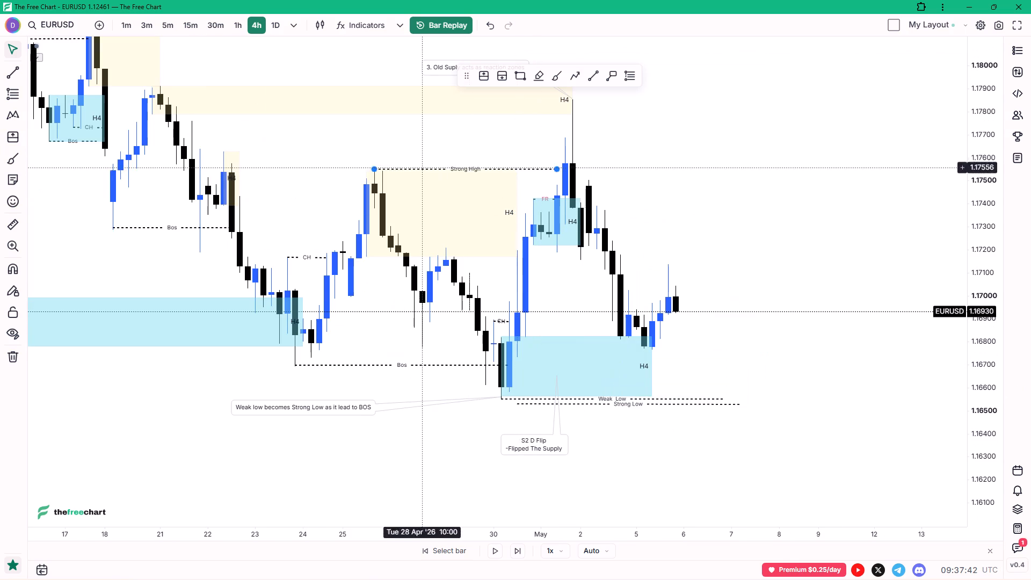
pyautogui.moveTo(310, 146); pyautogui.dragTo(506, 212)
pyautogui.keyDown('ctrl'); pyautogui.scroll(4, 506, 212); pyautogui.keyUp('ctrl')
pyautogui.moveTo(461, 240); pyautogui.dragTo(506, 249)
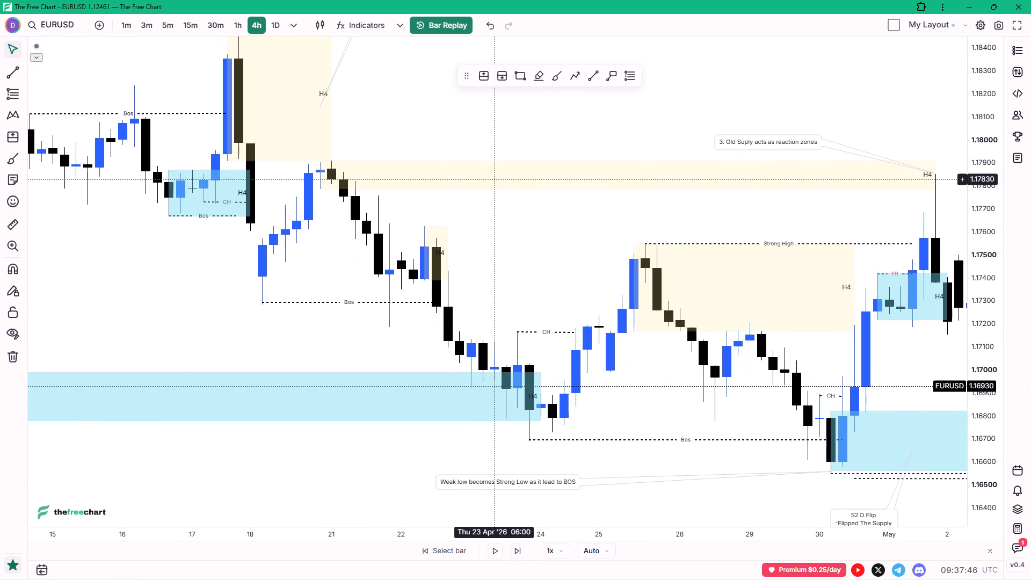
pyautogui.click(616, 68)
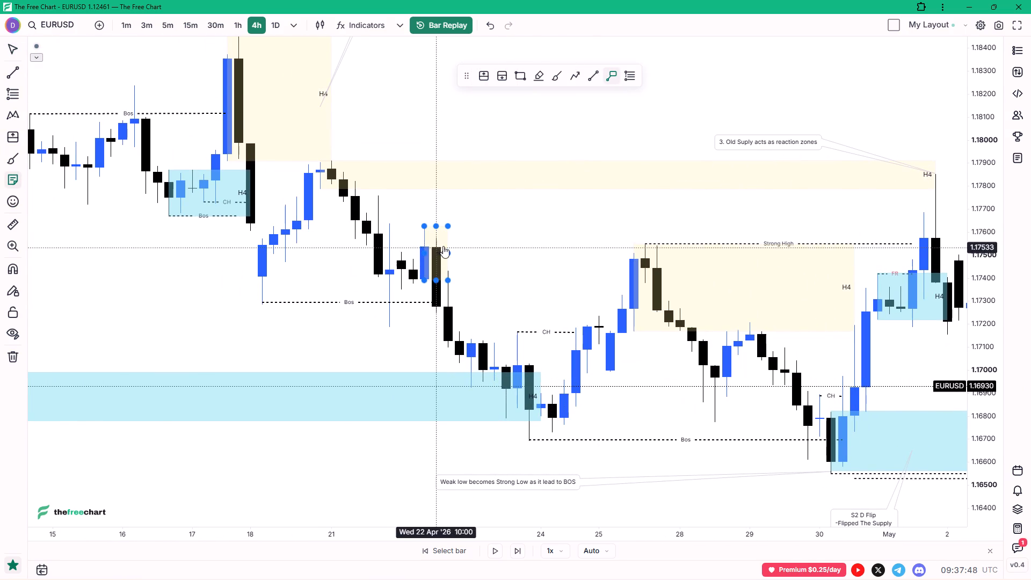
pyautogui.click(452, 242)
pyautogui.click(476, 233)
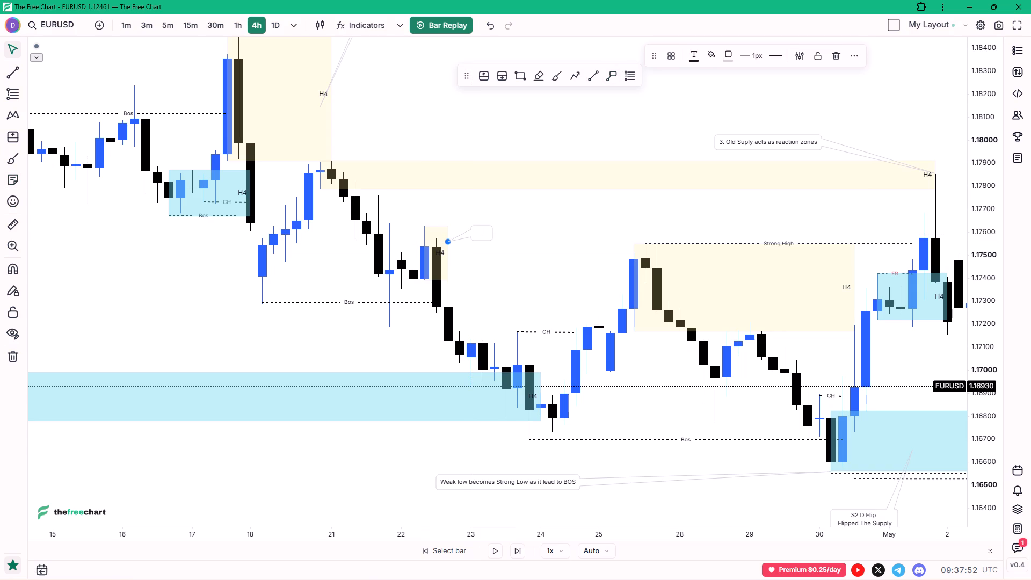
pyautogui.write('4.Supply')
pyautogui.press('space')
pyautogui.write('cont')
pyautogui.press('space')
pyautogui.write('e bearish')
pyautogui.press('space')
pyautogui.write('OF')
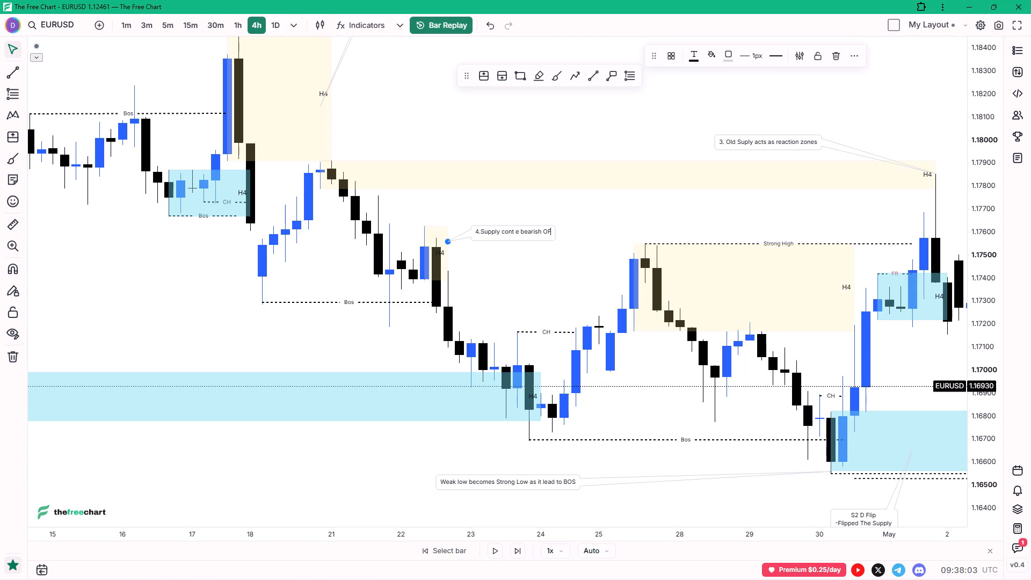
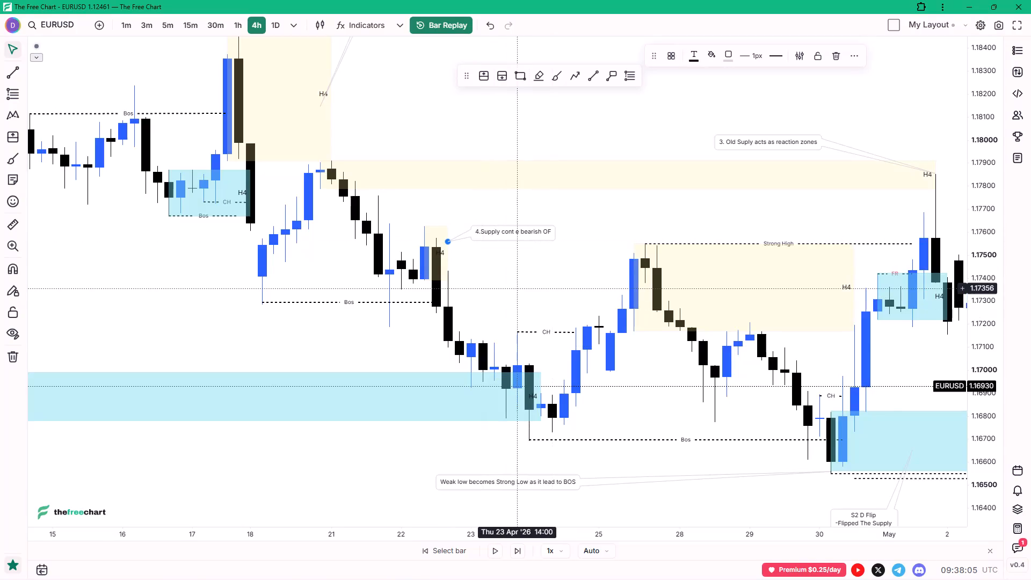
# Move callout 4 up to about 1.1774, above the small 22 Apr H4 supply zone.
pyautogui.scroll(-2, 519, 286)
pyautogui.moveTo(591, 280); pyautogui.dragTo(447, 266)
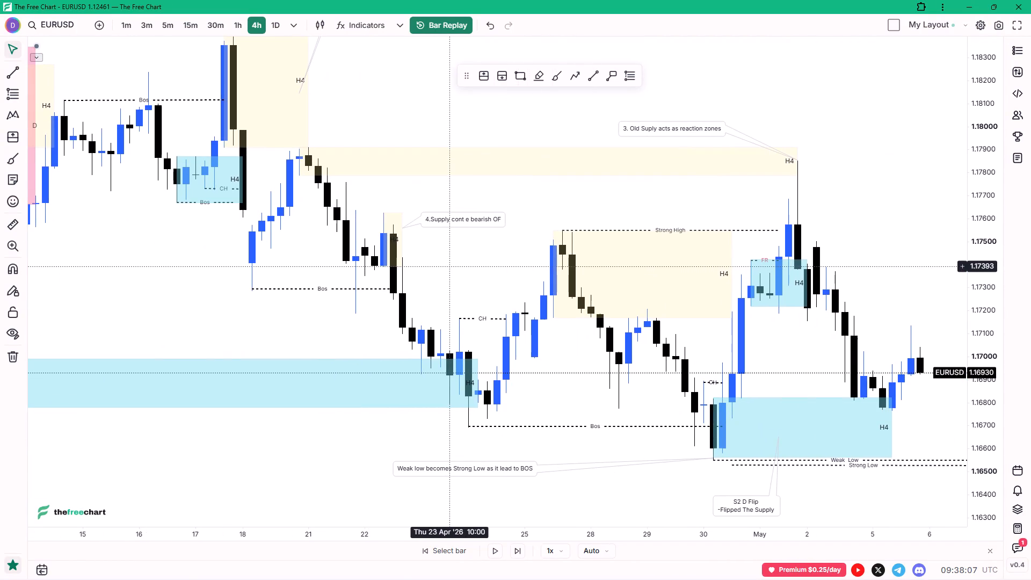
pyautogui.keyDown('ctrl'); pyautogui.scroll(-4, 447, 267); pyautogui.keyUp('ctrl')
pyautogui.moveTo(451, 271); pyautogui.dragTo(410, 282)
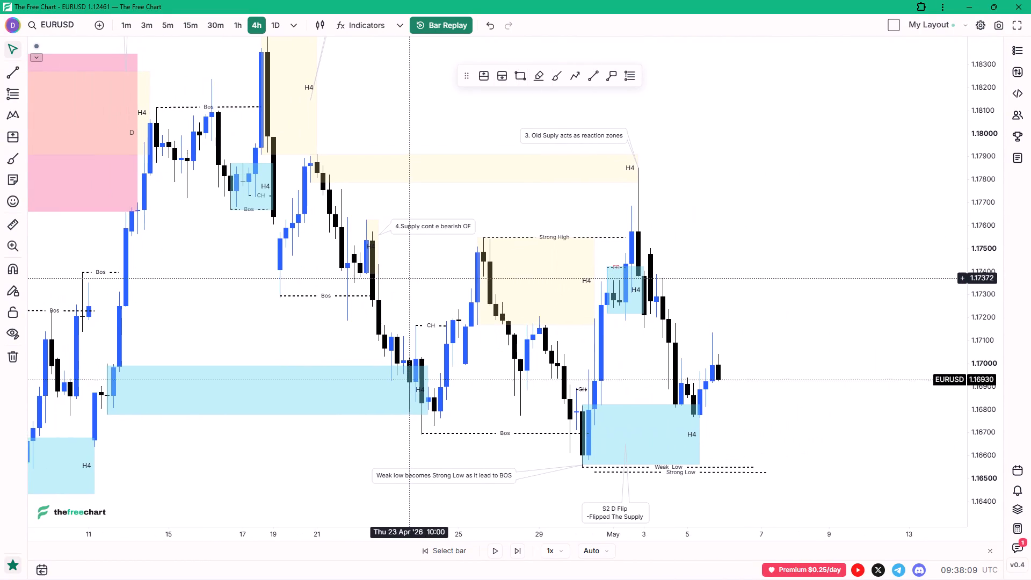
pyautogui.moveTo(410, 282); pyautogui.dragTo(404, 289)
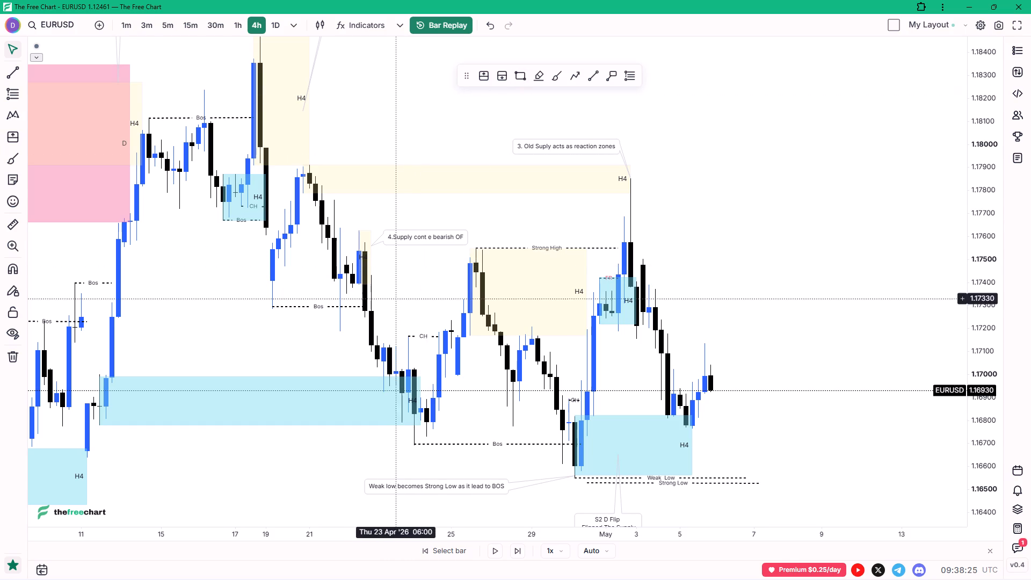
pyautogui.click(464, 236)
pyautogui.moveTo(464, 237); pyautogui.dragTo(461, 224)
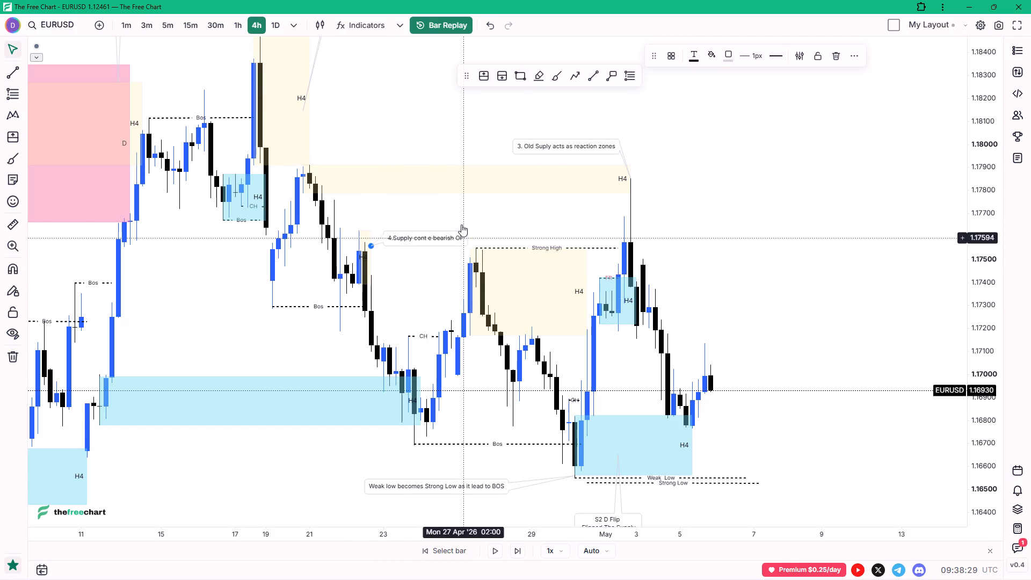
pyautogui.moveTo(461, 224); pyautogui.dragTo(462, 205)
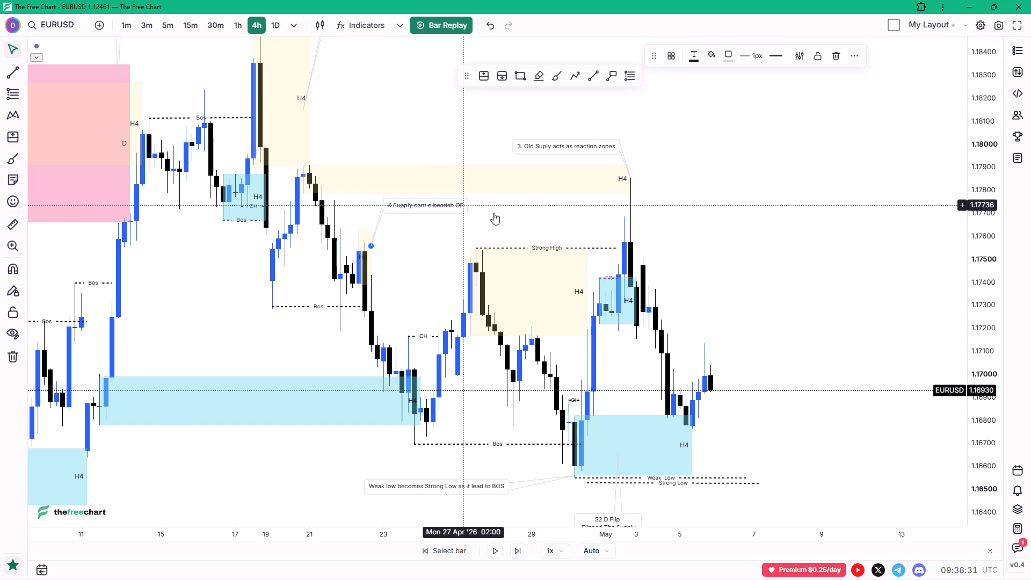
pyautogui.click(526, 222)
# Draw a rectangle from 22 Apr 06:00 to 27 Apr 10:00 at about 1.1754–1.1763 and apply the H4 Supply template.
pyautogui.keyDown('ctrl'); pyautogui.scroll(2, 514, 225); pyautogui.keyUp('ctrl')
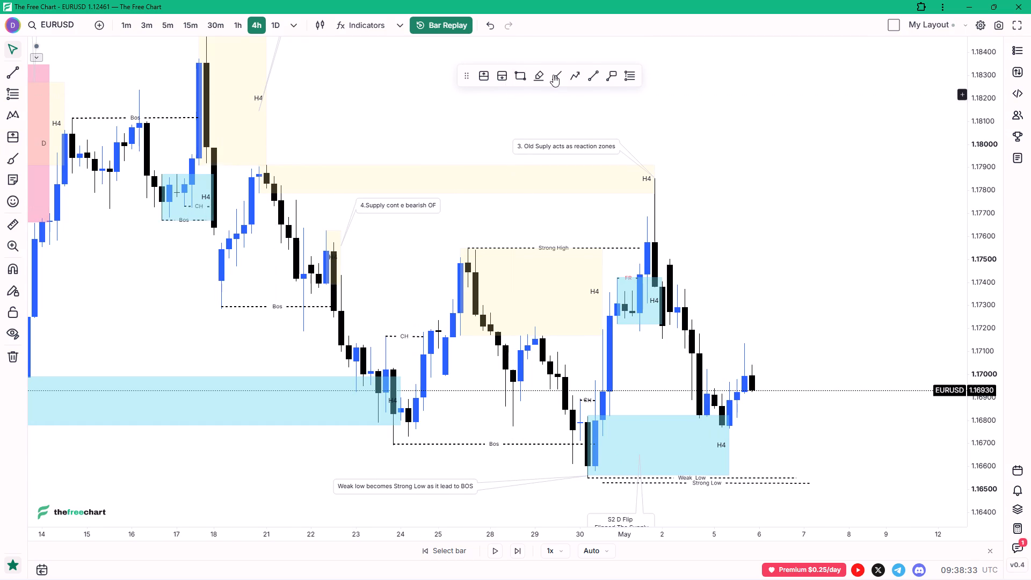
pyautogui.click(517, 81)
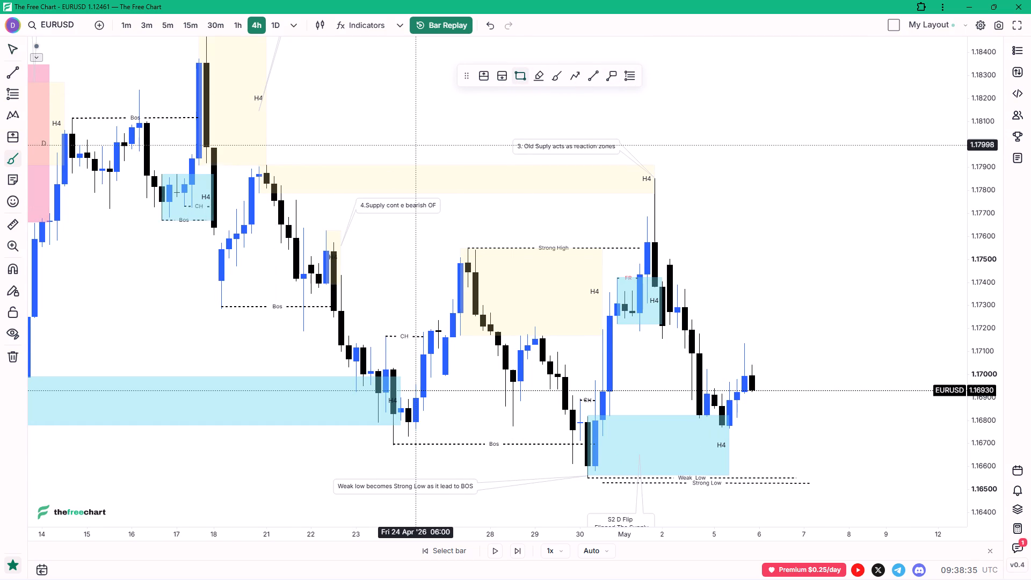
pyautogui.keyDown('ctrl'); pyautogui.click(325, 216); pyautogui.keyUp('ctrl')
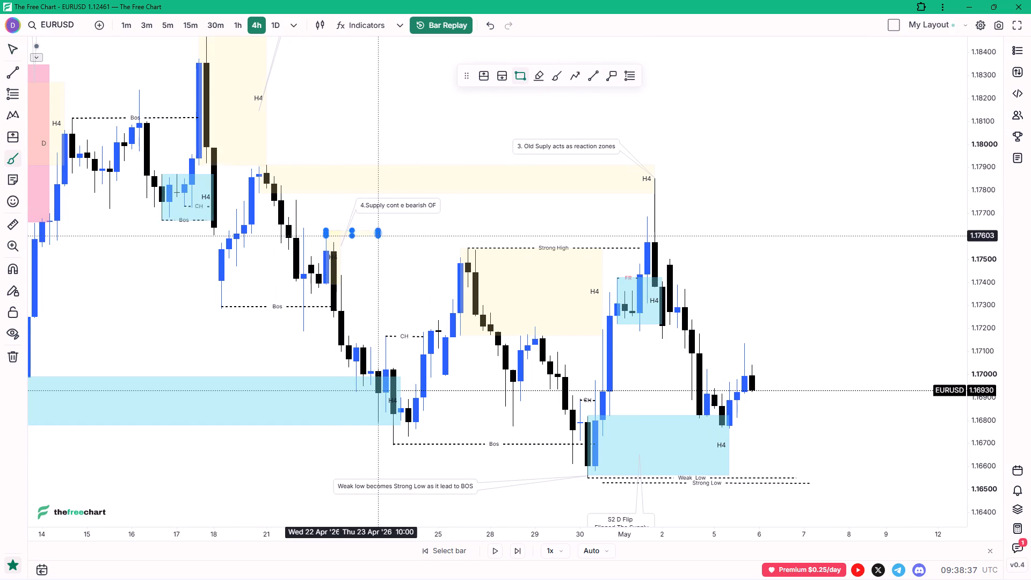
pyautogui.click(469, 250)
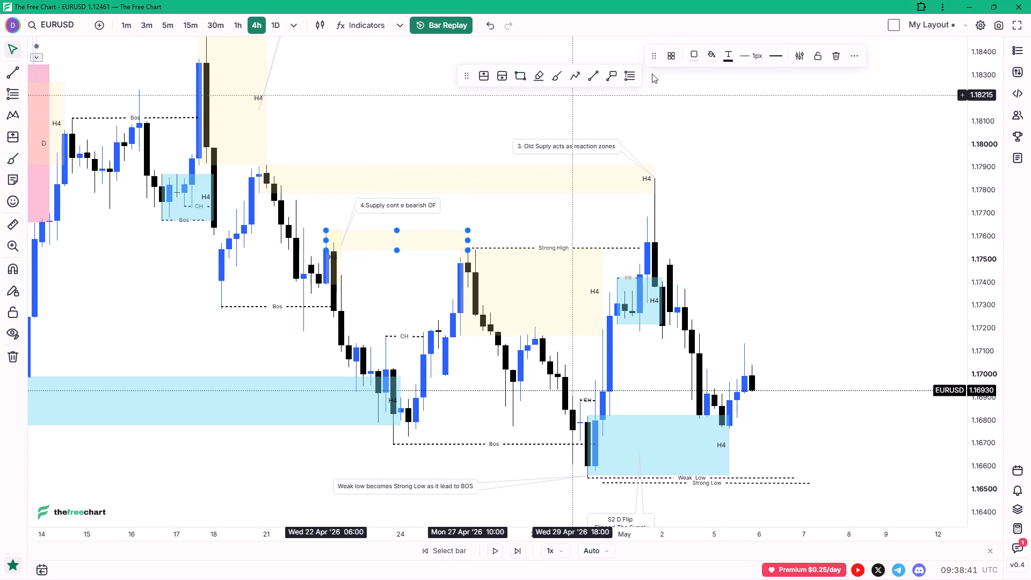
pyautogui.click(672, 62)
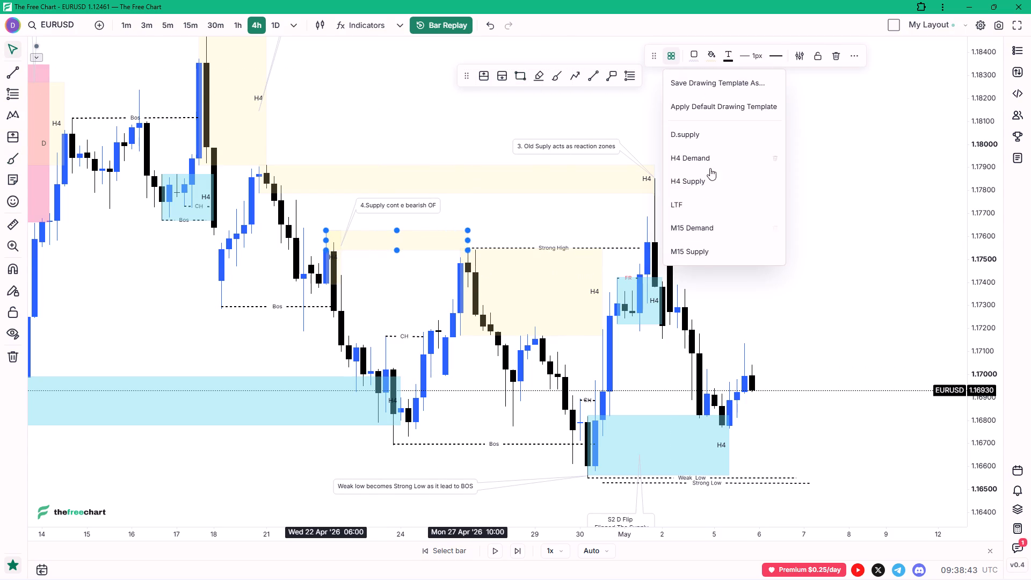
pyautogui.click(710, 178)
# Attach a callout to the new zone's end reading "5. Not all orders had been filled as price came back to mitigate the Long wicks".
pyautogui.click(612, 76)
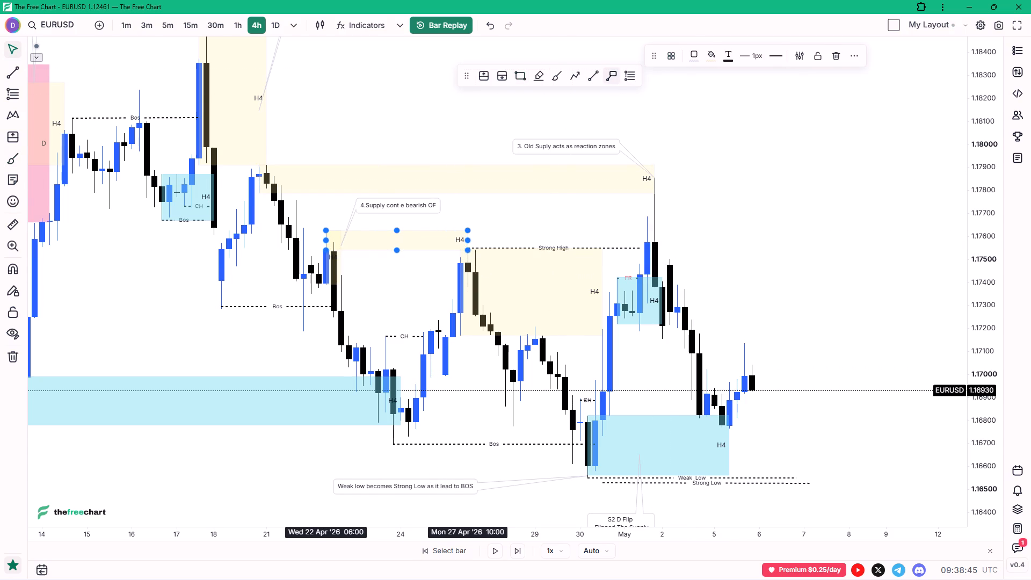
pyautogui.click(463, 231)
pyautogui.click(482, 215)
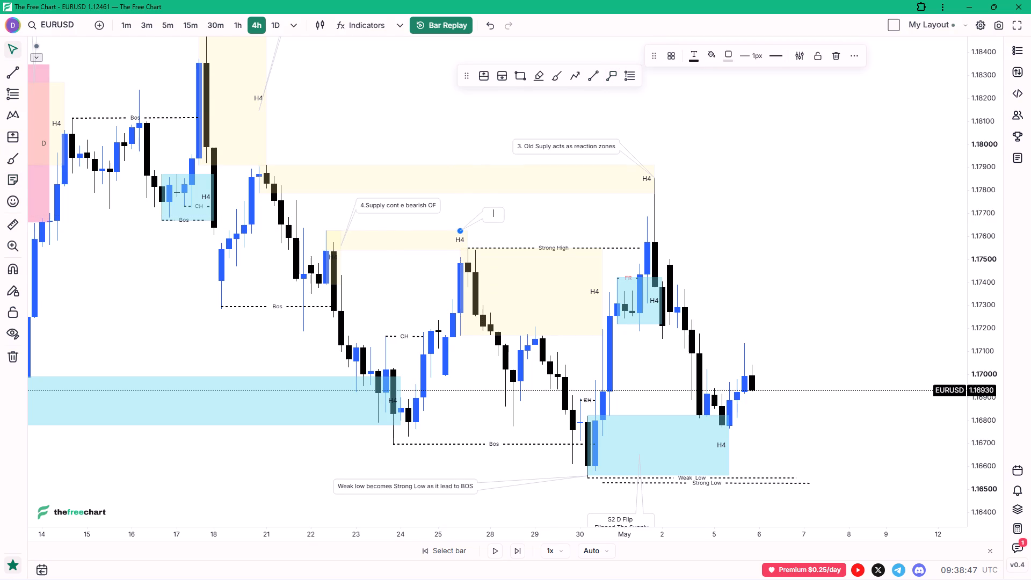
pyautogui.write('5. Not all')
pyautogui.press('space')
pyautogui.write('orders')
pyautogui.press('space')
pyautogui.write('had beeen')
pyautogui.press('space')
pyautogui.press('BackSpace')
pyautogui.press('BackSpace')
pyautogui.press('BackSpace')
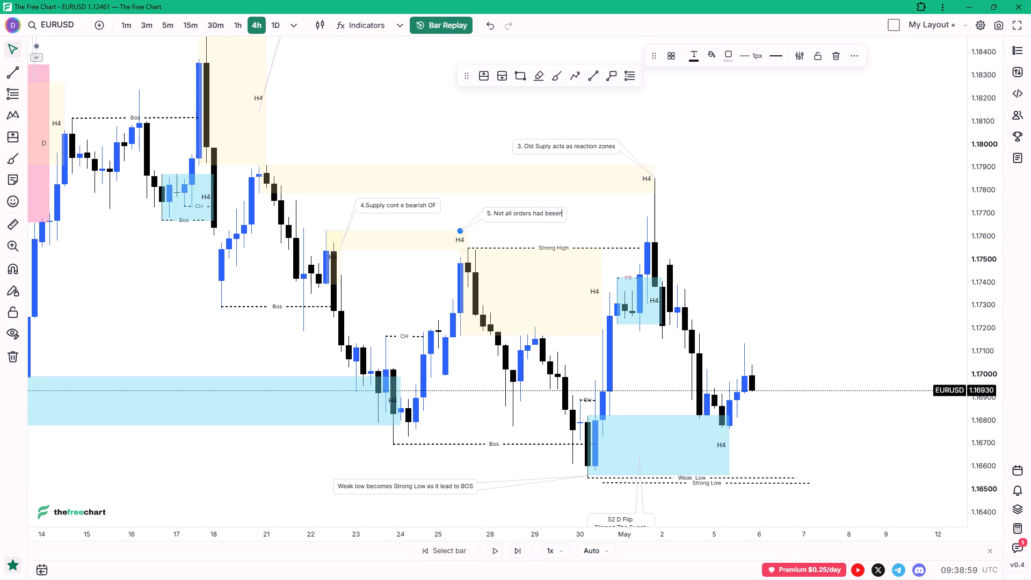
pyautogui.press('BackSpace')
pyautogui.write('eb')
pyautogui.press('BackSpace')
pyautogui.write('n filled a')
pyautogui.press('space')
pyautogui.press('BackSpace')
pyautogui.write('s price comes')
pyautogui.press('space')
pyautogui.press('BackSpace')
pyautogui.press('BackSpace')
pyautogui.press('BackSpace')
pyautogui.press('BackSpace')
pyautogui.press('BackSpace')
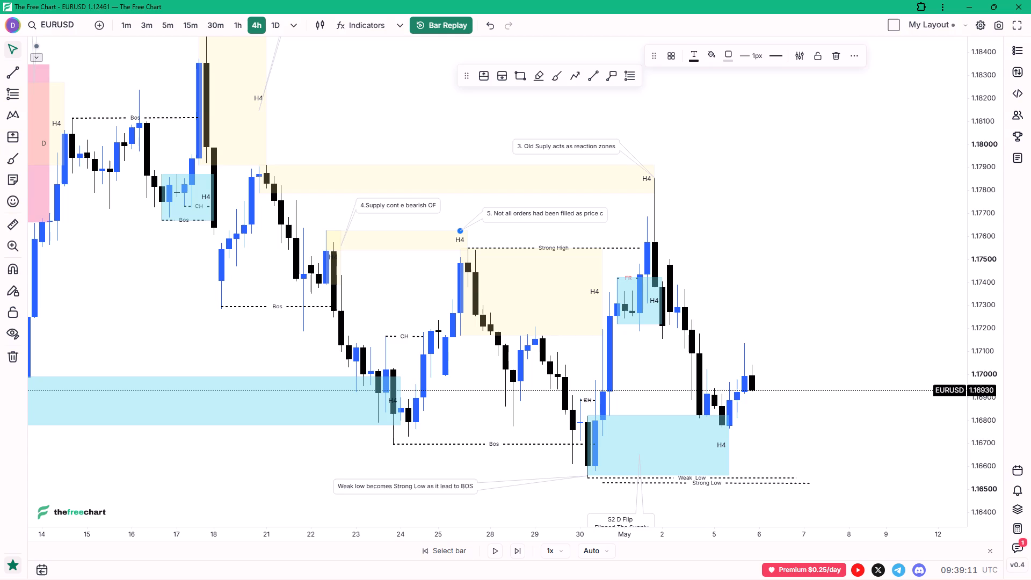
pyautogui.write('ame back')
pyautogui.press('space')
pyautogui.write('to mitigate the Long wicks')
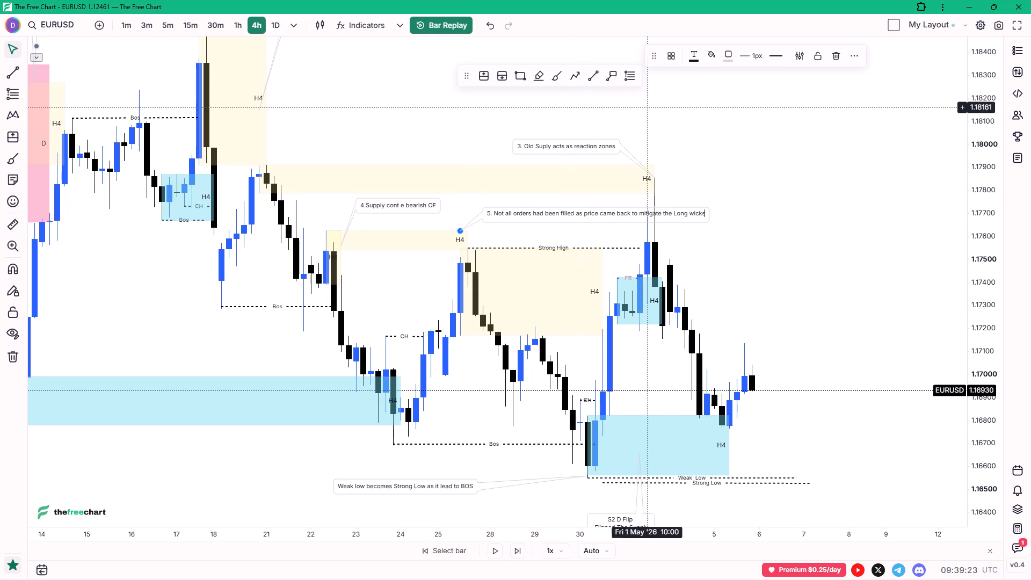
# Set callout 5's text size to 10px.
pyautogui.click(801, 56)
pyautogui.click(458, 97)
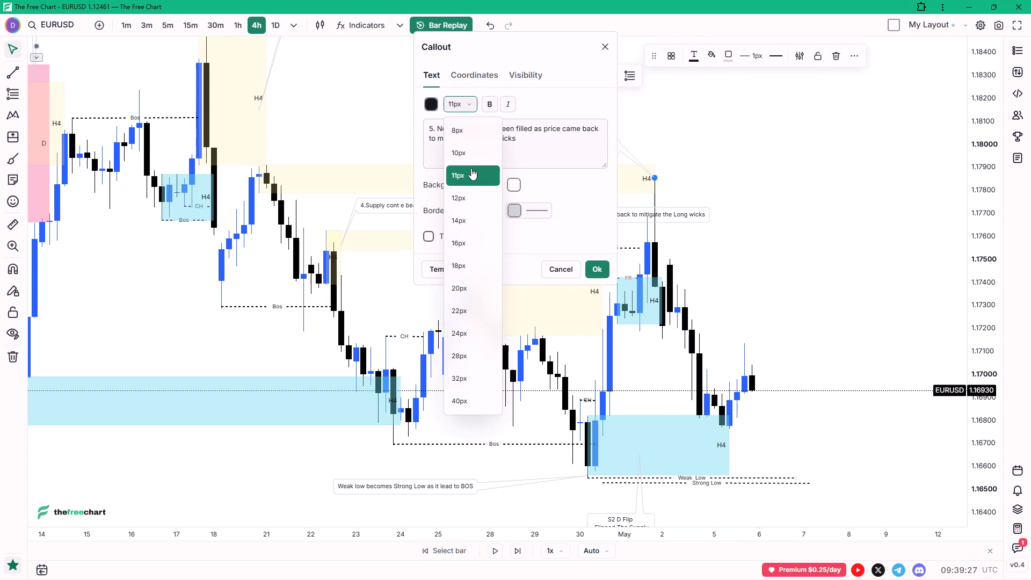
pyautogui.click(470, 155)
pyautogui.click(597, 270)
pyautogui.click(735, 218)
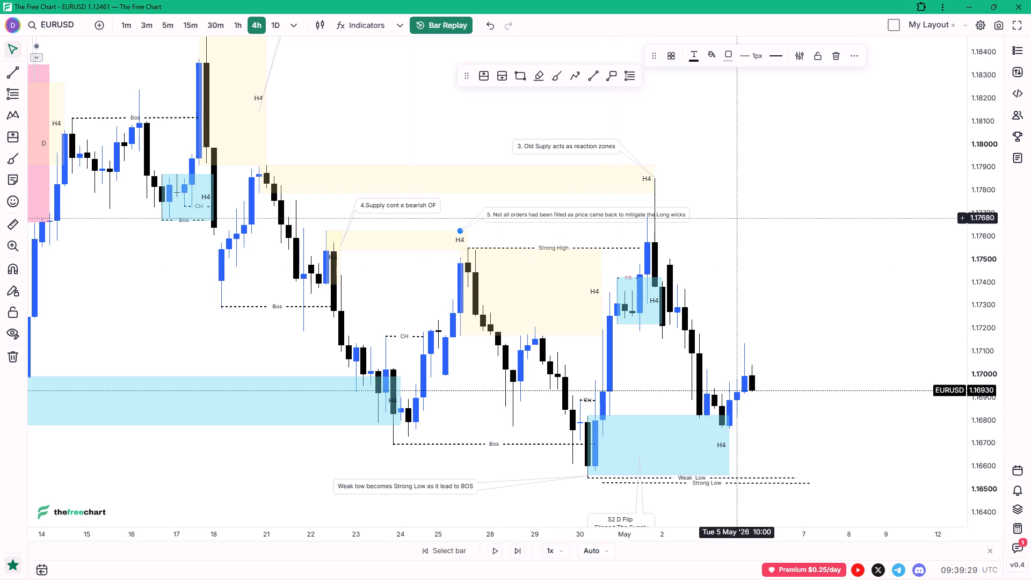
# Re-anchor callout 5 inside the new H4 zone at 24 Apr 18:00, about 1.1757, and place its text just below callout 4.
pyautogui.moveTo(654, 213); pyautogui.dragTo(634, 221)
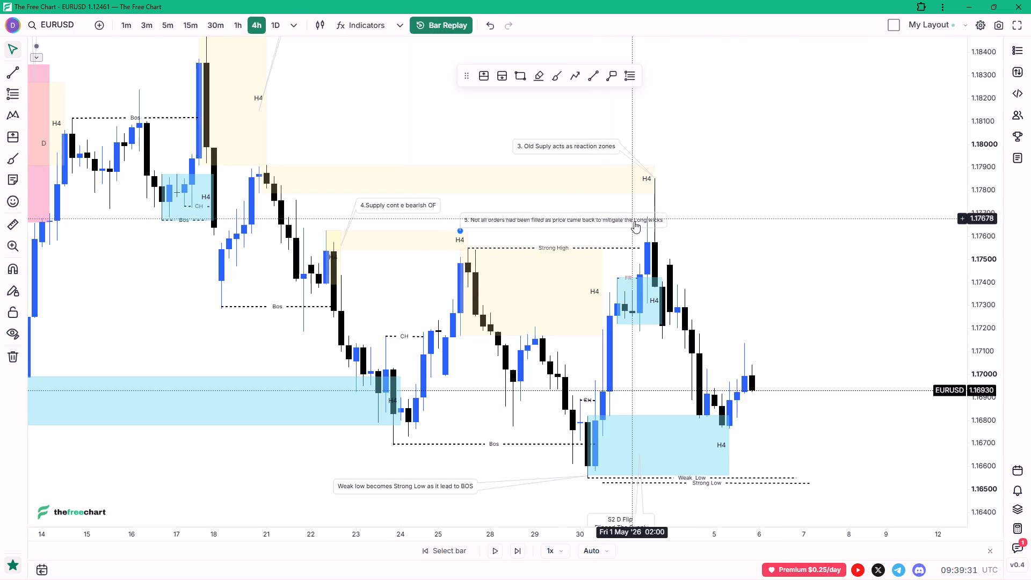
pyautogui.moveTo(634, 221); pyautogui.dragTo(652, 184)
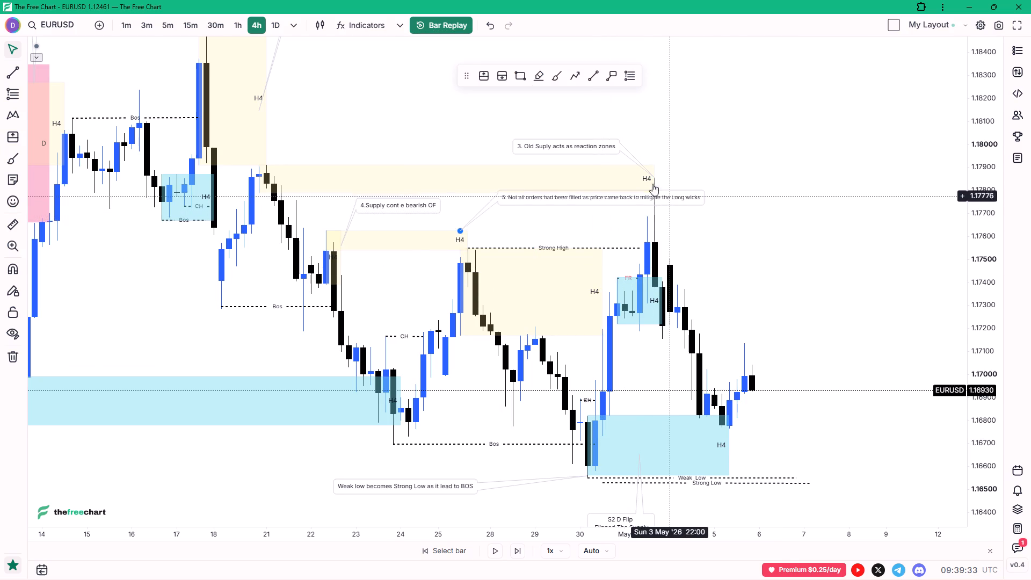
pyautogui.moveTo(652, 184); pyautogui.dragTo(585, 218)
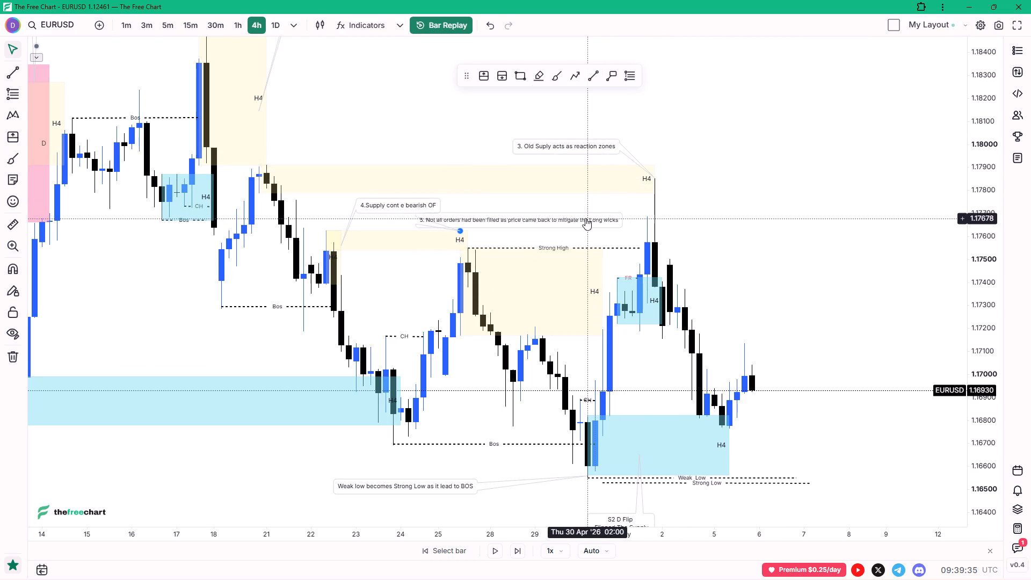
pyautogui.moveTo(585, 218); pyautogui.dragTo(644, 223)
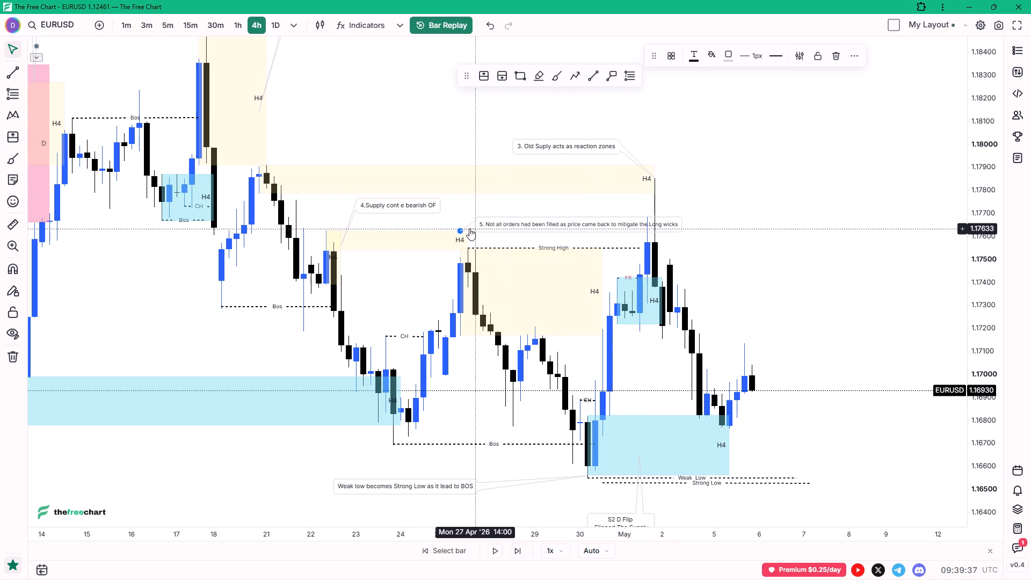
pyautogui.moveTo(461, 230); pyautogui.dragTo(436, 242)
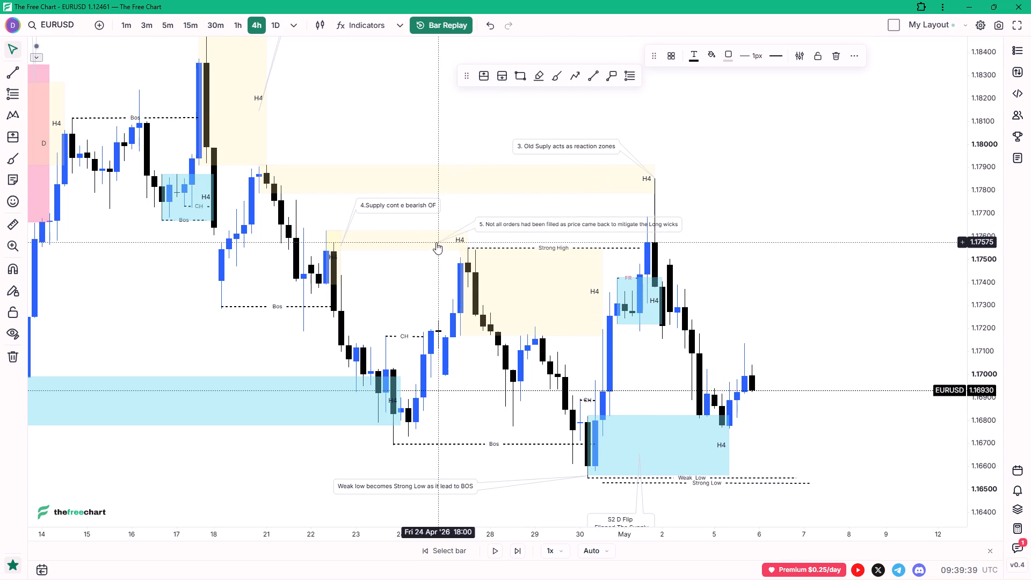
pyautogui.moveTo(436, 242); pyautogui.dragTo(435, 243)
pyautogui.moveTo(484, 226); pyautogui.dragTo(445, 223)
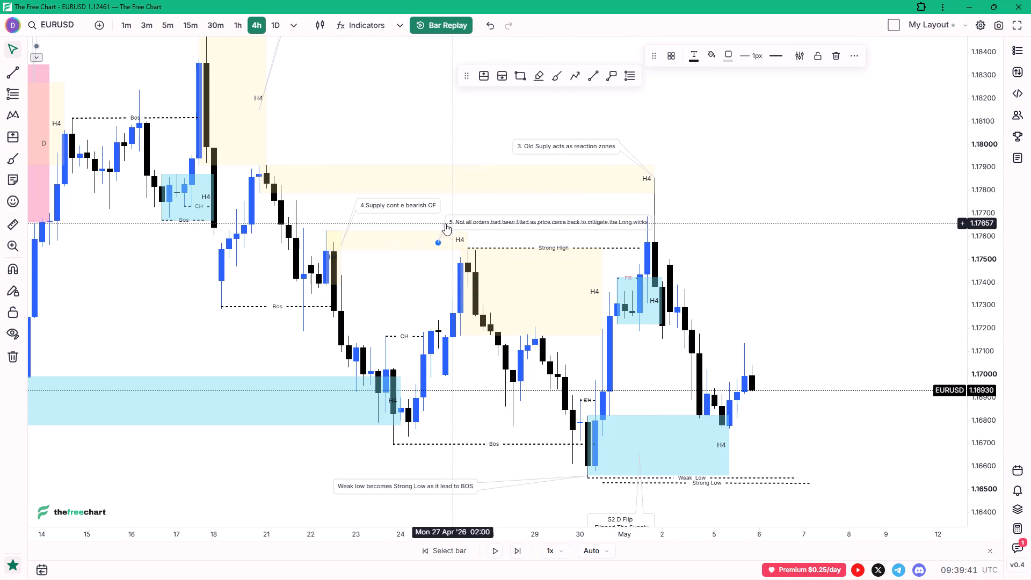
pyautogui.moveTo(445, 223); pyautogui.dragTo(390, 228)
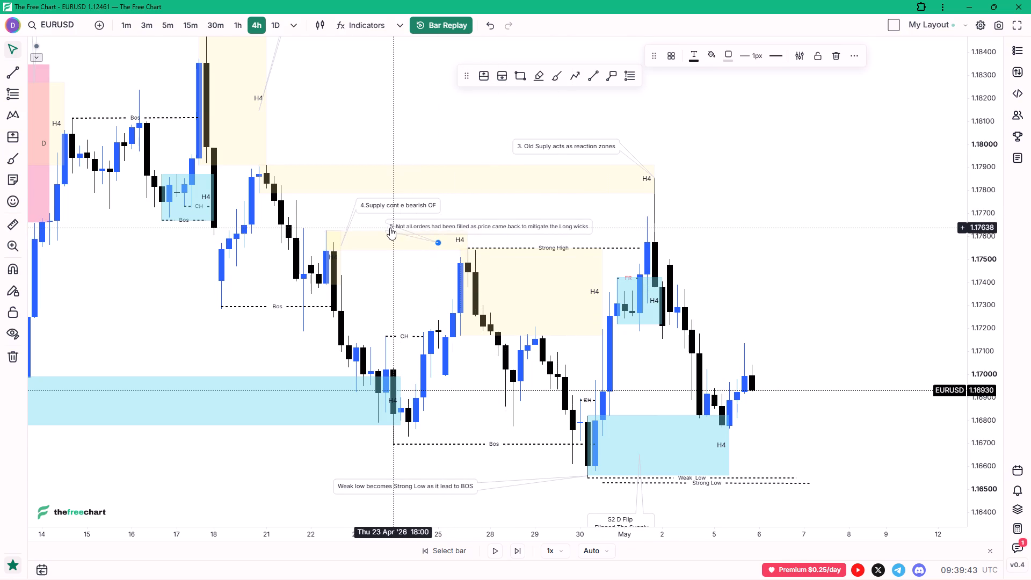
pyautogui.moveTo(390, 228); pyautogui.dragTo(391, 223)
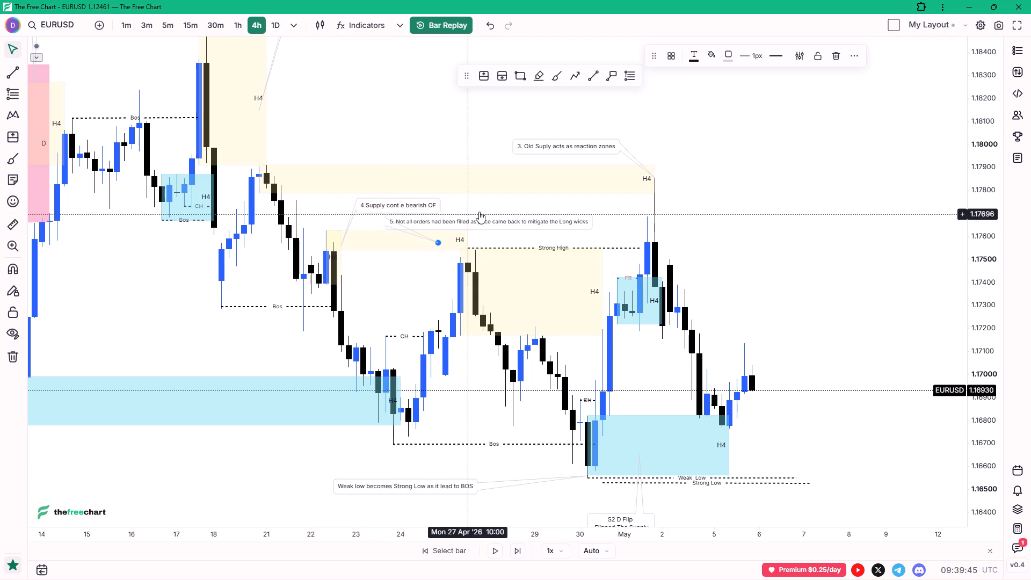
pyautogui.click(493, 204)
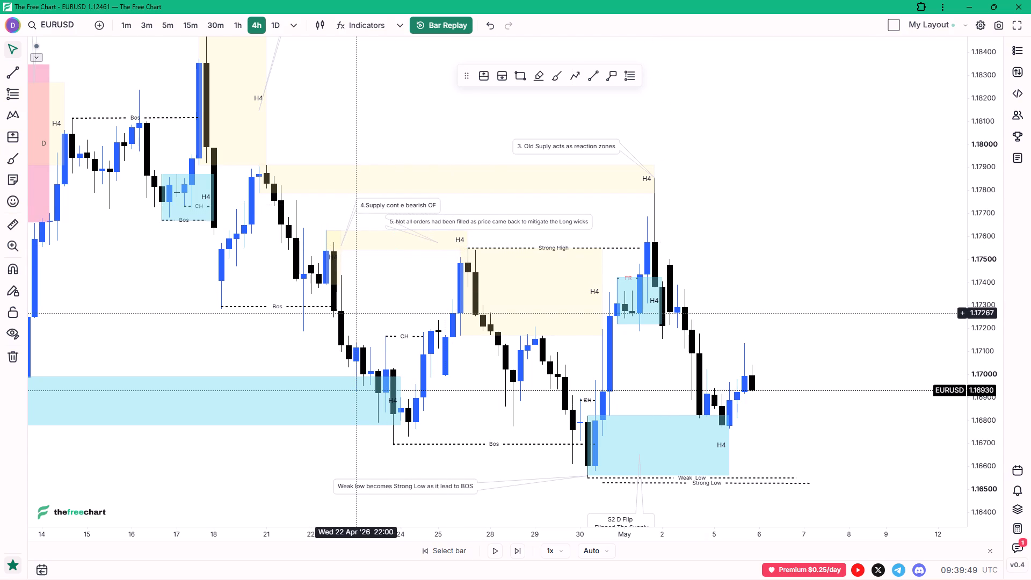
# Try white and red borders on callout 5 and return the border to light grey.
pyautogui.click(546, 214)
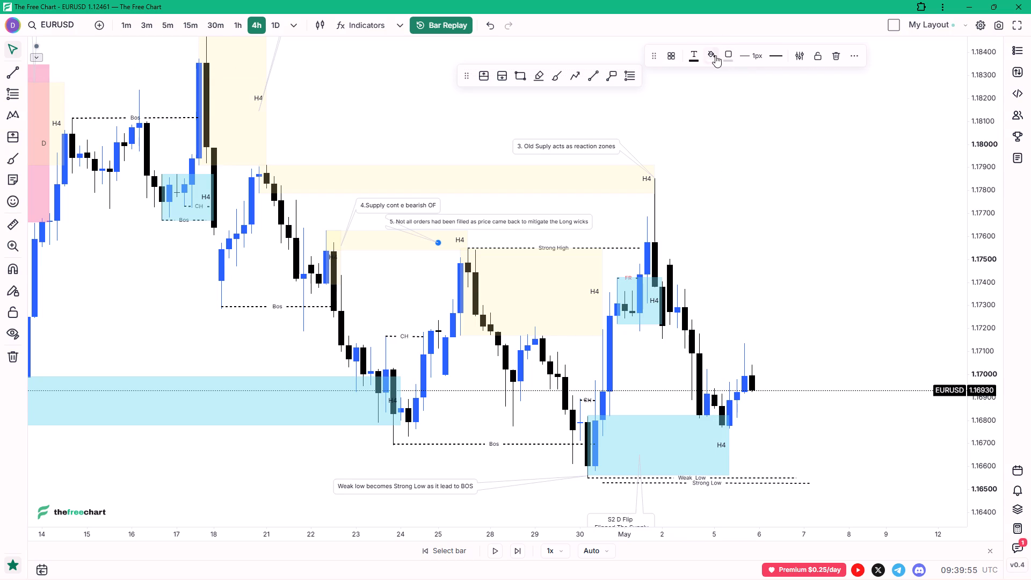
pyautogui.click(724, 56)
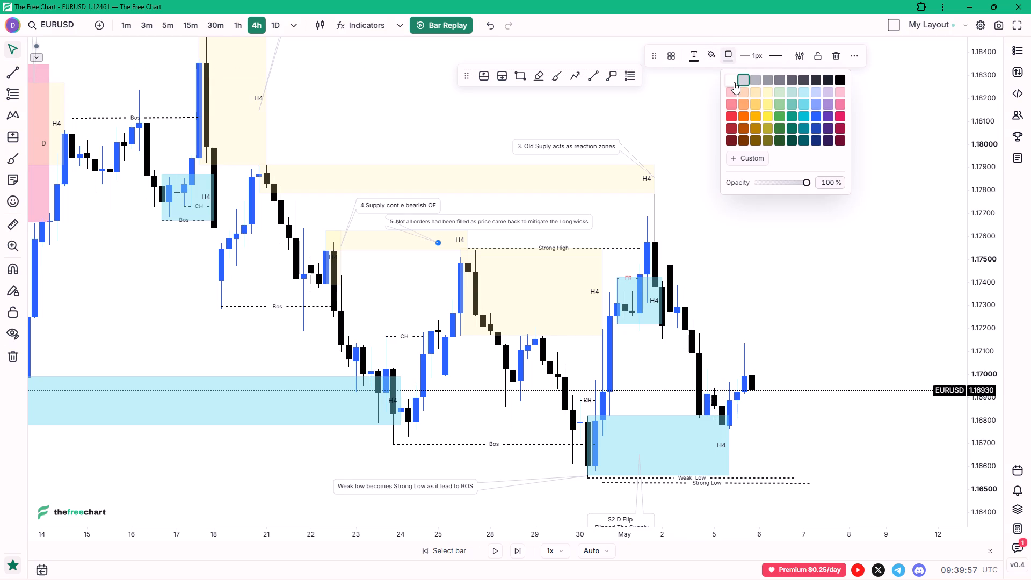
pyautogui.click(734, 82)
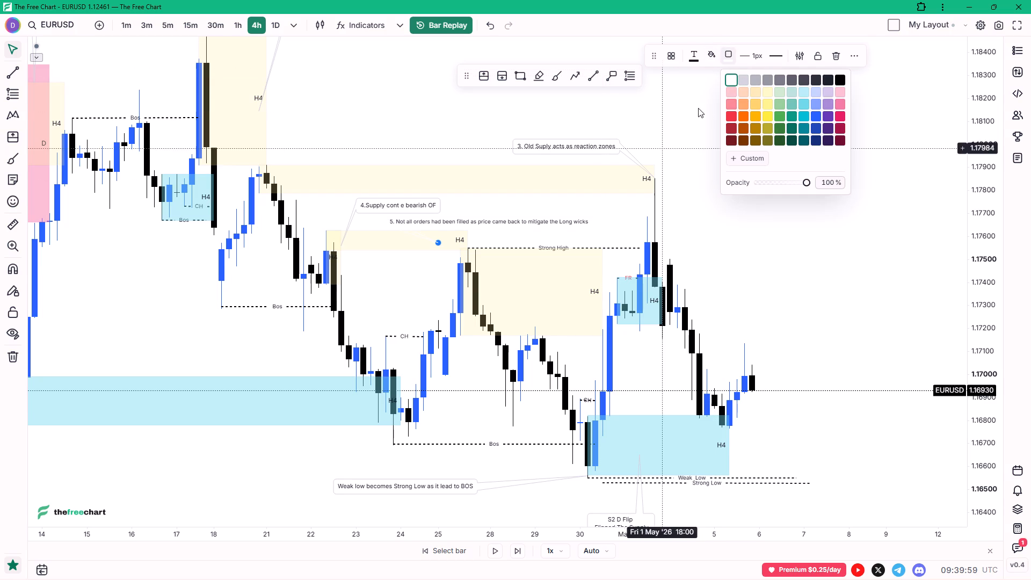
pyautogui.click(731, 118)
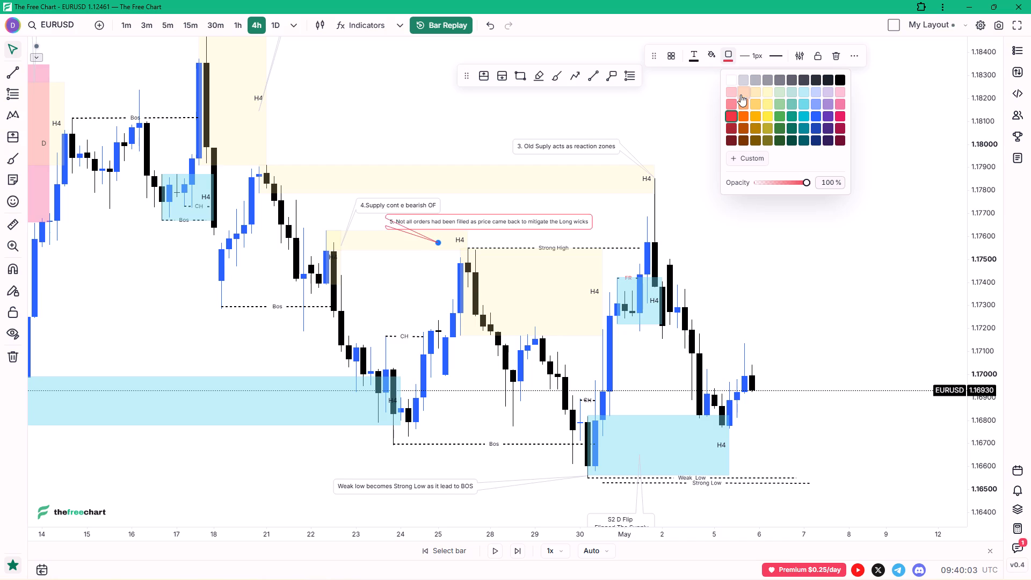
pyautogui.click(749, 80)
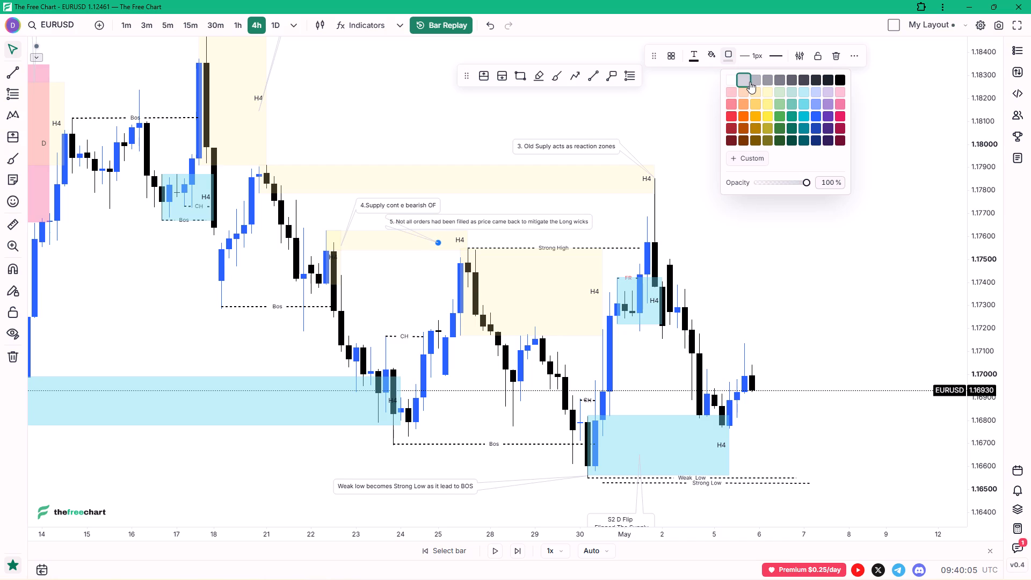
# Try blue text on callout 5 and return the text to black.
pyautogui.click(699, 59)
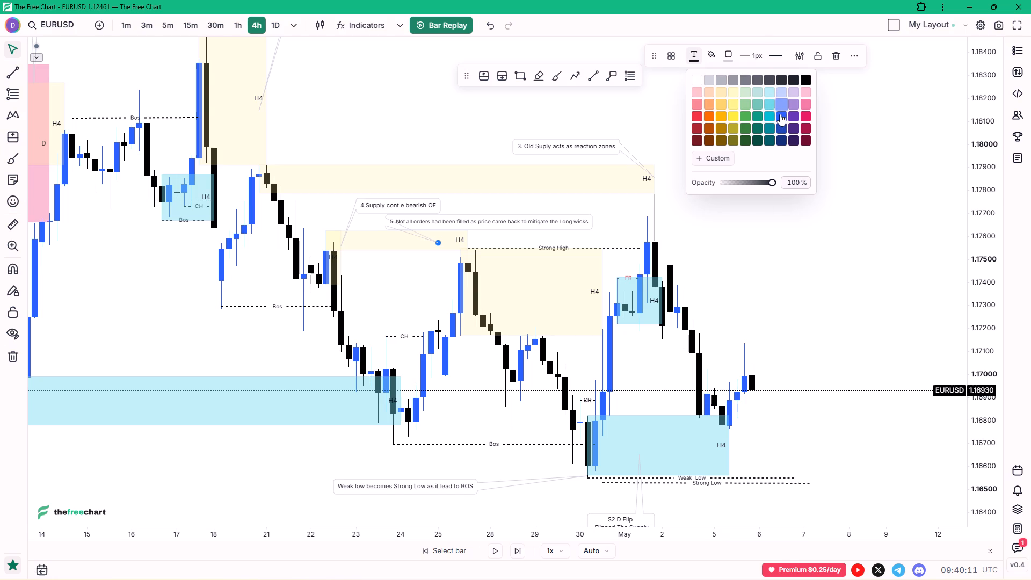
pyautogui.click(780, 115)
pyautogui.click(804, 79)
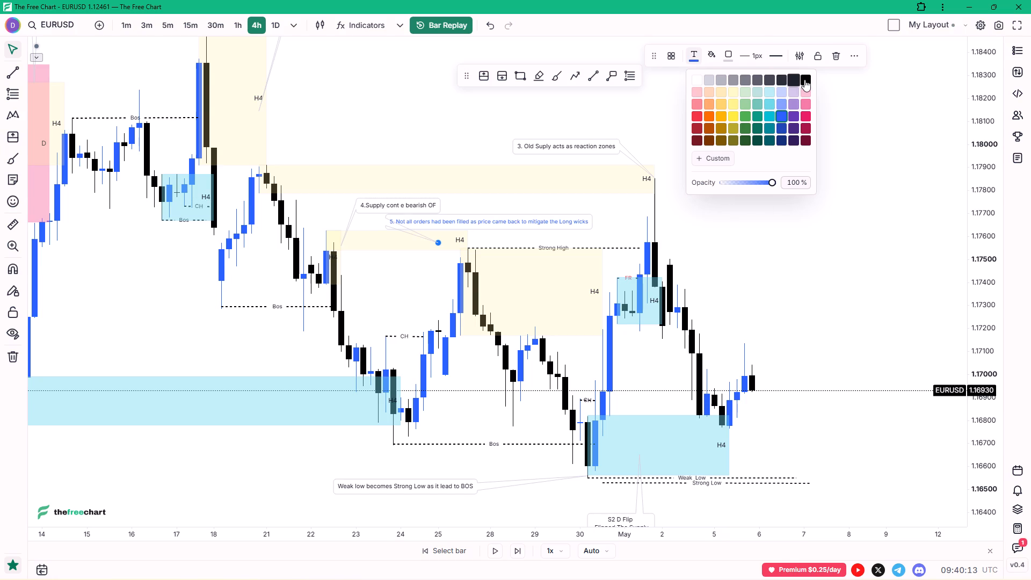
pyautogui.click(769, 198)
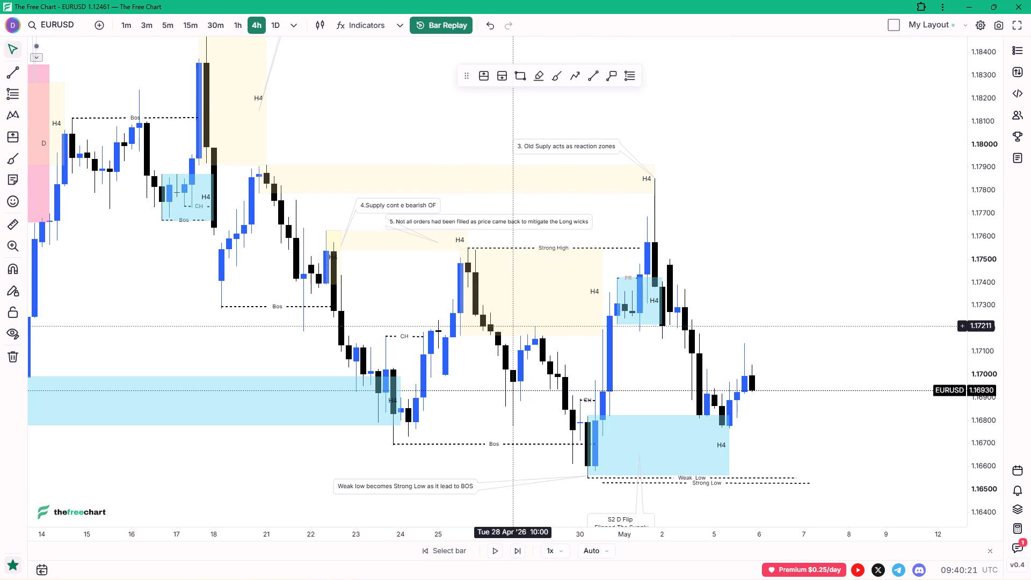
# Shorten the H4 supply zone under the Strong High line so it ends at 28 Apr 22:00.
pyautogui.moveTo(601, 291); pyautogui.dragTo(594, 291)
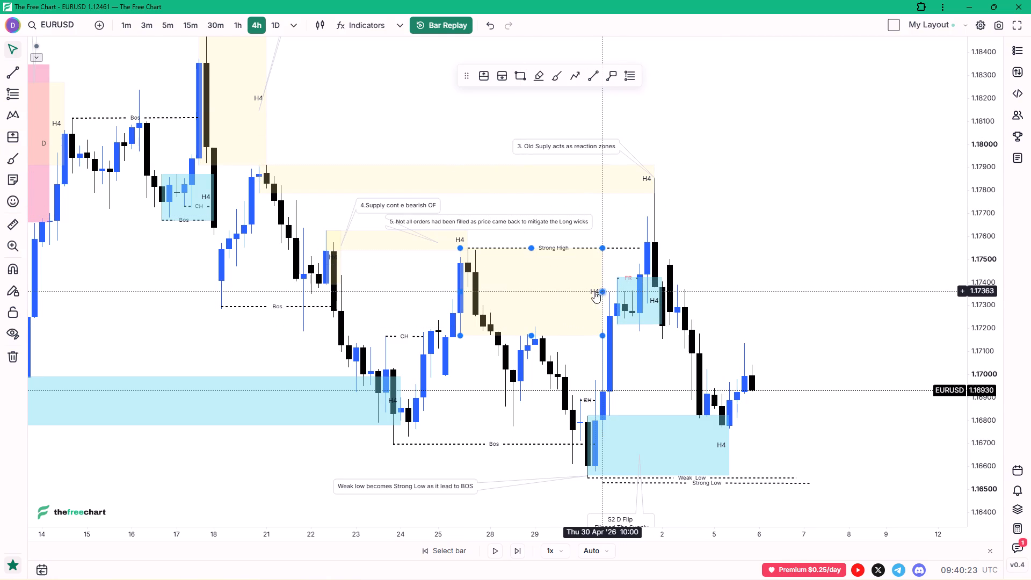
pyautogui.moveTo(594, 291); pyautogui.dragTo(538, 300)
pyautogui.doubleClick(563, 299)
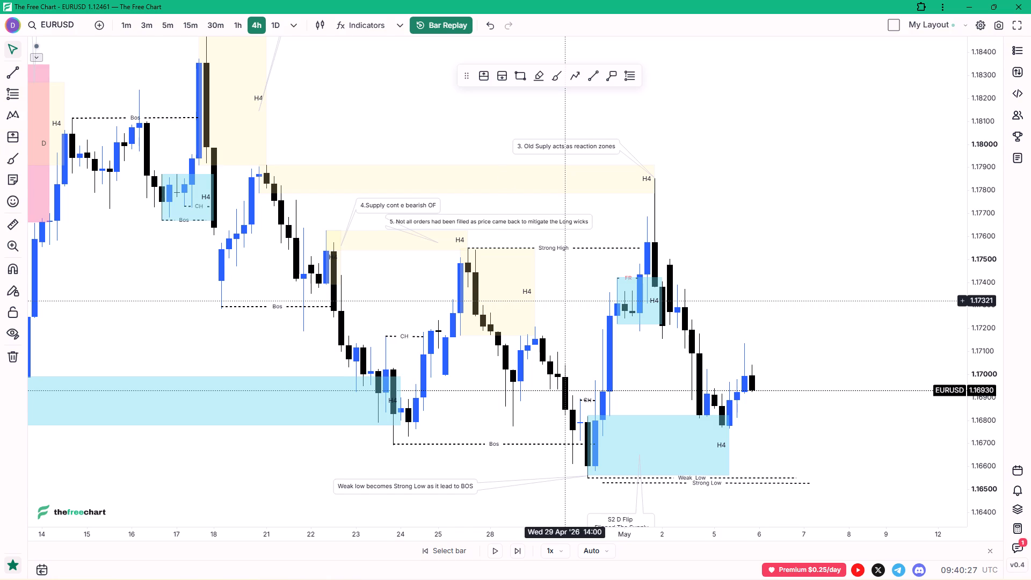
# Draw a horizontal line at about 1.1700 from the 26 Apr low to 28 Apr 06:00 and apply the H4 Ch template.
pyautogui.click(596, 87)
pyautogui.click(594, 84)
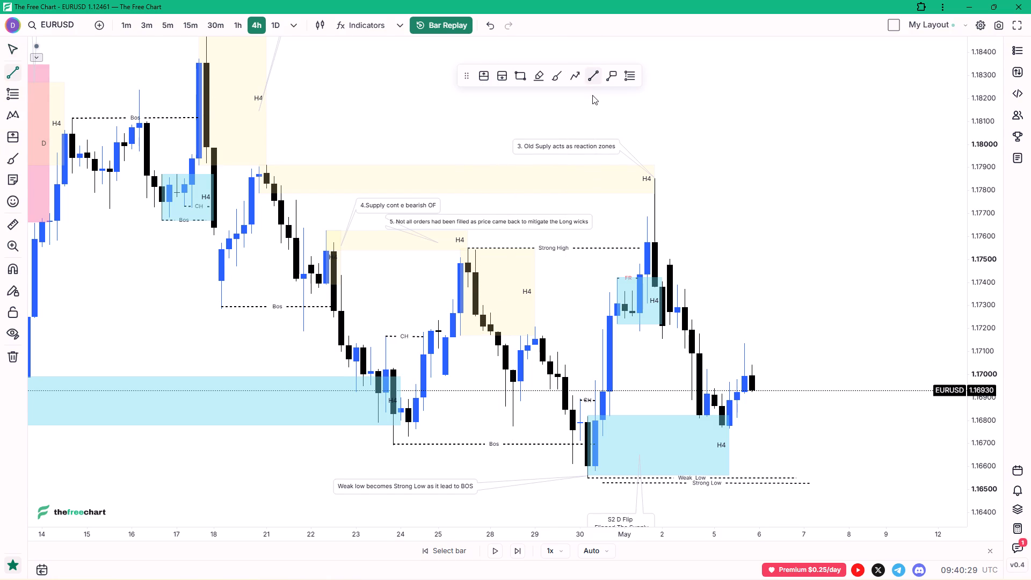
pyautogui.keyDown('ctrl'); pyautogui.click(445, 405); pyautogui.keyUp('ctrl')
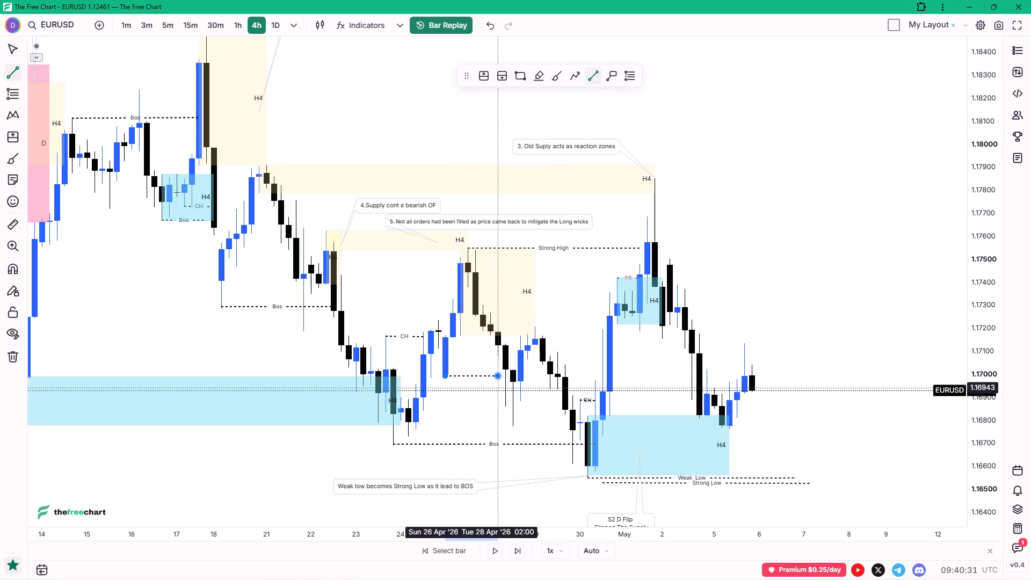
pyautogui.keyDown('shift'); pyautogui.click(506, 393); pyautogui.keyUp('shift')
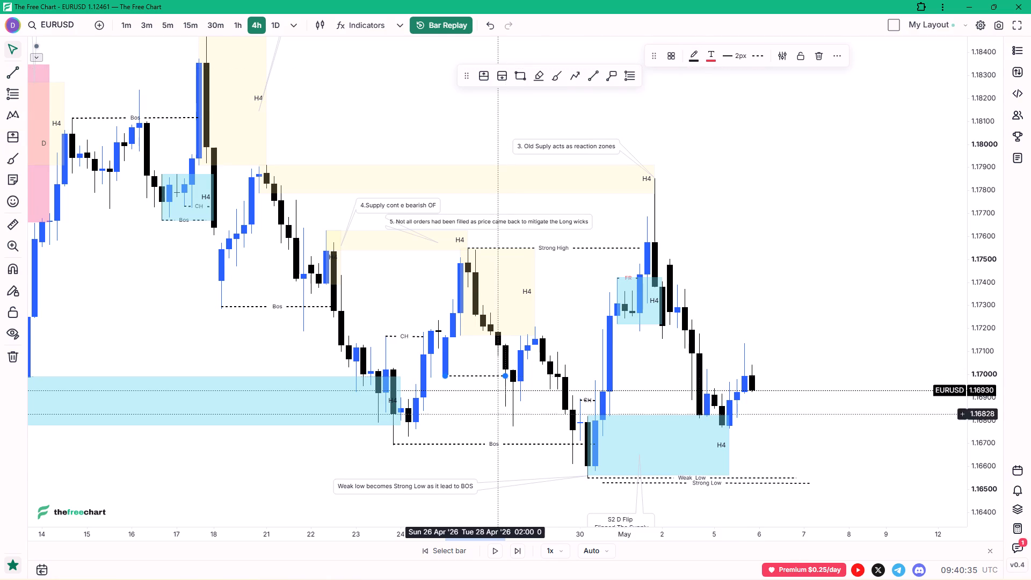
pyautogui.click(675, 59)
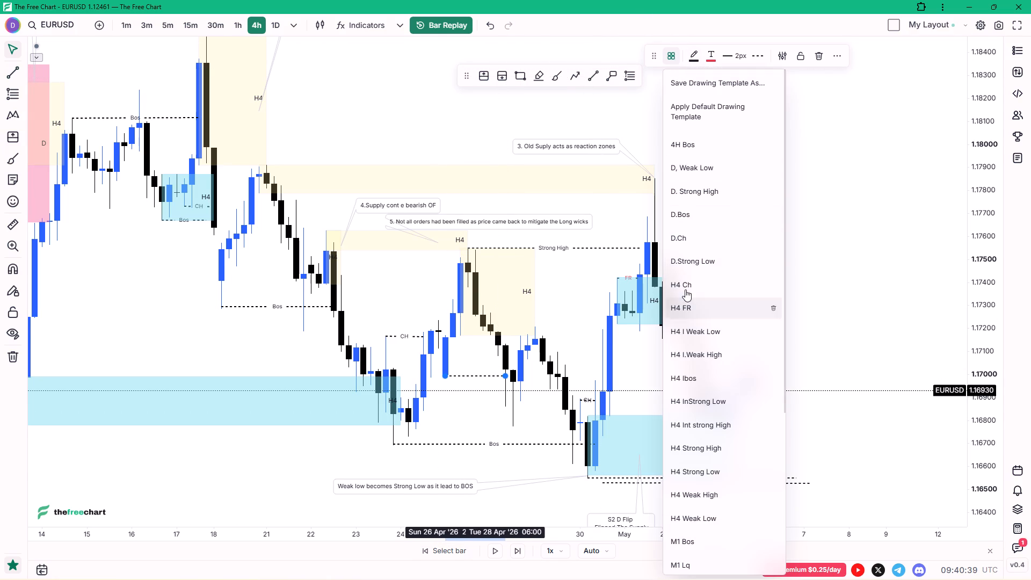
pyautogui.doubleClick(685, 289)
# Attach a callout to the new CH line reading "Ch signal the end of the PB".
pyautogui.moveTo(734, 287); pyautogui.dragTo(821, 236)
pyautogui.click(821, 236)
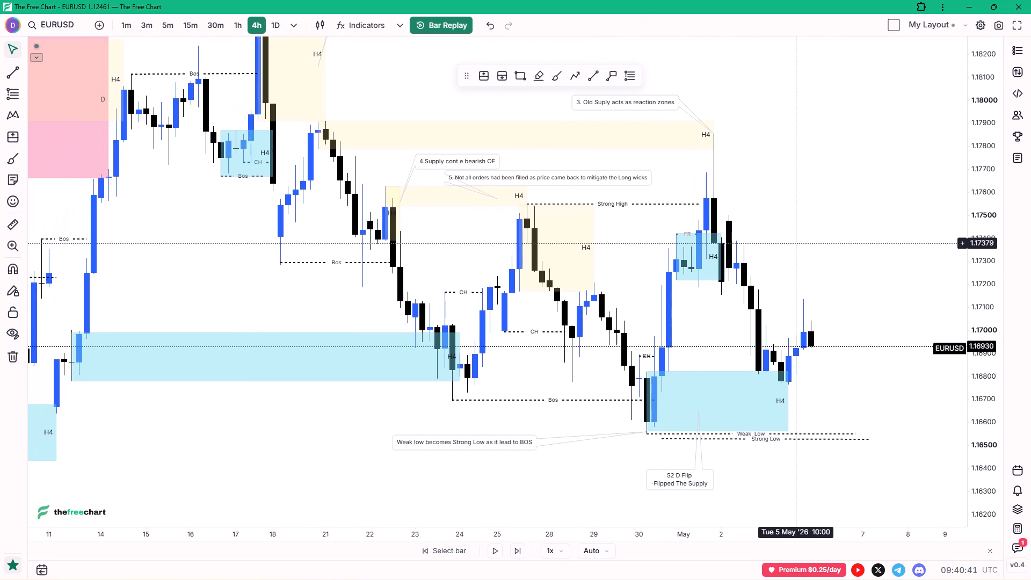
pyautogui.keyDown('ctrl'); pyautogui.scroll(3, 623, 218); pyautogui.keyUp('ctrl')
pyautogui.click(604, 76)
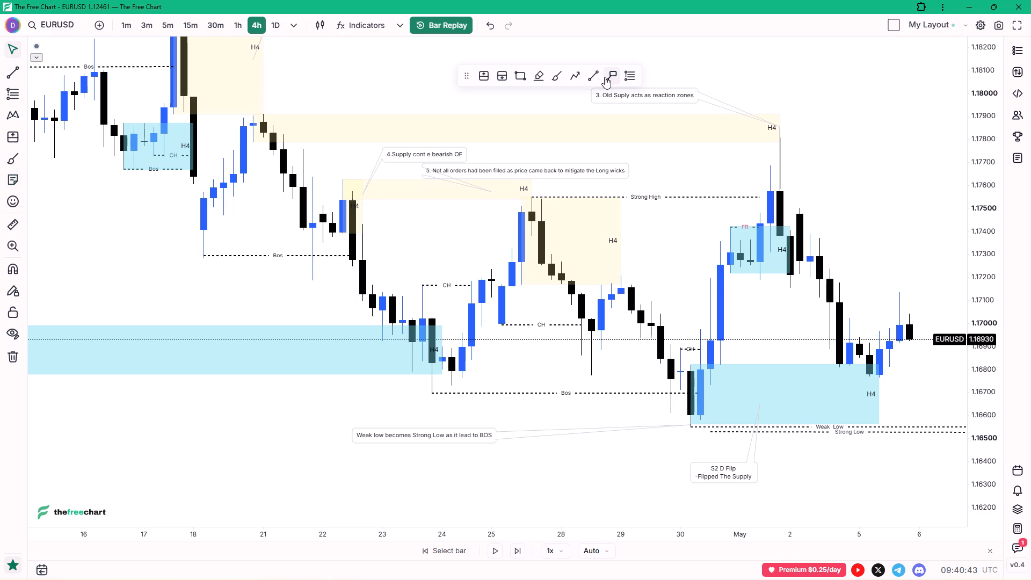
pyautogui.click(547, 326)
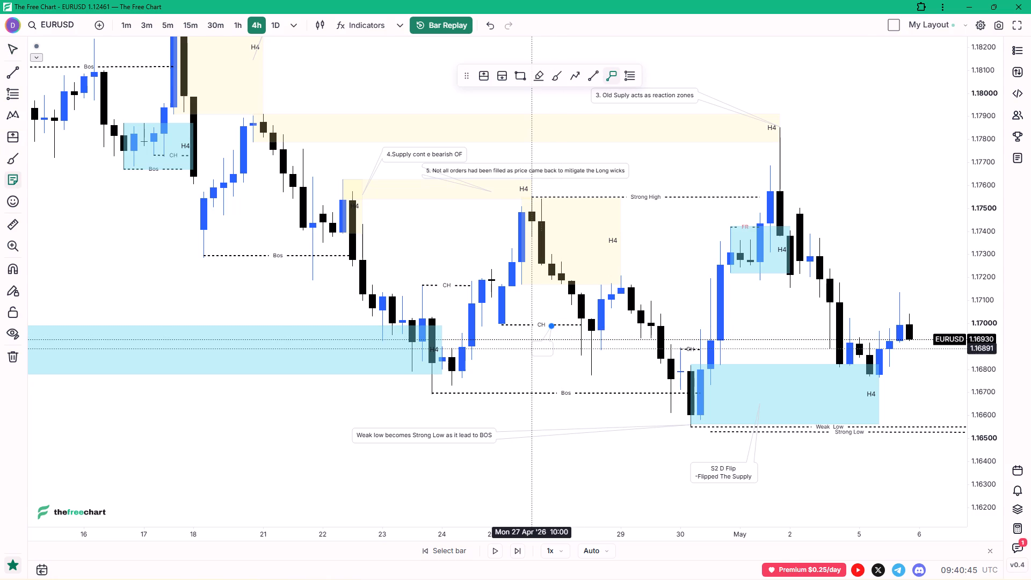
pyautogui.click(531, 349)
pyautogui.write('Ch signak')
pyautogui.press('BackSpace')
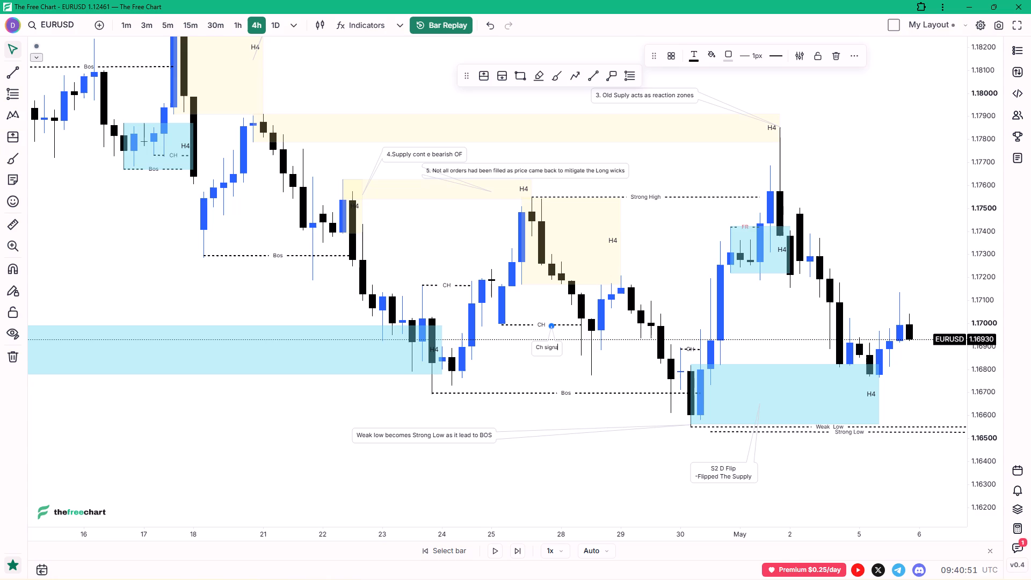
pyautogui.write('l the end of the PB')
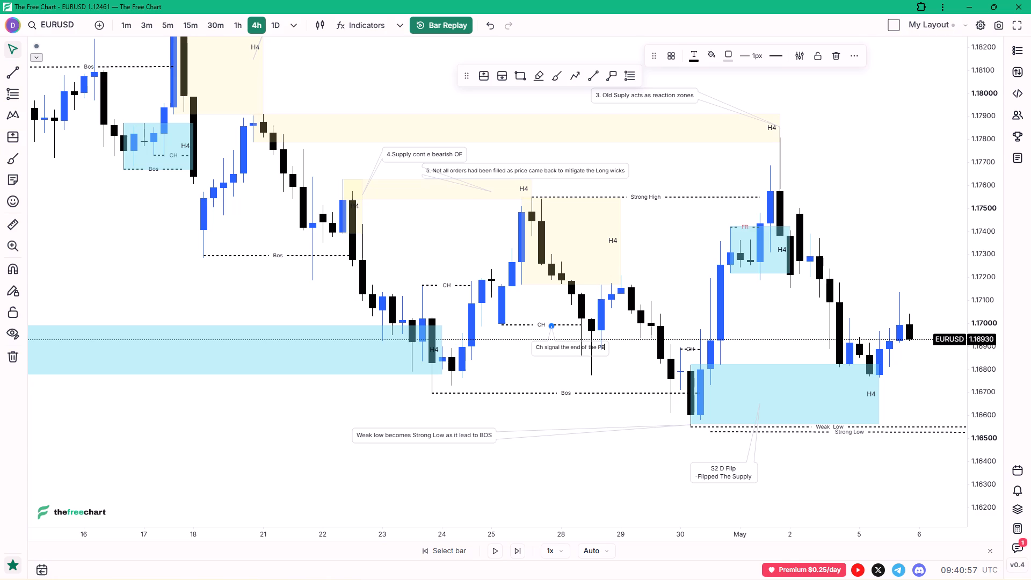
pyautogui.click(665, 357)
# Move the new callout's text earlier in time, just below the CH line and clear of the 28 Apr candles.
pyautogui.moveTo(599, 347); pyautogui.dragTo(557, 349)
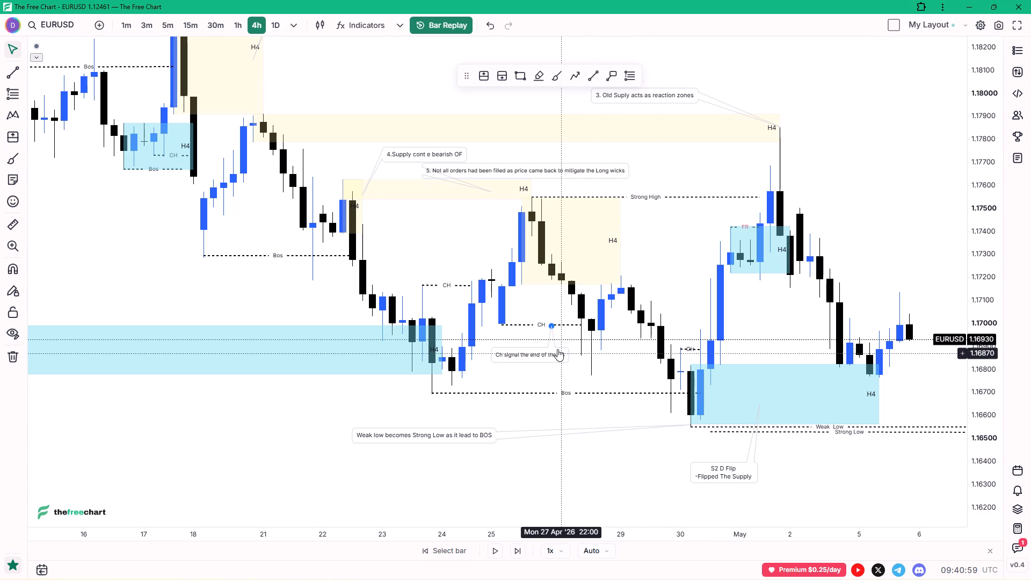
pyautogui.moveTo(557, 349); pyautogui.dragTo(553, 345)
pyautogui.click(553, 345)
pyautogui.click(609, 358)
# Draw a small rectangle at the 28 Apr swing high that follows the shortened H4 supply zone.
pyautogui.keyDown('ctrl'); pyautogui.scroll(-1, 615, 317); pyautogui.keyUp('ctrl')
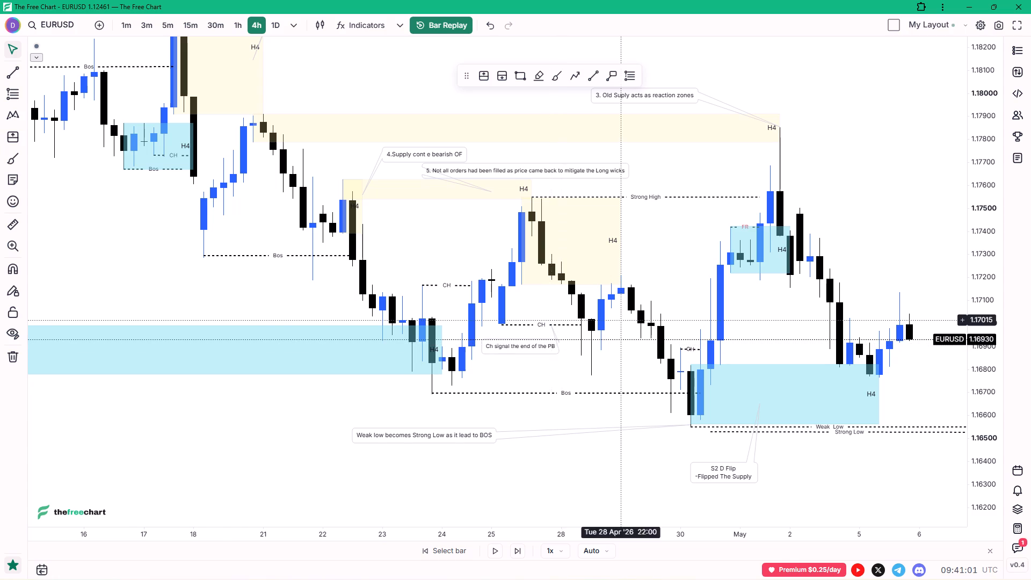
pyautogui.keyDown('ctrl'); pyautogui.scroll(-1, 615, 317); pyautogui.keyUp('ctrl')
pyautogui.moveTo(664, 254); pyautogui.dragTo(607, 242)
pyautogui.click(607, 242)
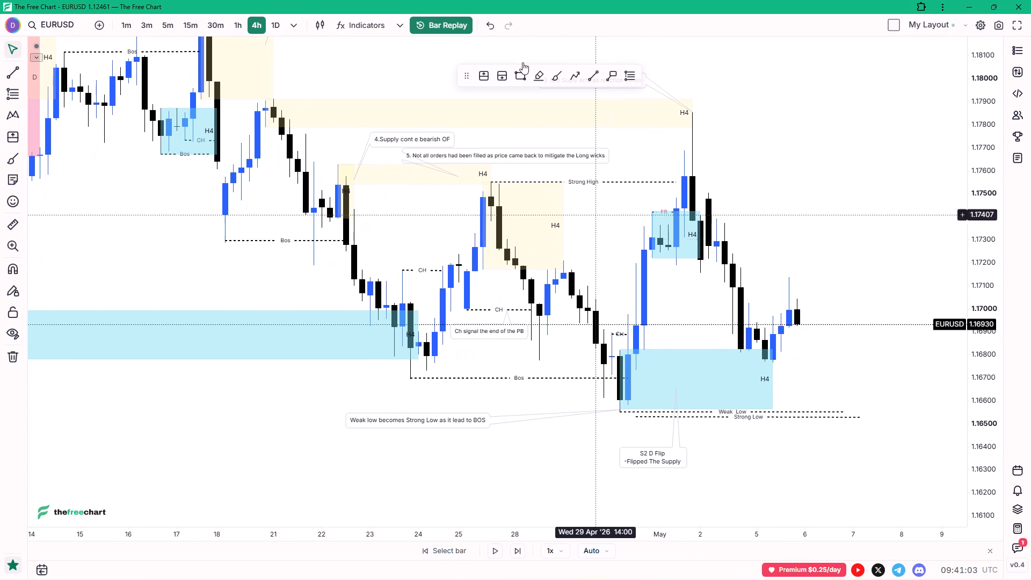
pyautogui.click(515, 72)
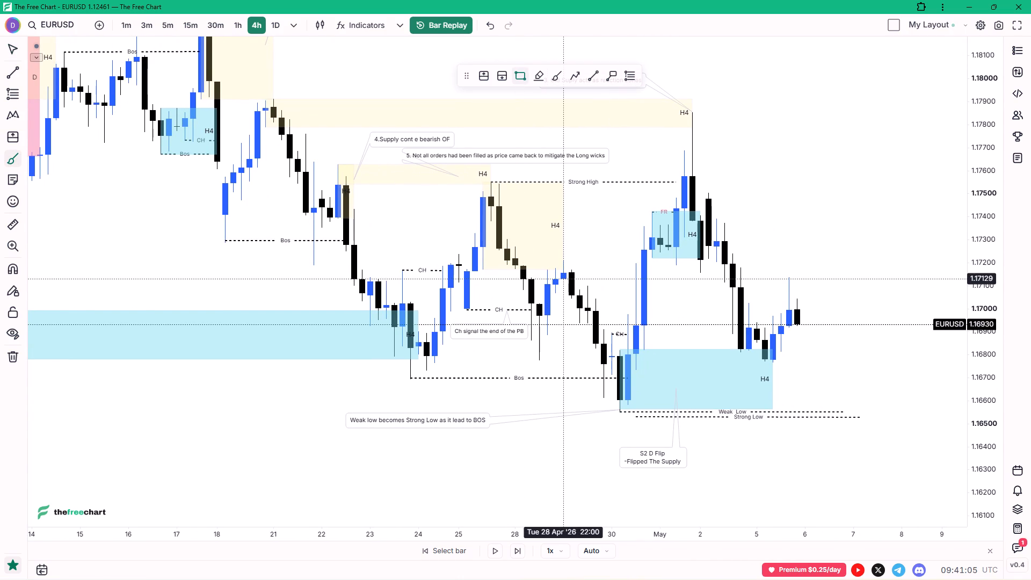
pyautogui.keyDown('ctrl'); pyautogui.click(562, 298); pyautogui.keyUp('ctrl')
pyautogui.keyDown('ctrl'); pyautogui.click(558, 249); pyautogui.keyUp('ctrl')
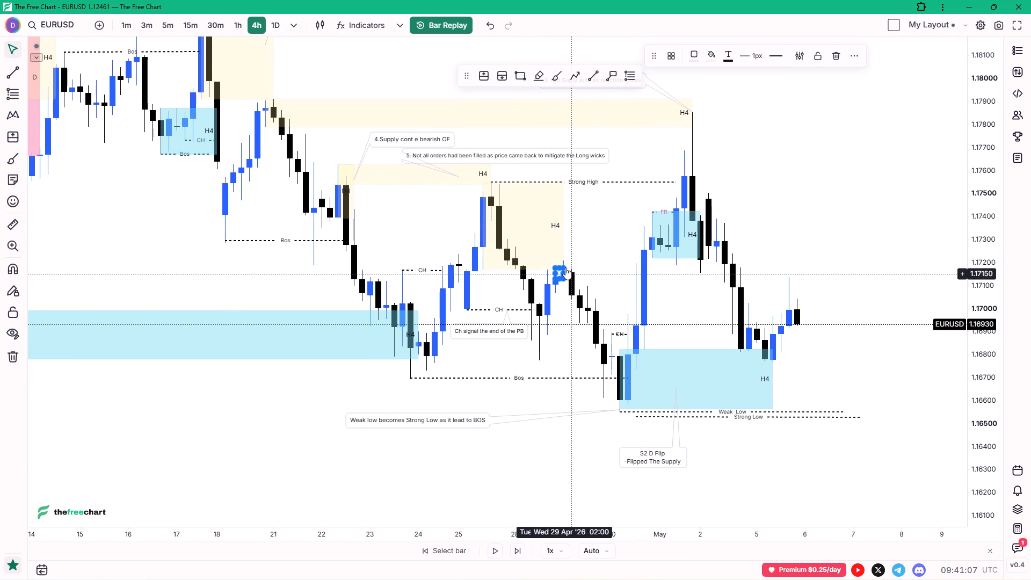
# Resize the rectangle to span 28 Apr 22:00 to 30 Apr 10:00, between about 1.1713 and 1.1721.
pyautogui.moveTo(564, 267); pyautogui.dragTo(569, 254)
pyautogui.click(569, 256)
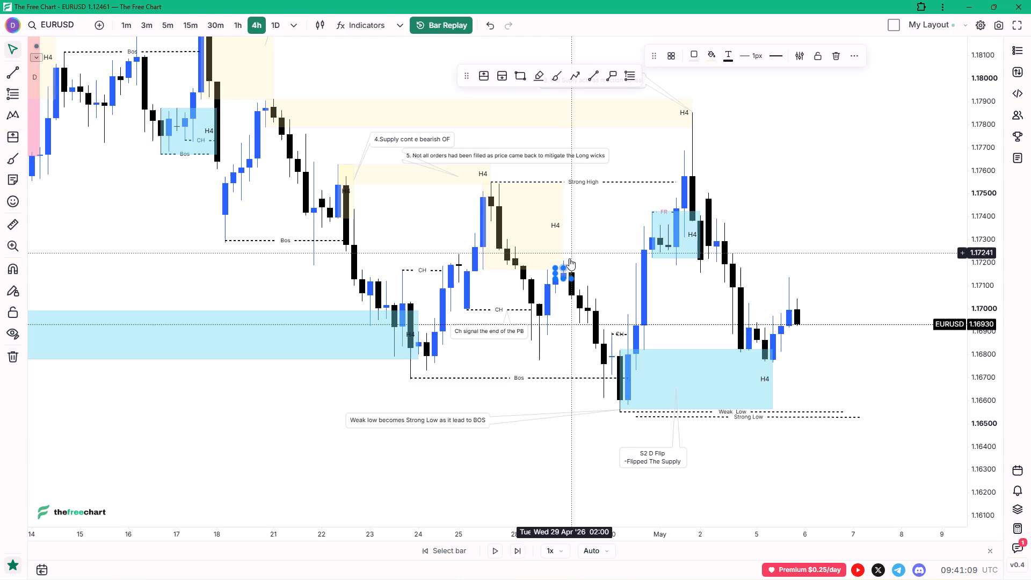
pyautogui.moveTo(557, 277); pyautogui.dragTo(561, 292)
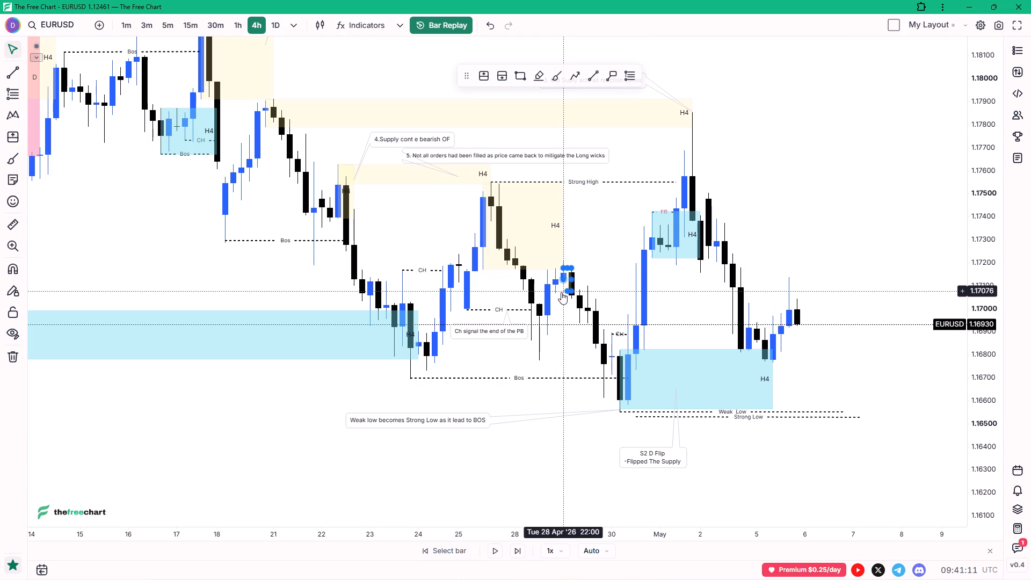
pyautogui.moveTo(561, 292); pyautogui.dragTo(554, 295)
pyautogui.moveTo(554, 266); pyautogui.dragTo(561, 263)
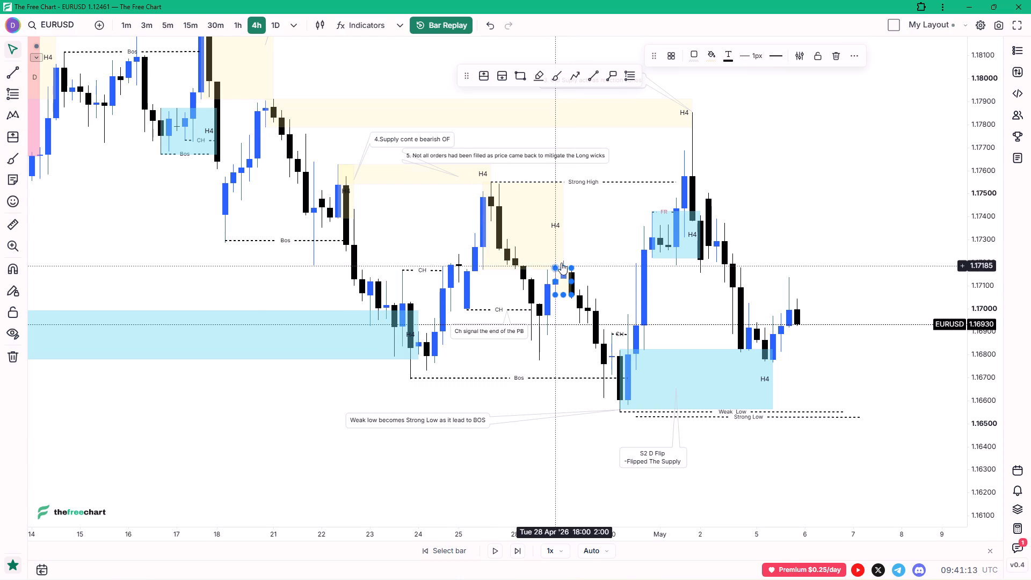
pyautogui.moveTo(561, 263); pyautogui.dragTo(561, 259)
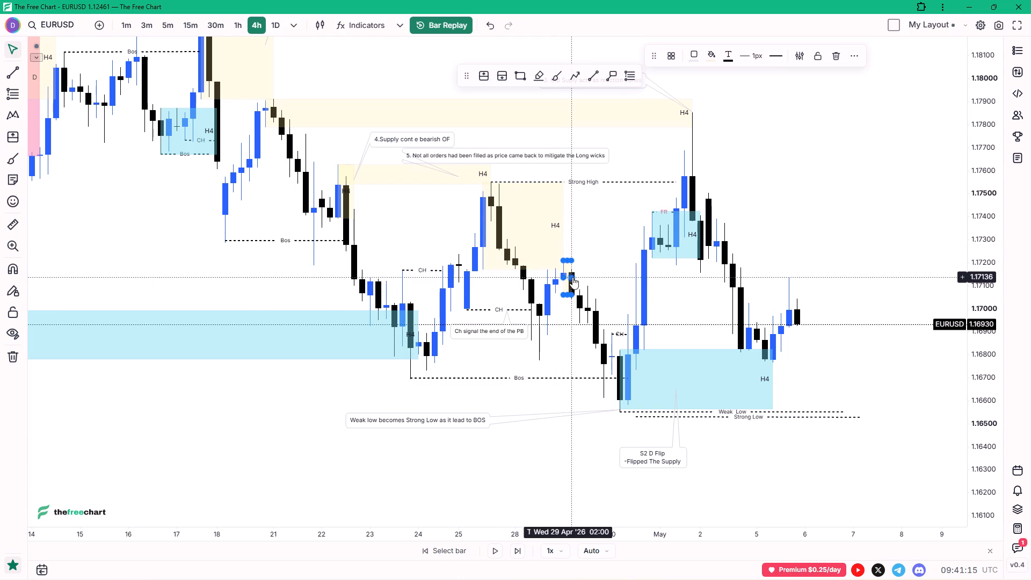
pyautogui.moveTo(573, 277); pyautogui.dragTo(635, 278)
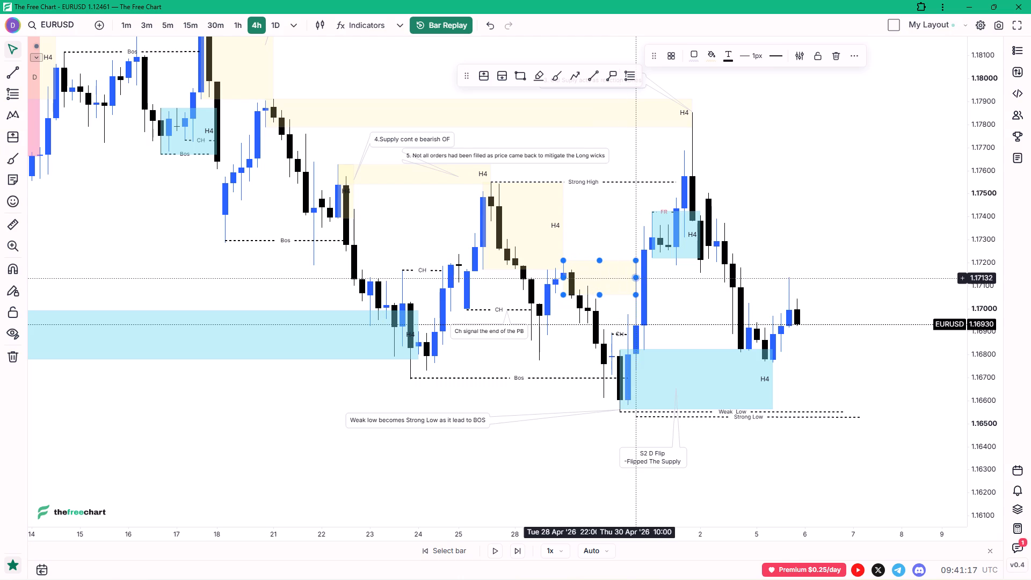
pyautogui.click(564, 295)
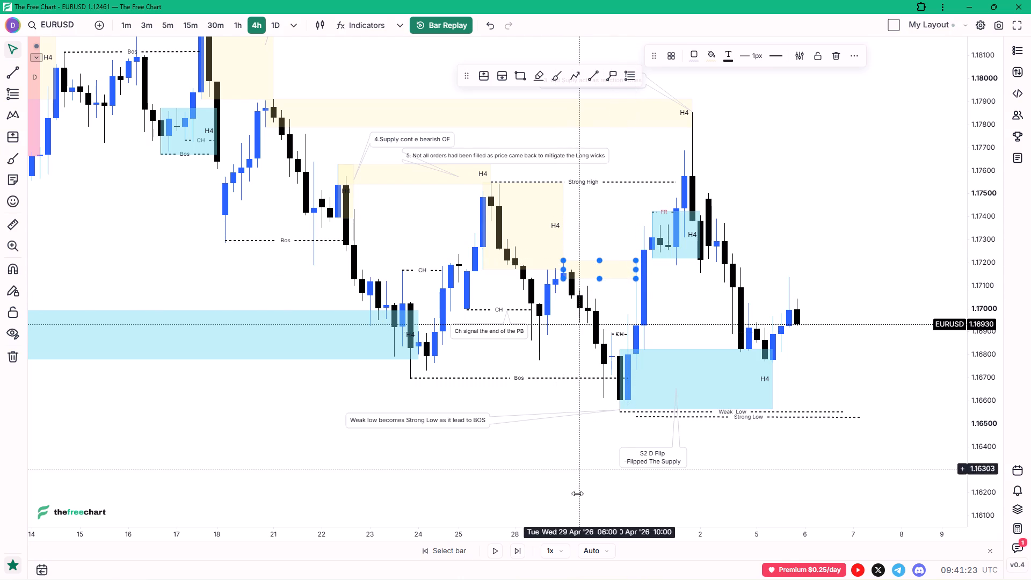
# Apply the H4 Supply template to the new rectangle.
pyautogui.click(667, 57)
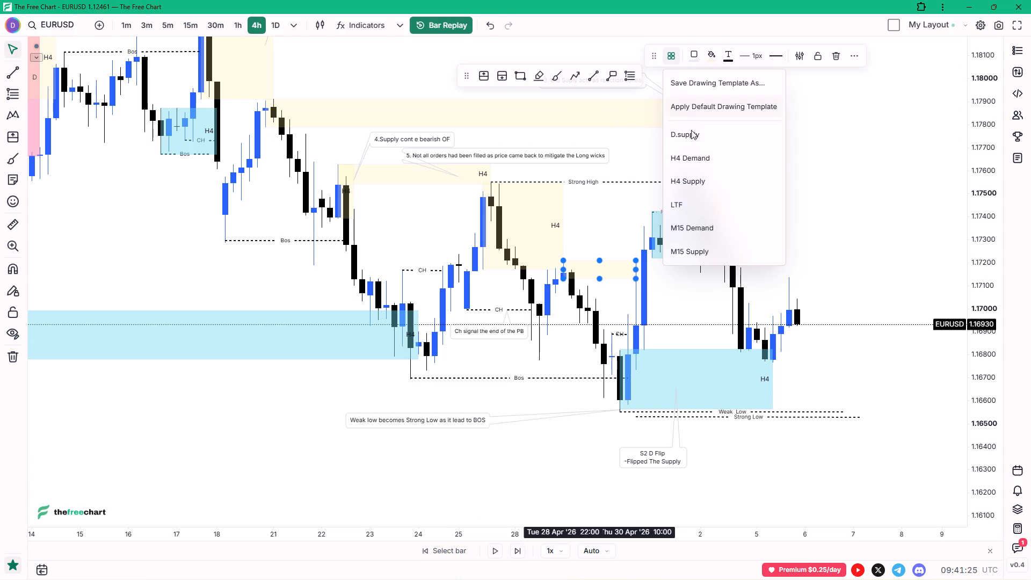
pyautogui.click(688, 175)
pyautogui.click(833, 230)
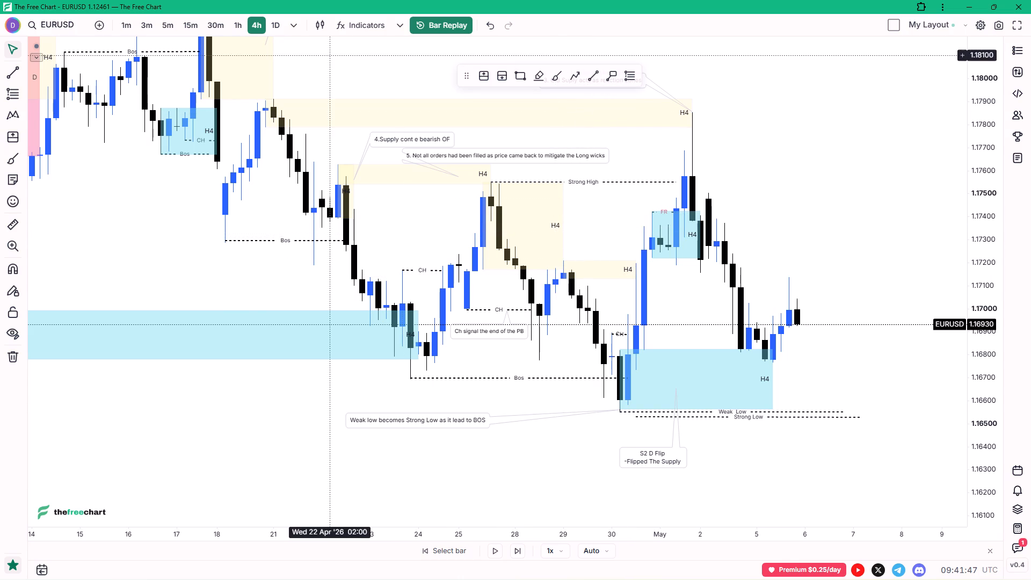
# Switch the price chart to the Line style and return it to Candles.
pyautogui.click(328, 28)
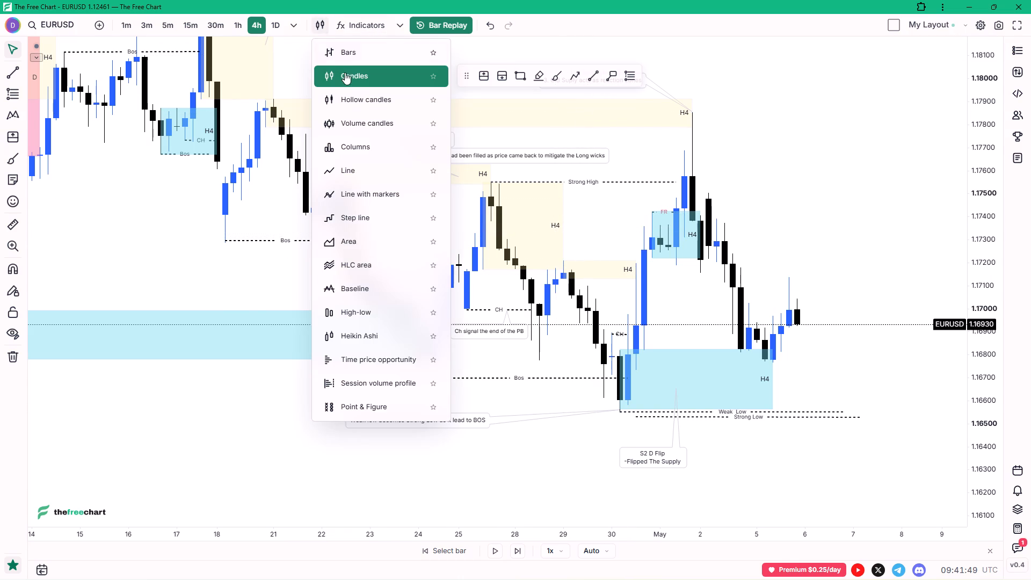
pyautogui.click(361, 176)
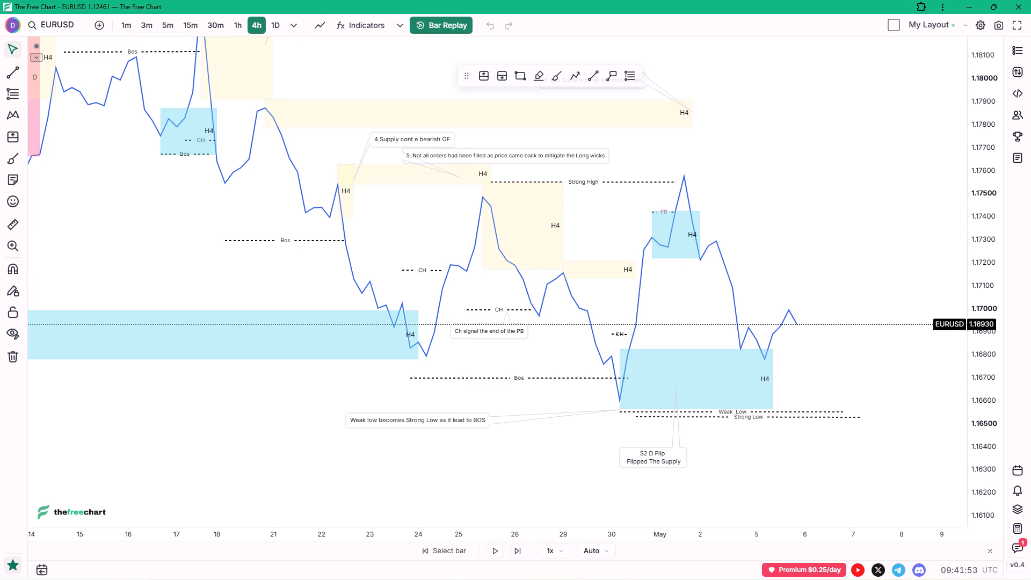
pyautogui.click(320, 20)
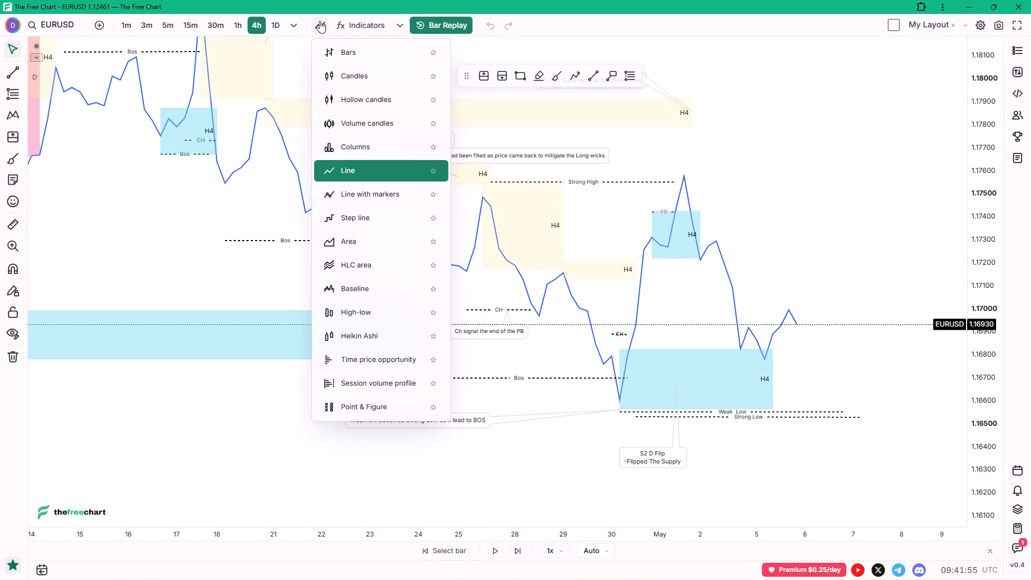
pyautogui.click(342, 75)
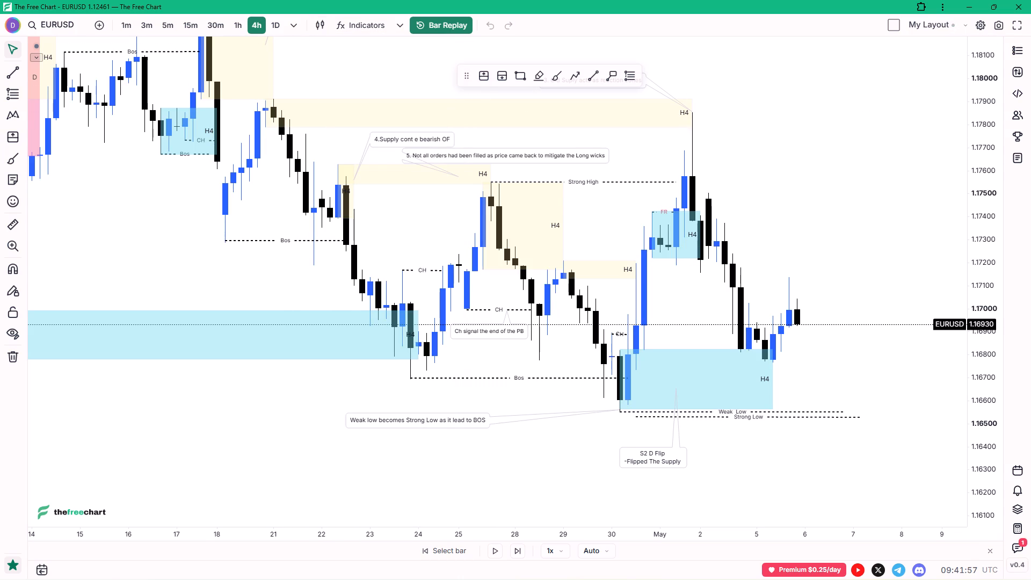
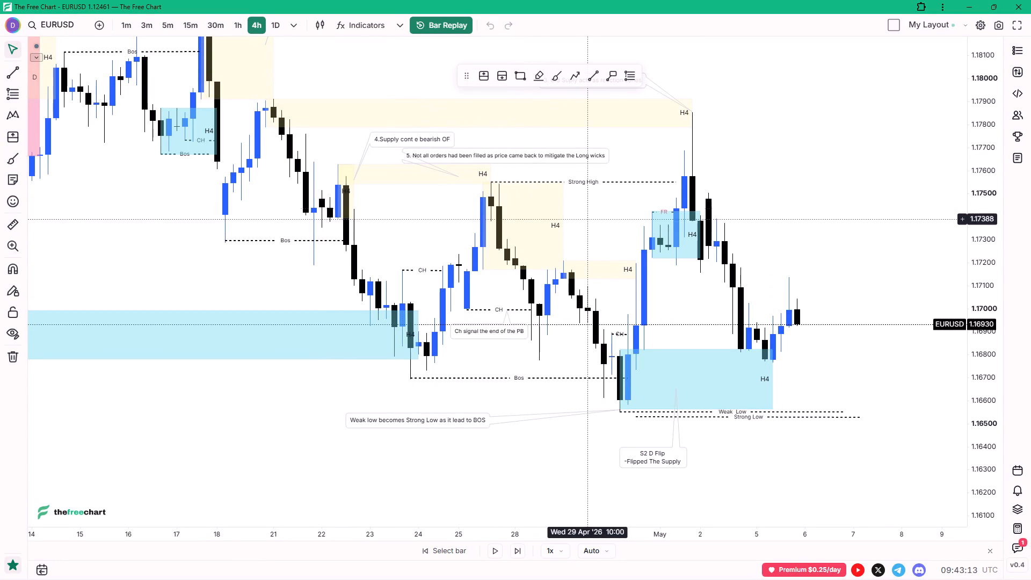
# Place a callout anchored at the end of the small 28–30 Apr H4 supply zone, with its text box above it.
pyautogui.click(616, 79)
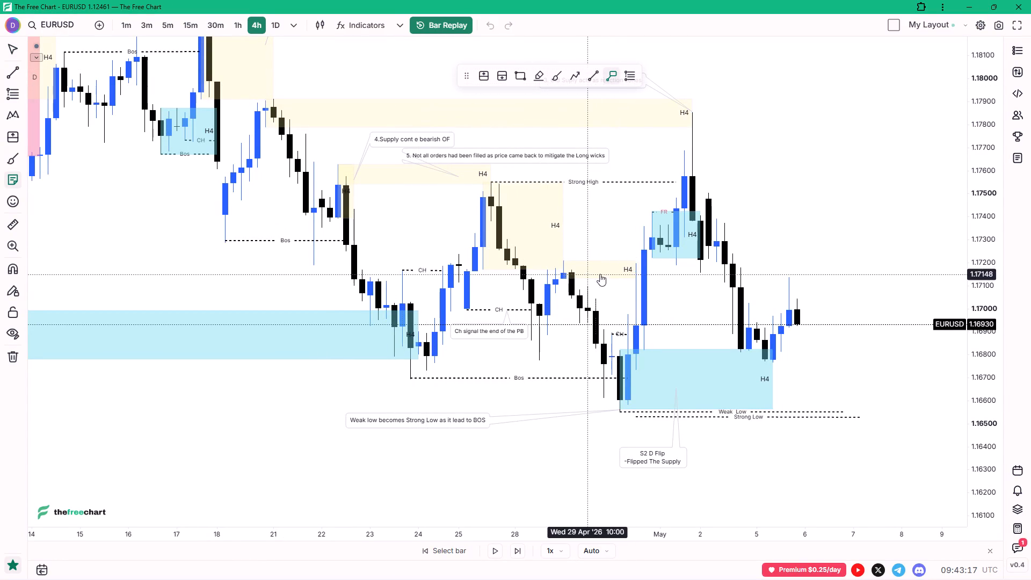
pyautogui.click(633, 273)
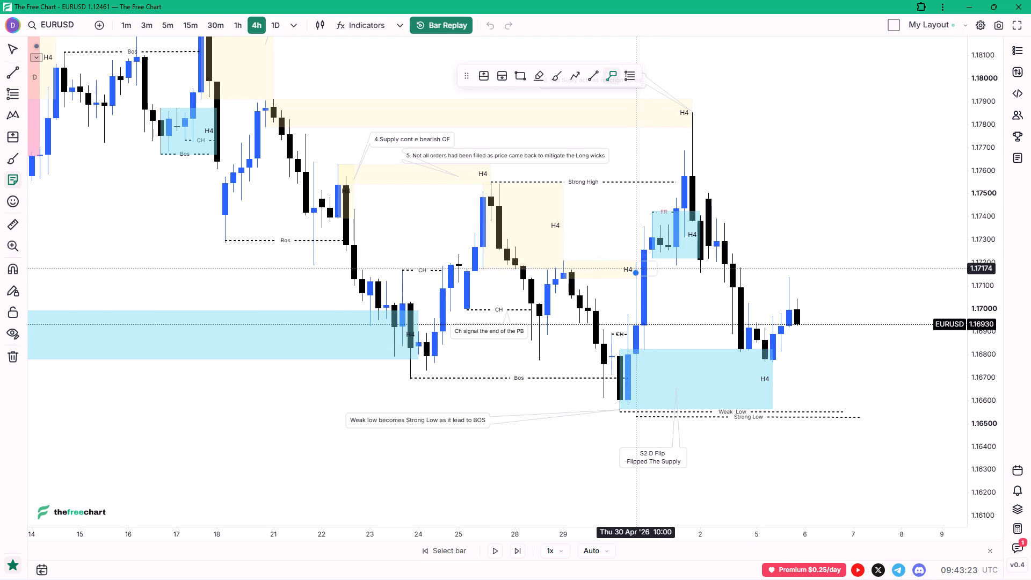
pyautogui.click(601, 235)
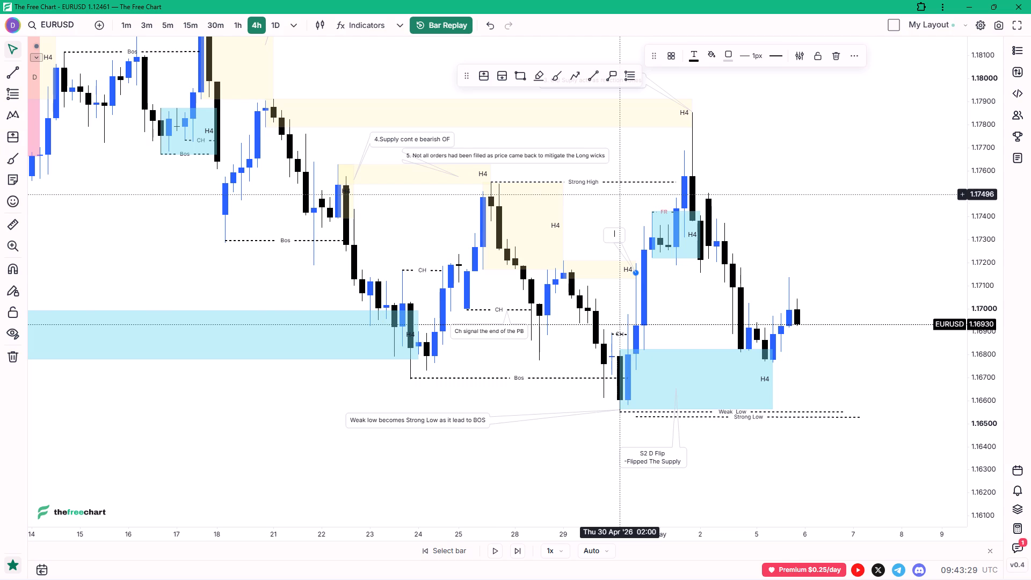
# Enter "H4That lea to Bos epect to have a Bearish cont" as the new callout's text.
pyautogui.hotkey('shift', 's')
pyautogui.hotkey('shift', 'BackSpace')
pyautogui.hotkey('shift', 'h')
pyautogui.write('$')
pyautogui.press('space')
pyautogui.press('BackSpace')
pyautogui.press('BackSpace')
pyautogui.press('4')
pyautogui.write('That')
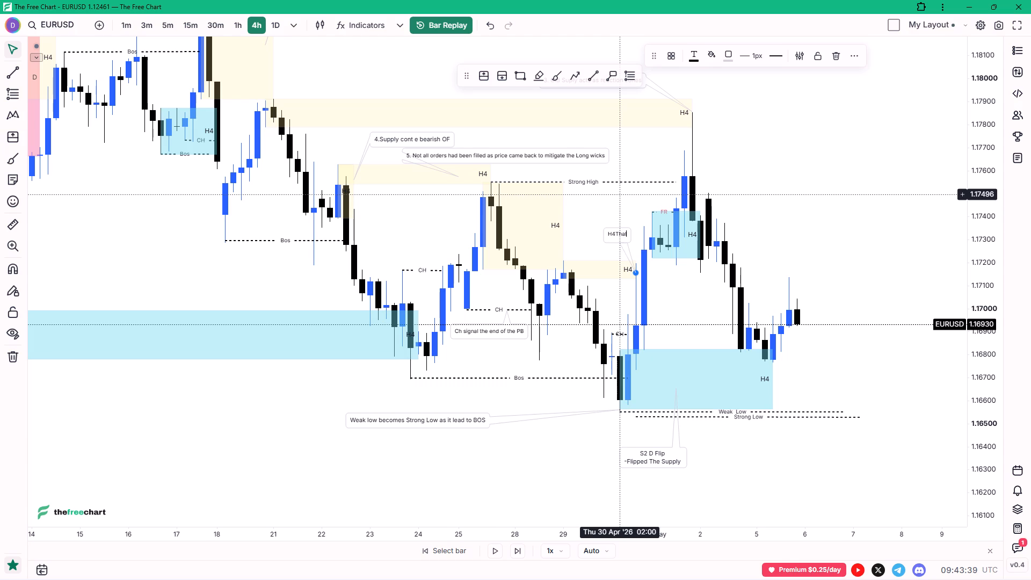
pyautogui.press('space')
pyautogui.write('lea to Bos')
pyautogui.press('space')
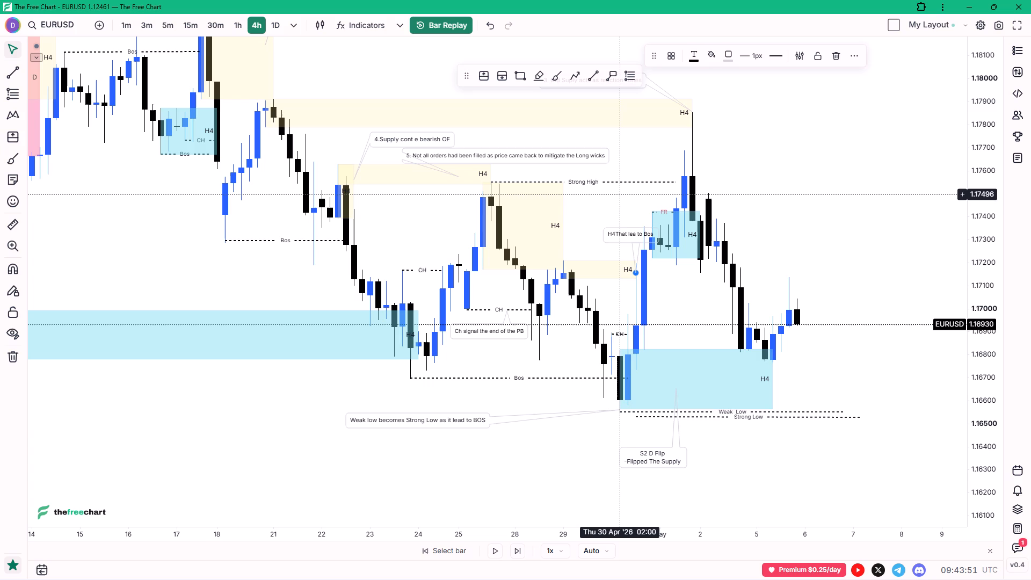
pyautogui.press('e')
pyautogui.write('pect')
pyautogui.press('space')
pyautogui.write('to have a')
pyautogui.press('space')
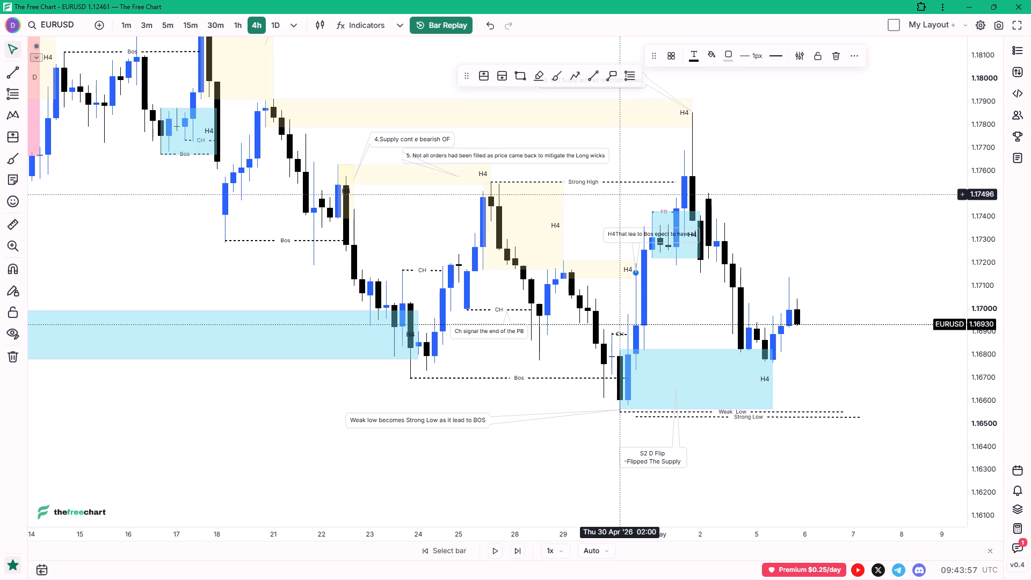
pyautogui.write('Bearish')
pyautogui.press('space')
pyautogui.write('cp')
pyautogui.press('BackSpace')
pyautogui.write('ont')
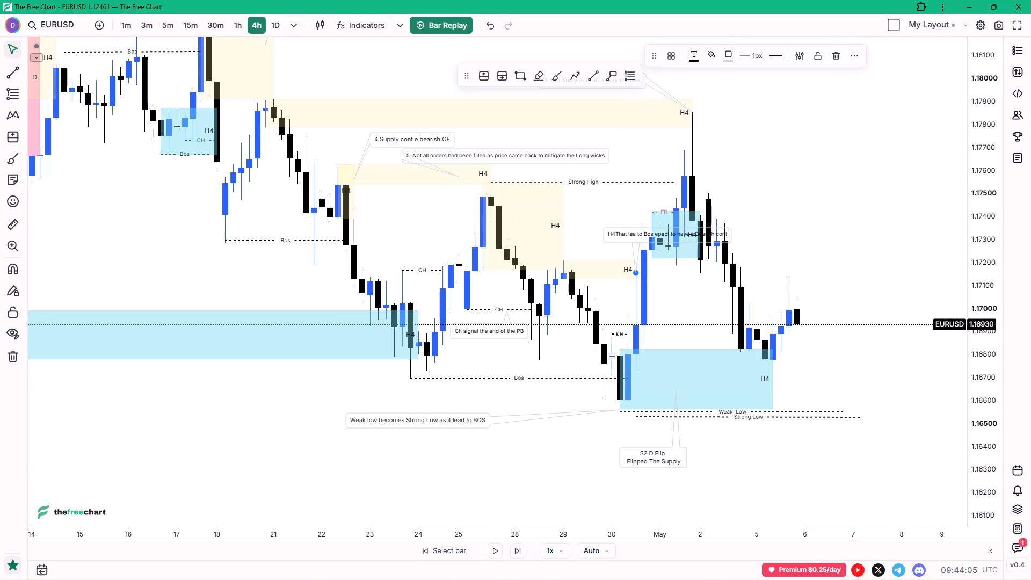
pyautogui.moveTo(720, 237); pyautogui.dragTo(733, 258)
pyautogui.click(771, 222)
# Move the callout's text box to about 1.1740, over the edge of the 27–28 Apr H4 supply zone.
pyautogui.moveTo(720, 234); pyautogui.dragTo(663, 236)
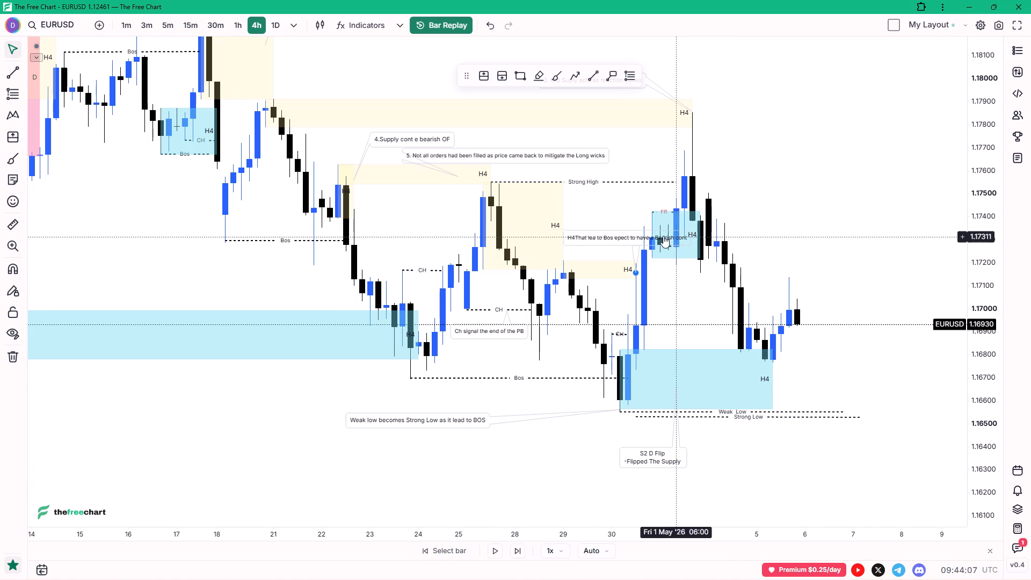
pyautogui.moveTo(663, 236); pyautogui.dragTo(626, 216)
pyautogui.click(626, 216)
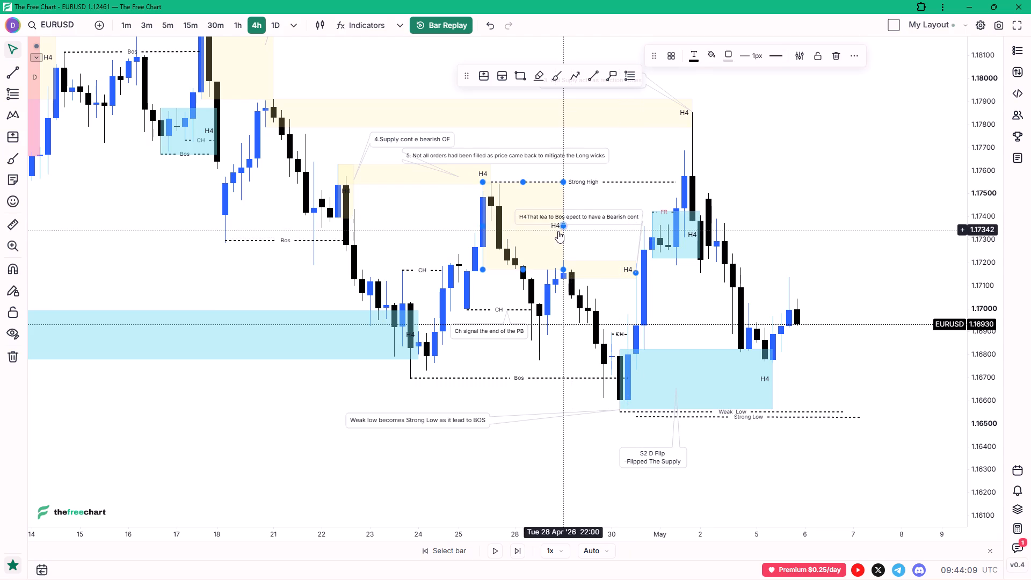
# Set the fill opacity of the large 27–28 Apr H4 supply zone to 12%.
pyautogui.click(562, 226)
pyautogui.click(562, 235)
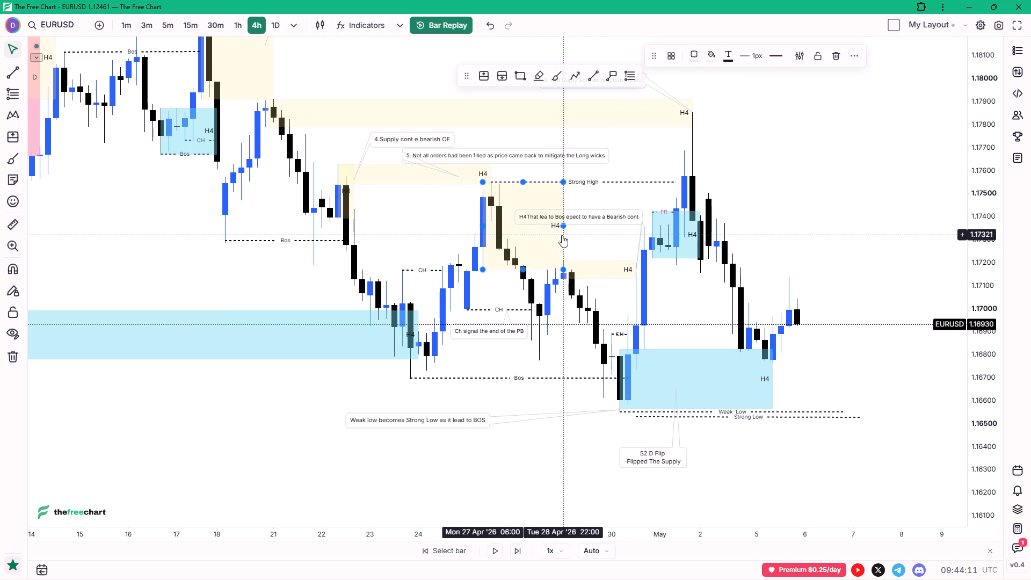
pyautogui.click(718, 56)
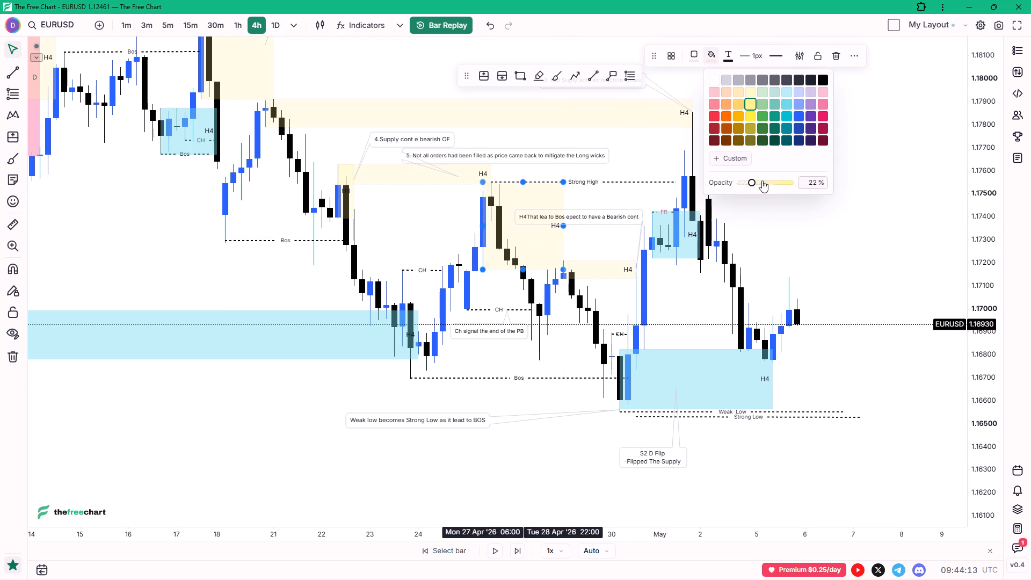
pyautogui.click(748, 183)
pyautogui.click(746, 183)
pyautogui.click(743, 184)
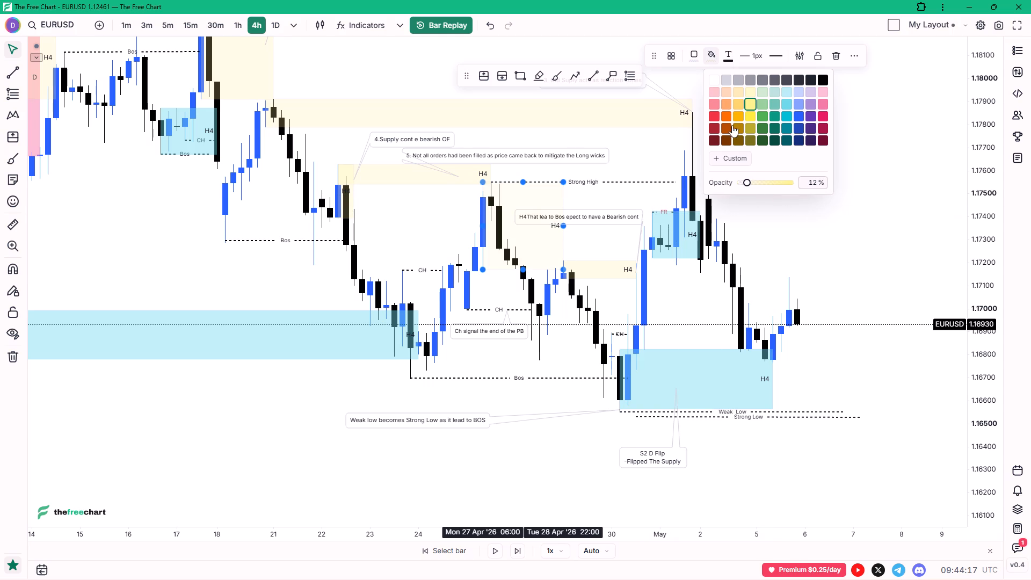
pyautogui.click(863, 148)
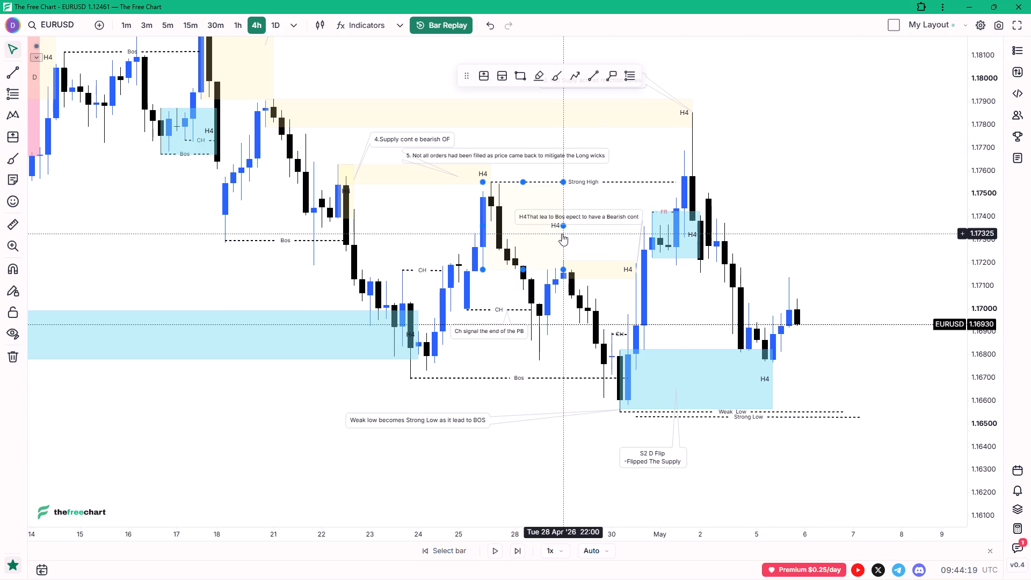
# Save the large zone's lighter styling as a drawing template named "H4 supply".
pyautogui.click(562, 234)
pyautogui.click(671, 54)
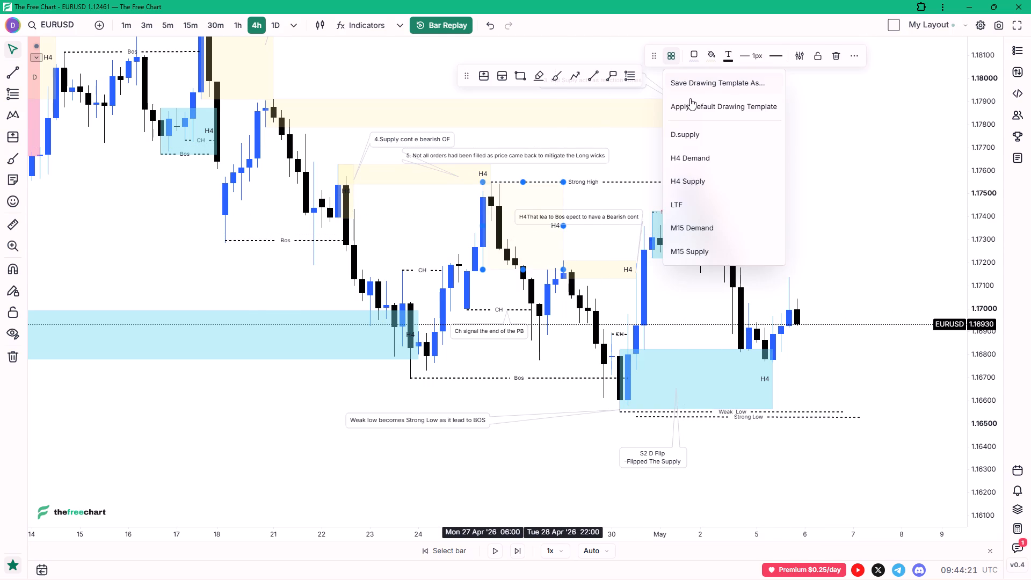
pyautogui.click(698, 90)
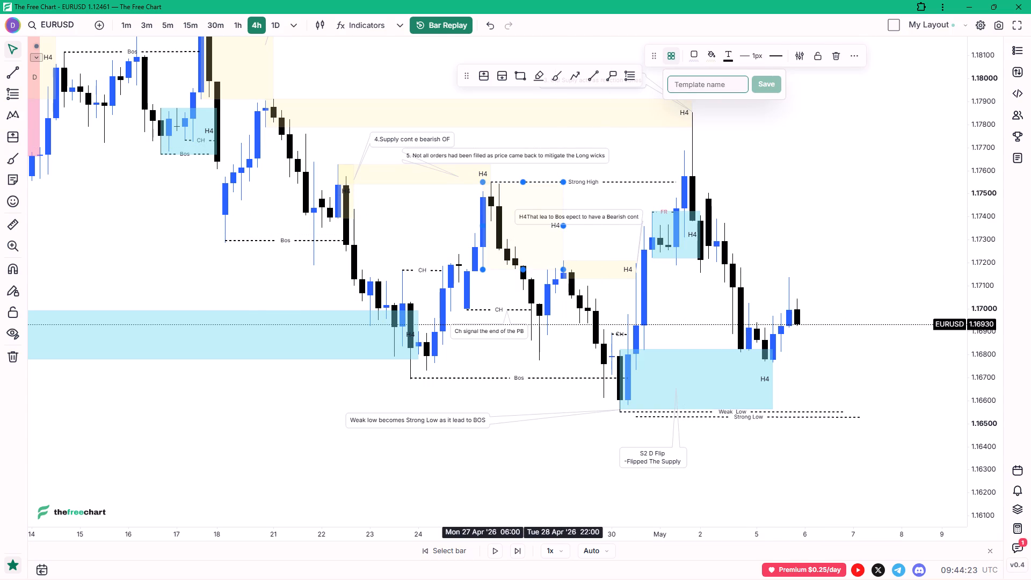
pyautogui.write('H4')
pyautogui.press('space')
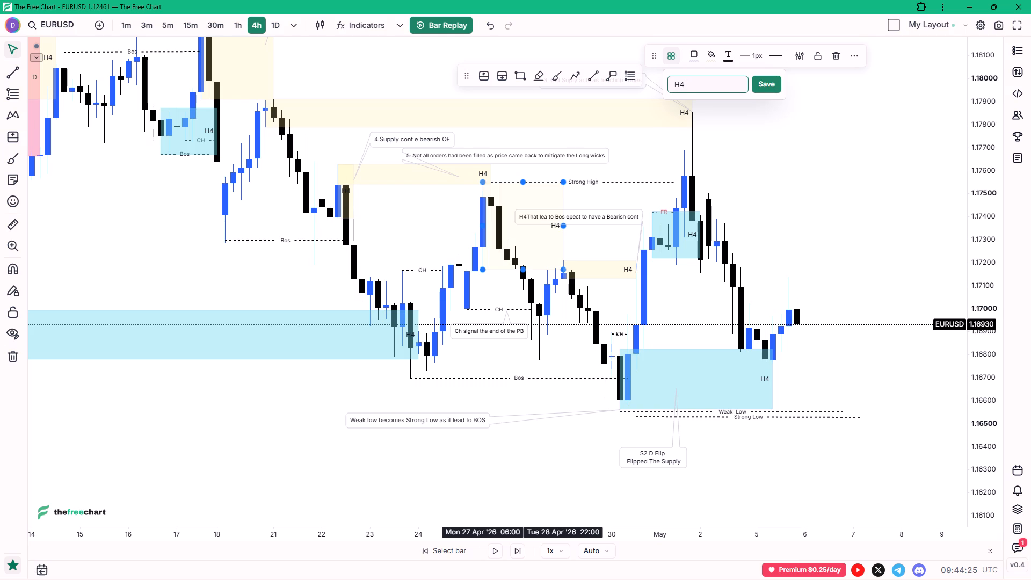
pyautogui.write('supply')
pyautogui.click(763, 85)
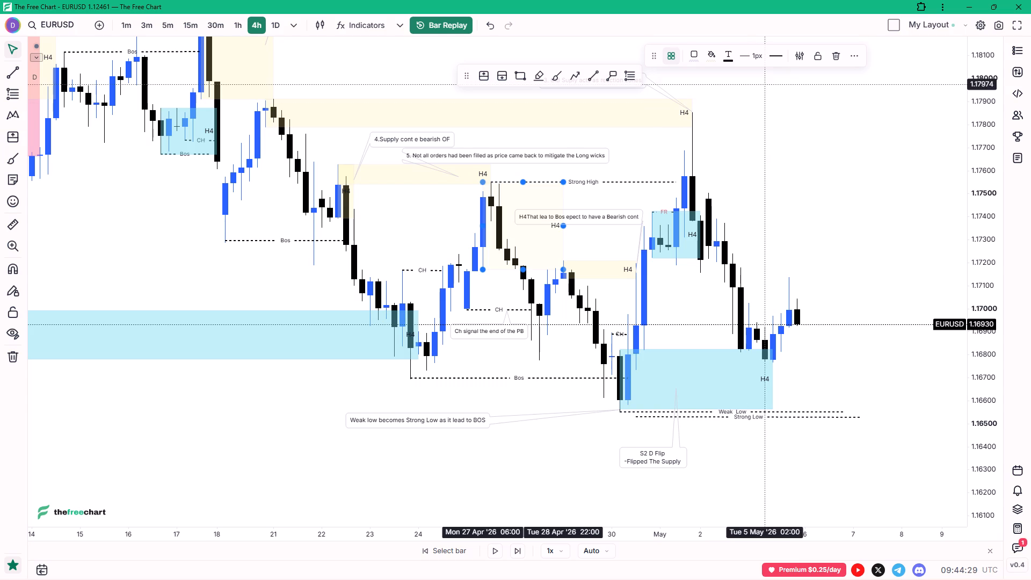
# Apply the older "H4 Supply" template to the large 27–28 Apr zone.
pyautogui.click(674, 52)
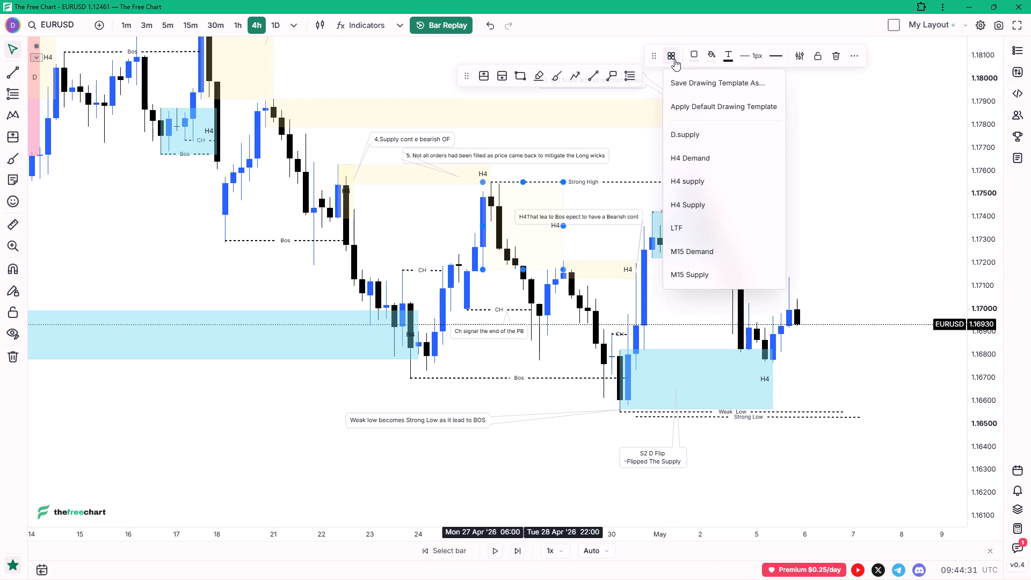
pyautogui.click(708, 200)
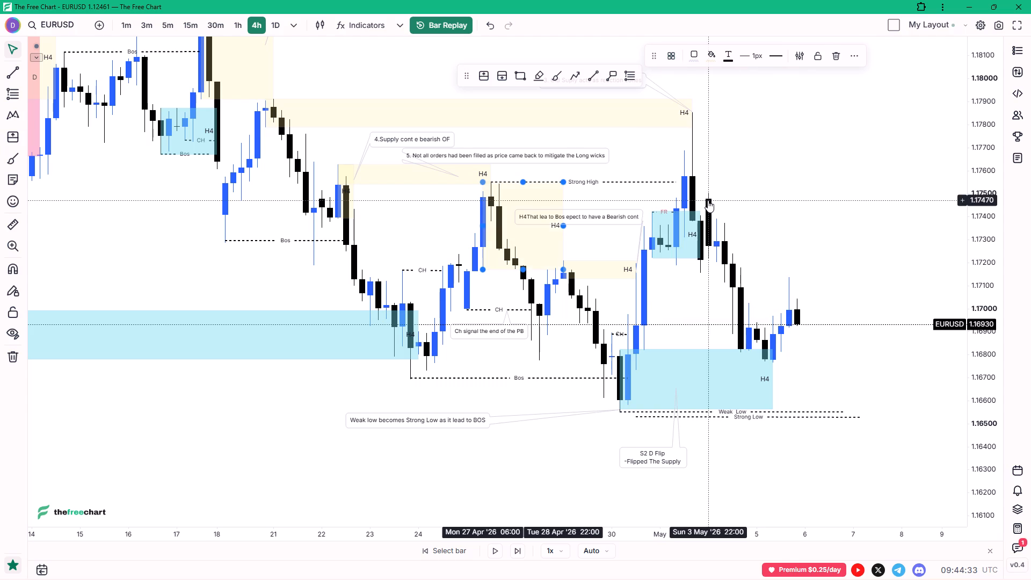
# Delete the older "H4 Supply" drawing template, the one with the capital S.
pyautogui.click(676, 52)
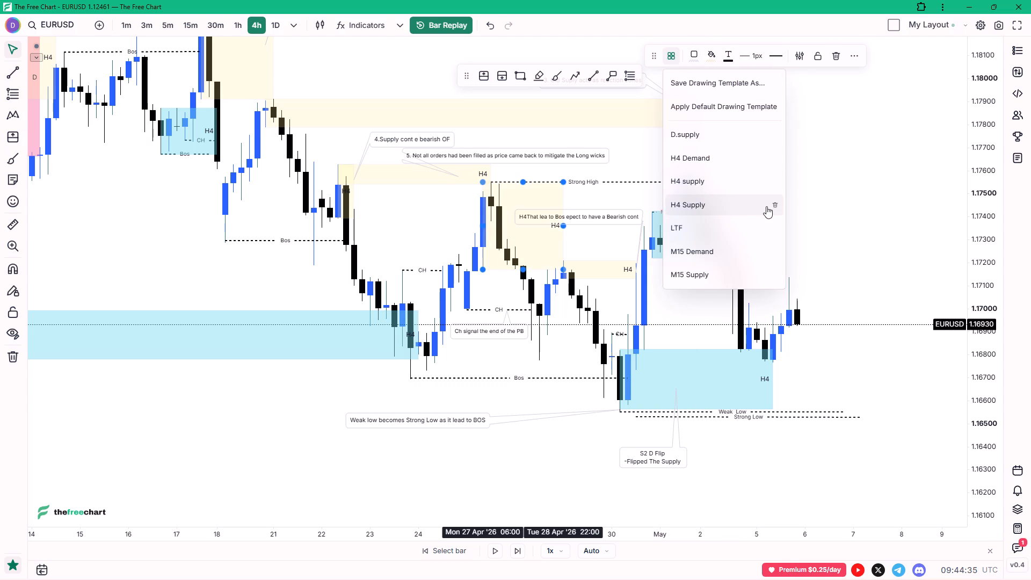
pyautogui.click(774, 209)
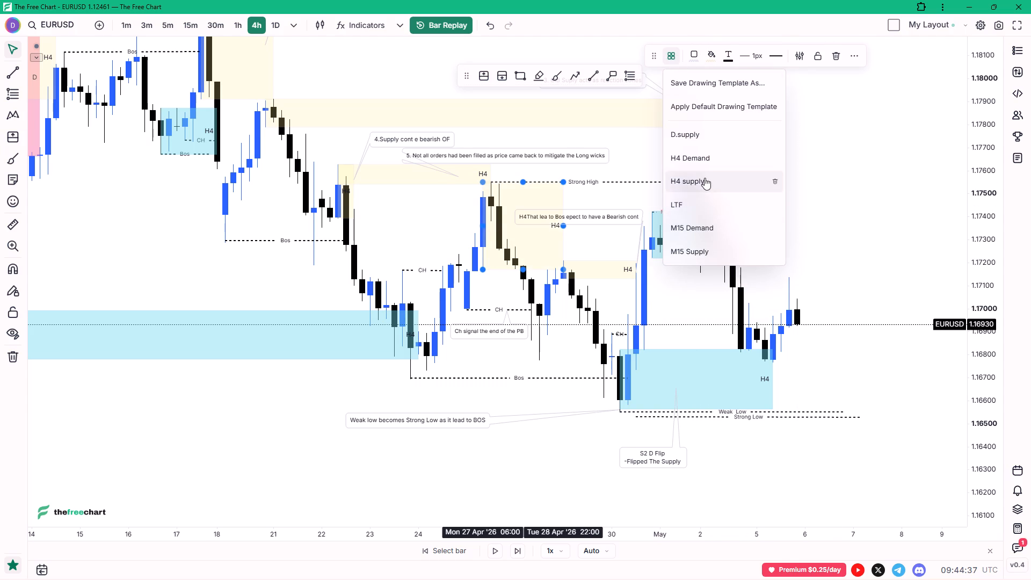
# Apply the new "H4 supply" template to the large 27–28 Apr zone and the small 28–30 Apr zone.
pyautogui.click(705, 178)
pyautogui.click(631, 263)
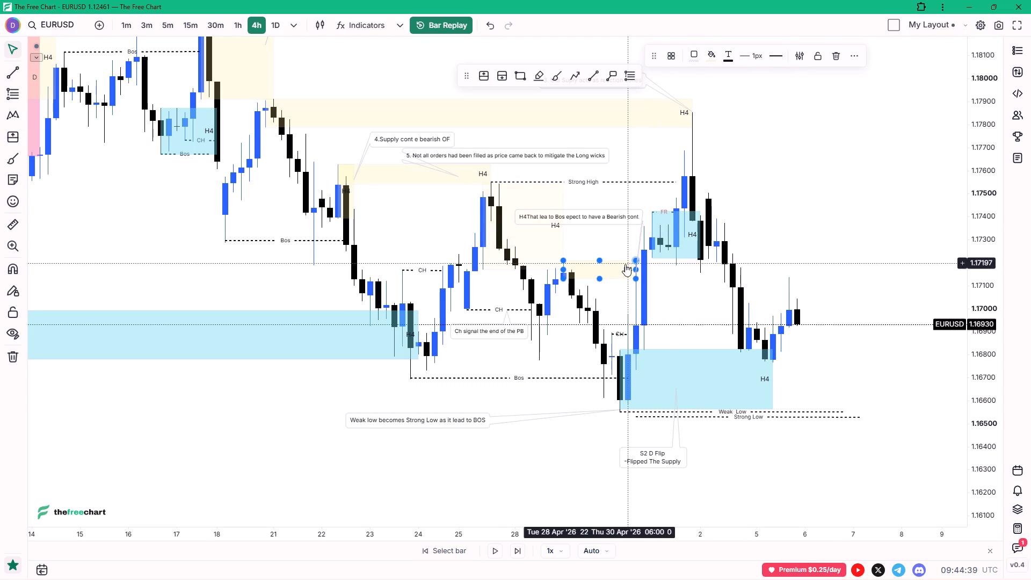
pyautogui.click(667, 60)
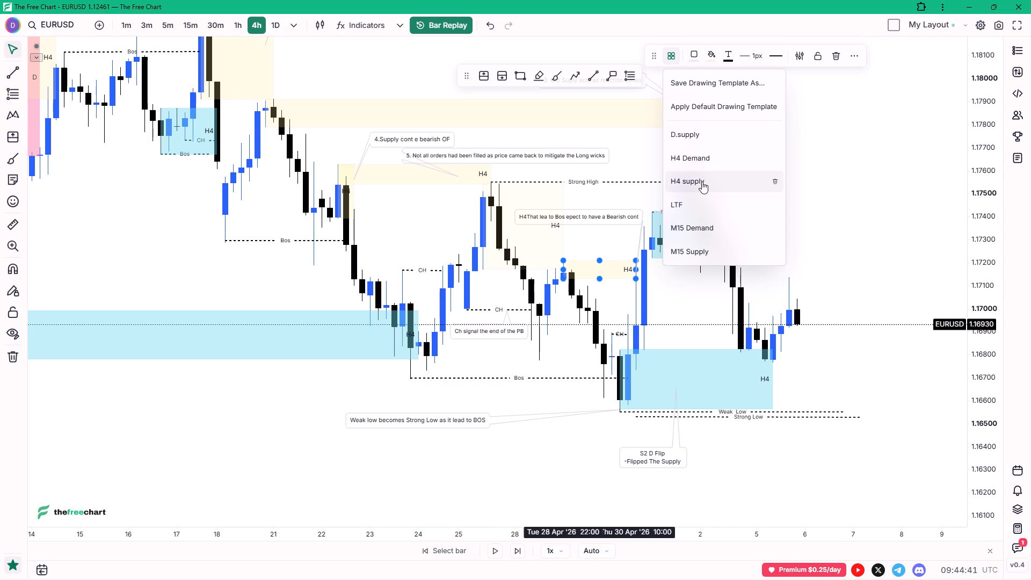
pyautogui.click(702, 182)
pyautogui.click(833, 251)
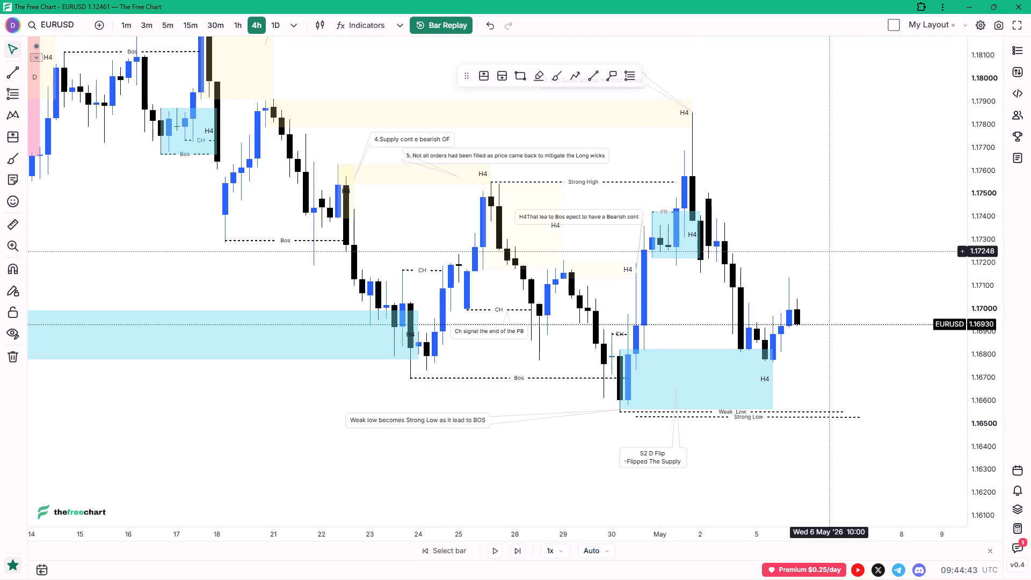
# Reposition the bearish continuation callout to point at the small H4 zone's top edge on 29 Apr, with its text box just below the Strong High line.
pyautogui.moveTo(626, 217); pyautogui.dragTo(621, 242)
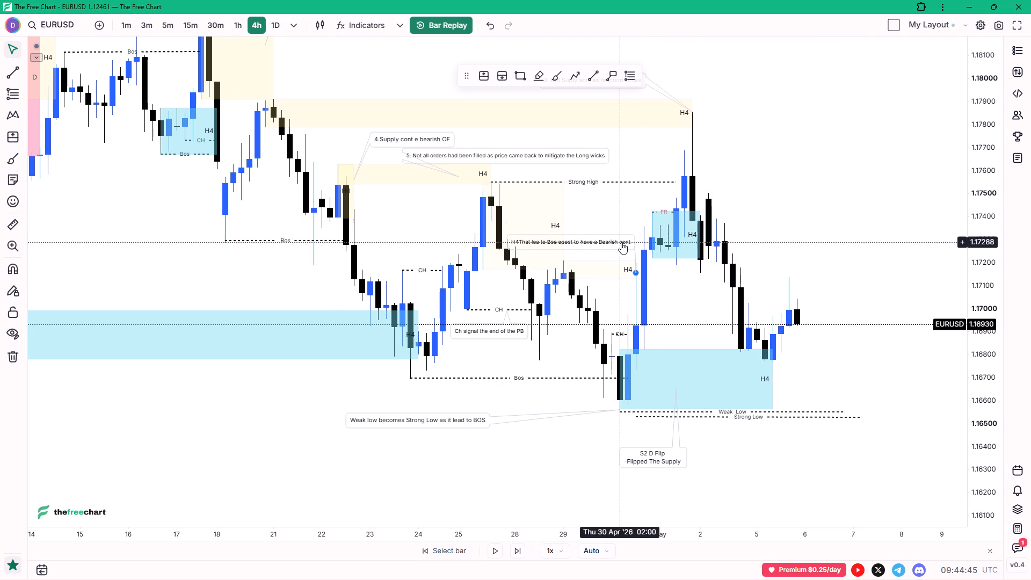
pyautogui.moveTo(621, 242); pyautogui.dragTo(765, 190)
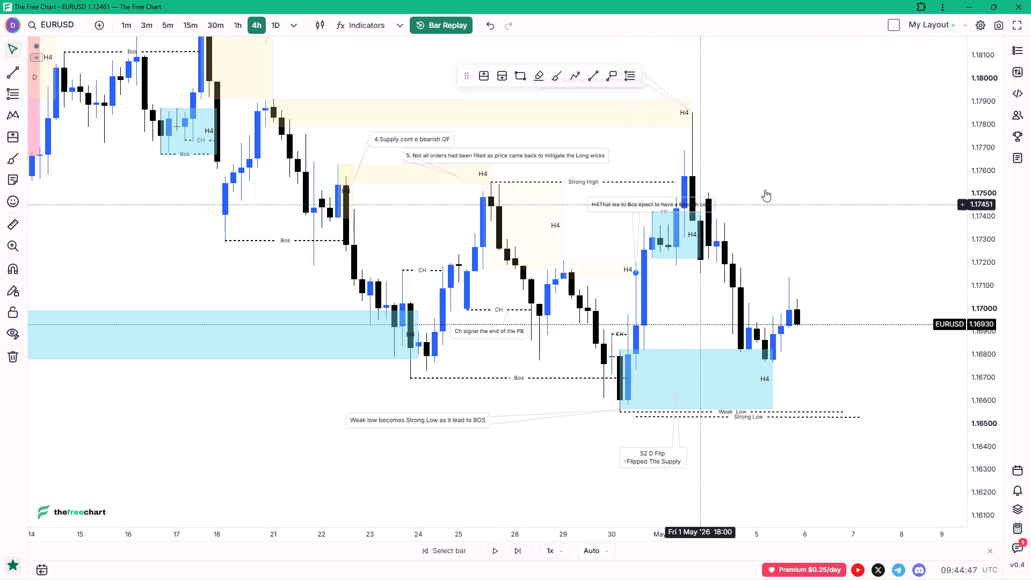
pyautogui.moveTo(765, 190); pyautogui.dragTo(618, 215)
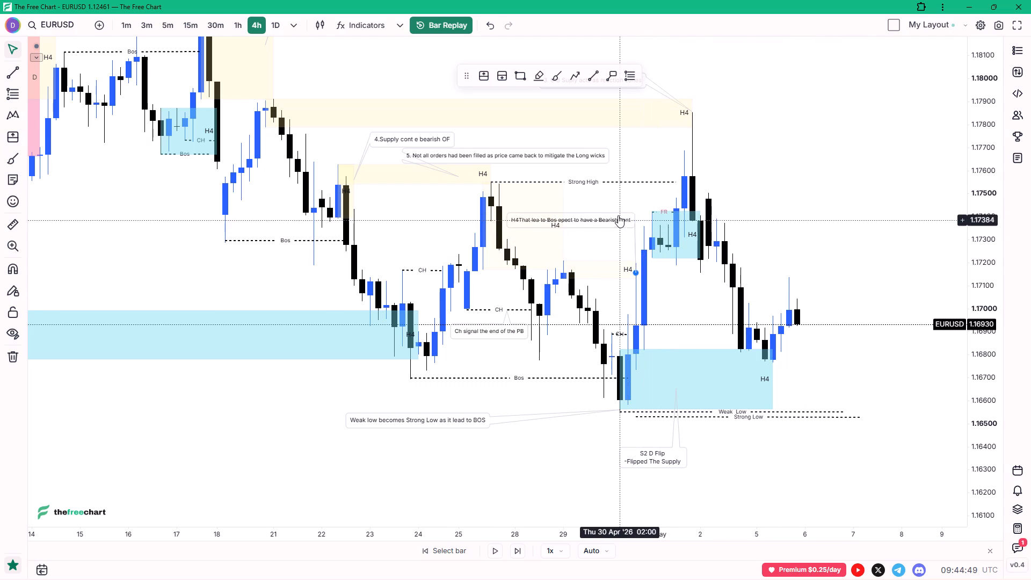
pyautogui.moveTo(618, 215); pyautogui.dragTo(617, 211)
pyautogui.moveTo(636, 272); pyautogui.dragTo(608, 264)
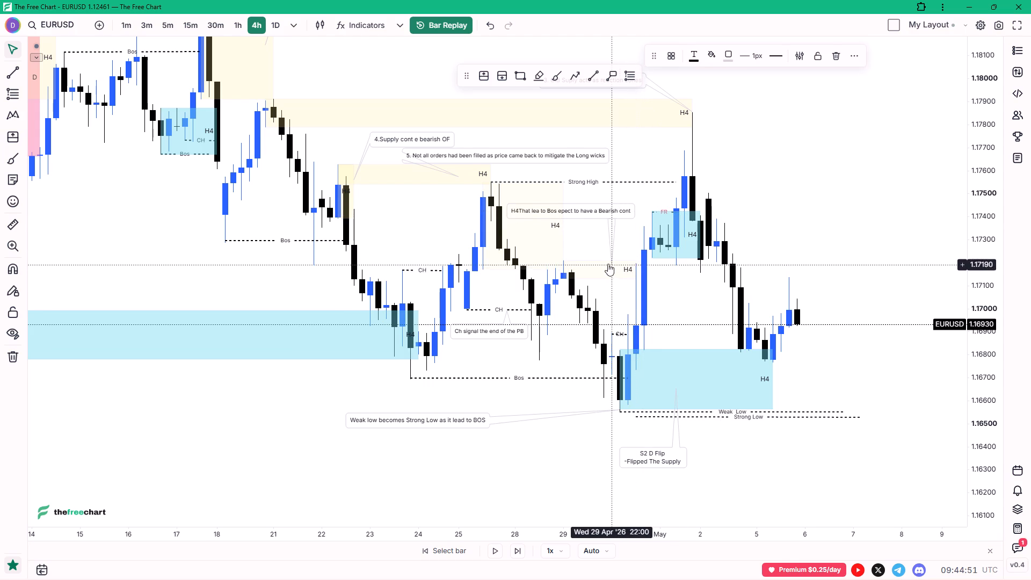
pyautogui.moveTo(608, 264); pyautogui.dragTo(606, 262)
pyautogui.moveTo(609, 205); pyautogui.dragTo(621, 219)
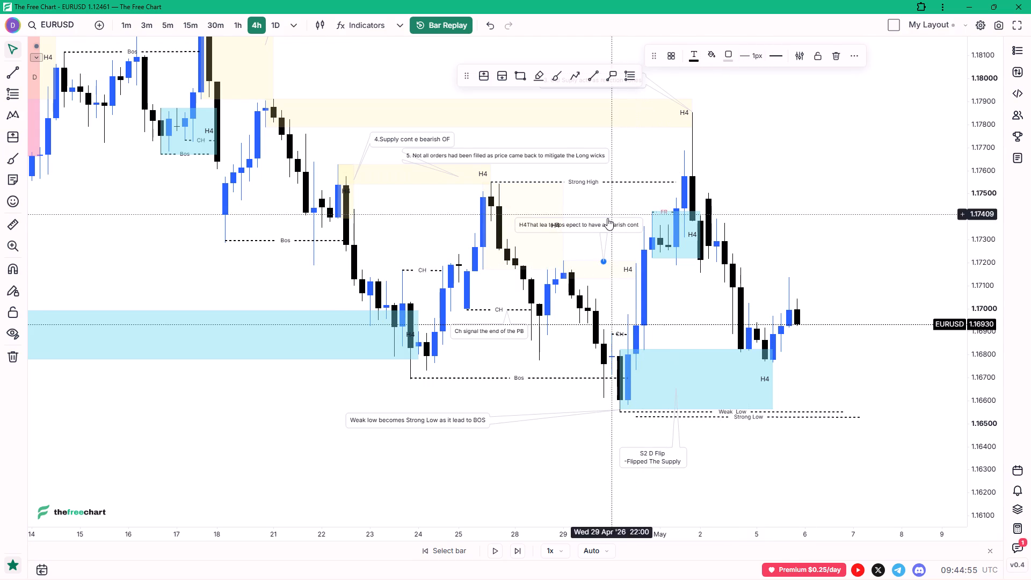
pyautogui.moveTo(606, 220); pyautogui.dragTo(636, 195)
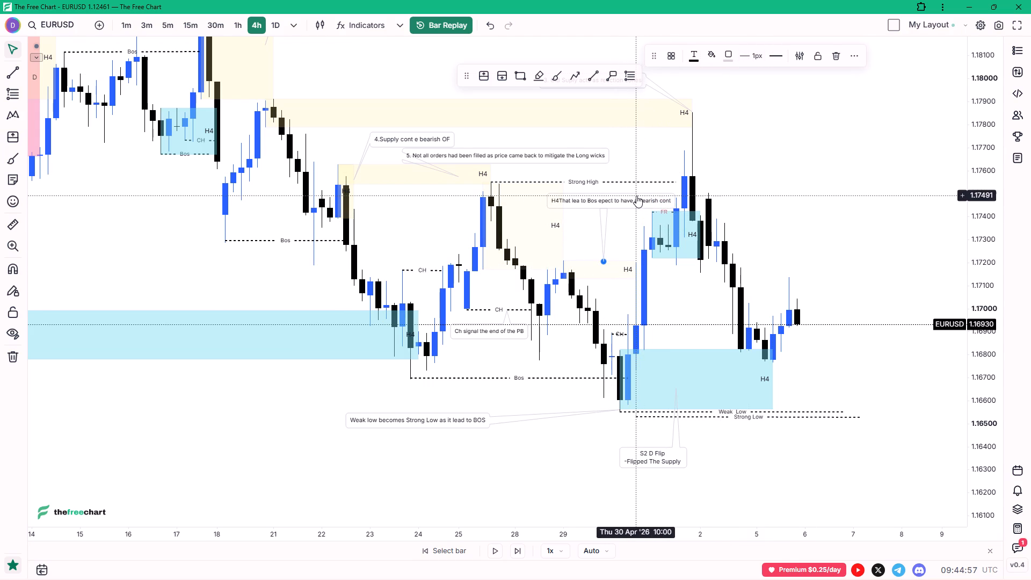
pyautogui.moveTo(636, 195); pyautogui.dragTo(636, 195)
pyautogui.click(636, 195)
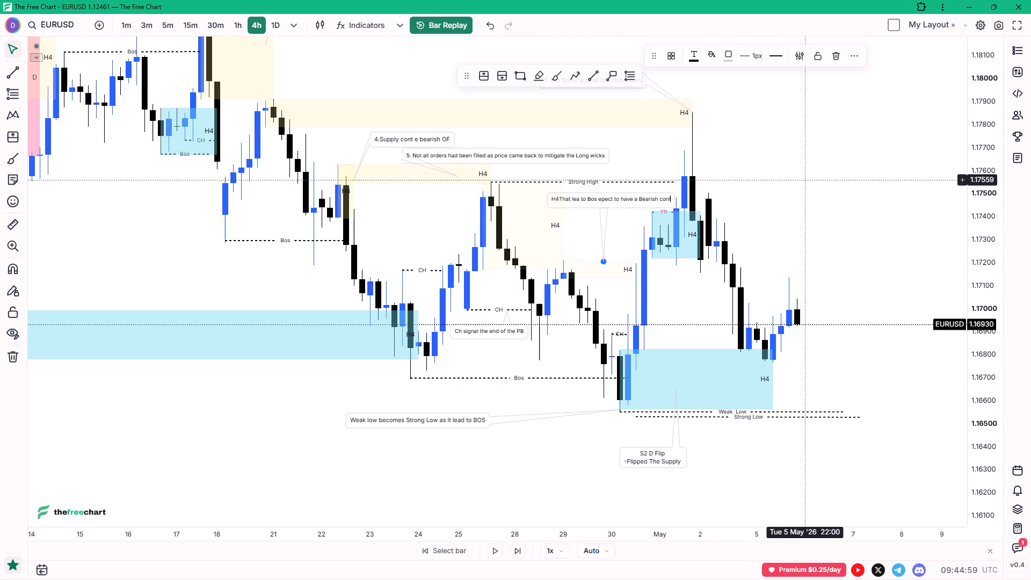
pyautogui.click(818, 172)
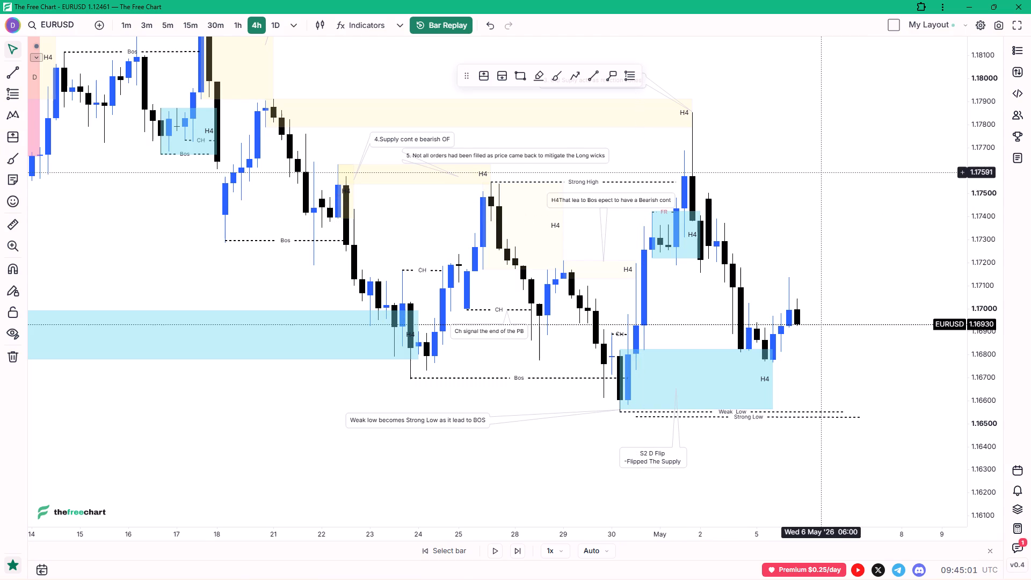
# Correct the bearish continuation callout's opening words to read "H4 That lead to Bos".
pyautogui.doubleClick(582, 204)
pyautogui.click(466, 131)
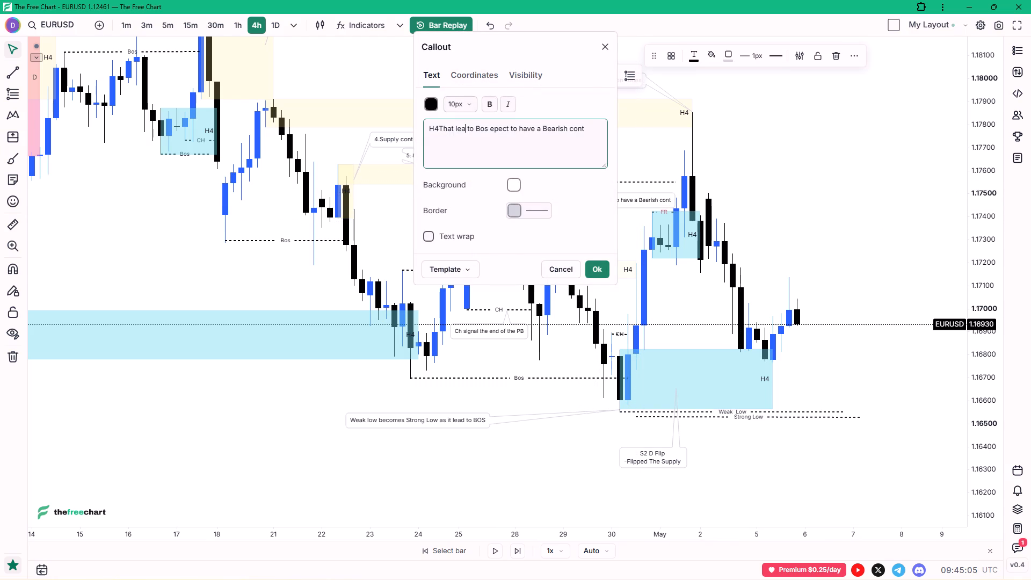
pyautogui.press('d')
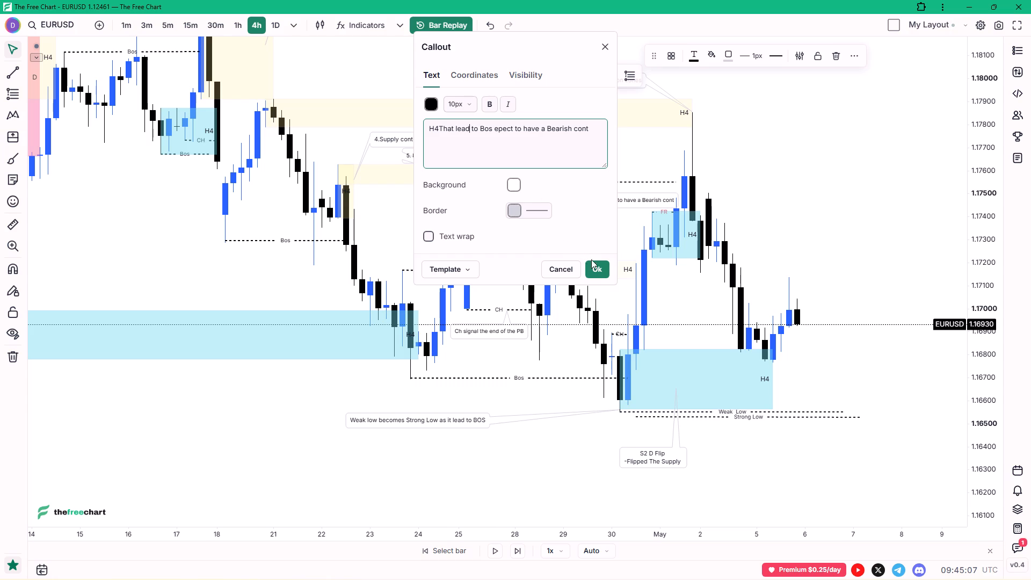
pyautogui.click(440, 128)
pyautogui.press('space')
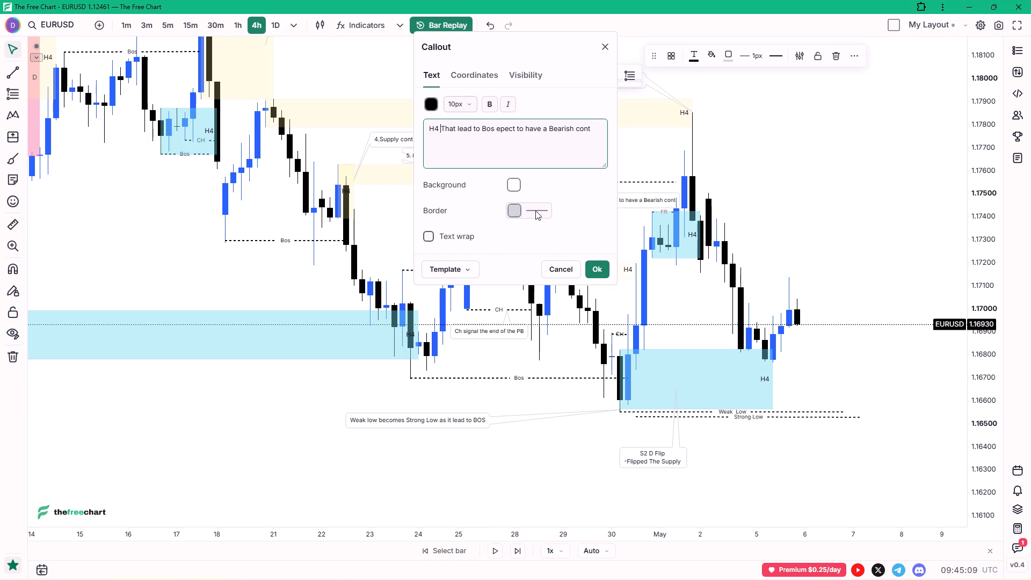
pyautogui.click(602, 270)
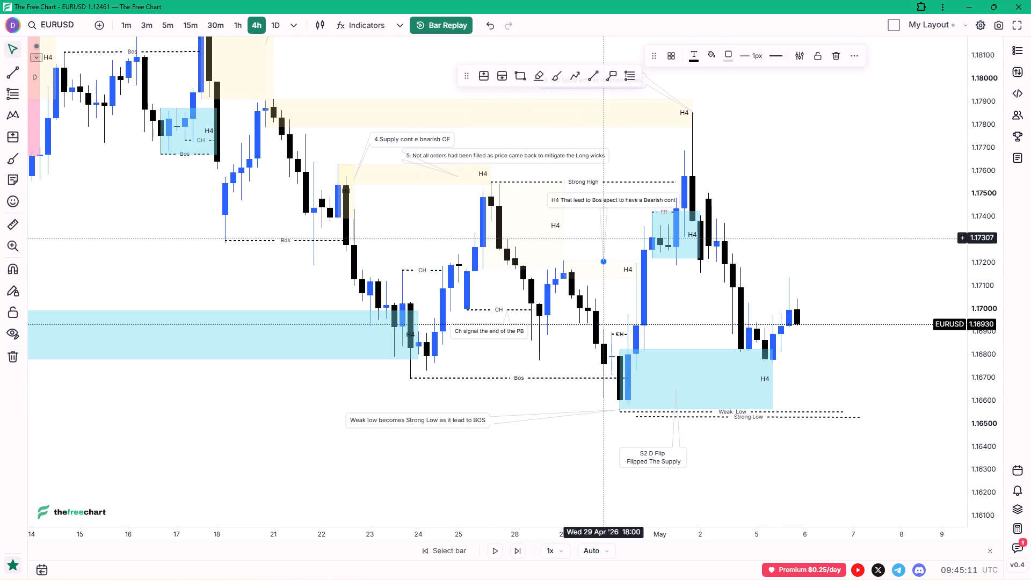
pyautogui.click(744, 197)
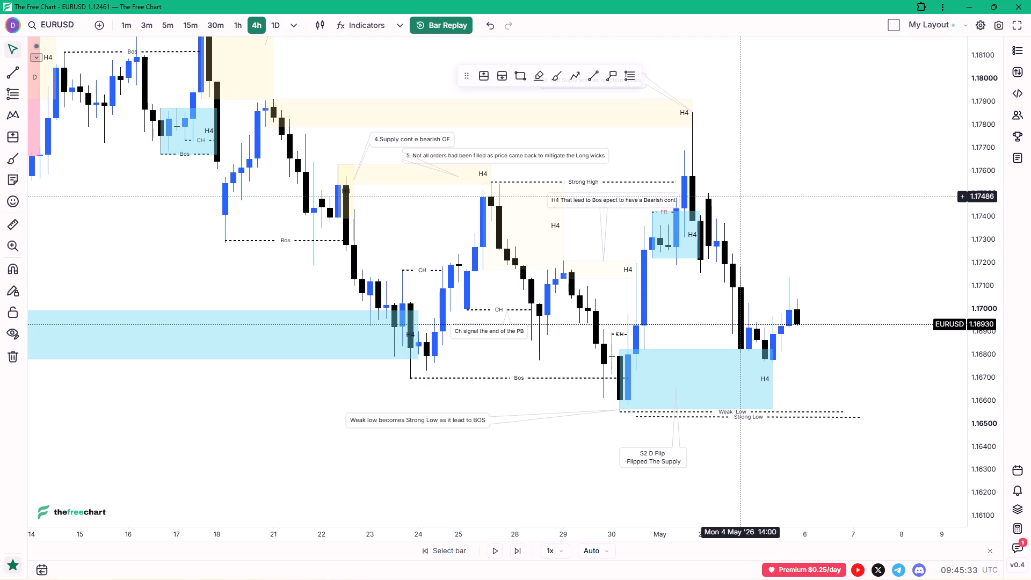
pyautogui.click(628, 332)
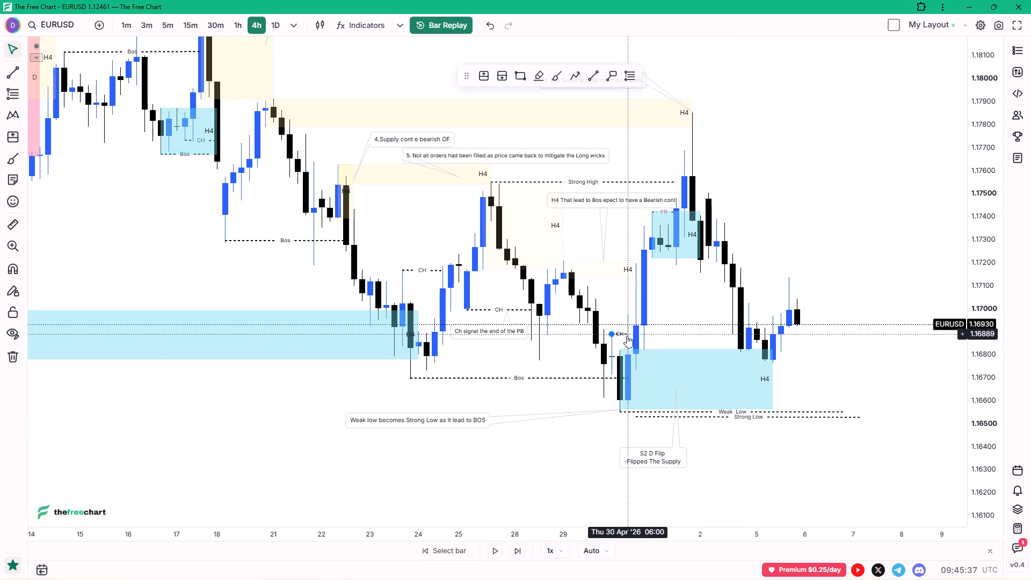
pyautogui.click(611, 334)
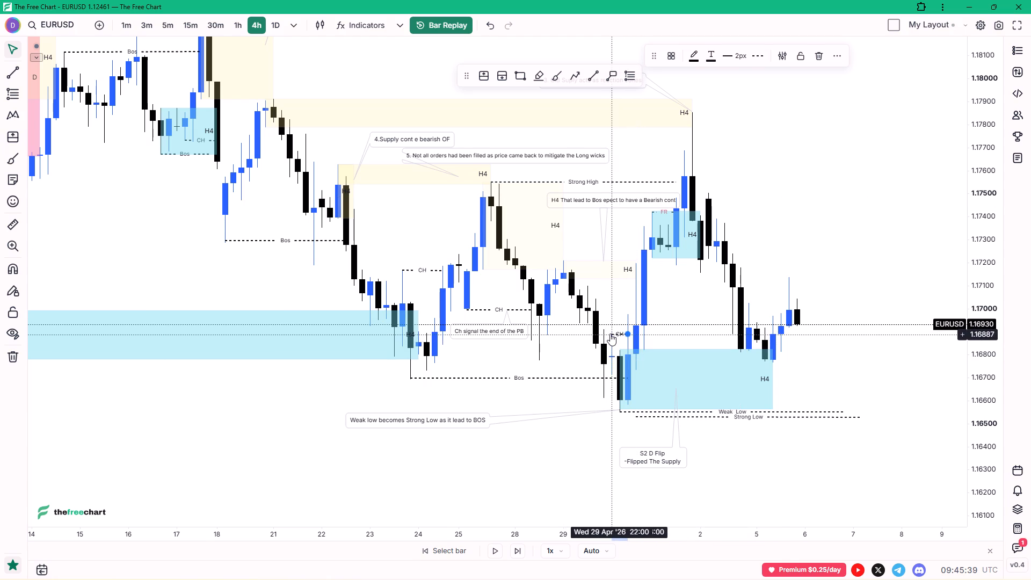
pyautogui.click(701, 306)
# Duplicate the "Ch signal the end of the PB" callout, point the copy at the 30 Apr CH line, and place its text below the Bos line.
pyautogui.keyDown('ctrl'); pyautogui.moveTo(513, 330); pyautogui.dragTo(513, 331); pyautogui.keyUp('ctrl')
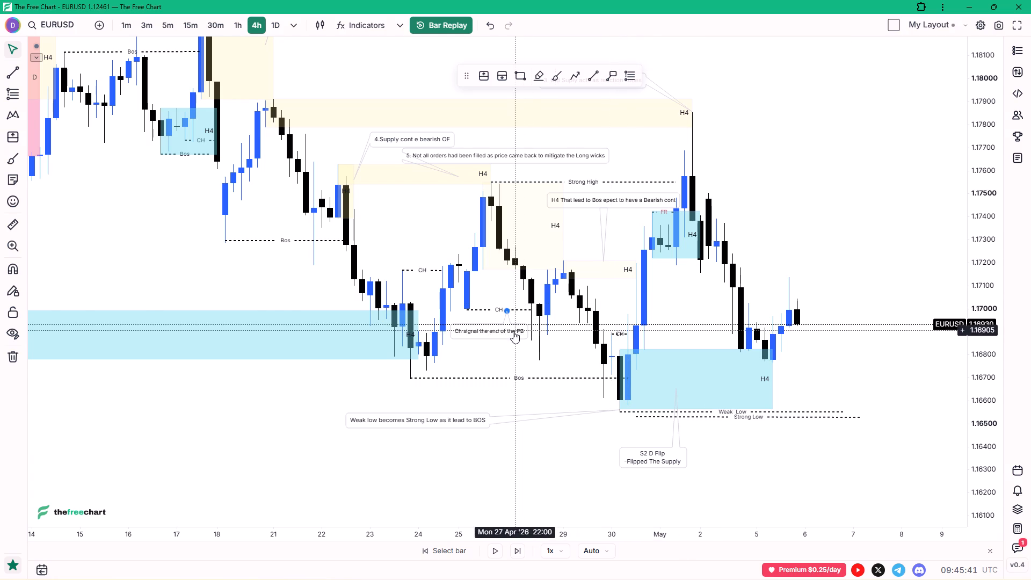
pyautogui.keyDown('ctrl'); pyautogui.moveTo(513, 331); pyautogui.dragTo(556, 349); pyautogui.keyUp('ctrl')
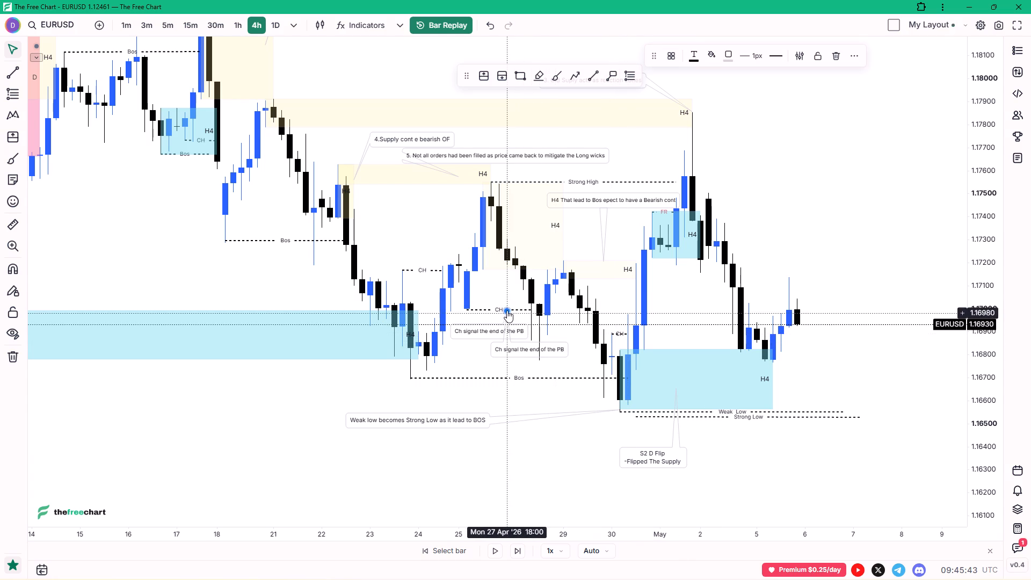
pyautogui.moveTo(507, 310); pyautogui.dragTo(617, 336)
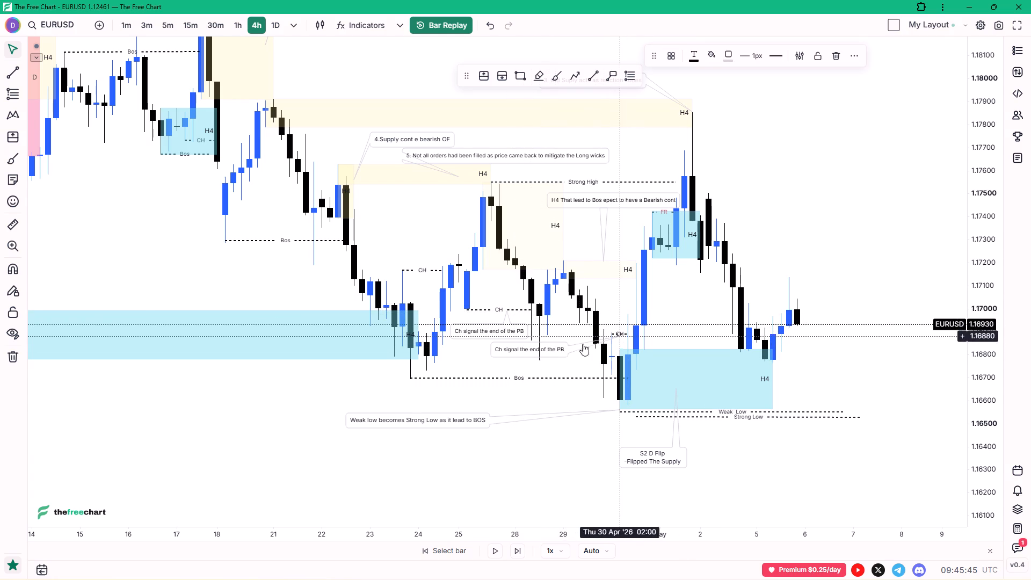
pyautogui.click(530, 352)
pyautogui.moveTo(533, 350); pyautogui.dragTo(609, 348)
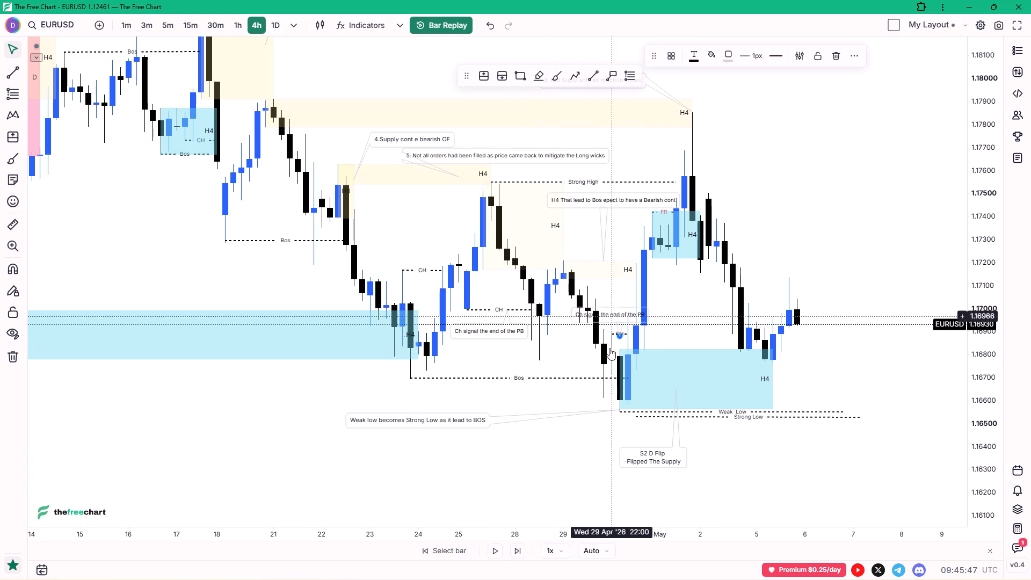
pyautogui.moveTo(609, 348); pyautogui.dragTo(525, 395)
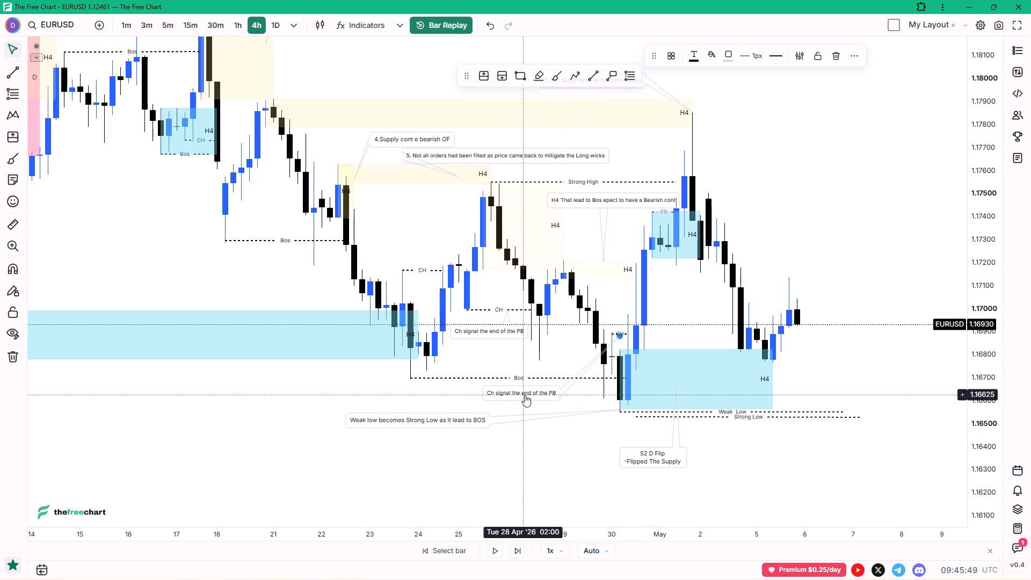
pyautogui.moveTo(525, 395); pyautogui.dragTo(524, 395)
# Move the "Weak low becomes Strong Low as it lead to BOS" text box down to about 1.1632, clear of the copied callout.
pyautogui.moveTo(444, 419); pyautogui.dragTo(489, 447)
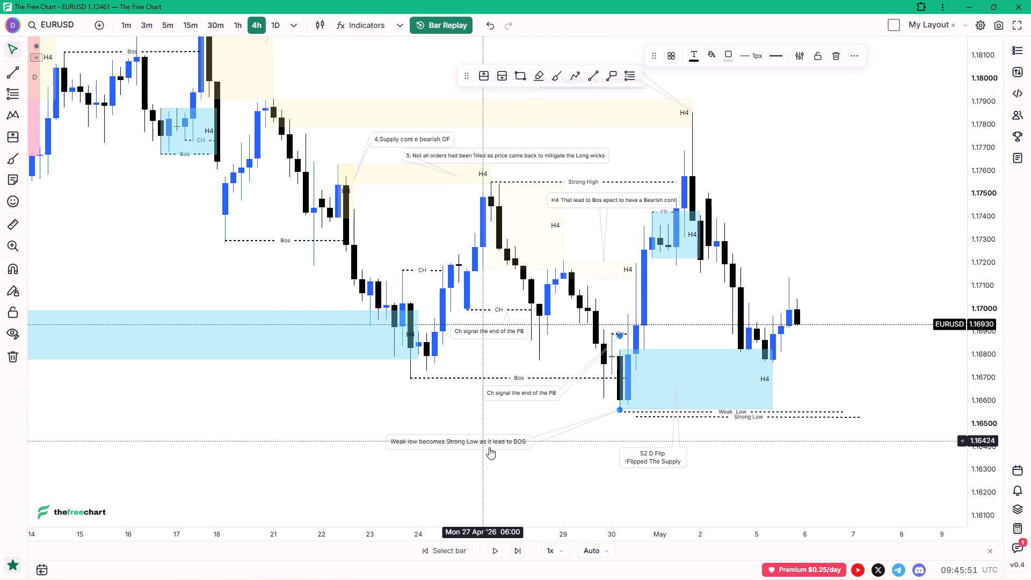
pyautogui.moveTo(489, 447); pyautogui.dragTo(497, 465)
# Change the copied callout's text to "Ch signal the start of the PB".
pyautogui.click(508, 396)
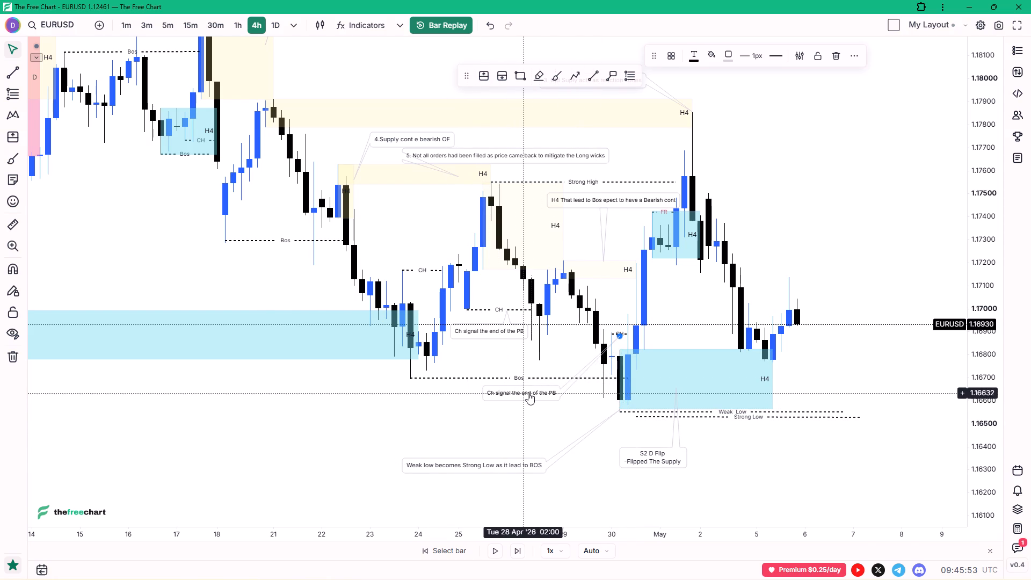
pyautogui.click(528, 393)
pyautogui.click(531, 393)
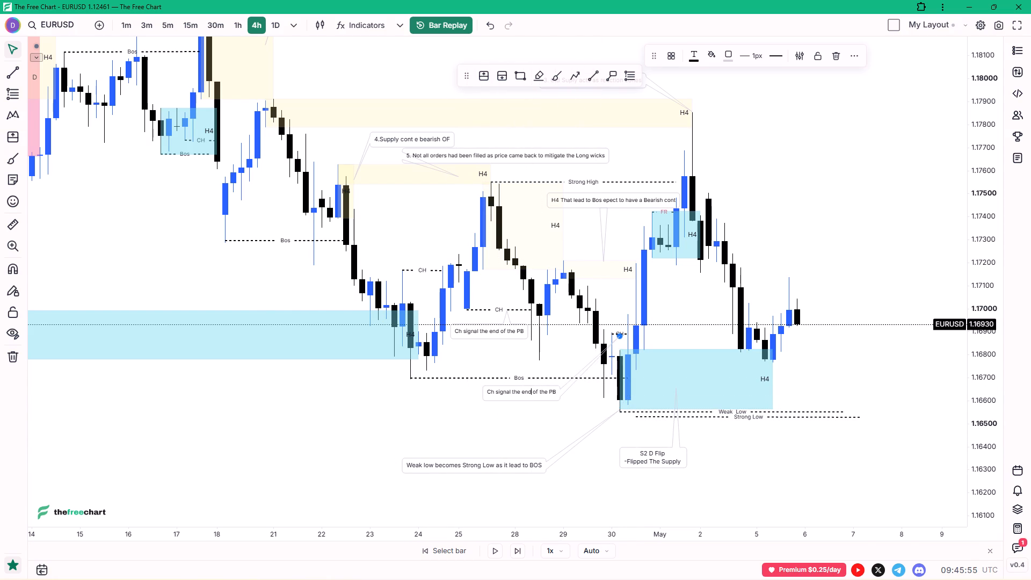
pyautogui.press('BackSpace')
pyautogui.press('BackSpace')
pyautogui.press('BackSpace')
pyautogui.write('strat')
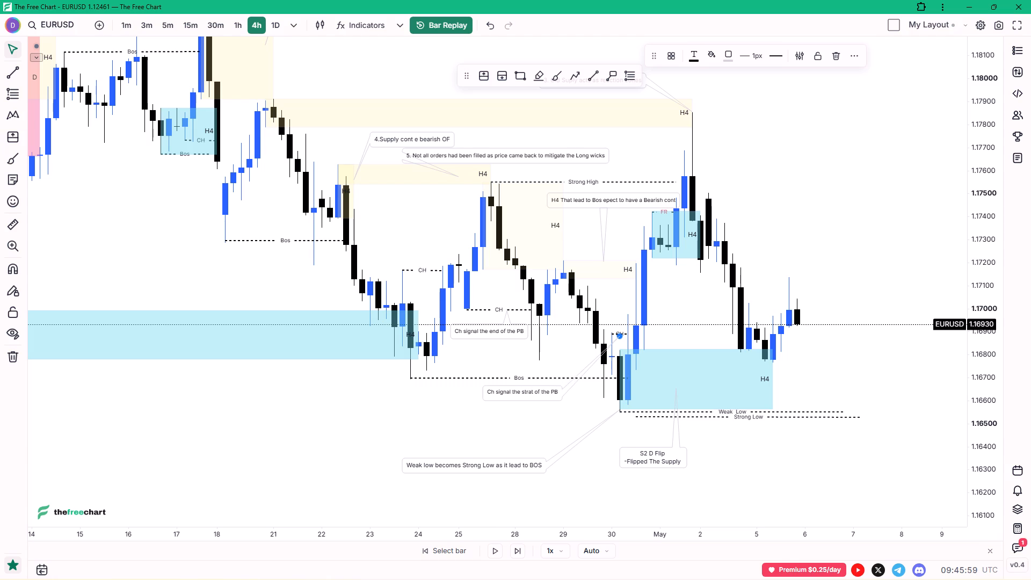
pyautogui.press('BackSpace')
pyautogui.press('BackSpace')
pyautogui.press('BackSpace')
pyautogui.write('art')
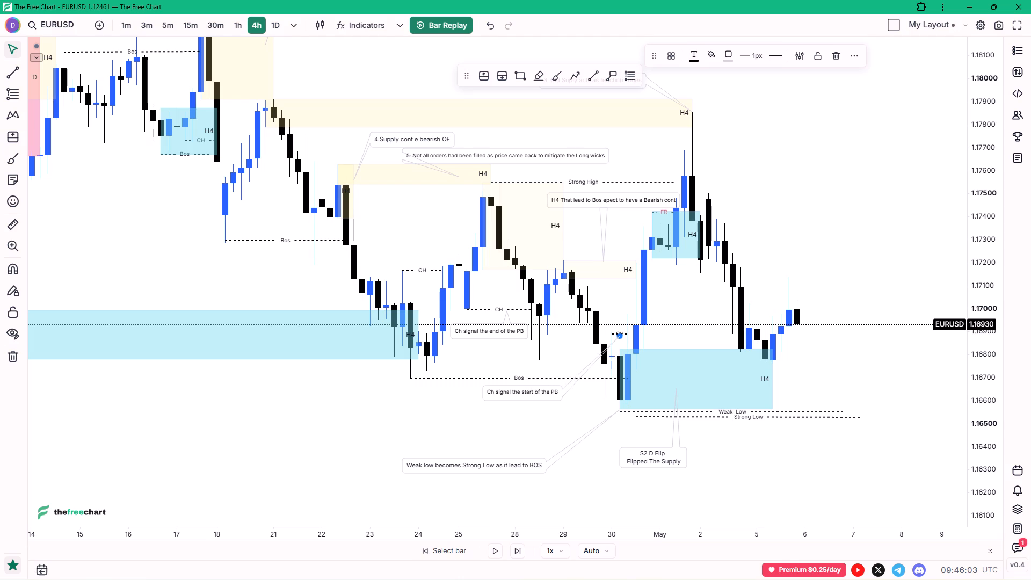
pyautogui.click(686, 305)
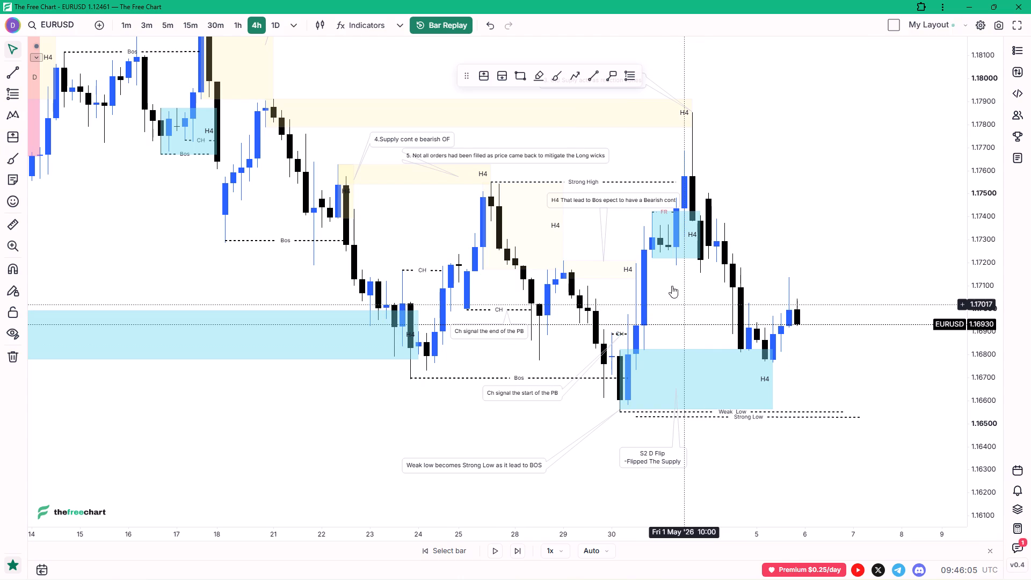
# Delete the small blue H4 zone at 30 Apr–1 May and the dotted line with the red label on its top edge.
pyautogui.moveTo(701, 234); pyautogui.dragTo(686, 240)
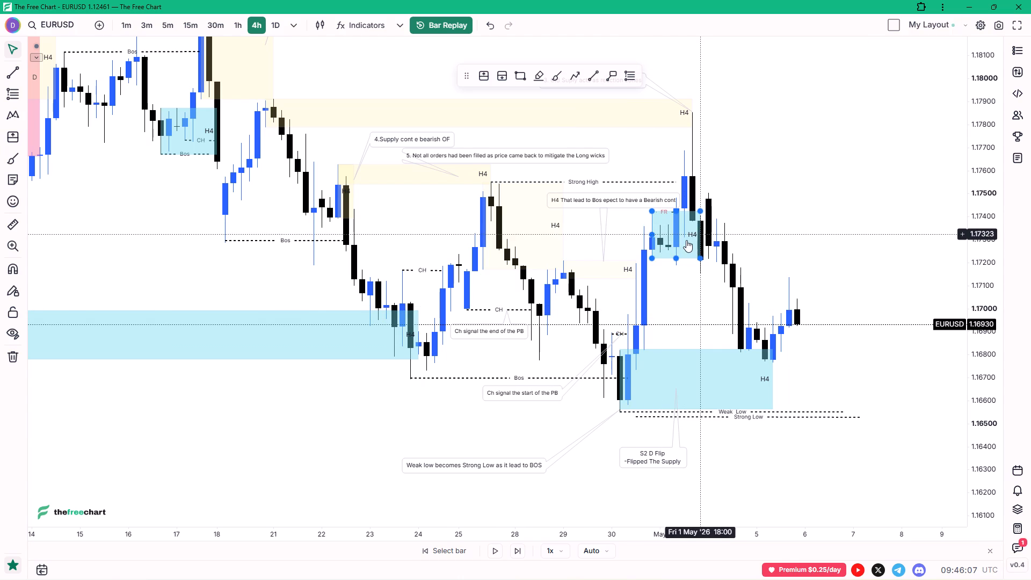
pyautogui.moveTo(686, 240); pyautogui.dragTo(681, 244)
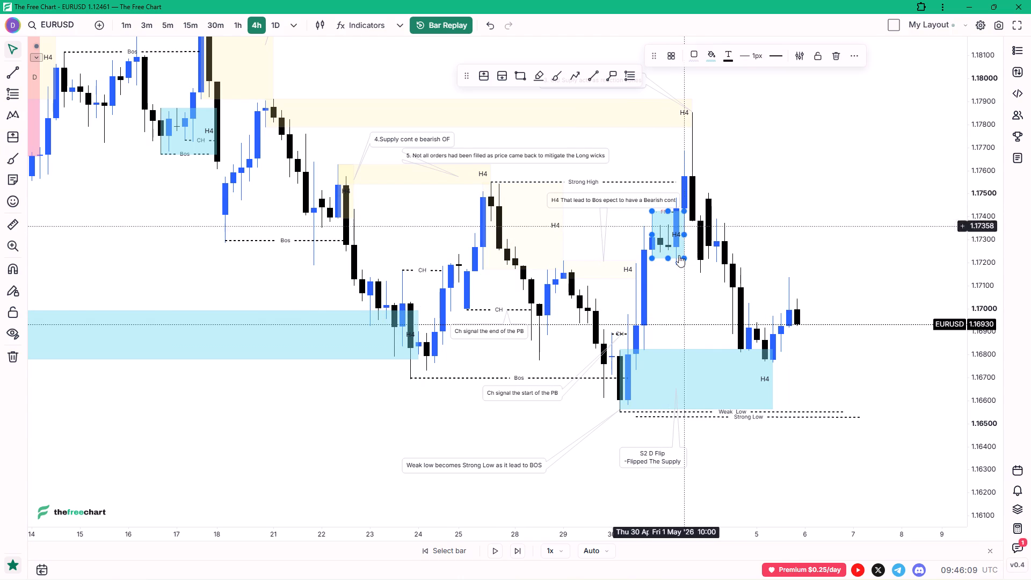
pyautogui.press('Delete')
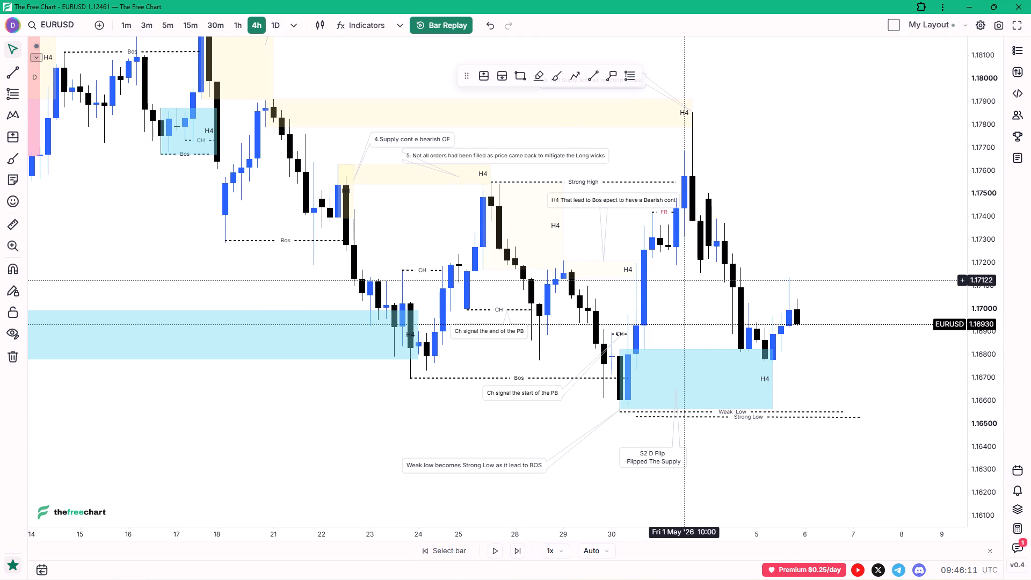
pyautogui.click(664, 211)
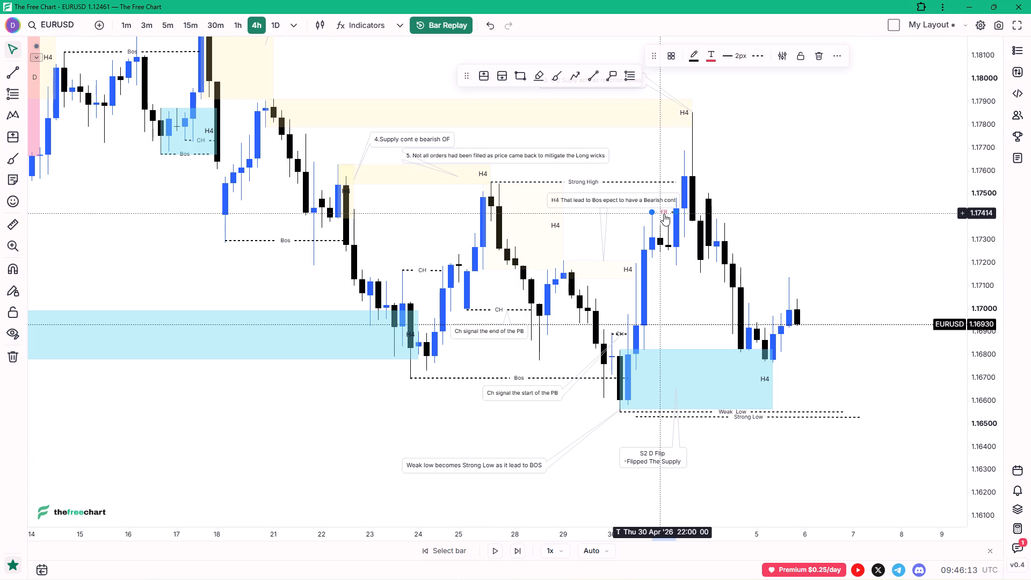
pyautogui.press('Delete')
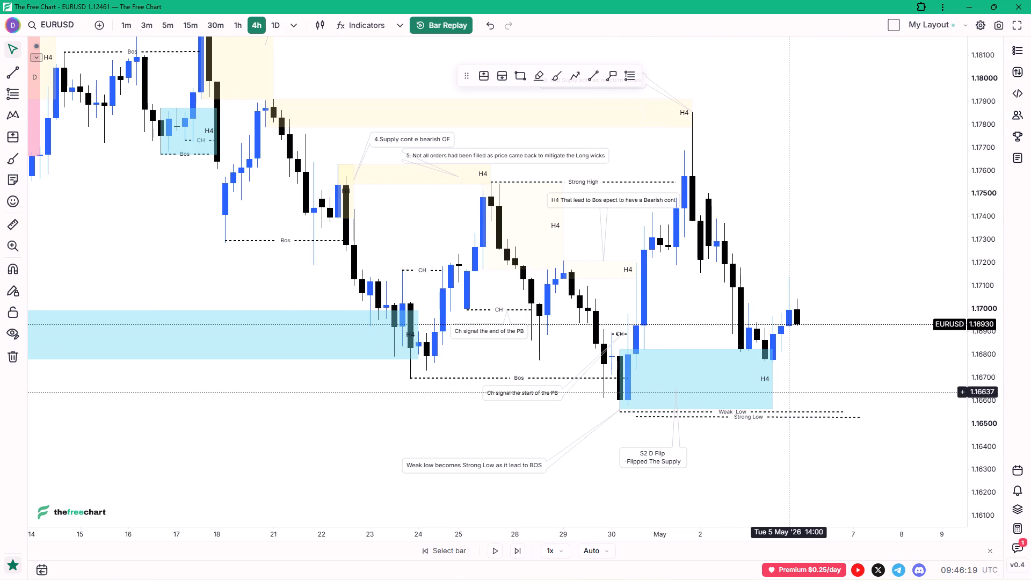
# Shorten the large blue H4 demand zone that starts on 30 Apr so it ends at the 4 May low candle.
pyautogui.moveTo(775, 380); pyautogui.dragTo(743, 378)
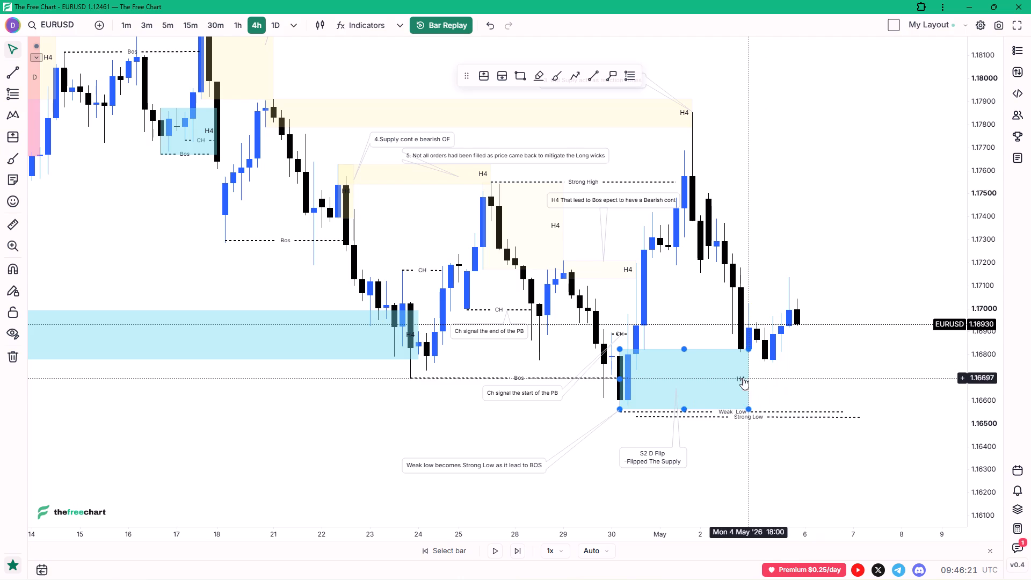
pyautogui.moveTo(743, 378); pyautogui.dragTo(742, 378)
pyautogui.click(837, 370)
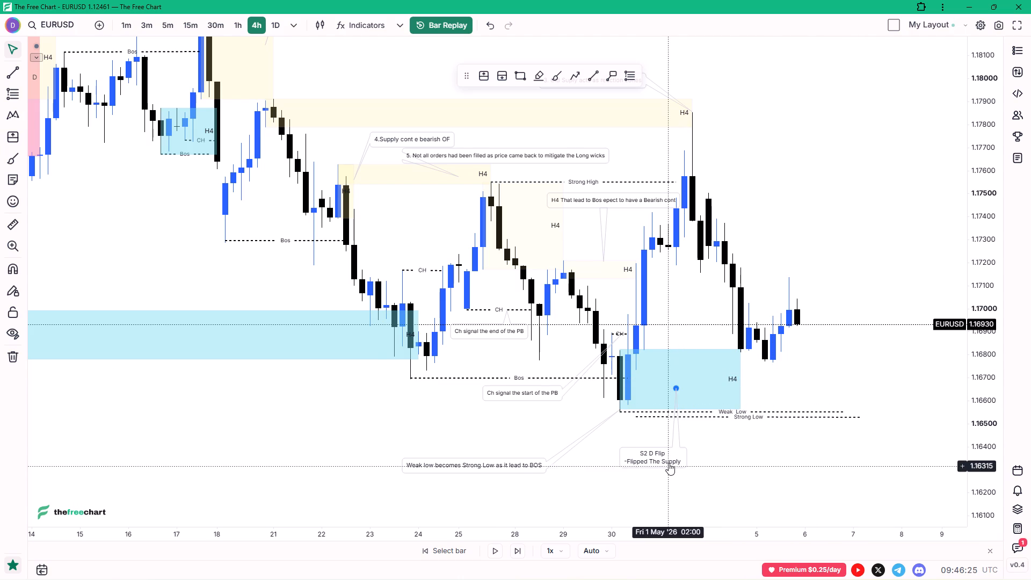
# Reposition the "S2 D Flip" callout above the blue H4 demand zone, pointing at the zone's top edge near its 4 May end.
pyautogui.moveTo(670, 453); pyautogui.dragTo(827, 379)
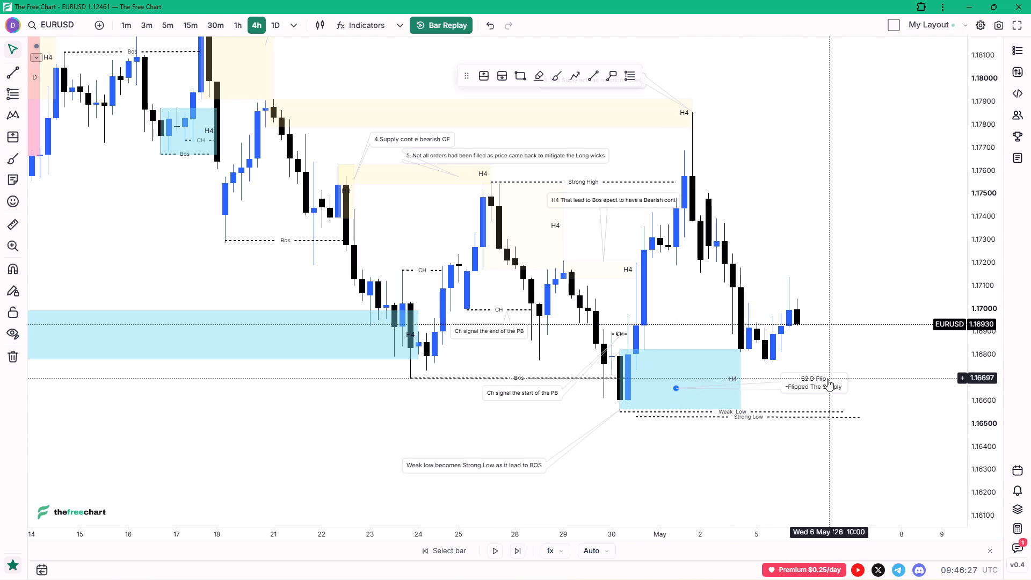
pyautogui.moveTo(827, 379); pyautogui.dragTo(746, 408)
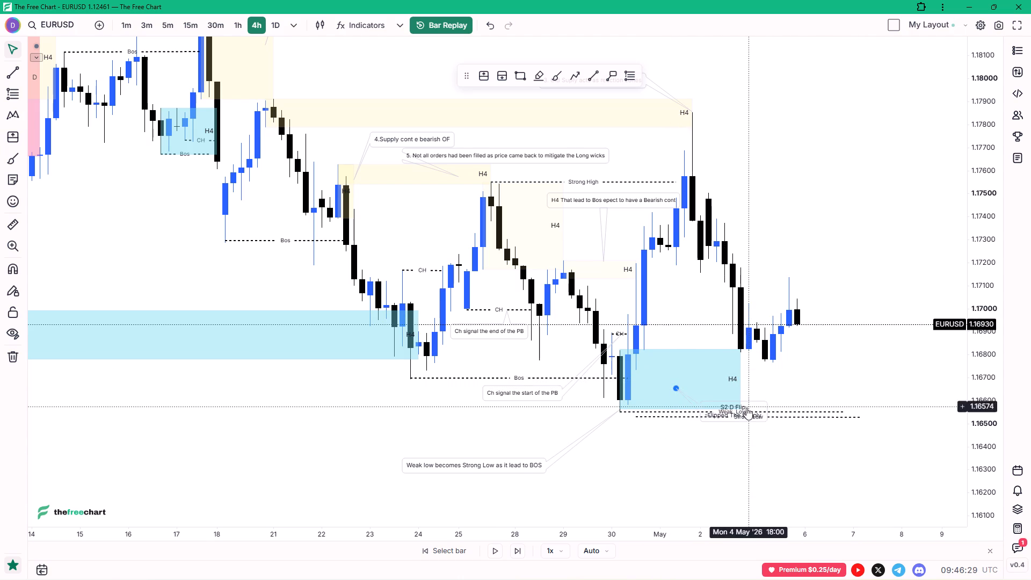
pyautogui.moveTo(746, 408); pyautogui.dragTo(789, 281)
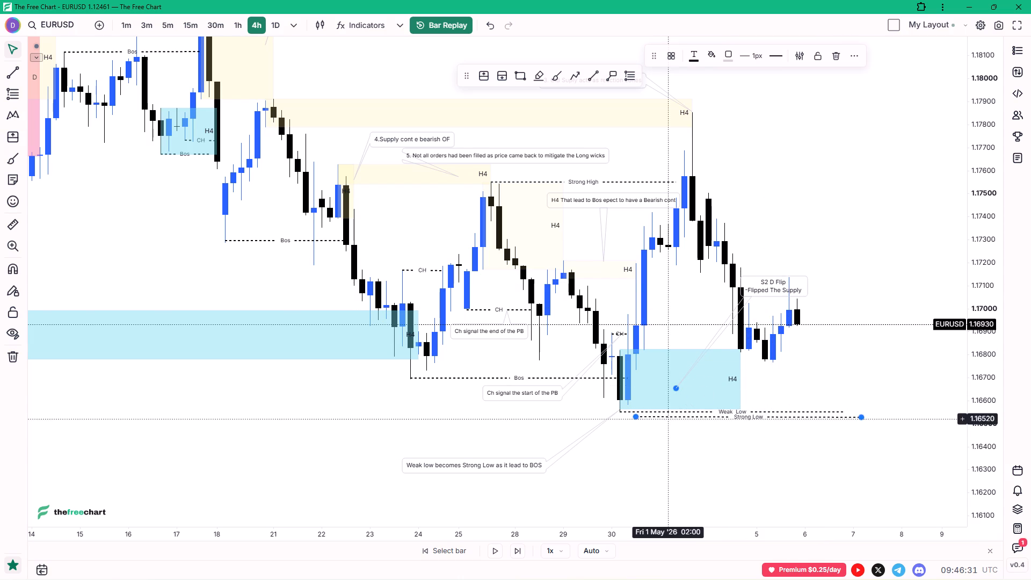
pyautogui.moveTo(677, 386); pyautogui.dragTo(720, 355)
pyautogui.moveTo(759, 280); pyautogui.dragTo(727, 291)
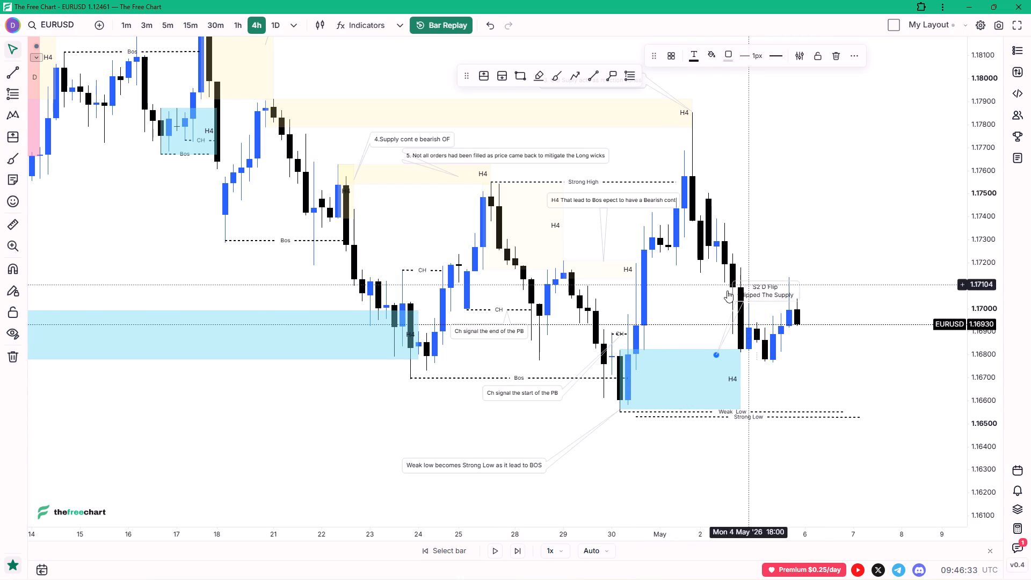
pyautogui.moveTo(727, 291); pyautogui.dragTo(687, 296)
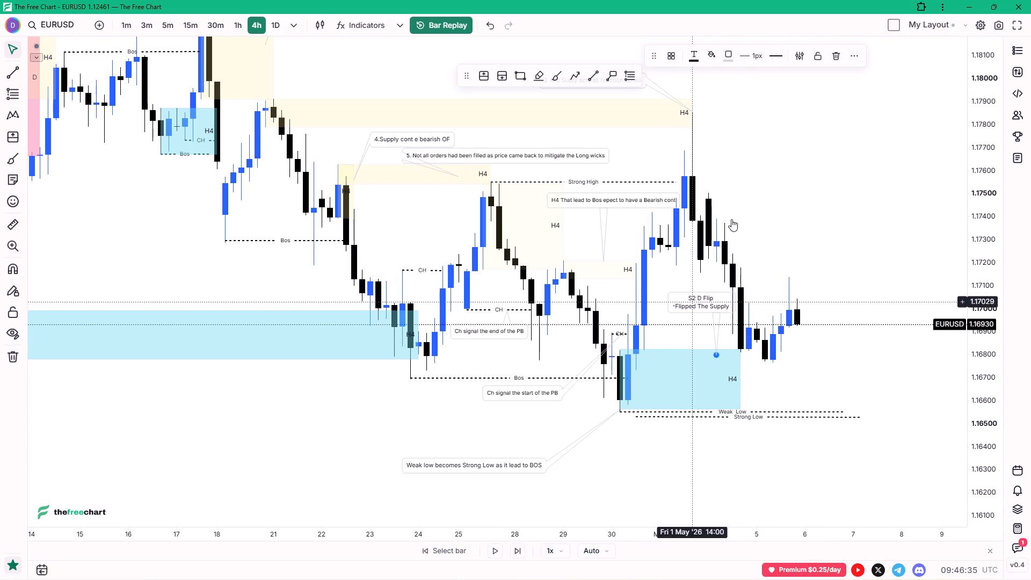
pyautogui.doubleClick(804, 169)
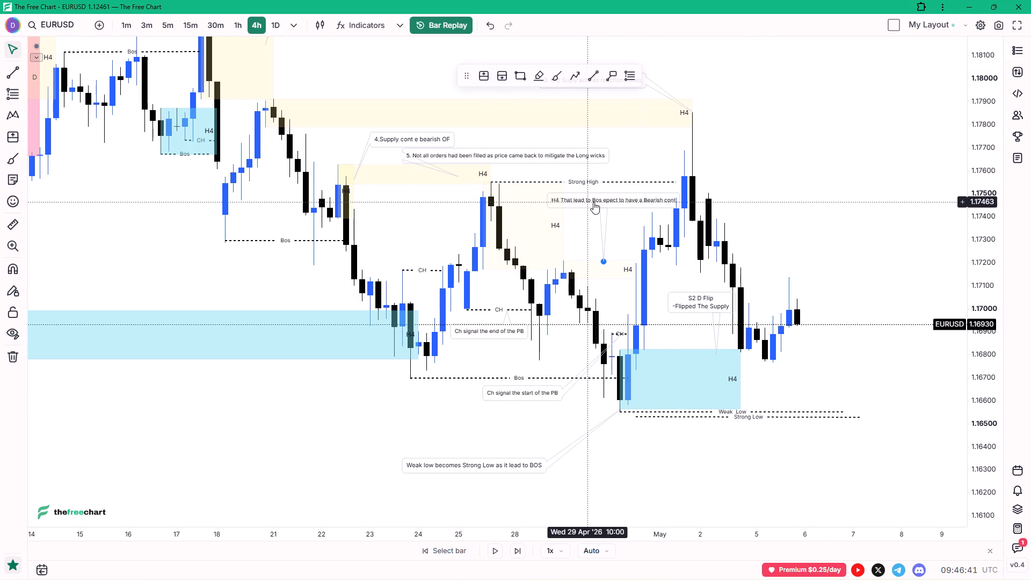
# Add "6." on its own line above the text of the "H4 That lead to Bos epect to have a Bearish cont" callout.
pyautogui.click(696, 301)
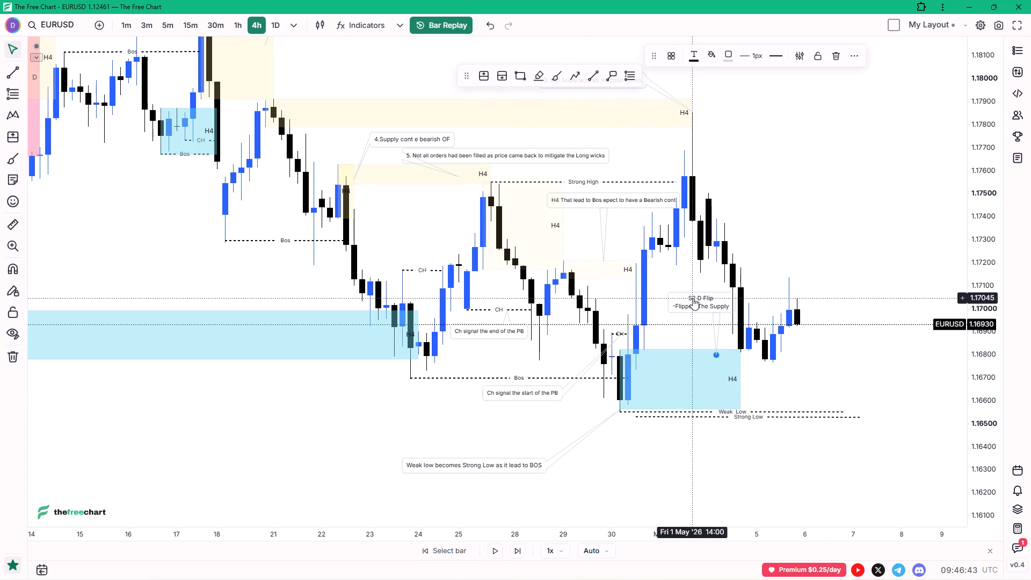
pyautogui.click(584, 204)
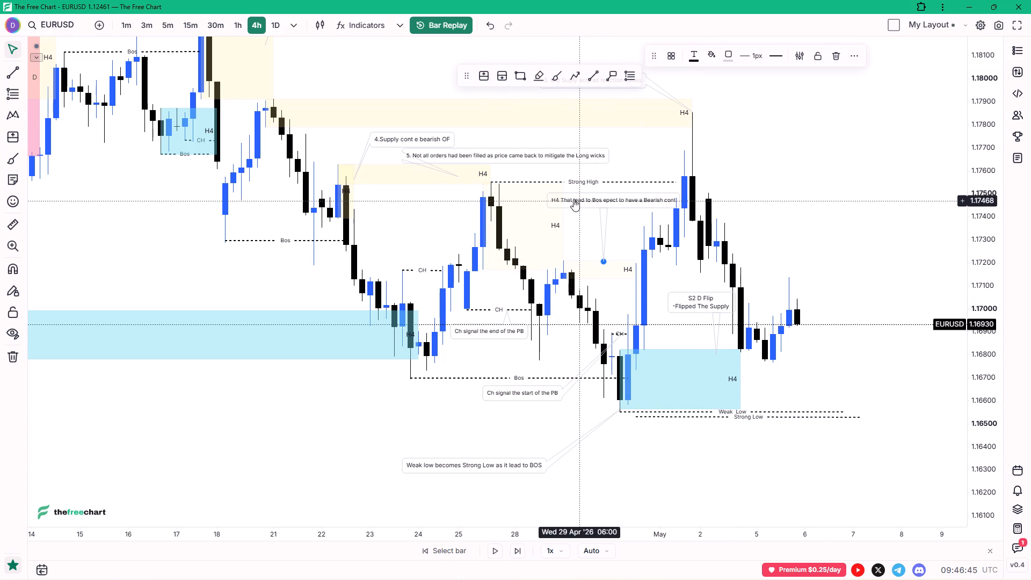
pyautogui.click(557, 198)
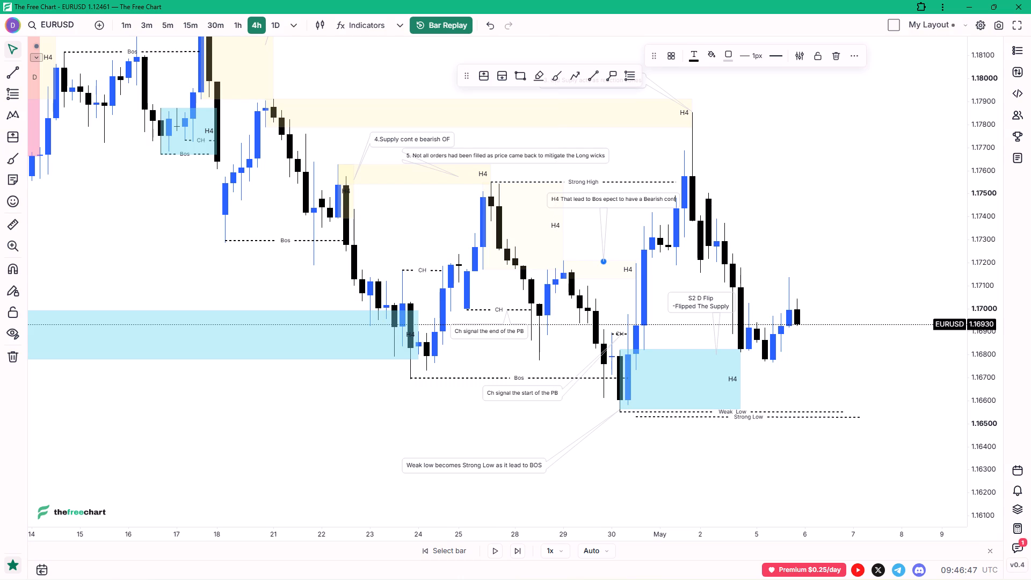
pyautogui.click(553, 198)
pyautogui.write('6.')
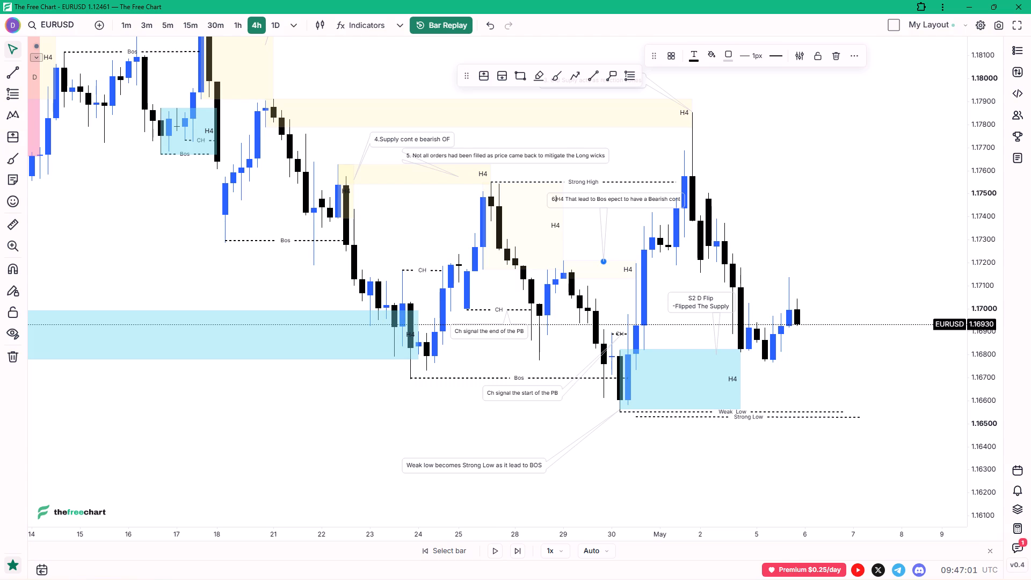
pyautogui.press('Return')
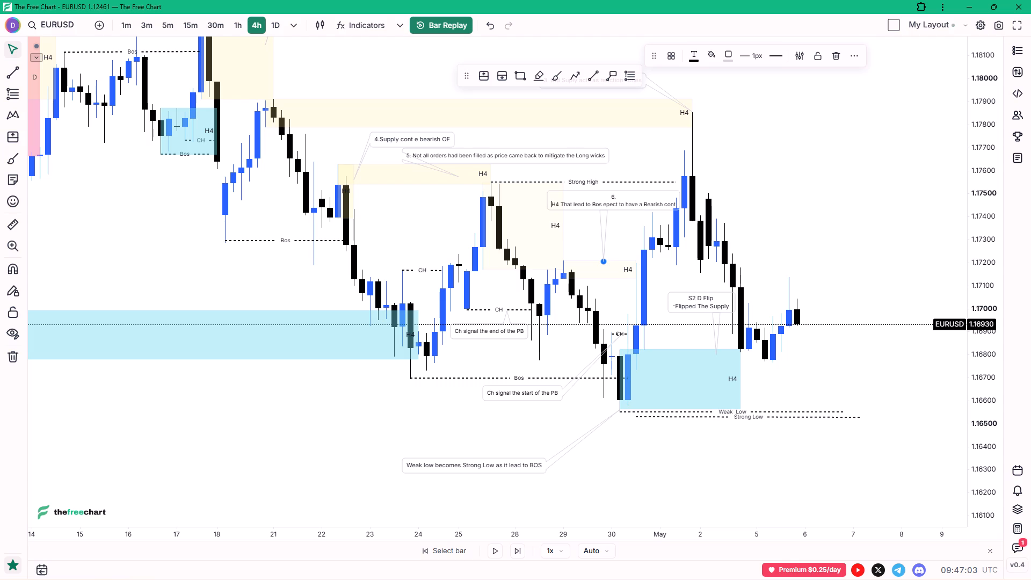
pyautogui.click(532, 440)
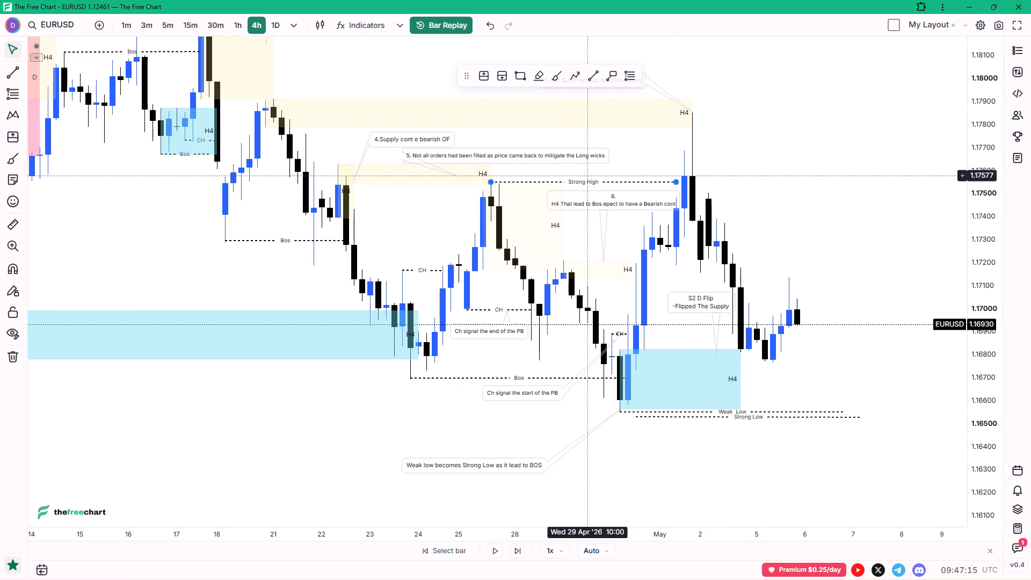
# Add an empty callout pointing at the 1 May end of the Strong High line, with its box near 1.1760 beside the candles.
pyautogui.click(609, 78)
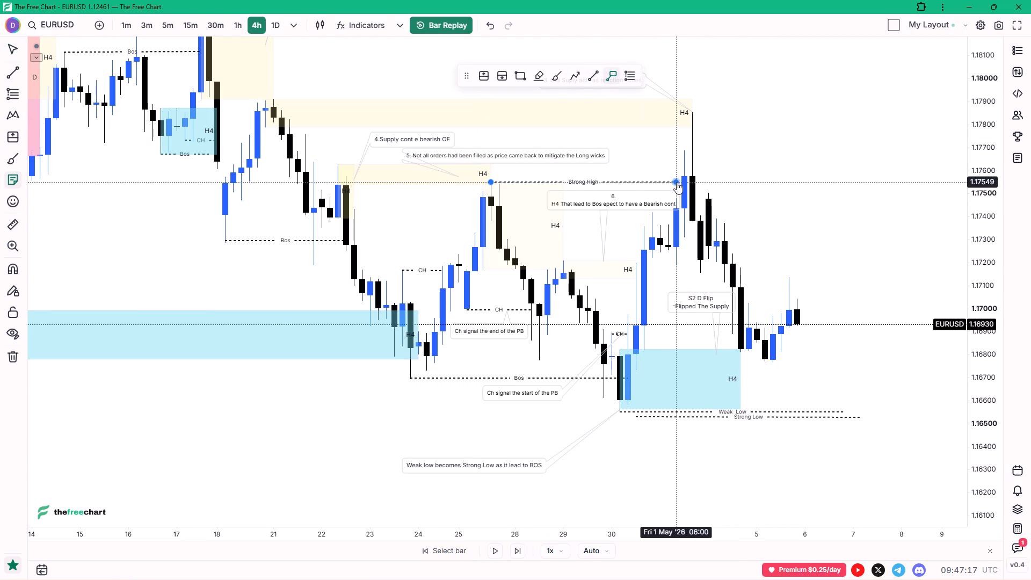
pyautogui.doubleClick(677, 182)
pyautogui.click(746, 134)
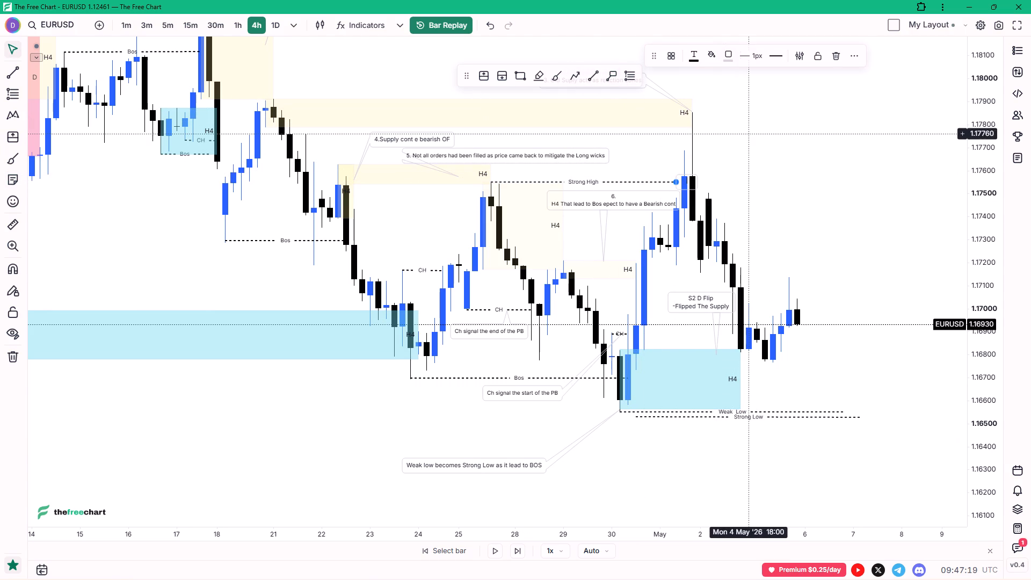
pyautogui.click(719, 170)
pyautogui.click(681, 186)
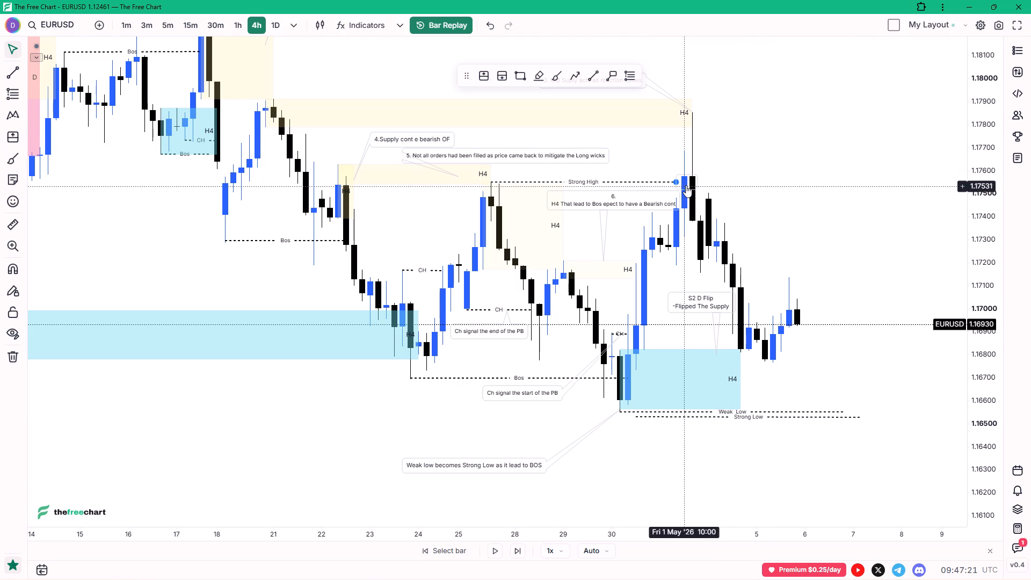
pyautogui.moveTo(700, 182); pyautogui.dragTo(740, 169)
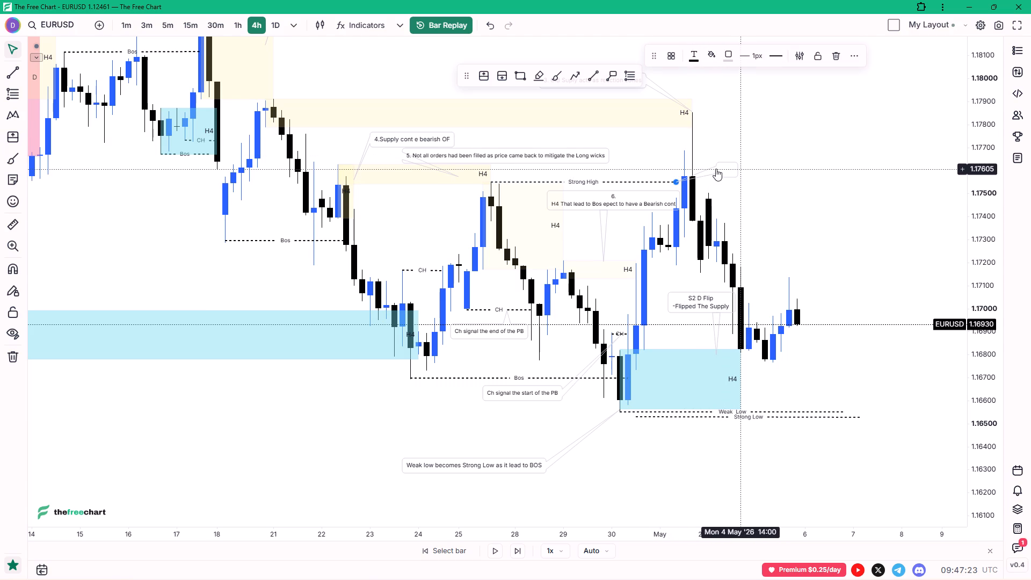
# Enter "Strong High becaomes a Bos" in the new callout, with "Ints shifts back to bullish" on a second line.
pyautogui.doubleClick(716, 169)
pyautogui.click(725, 169)
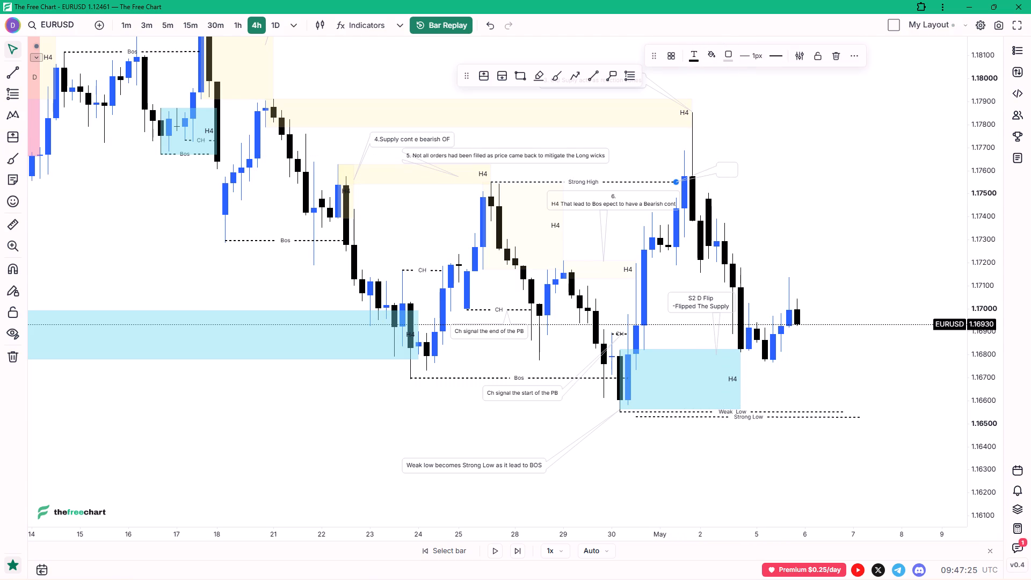
pyautogui.write('Strong High')
pyautogui.press('space')
pyautogui.write('becaomes a')
pyautogui.press('space')
pyautogui.write('Bos')
pyautogui.press('space')
pyautogui.hotkey('shift', 'Return')
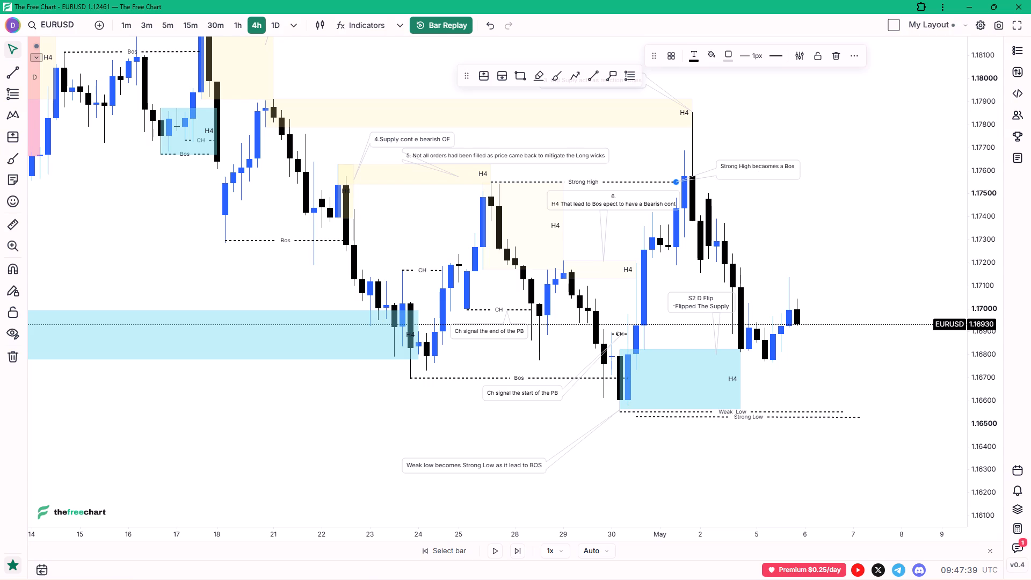
pyautogui.write('Ints shifte')
pyautogui.press('BackSpace')
pyautogui.write('s back to bullish')
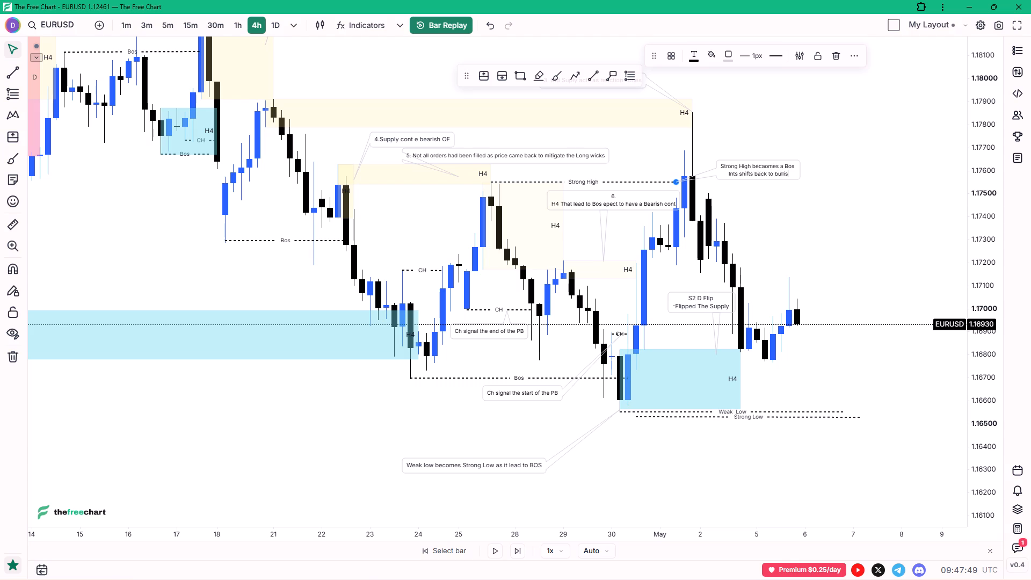
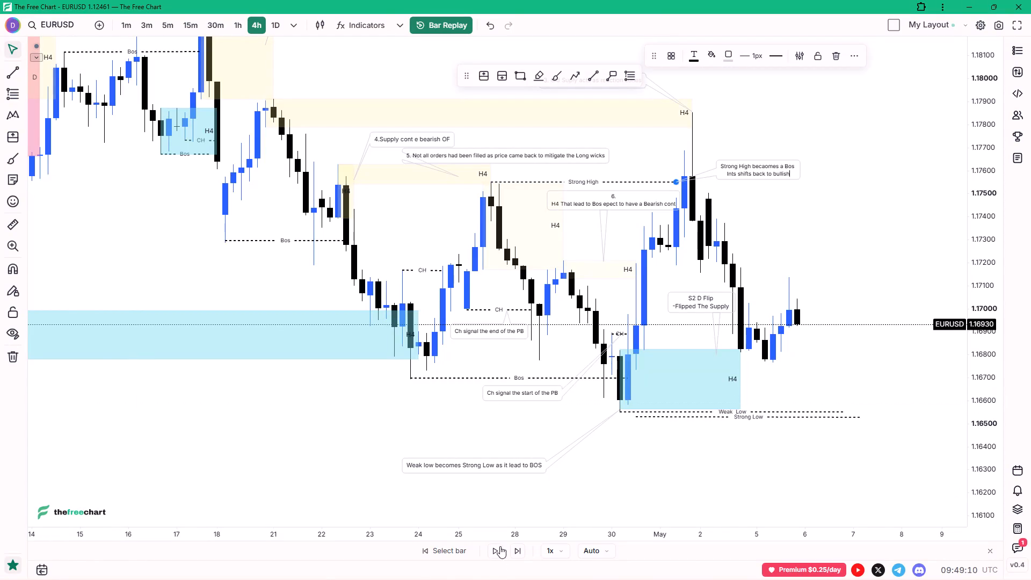
# Switch to the TradingView GBPUSD 3-minute chart and shorten the 1.34715-entry long position to end at the latest candles, about 09:45.
pyautogui.click(532, 567)
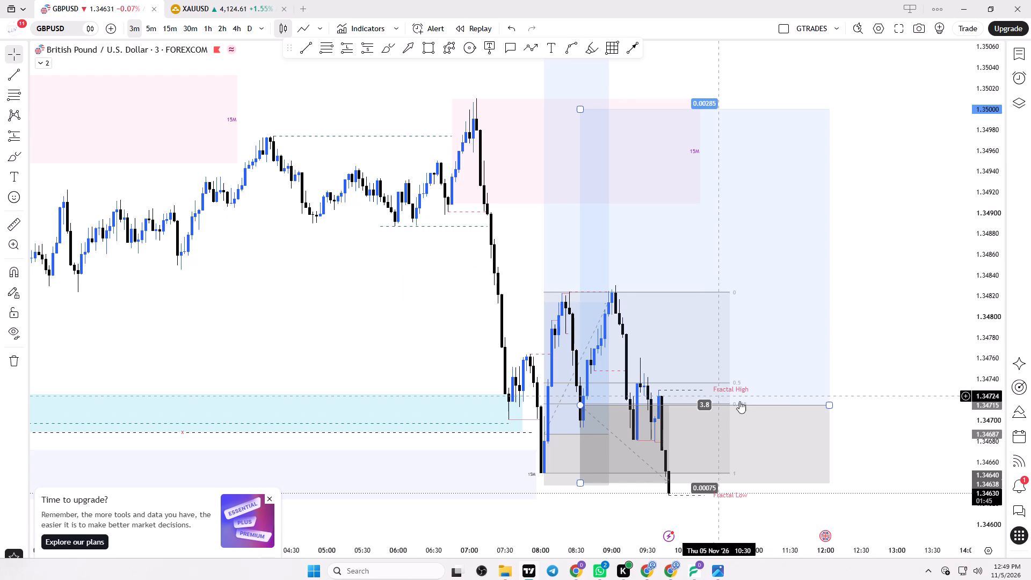
pyautogui.moveTo(829, 407); pyautogui.dragTo(679, 411)
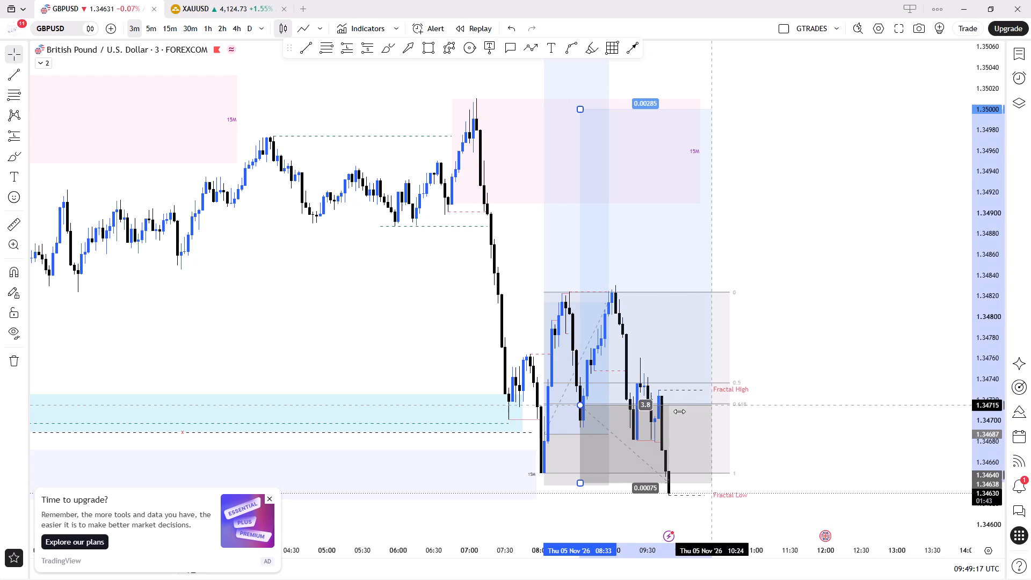
pyautogui.moveTo(679, 411); pyautogui.dragTo(666, 411)
pyautogui.click(765, 404)
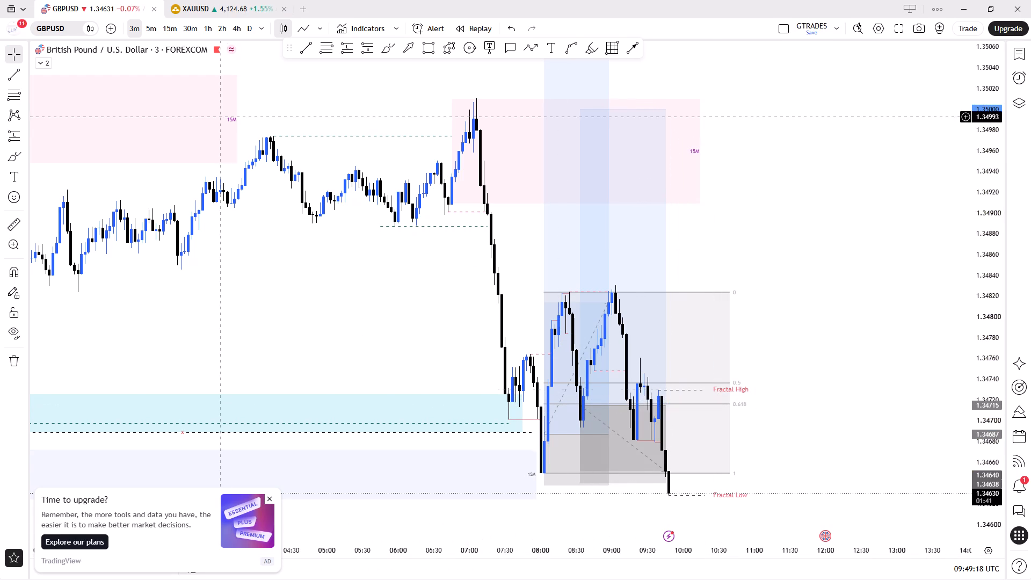
# Check GBPUSD on the 15-minute timeframe, return to 3 minutes and save a chart image framing the long positions and fractal levels.
pyautogui.doubleClick(169, 32)
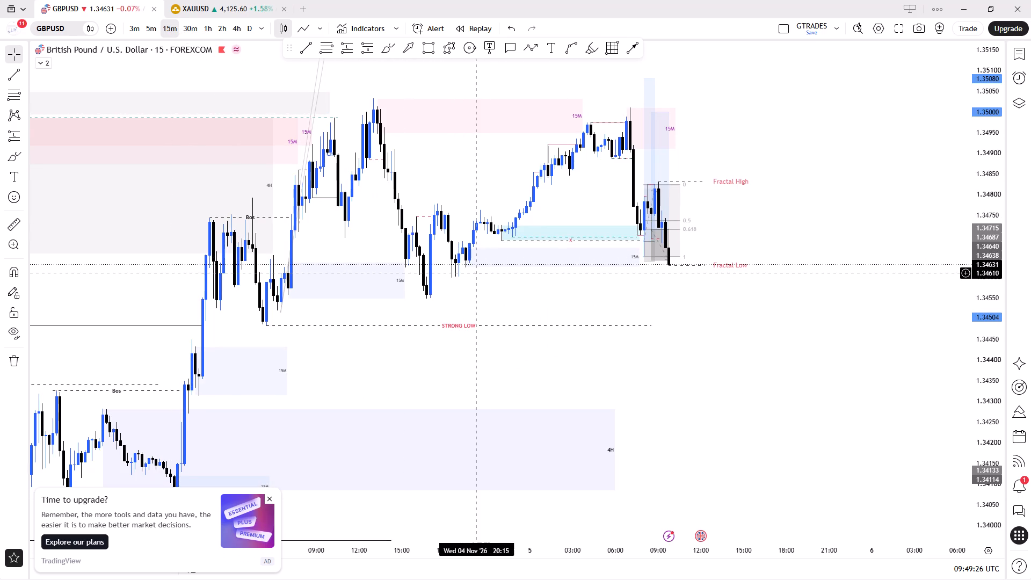
pyautogui.doubleClick(539, 295)
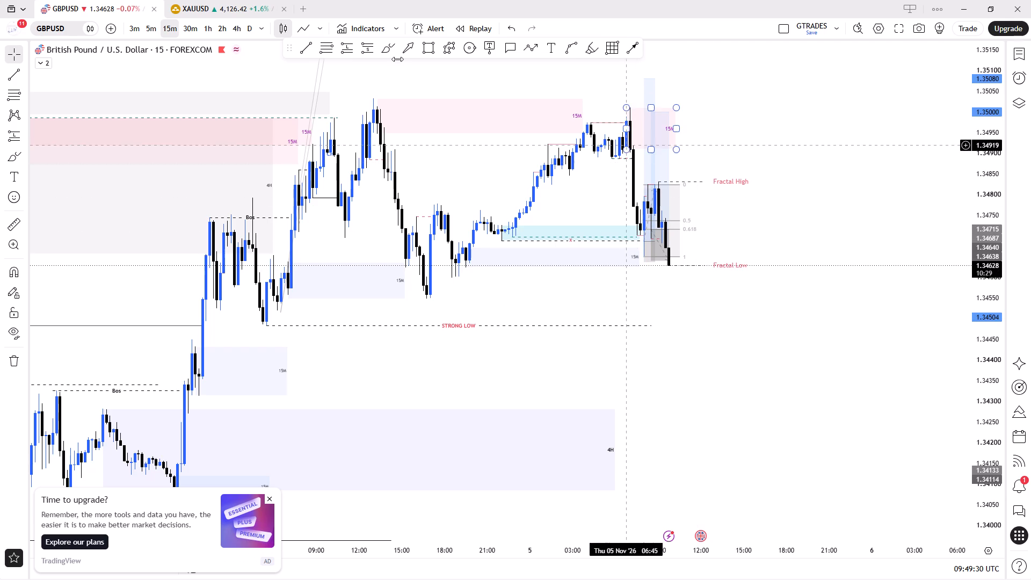
pyautogui.click(139, 30)
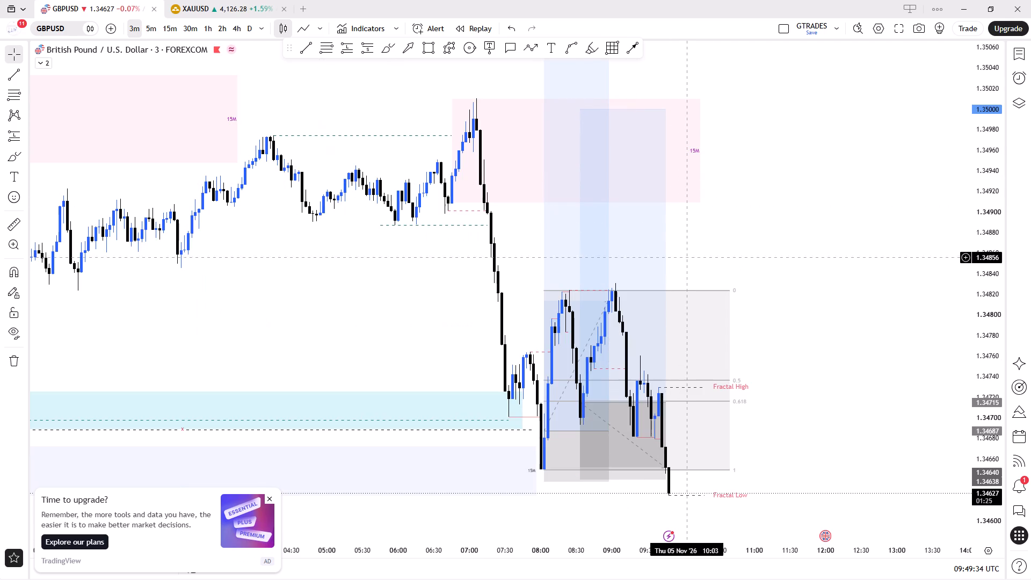
pyautogui.scroll(-4, 666, 326)
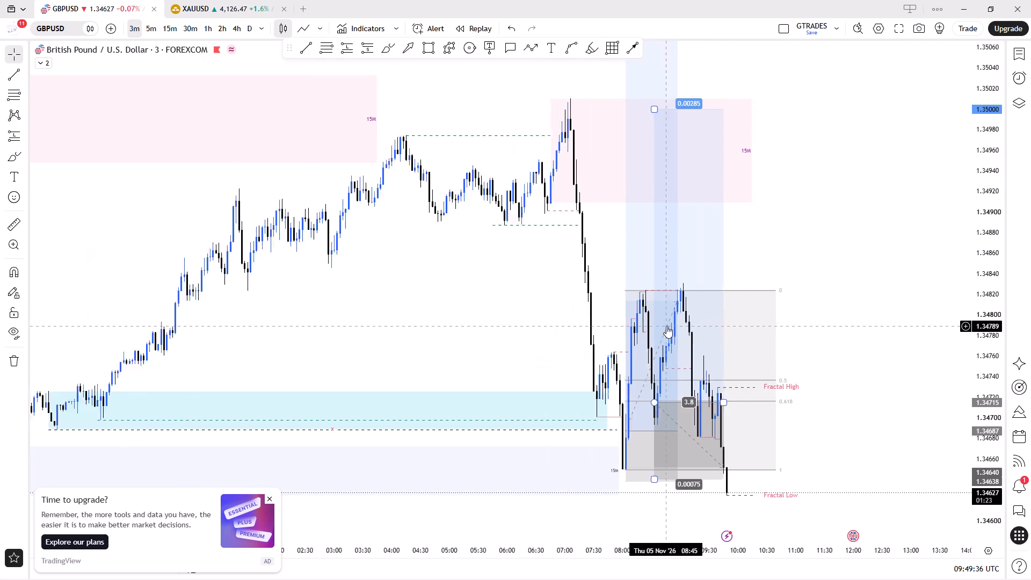
pyautogui.scroll(-1, 666, 325)
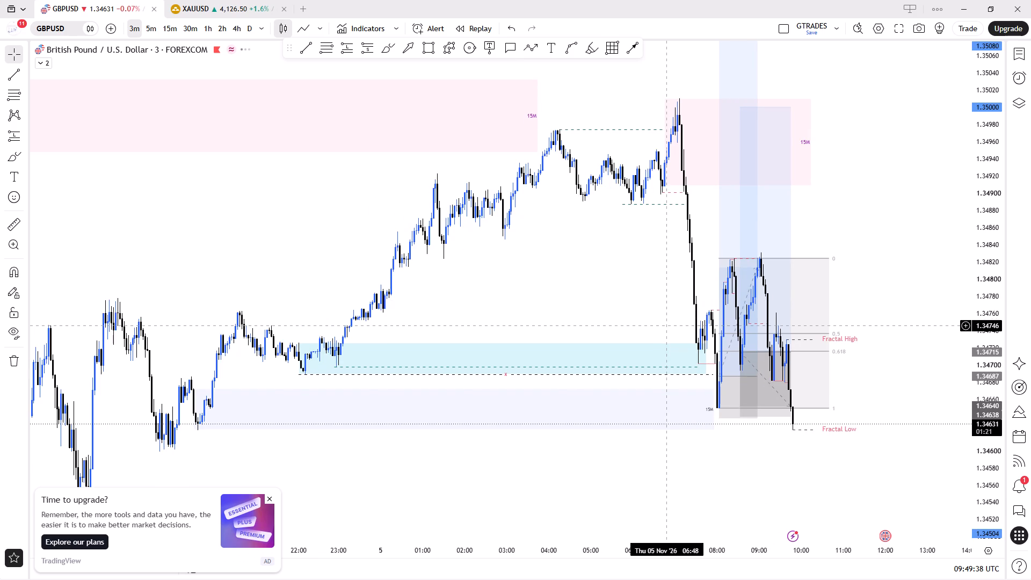
pyautogui.moveTo(873, 338); pyautogui.dragTo(811, 313)
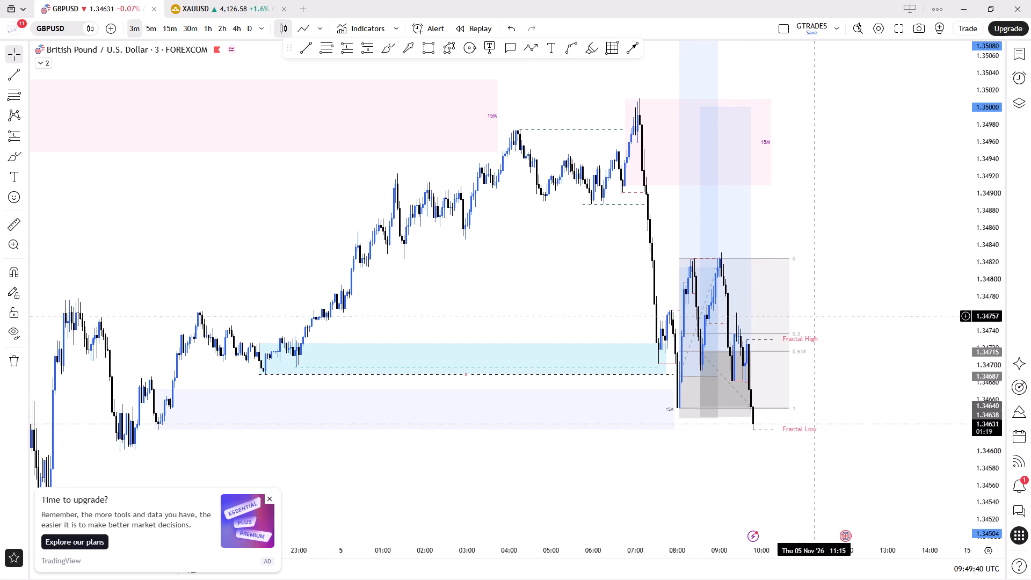
pyautogui.moveTo(811, 313); pyautogui.dragTo(812, 313)
pyautogui.moveTo(981, 342); pyautogui.dragTo(978, 331)
pyautogui.moveTo(978, 329); pyautogui.dragTo(968, 308)
pyautogui.moveTo(858, 327); pyautogui.dragTo(826, 274)
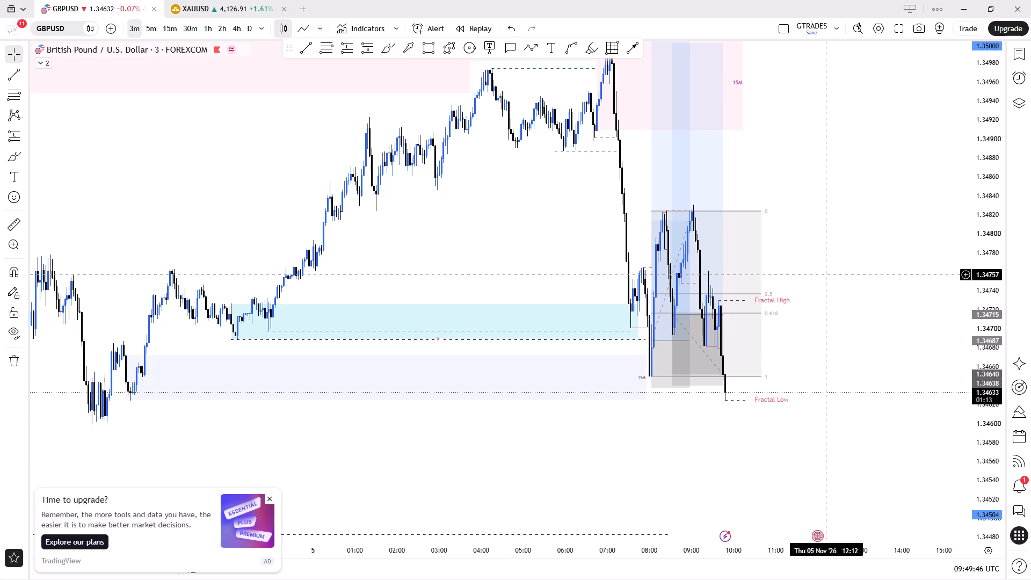
pyautogui.hotkey('ctrl', 'alt', 'space')
pyautogui.hotkey('ctrl', 'alt', 's')
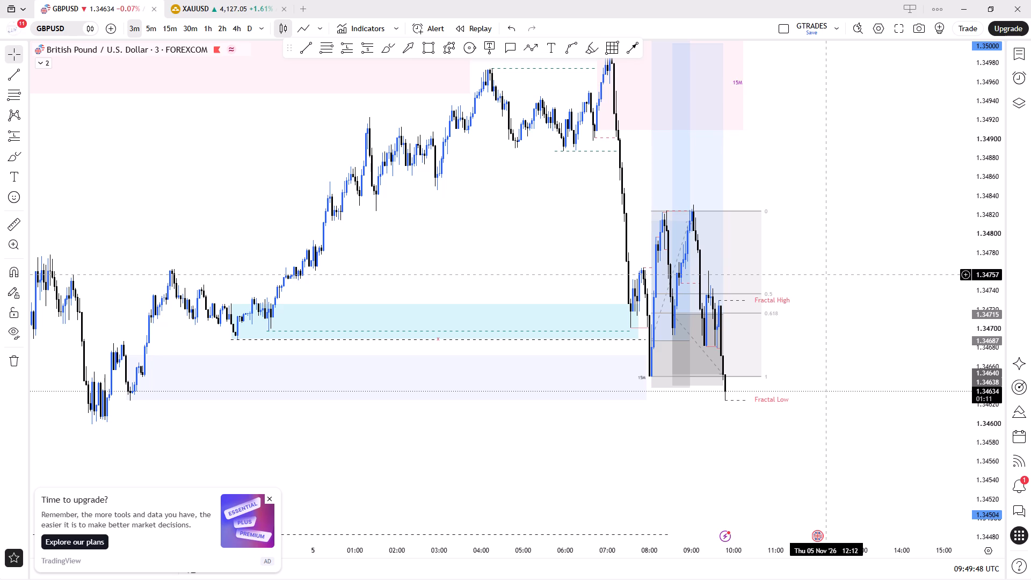
# Delete the retracement levels and the old long positions covering the 08:00 to 09:45 candles.
pyautogui.keyDown('ctrl'); pyautogui.click(819, 176); pyautogui.keyUp('ctrl')
pyautogui.keyDown('ctrl'); pyautogui.moveTo(816, 194); pyautogui.dragTo(718, 381); pyautogui.keyUp('ctrl')
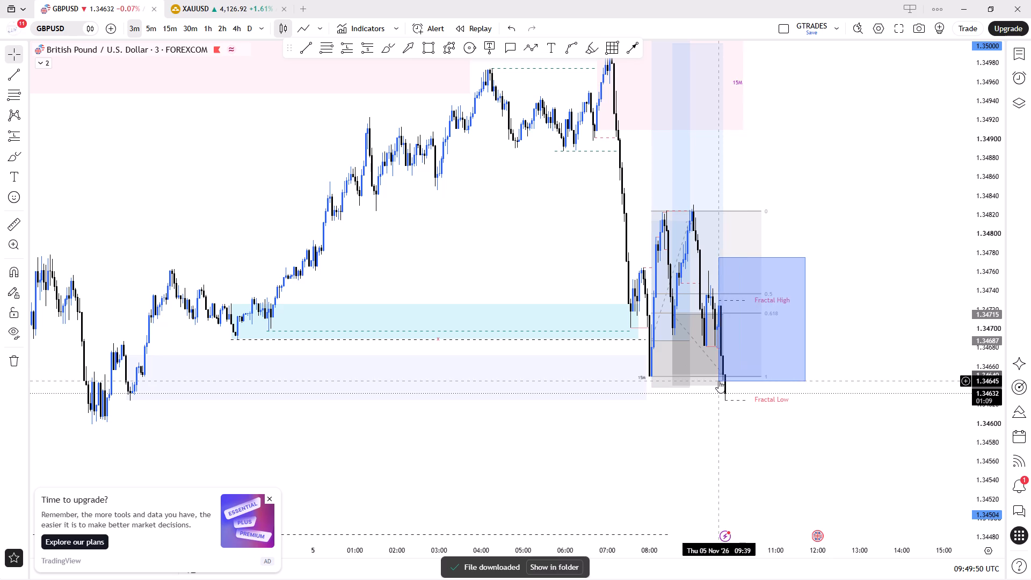
pyautogui.press('Delete')
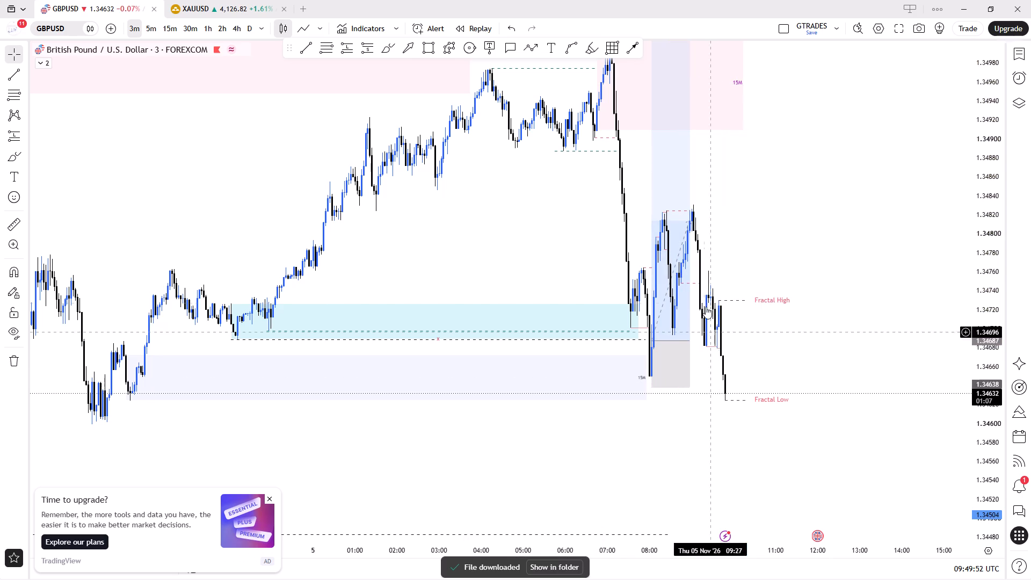
pyautogui.click(691, 307)
pyautogui.press('Delete')
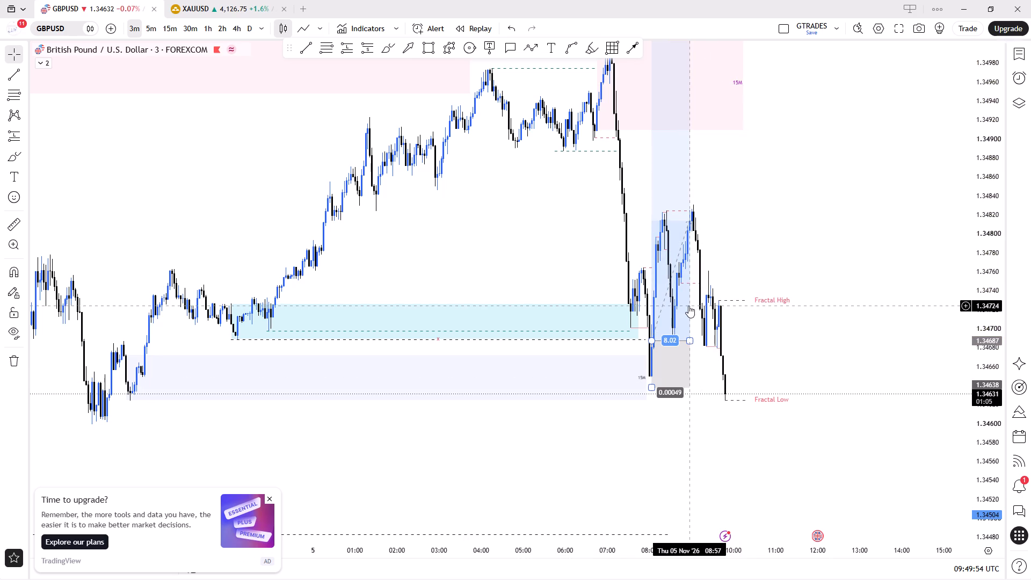
pyautogui.click(688, 306)
pyautogui.press('Delete')
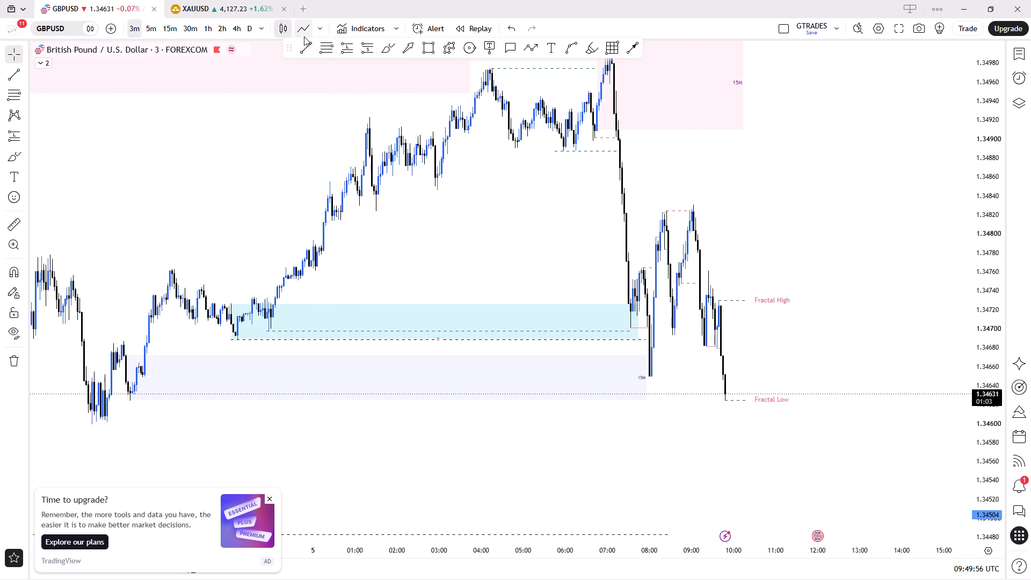
# Draw a horizontal trend line at 1.34650 from the 08:00 low to the 09:45 candle and apply the "1m Lc 2a" template.
pyautogui.doubleClick(308, 55)
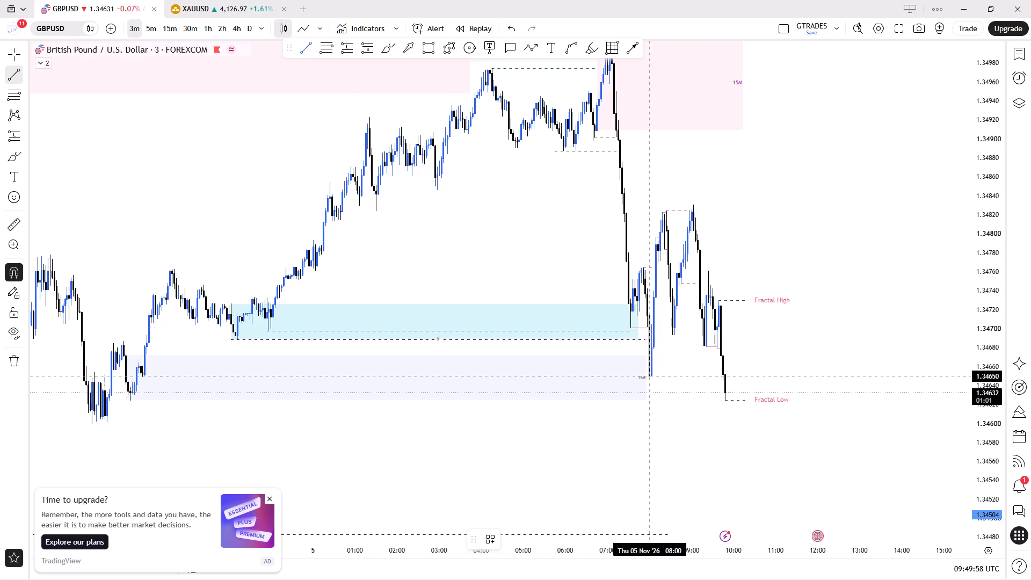
pyautogui.keyDown('ctrl'); pyautogui.click(650, 385); pyautogui.keyUp('ctrl')
pyautogui.keyDown('shift'); pyautogui.click(722, 386); pyautogui.keyUp('shift')
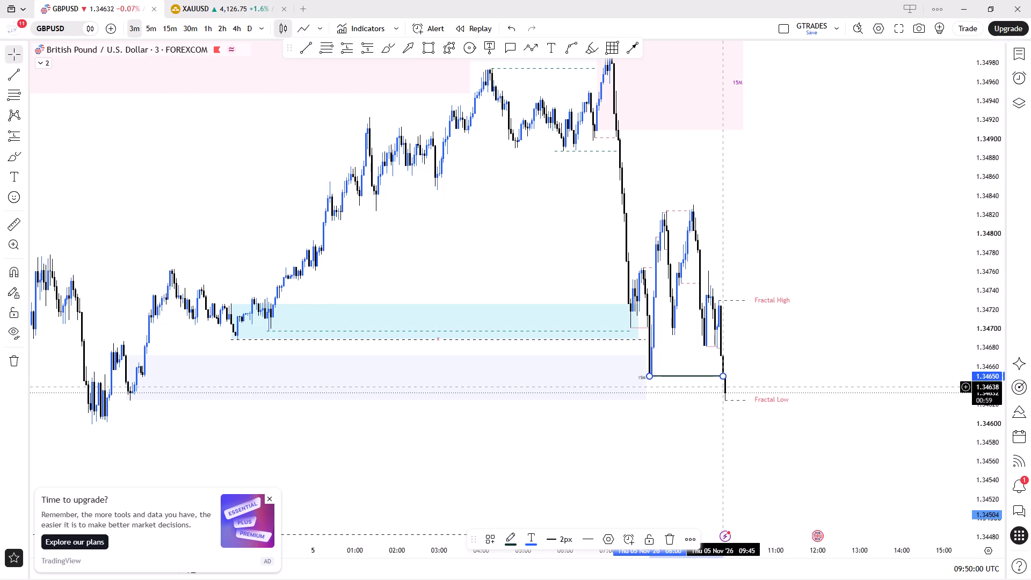
pyautogui.click(491, 541)
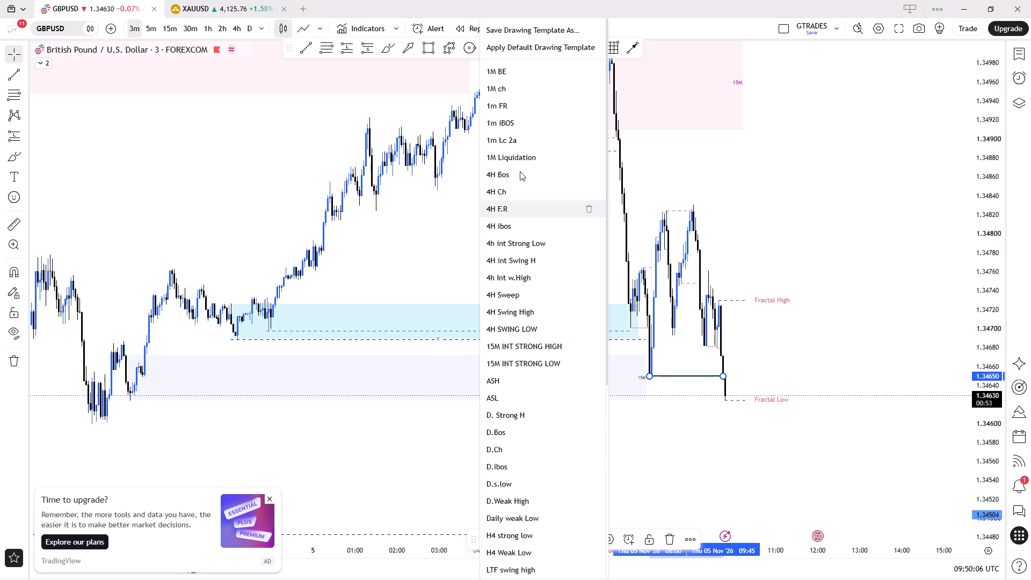
pyautogui.doubleClick(512, 142)
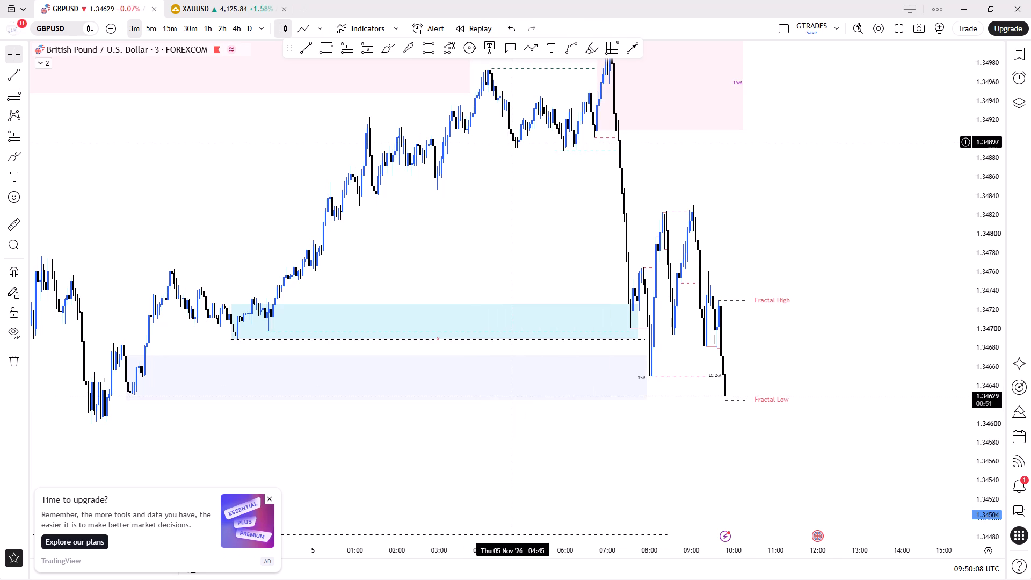
pyautogui.click(761, 352)
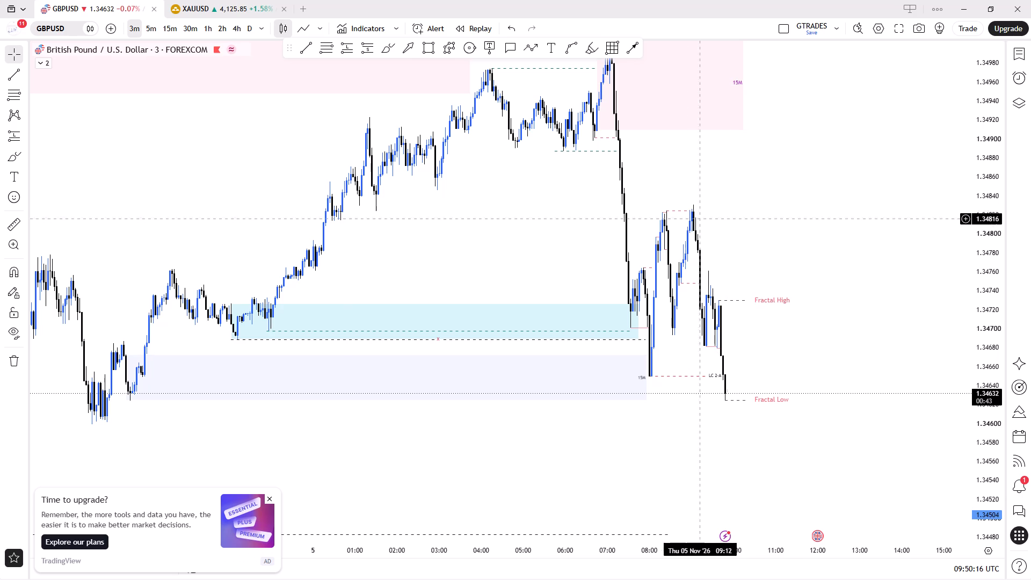
# Draw a horizontal trend line at 1.34624 from the swing low where the lavender 15M zone begins to the latest candle.
pyautogui.click(310, 56)
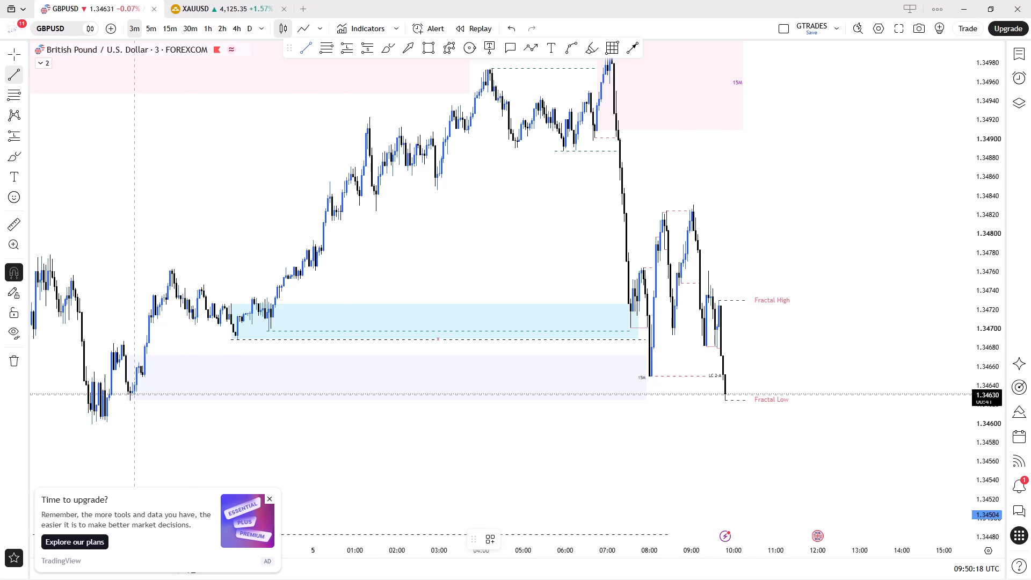
pyautogui.keyDown('ctrl'); pyautogui.click(130, 425); pyautogui.keyUp('ctrl')
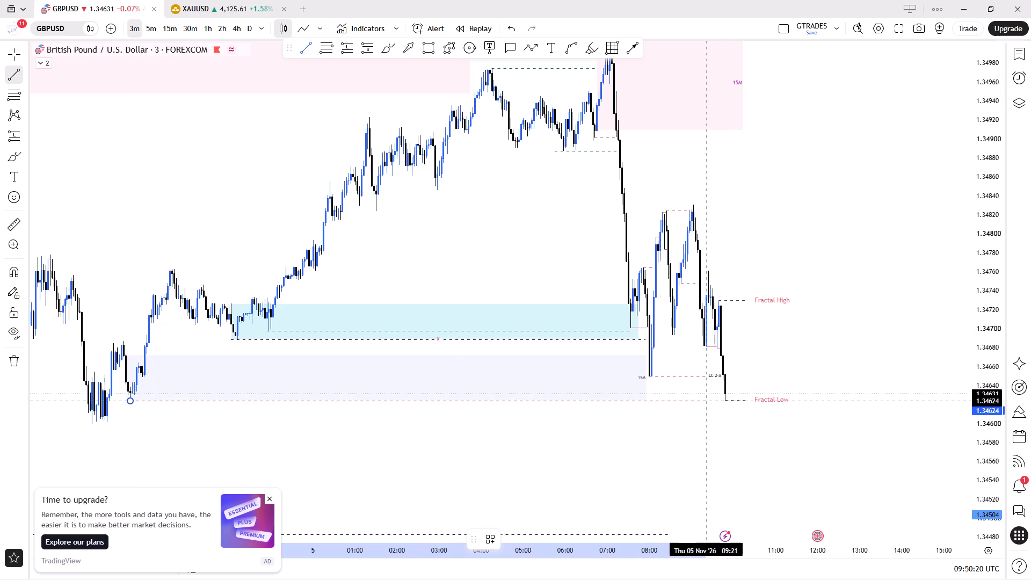
pyautogui.keyDown('shift'); pyautogui.click(727, 415); pyautogui.keyUp('shift')
pyautogui.click(759, 419)
# Place a long position at the 09:51 candle with entry 1.34655, stop 1.34609 and target 1.34896.
pyautogui.keyDown('ctrl'); pyautogui.scroll(4, 772, 439); pyautogui.keyUp('ctrl')
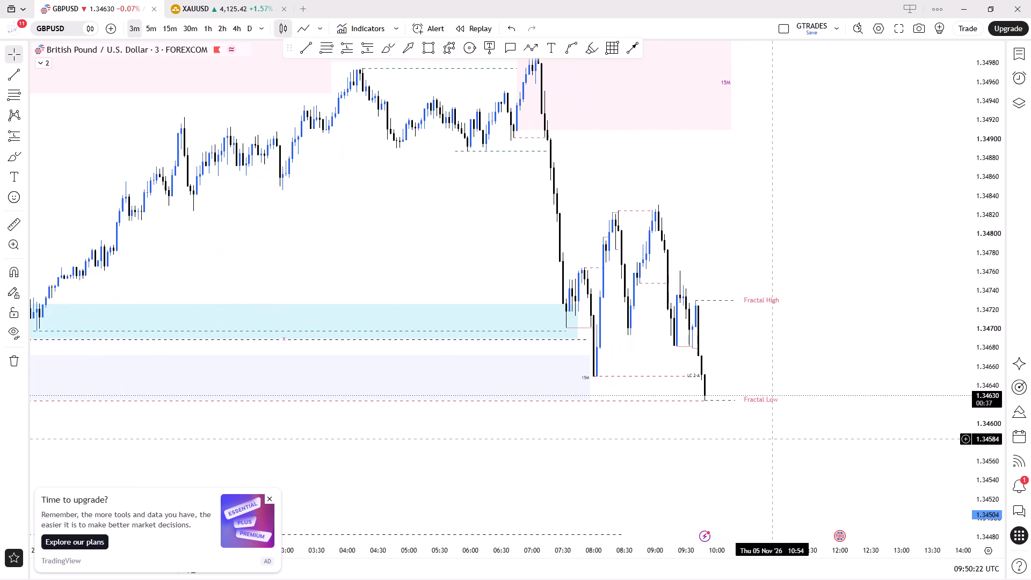
pyautogui.moveTo(996, 448); pyautogui.dragTo(972, 392)
pyautogui.keyDown('ctrl'); pyautogui.scroll(-2, 821, 386); pyautogui.keyUp('ctrl')
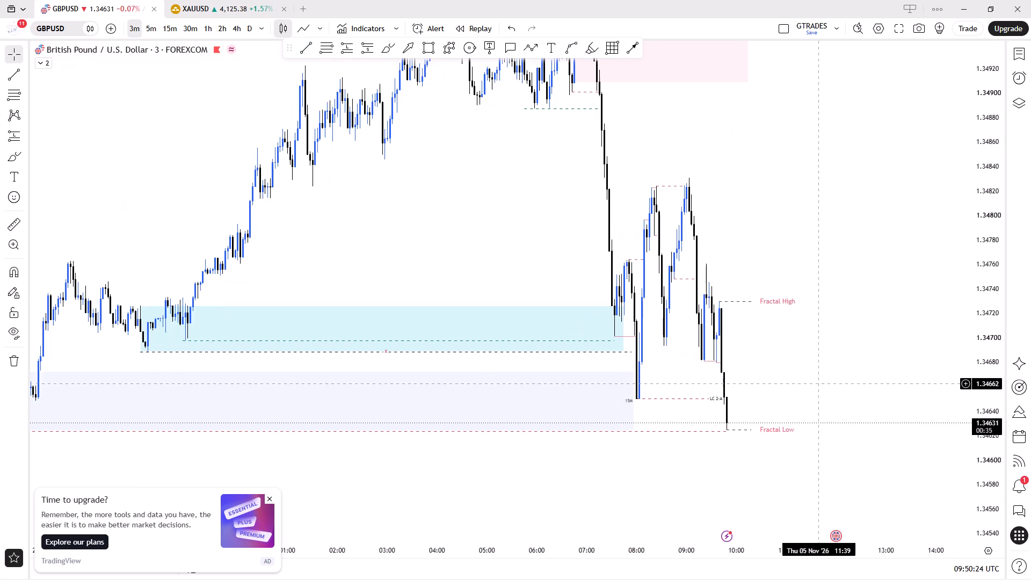
pyautogui.moveTo(818, 383); pyautogui.dragTo(768, 385)
pyautogui.click(768, 385)
pyautogui.click(330, 51)
pyautogui.click(340, 51)
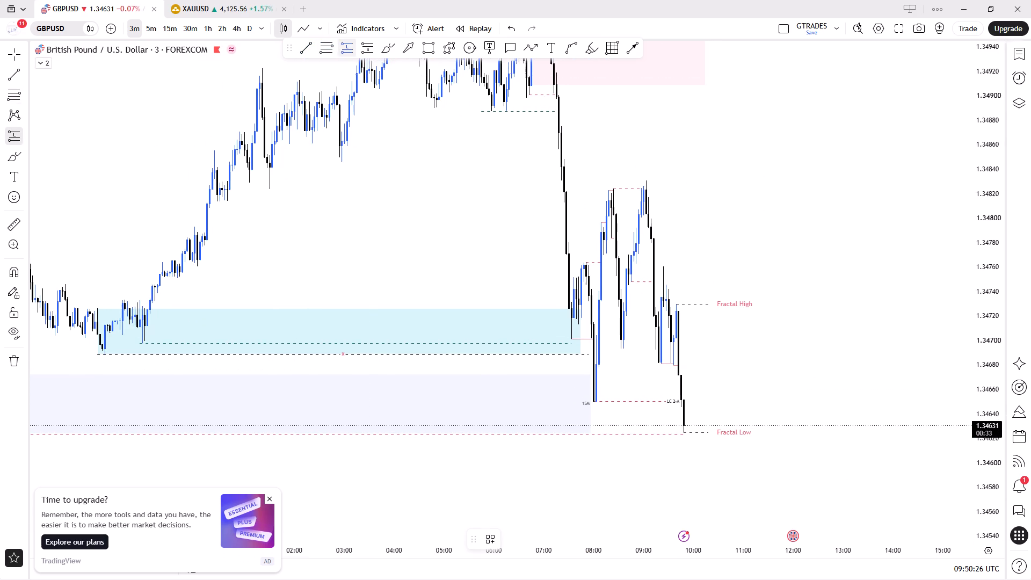
pyautogui.click(686, 396)
pyautogui.moveTo(687, 489); pyautogui.dragTo(684, 464)
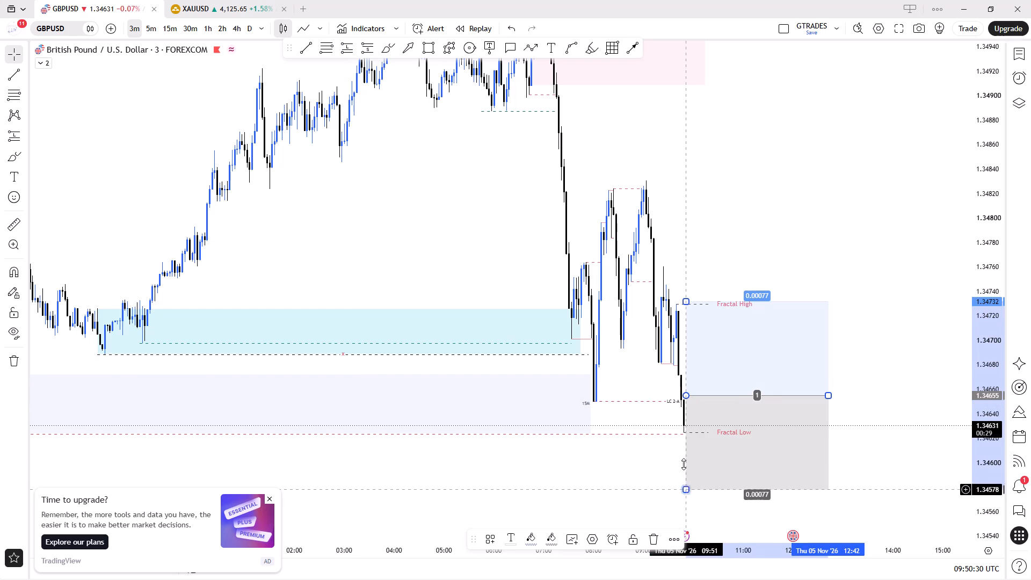
pyautogui.moveTo(684, 464); pyautogui.dragTo(681, 452)
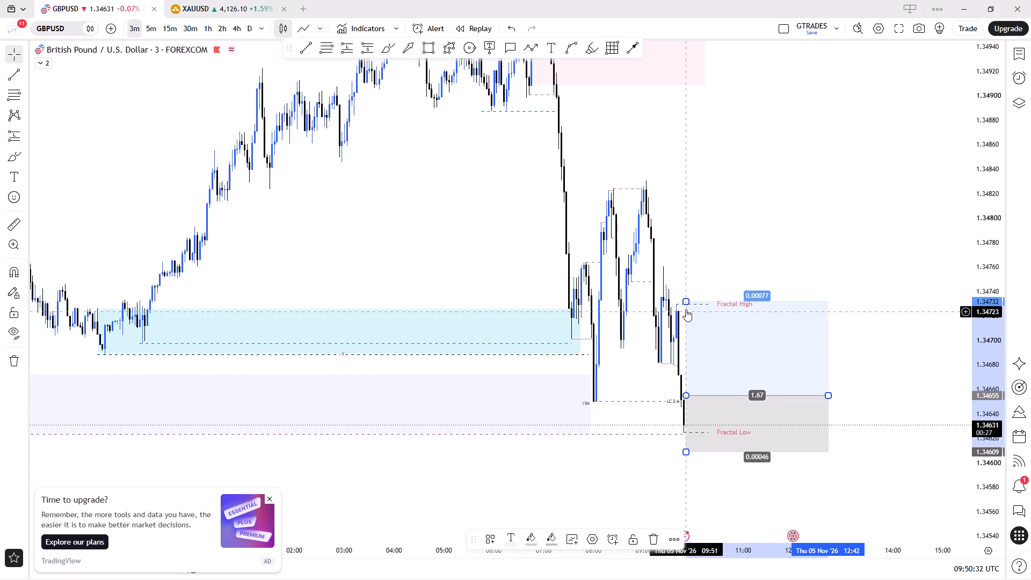
pyautogui.click(686, 300)
pyautogui.moveTo(681, 158); pyautogui.dragTo(679, 76)
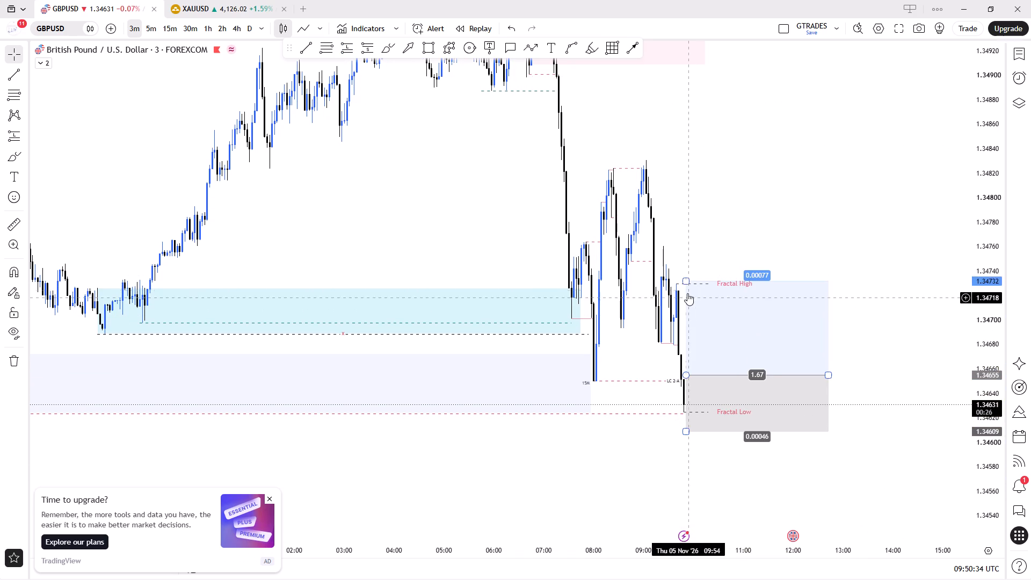
pyautogui.moveTo(687, 280); pyautogui.dragTo(682, 81)
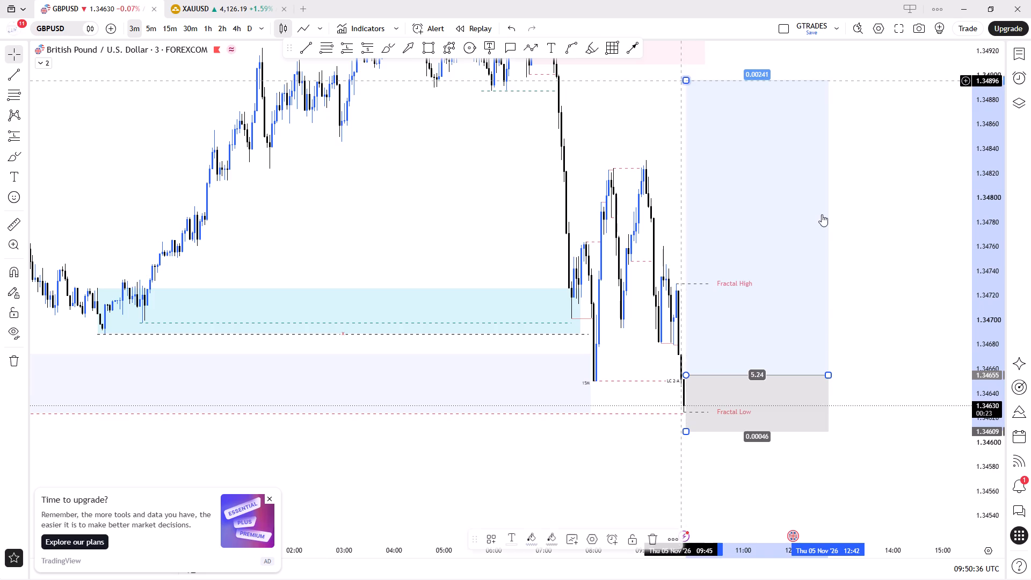
# Save a chart image with the new long position, both 15M supply zones and the STRONG LOW line in view.
pyautogui.moveTo(987, 270); pyautogui.dragTo(878, 454)
pyautogui.moveTo(870, 457); pyautogui.dragTo(862, 458)
pyautogui.scroll(-3, 592, 416)
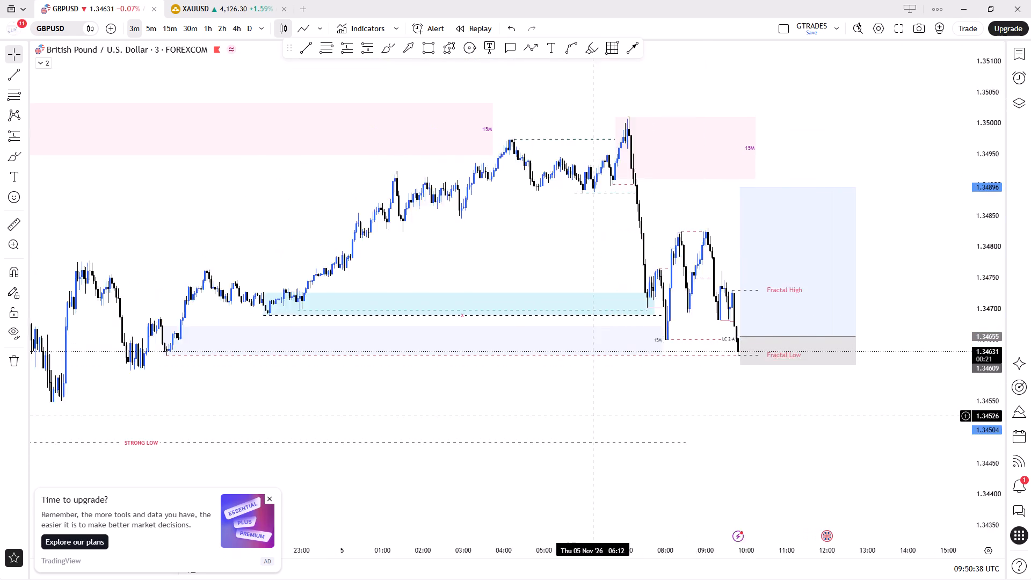
pyautogui.scroll(-1, 592, 416)
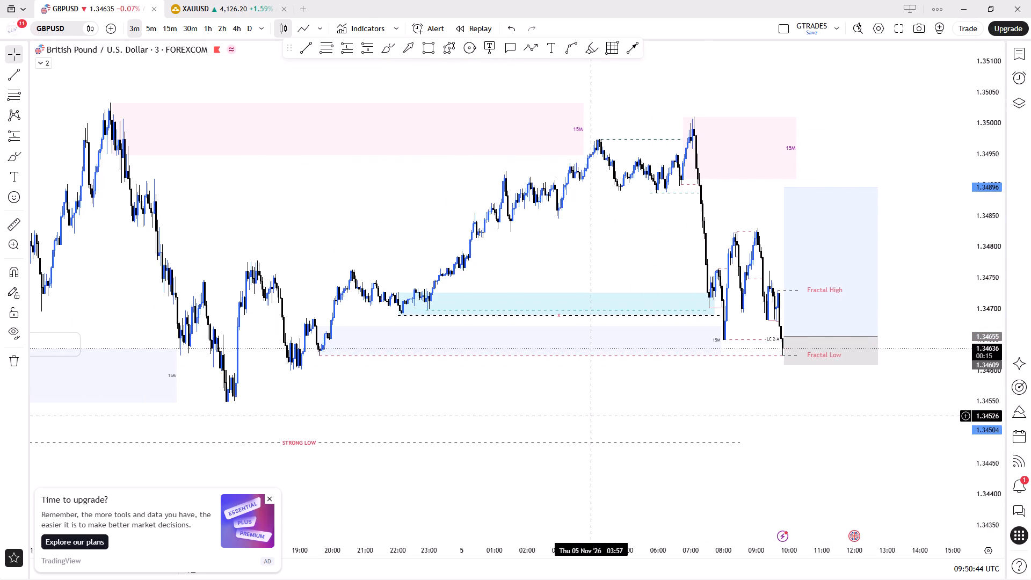
pyautogui.hotkey('ctrl', 'alt', 's')
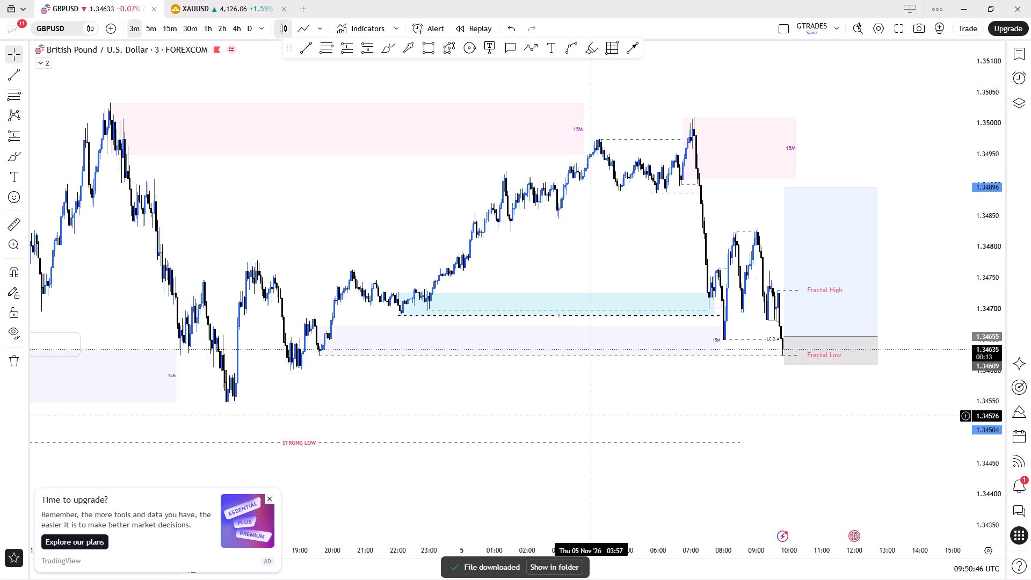
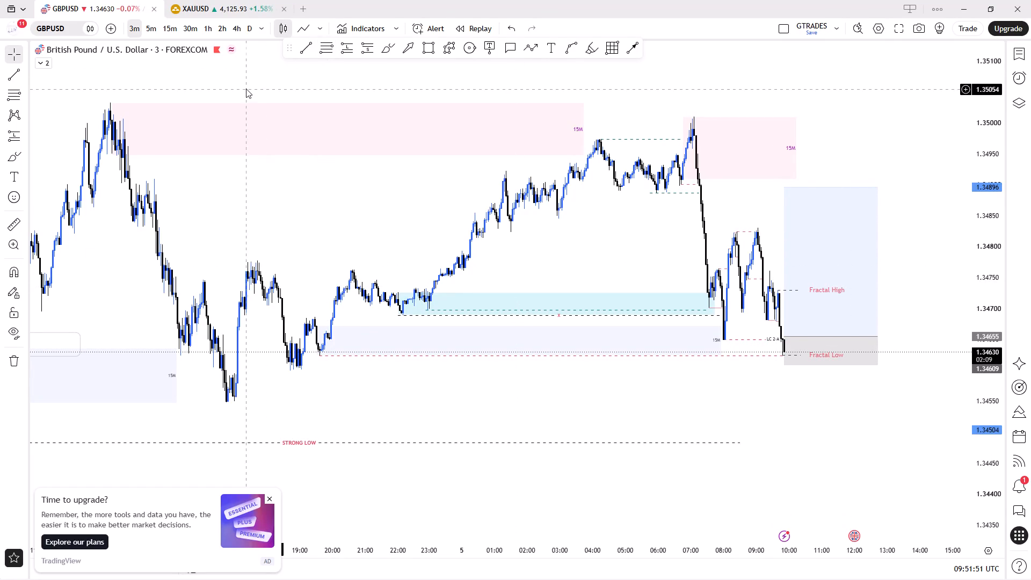
# Switch the GBPUSD chart to the 15-minute timeframe to examine the new long position and surrounding 15M zones.
pyautogui.click(175, 27)
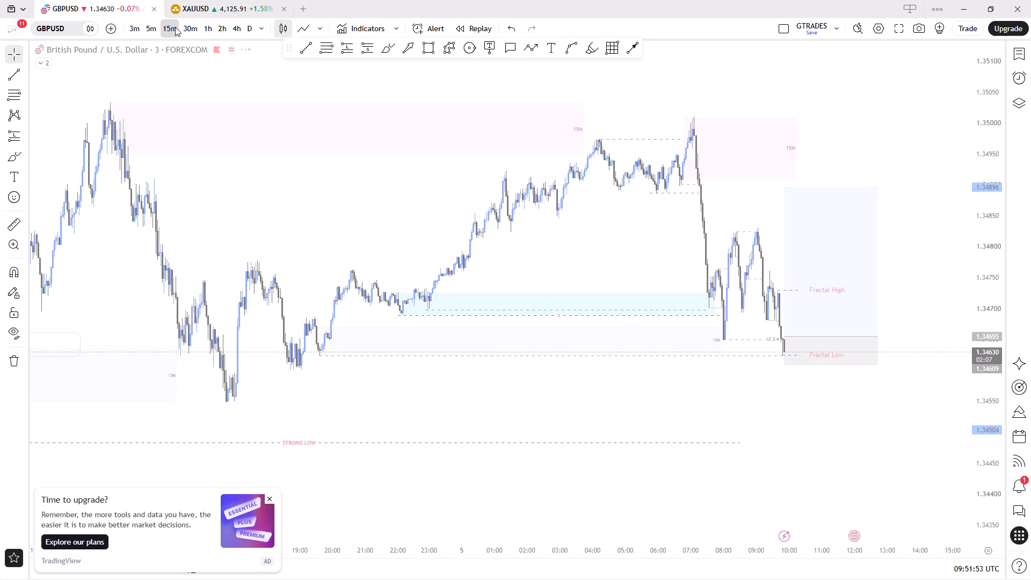
pyautogui.scroll(8, 792, 307)
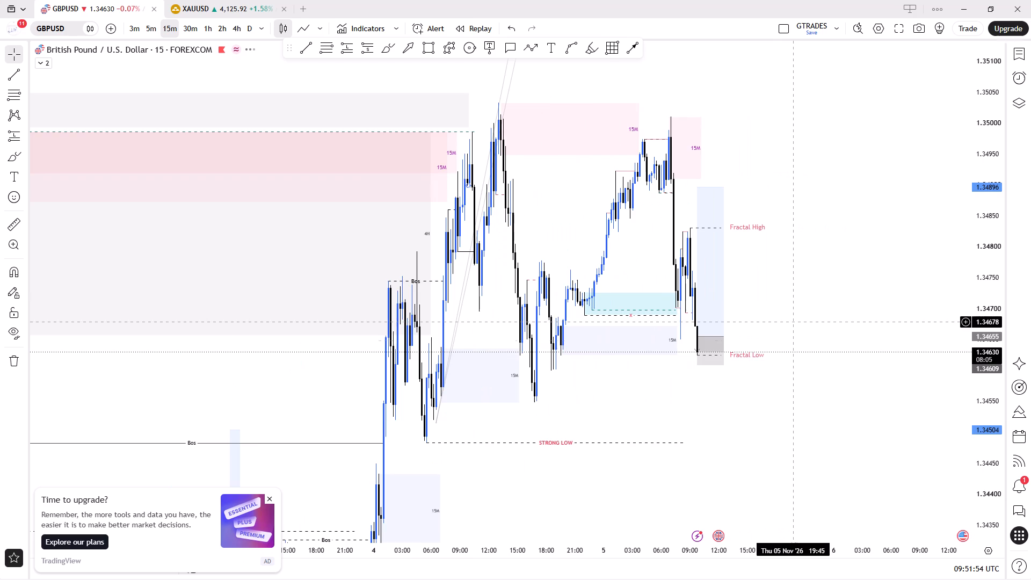
pyautogui.scroll(1, 789, 340)
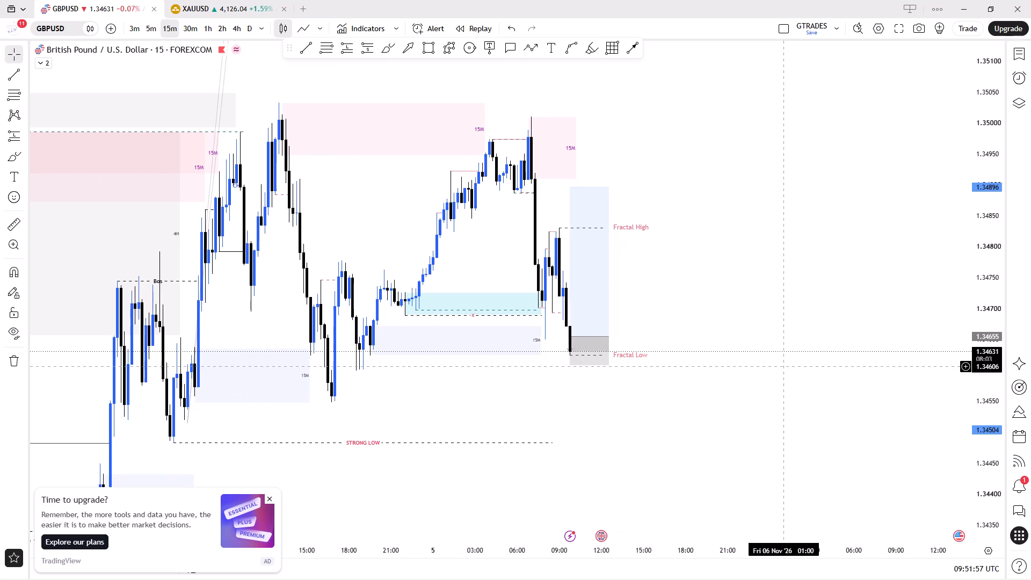
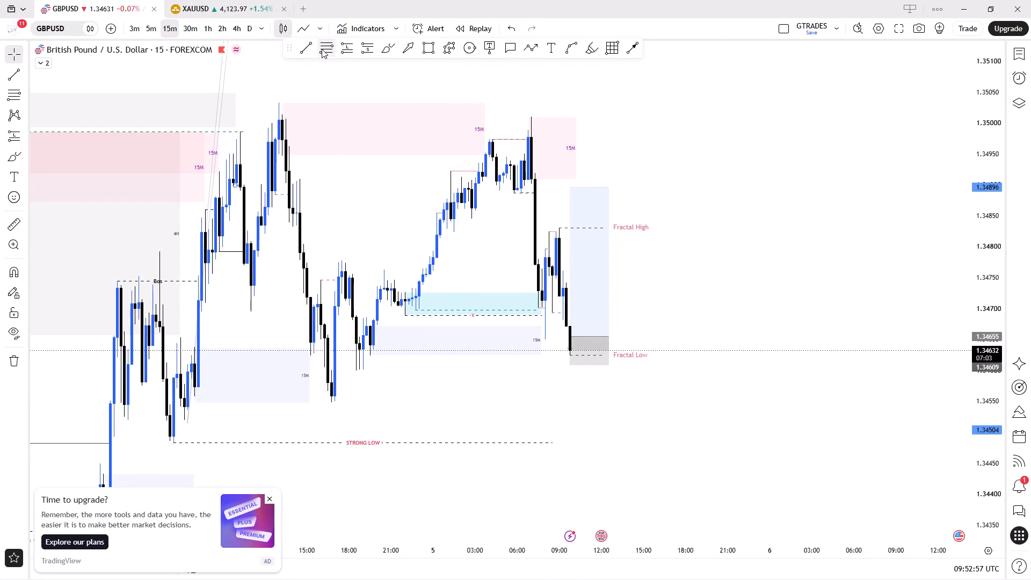
# Draw a rectangle zone from about 1.34550 to 1.34601 at the 4 November swing low and extend it to the latest candles.
pyautogui.click(434, 49)
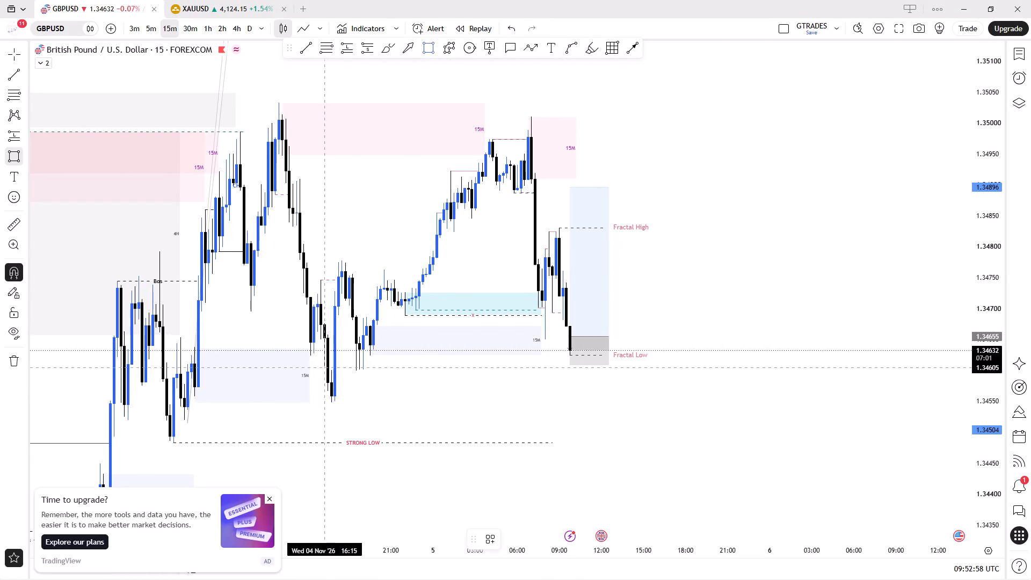
pyautogui.keyDown('ctrl'); pyautogui.click(332, 362); pyautogui.keyUp('ctrl')
pyautogui.keyDown('ctrl'); pyautogui.click(335, 410); pyautogui.keyUp('ctrl')
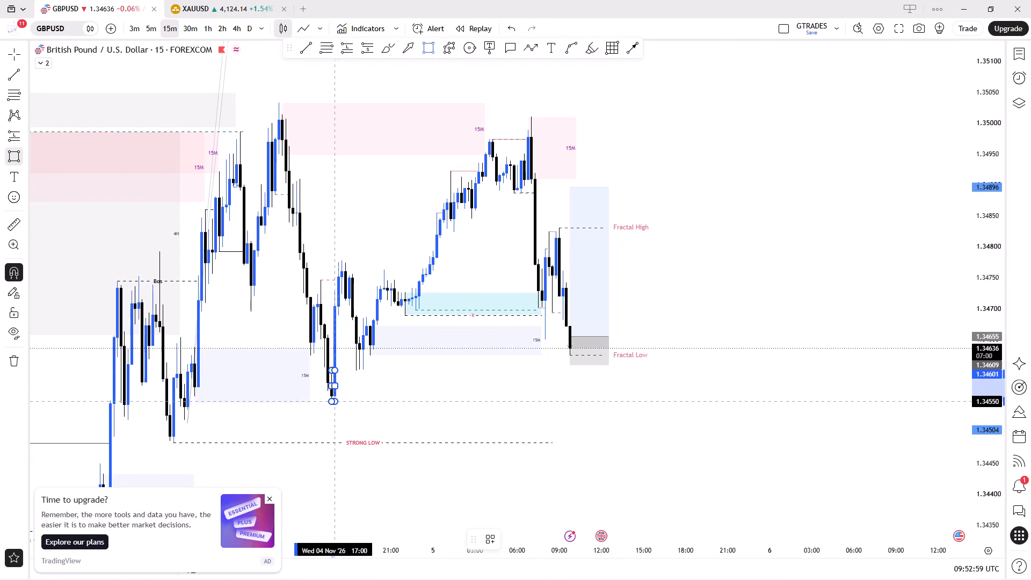
pyautogui.moveTo(337, 387); pyautogui.dragTo(565, 388)
pyautogui.click(649, 372)
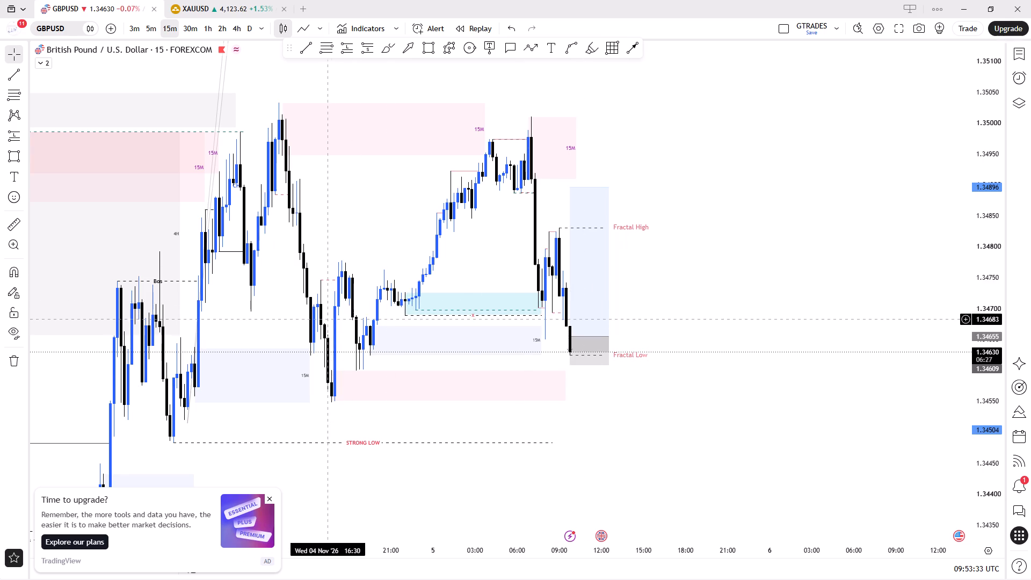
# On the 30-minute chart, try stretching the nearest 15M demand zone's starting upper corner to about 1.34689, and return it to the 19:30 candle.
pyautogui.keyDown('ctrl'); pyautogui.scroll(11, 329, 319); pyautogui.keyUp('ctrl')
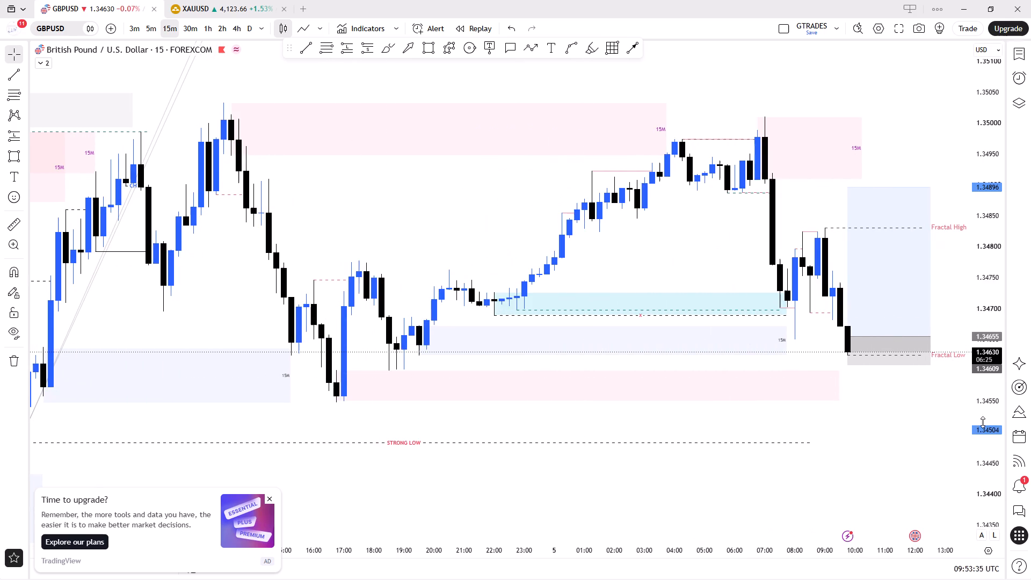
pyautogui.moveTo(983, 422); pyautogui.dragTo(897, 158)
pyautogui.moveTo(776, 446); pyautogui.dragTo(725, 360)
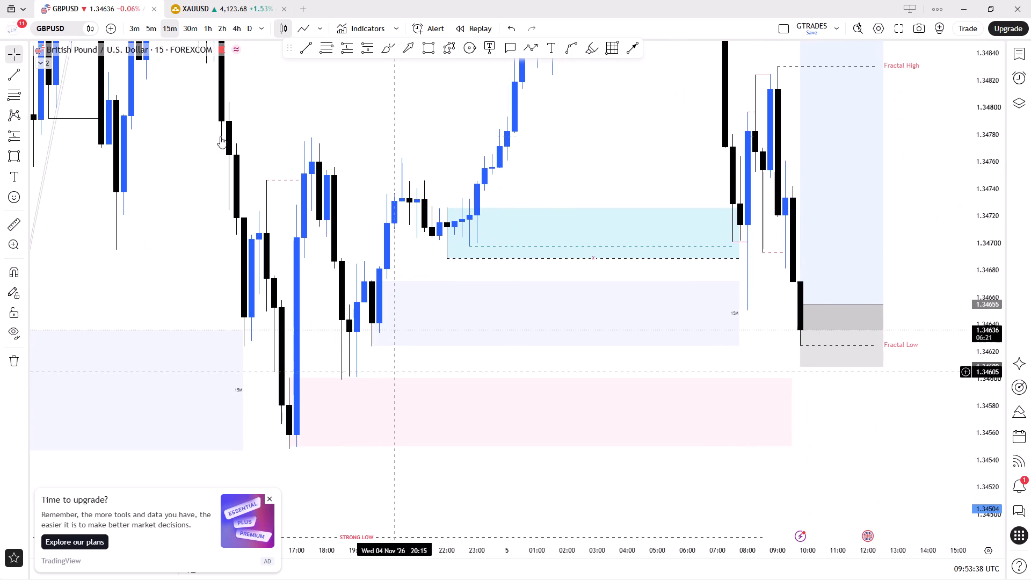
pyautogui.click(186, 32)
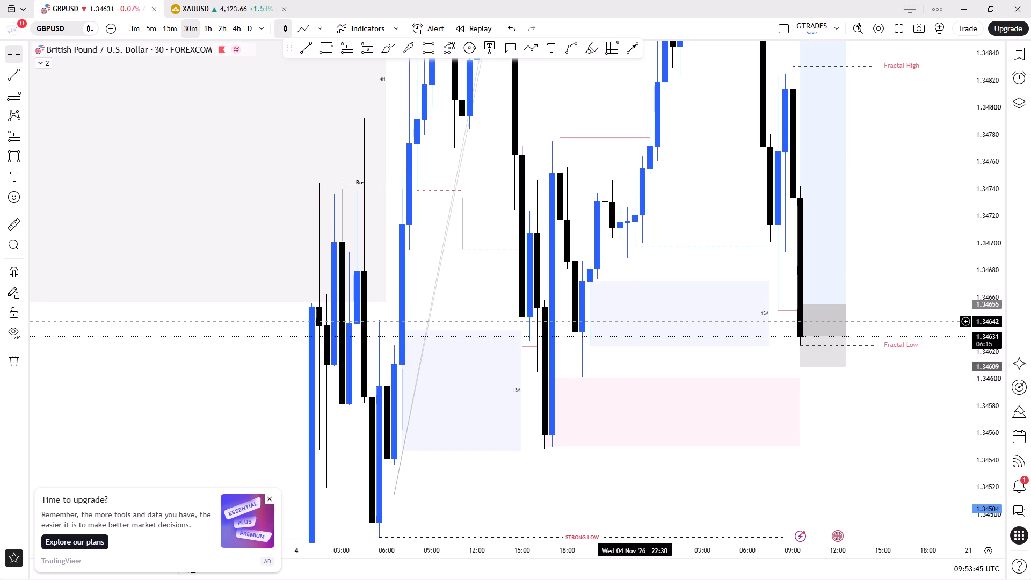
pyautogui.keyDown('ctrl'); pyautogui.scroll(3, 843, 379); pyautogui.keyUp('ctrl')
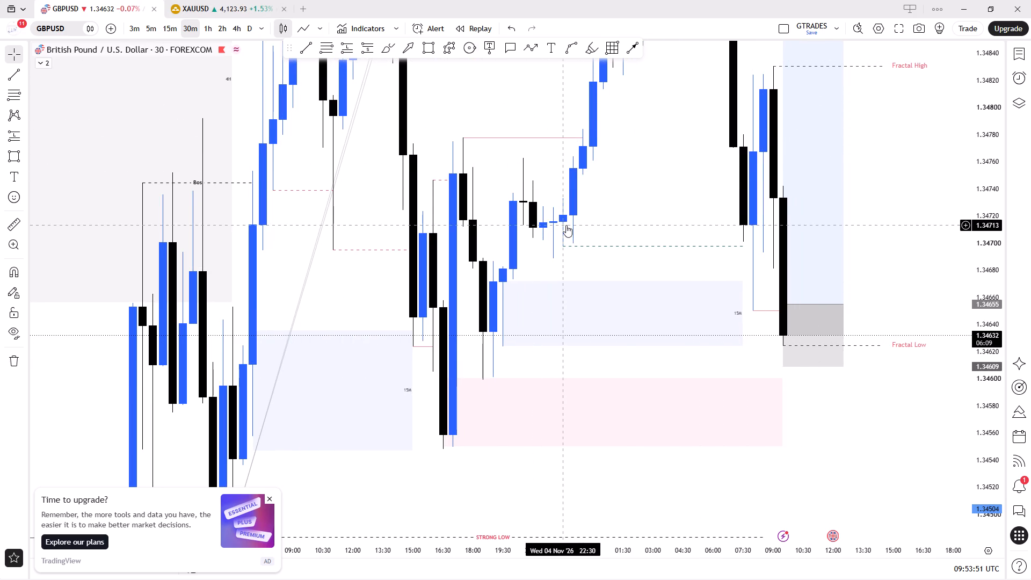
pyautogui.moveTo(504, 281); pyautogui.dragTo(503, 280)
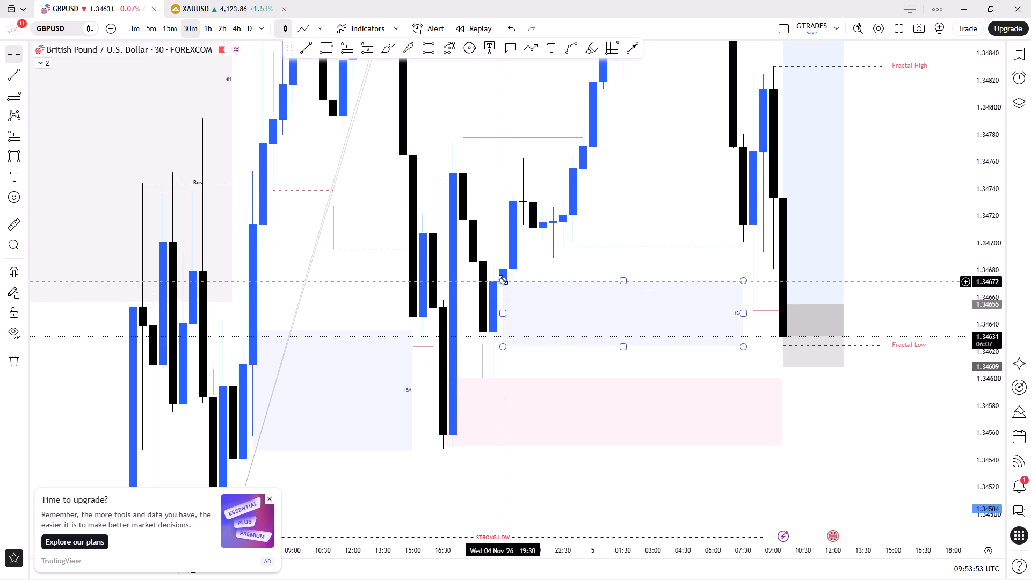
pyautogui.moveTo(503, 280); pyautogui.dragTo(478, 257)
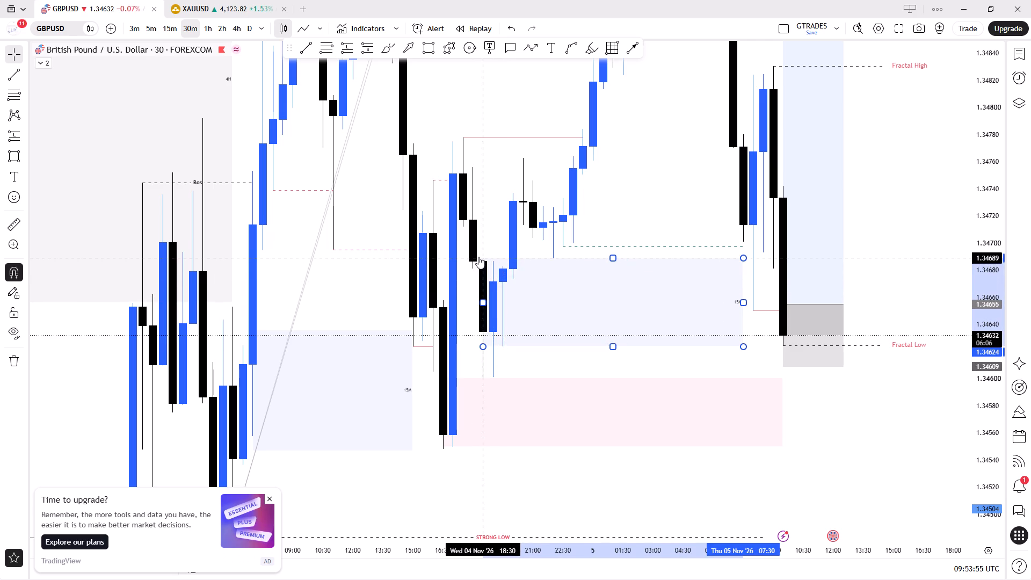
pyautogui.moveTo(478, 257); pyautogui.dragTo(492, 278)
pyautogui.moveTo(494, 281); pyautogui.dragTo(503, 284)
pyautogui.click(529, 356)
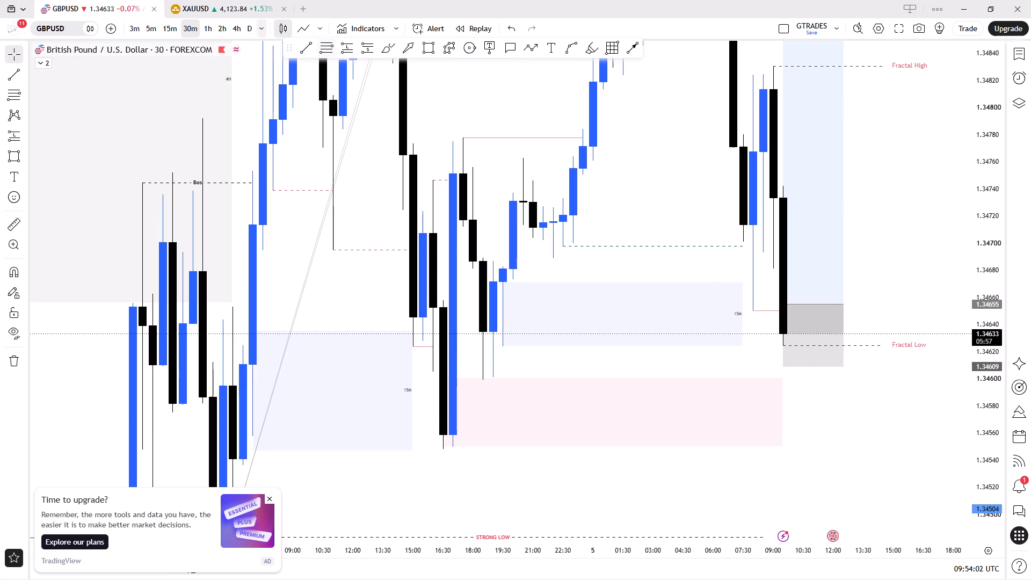
# Return GBPUSD to the 3-minute timeframe and examine the long position against the new zone and the surrounding 15M zones.
pyautogui.moveTo(991, 206); pyautogui.dragTo(936, 401)
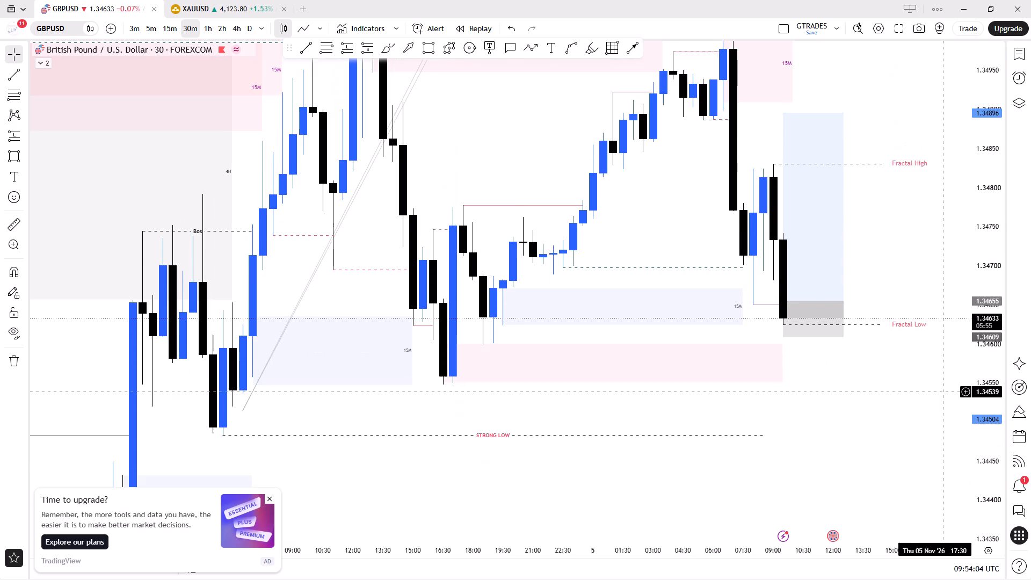
pyautogui.moveTo(882, 243); pyautogui.dragTo(832, 347)
pyautogui.moveTo(829, 352); pyautogui.dragTo(691, 434)
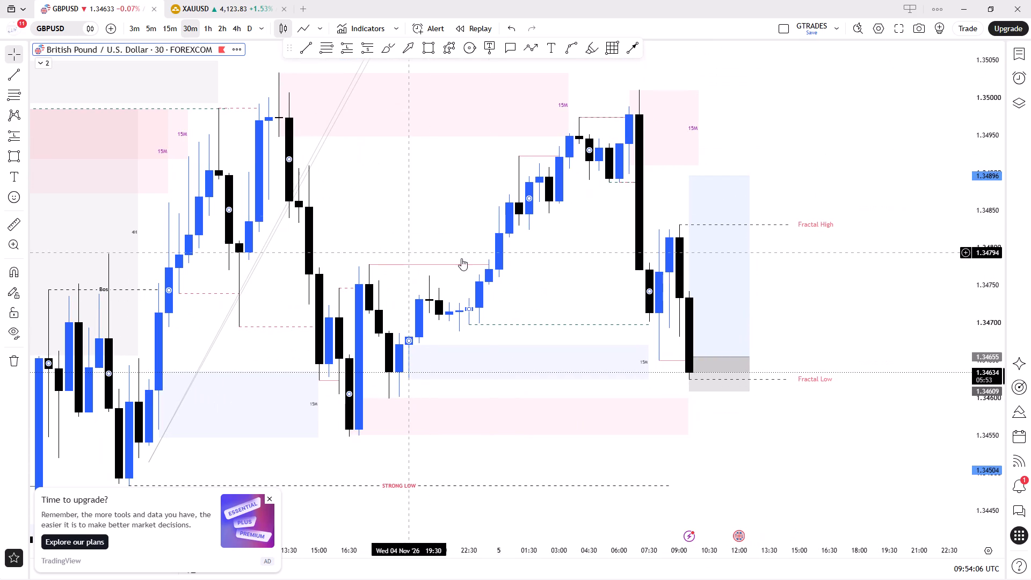
pyautogui.click(137, 29)
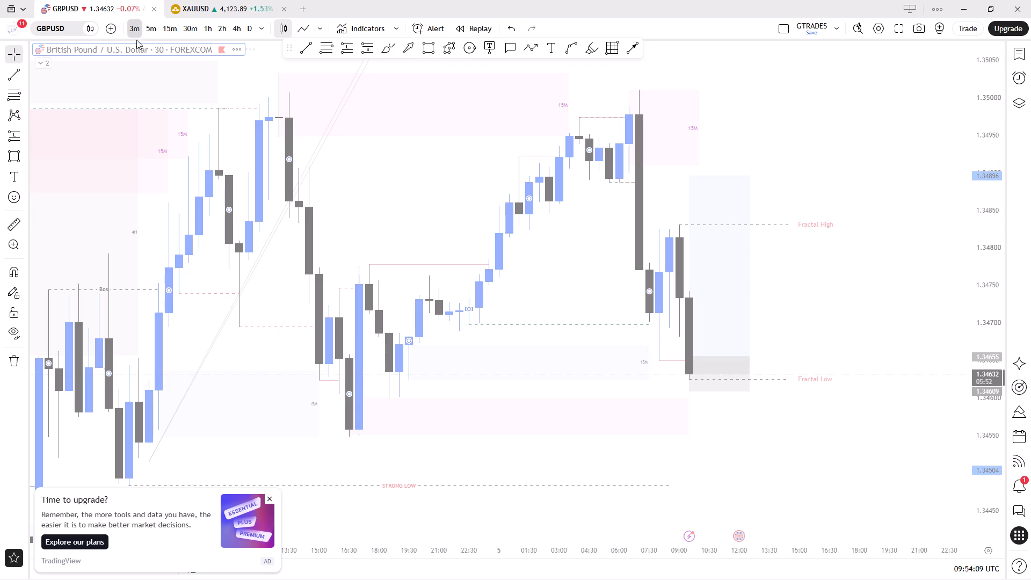
pyautogui.rightClick(627, 237)
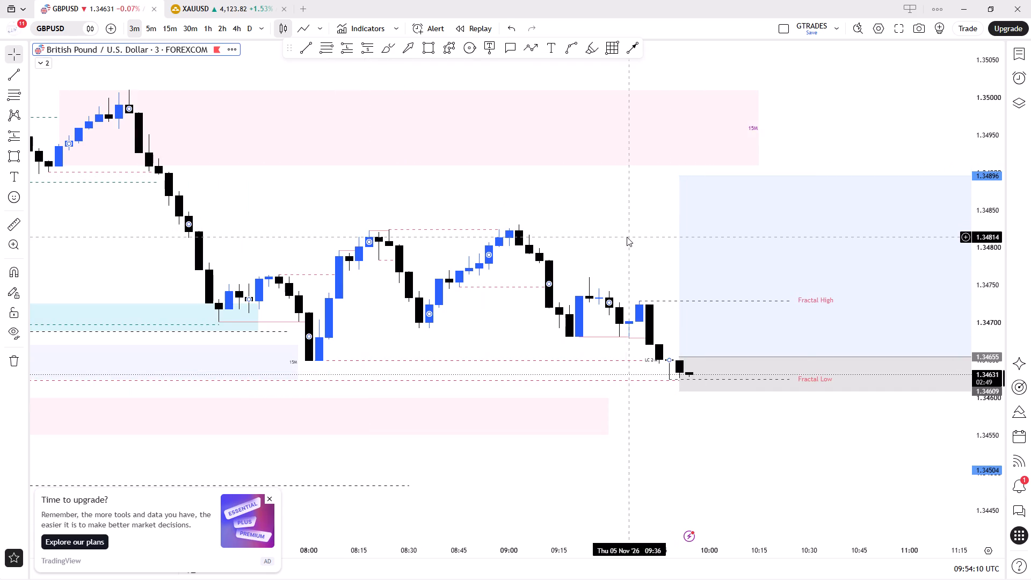
pyautogui.click(640, 244)
pyautogui.keyDown('ctrl'); pyautogui.scroll(-4, 640, 244); pyautogui.keyUp('ctrl')
pyautogui.scroll(4, 637, 252)
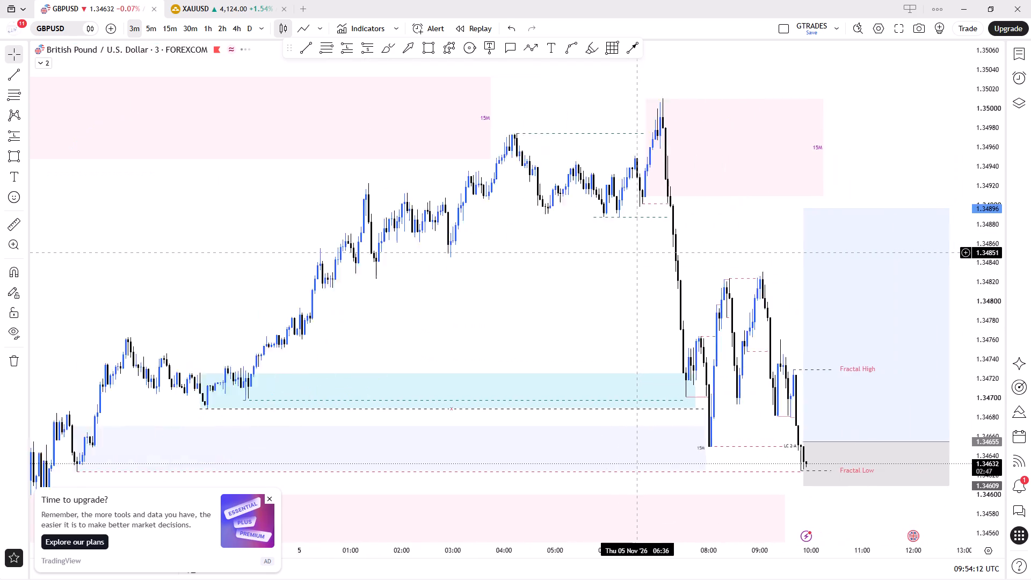
pyautogui.scroll(-3, 562, 336)
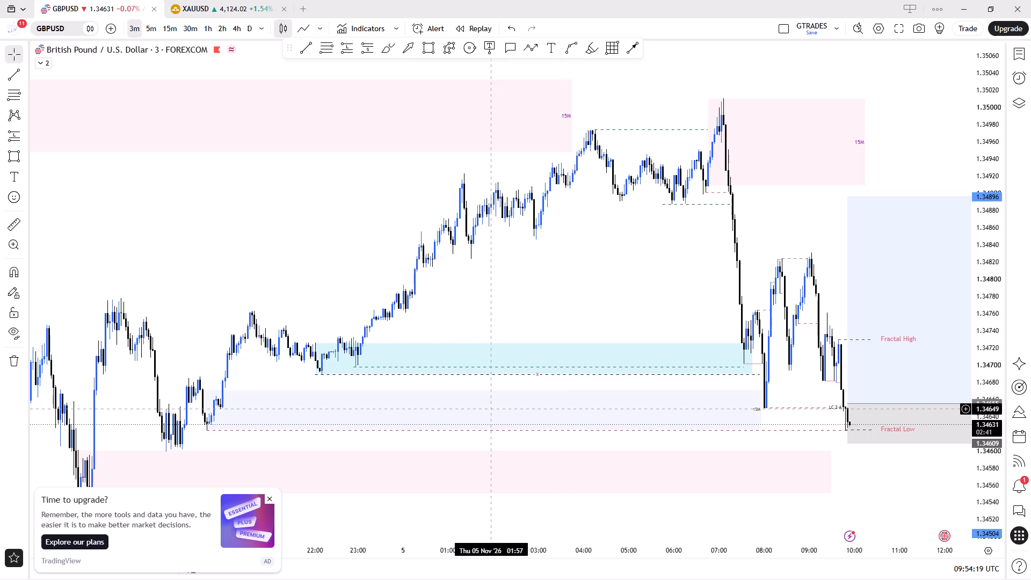
pyautogui.scroll(2, 812, 388)
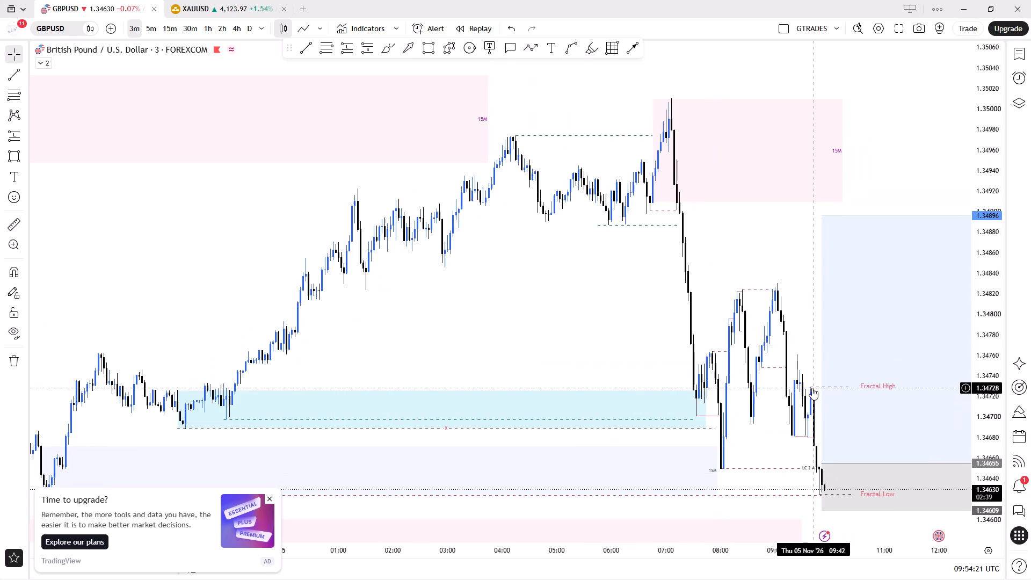
pyautogui.moveTo(734, 455); pyautogui.dragTo(707, 448)
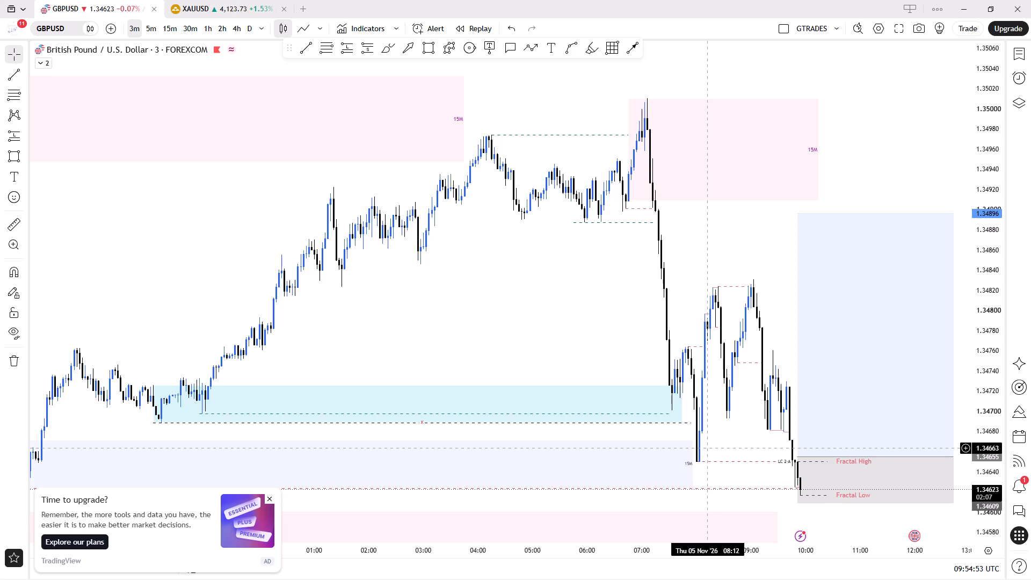
pyautogui.scroll(-3, 707, 448)
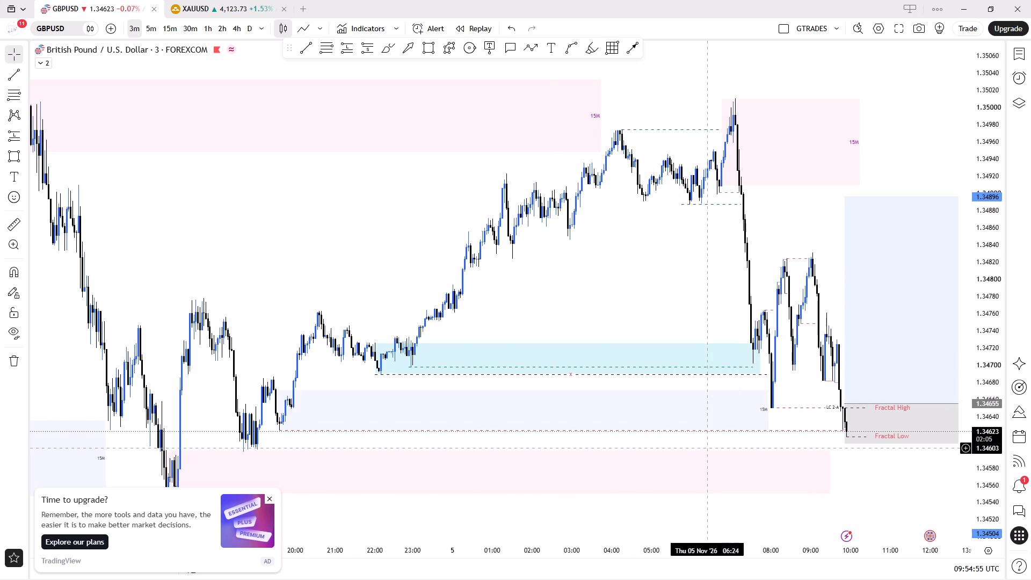
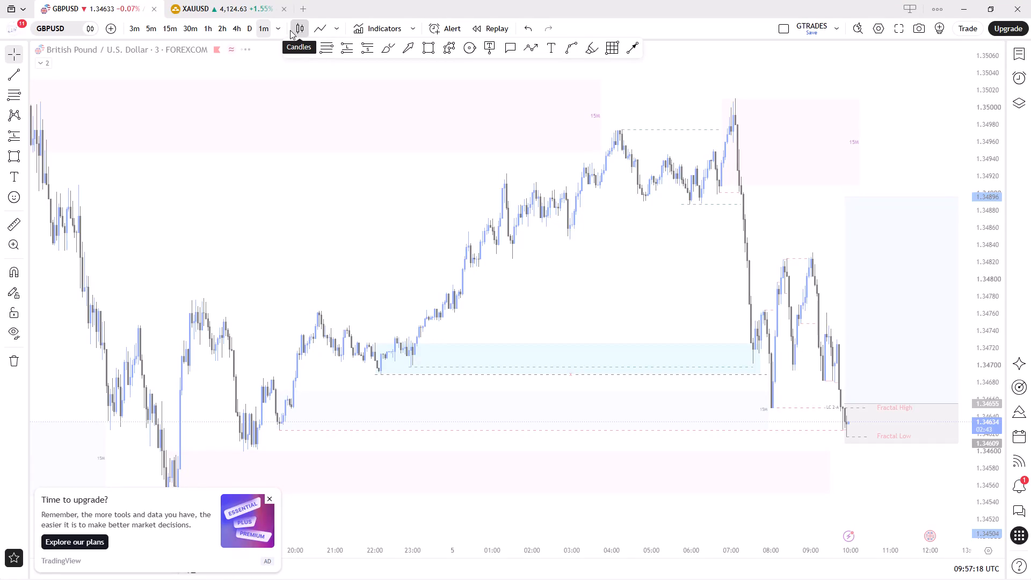
# Draw a rectangle on the 1-minute GBPUSD chart from about 1.34651 to 1.34626, spanning 09:50 to 09:56.
pyautogui.scroll(2, 622, 214)
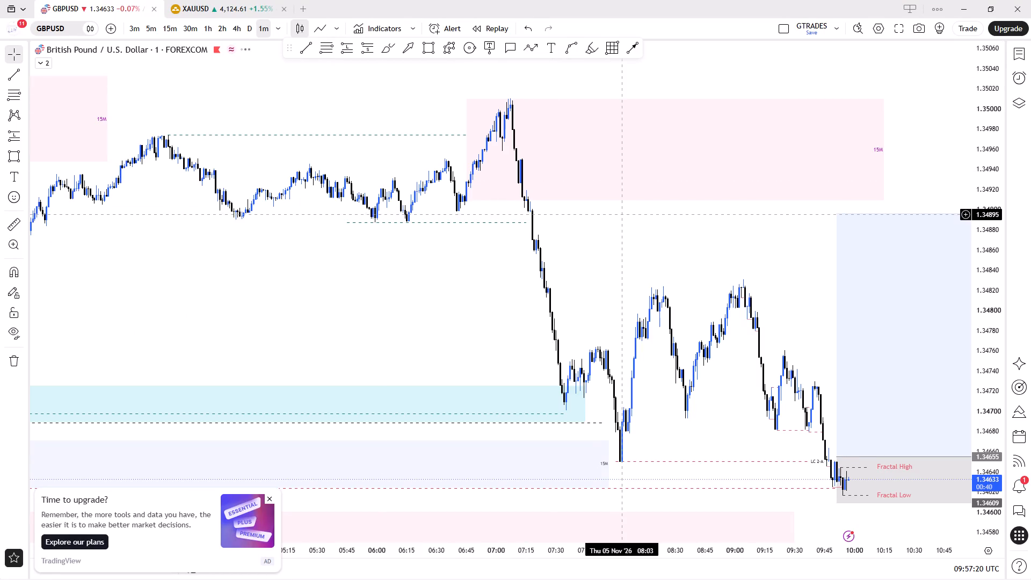
pyautogui.scroll(2, 622, 214)
pyautogui.moveTo(618, 378); pyautogui.dragTo(459, 270)
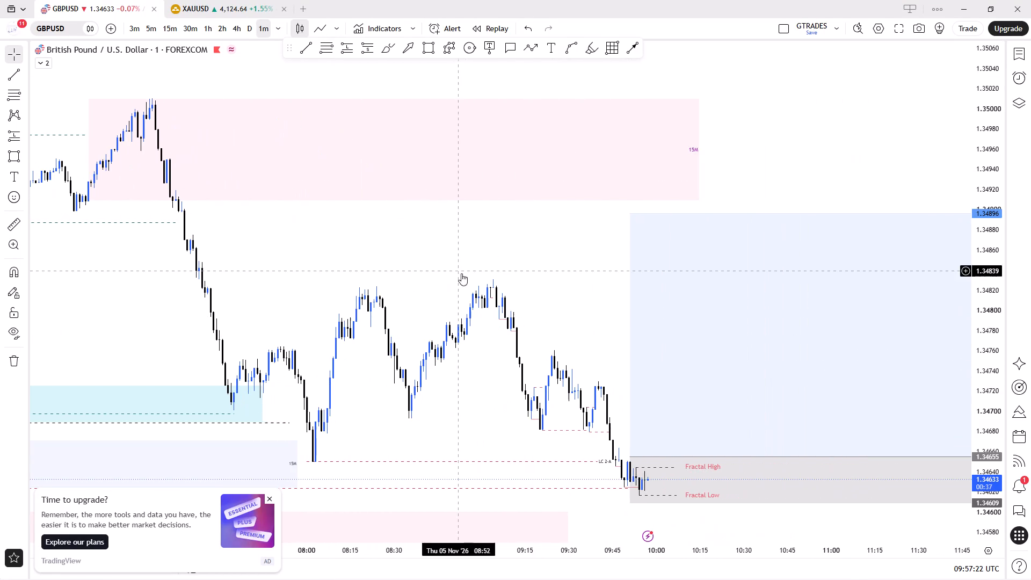
pyautogui.moveTo(1000, 445); pyautogui.dragTo(996, 424)
pyautogui.moveTo(993, 420); pyautogui.dragTo(967, 380)
pyautogui.moveTo(582, 346); pyautogui.dragTo(552, 302)
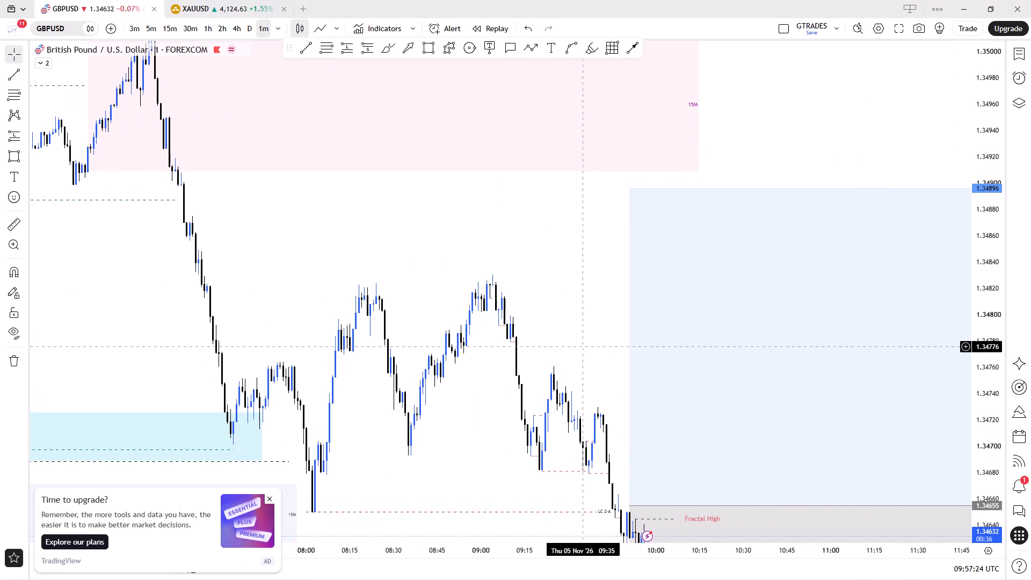
pyautogui.moveTo(552, 302); pyautogui.dragTo(522, 260)
pyautogui.moveTo(495, 225); pyautogui.dragTo(455, 170)
pyautogui.moveTo(449, 162); pyautogui.dragTo(399, 82)
pyautogui.scroll(3, 484, 269)
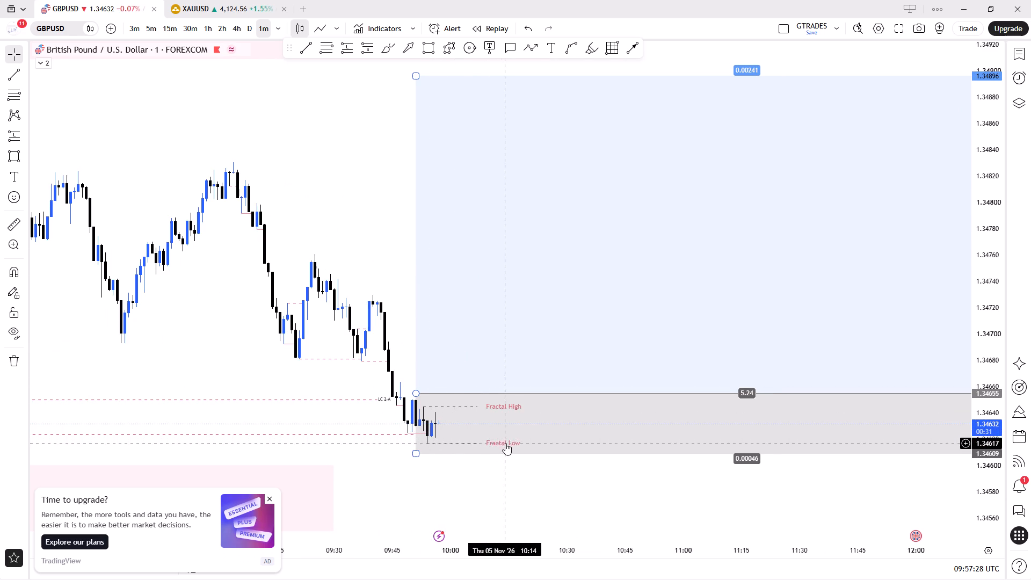
pyautogui.click(437, 47)
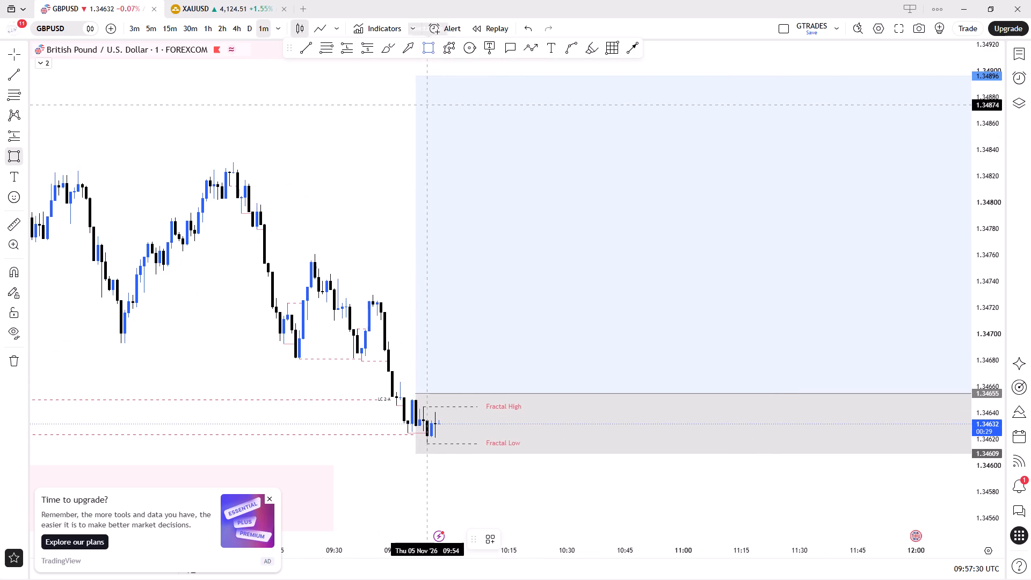
pyautogui.keyDown('ctrl'); pyautogui.click(410, 441); pyautogui.keyUp('ctrl')
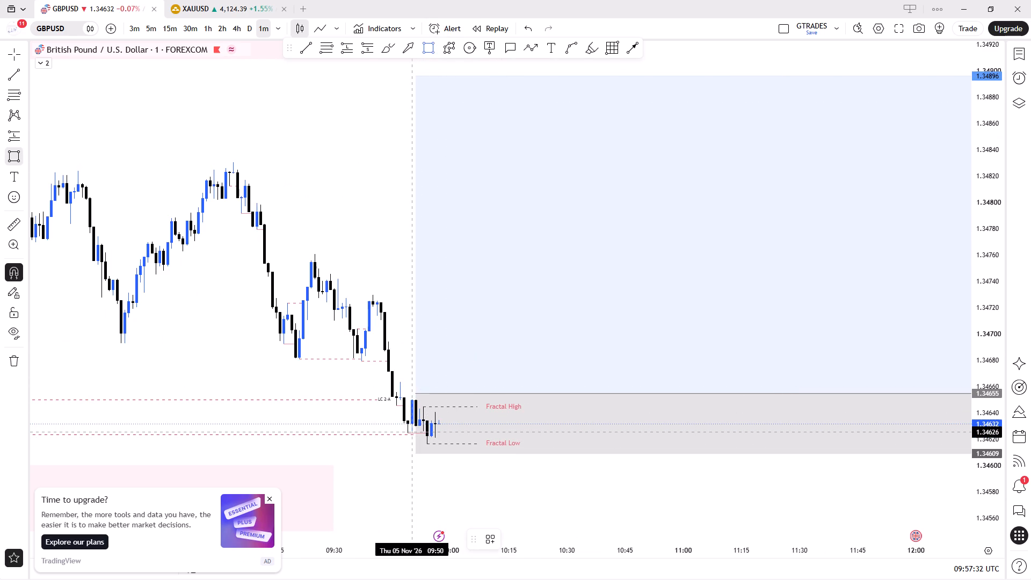
pyautogui.keyDown('ctrl'); pyautogui.click(411, 395); pyautogui.keyUp('ctrl')
pyautogui.moveTo(412, 415); pyautogui.dragTo(420, 418)
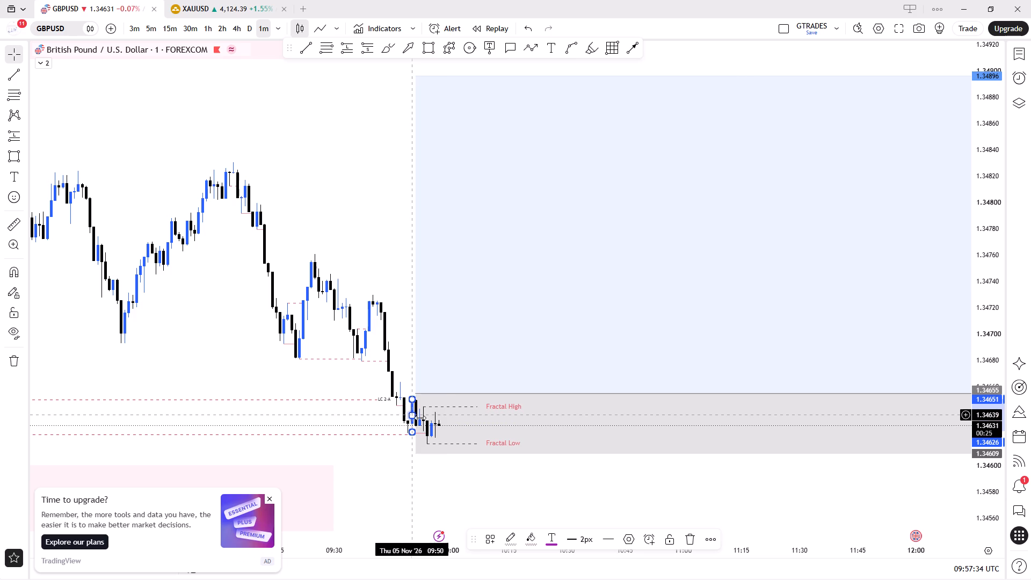
pyautogui.moveTo(420, 418); pyautogui.dragTo(434, 416)
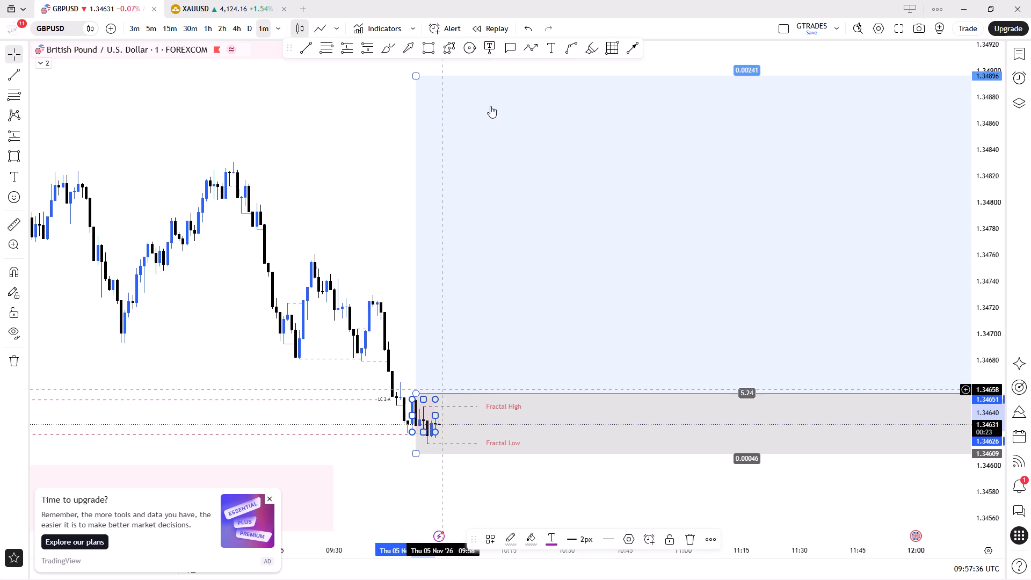
# Apply the 1M PBL drawing template to the new rectangle.
pyautogui.click(496, 536)
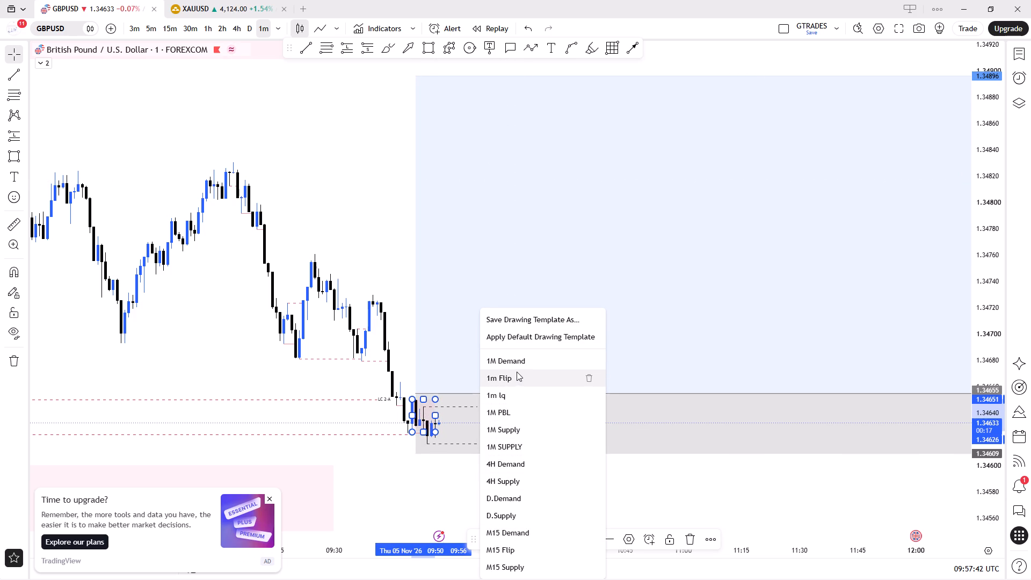
pyautogui.click(517, 416)
# Delete the long position drawing beside the latest GBPUSD candles.
pyautogui.click(458, 341)
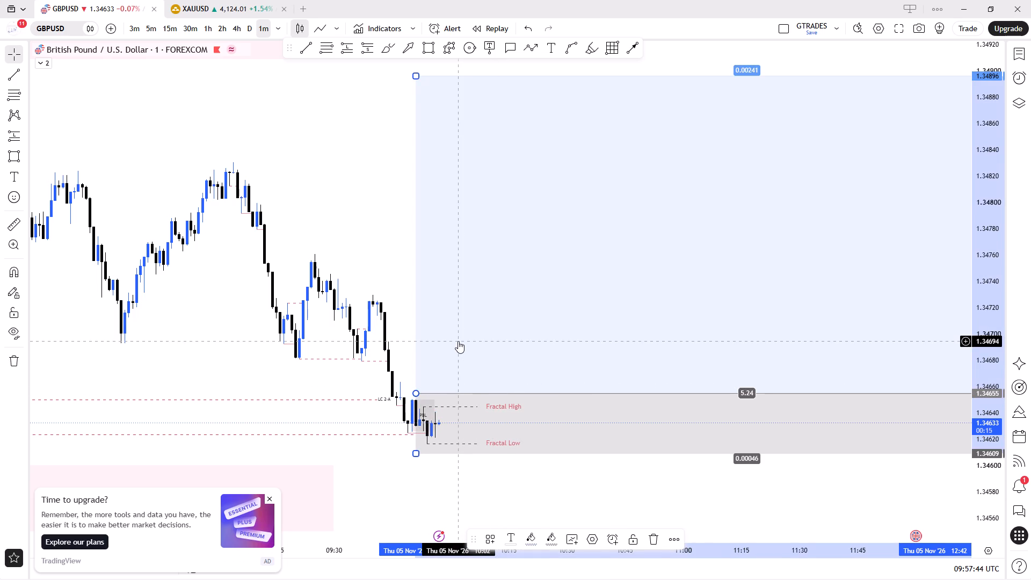
pyautogui.press('Delete')
# Examine the earlier GBPUSD price action around the marked supply and demand zones and the strong low.
pyautogui.keyDown('ctrl'); pyautogui.scroll(-4, 514, 315); pyautogui.keyUp('ctrl')
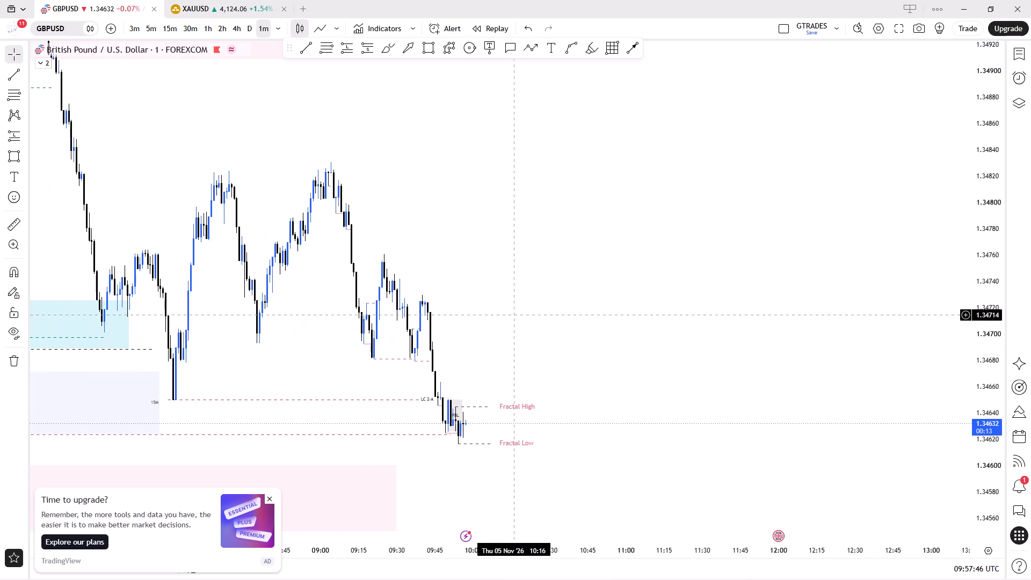
pyautogui.moveTo(513, 347); pyautogui.dragTo(530, 334)
pyautogui.moveTo(540, 327); pyautogui.dragTo(737, 173)
pyautogui.scroll(-9, 582, 258)
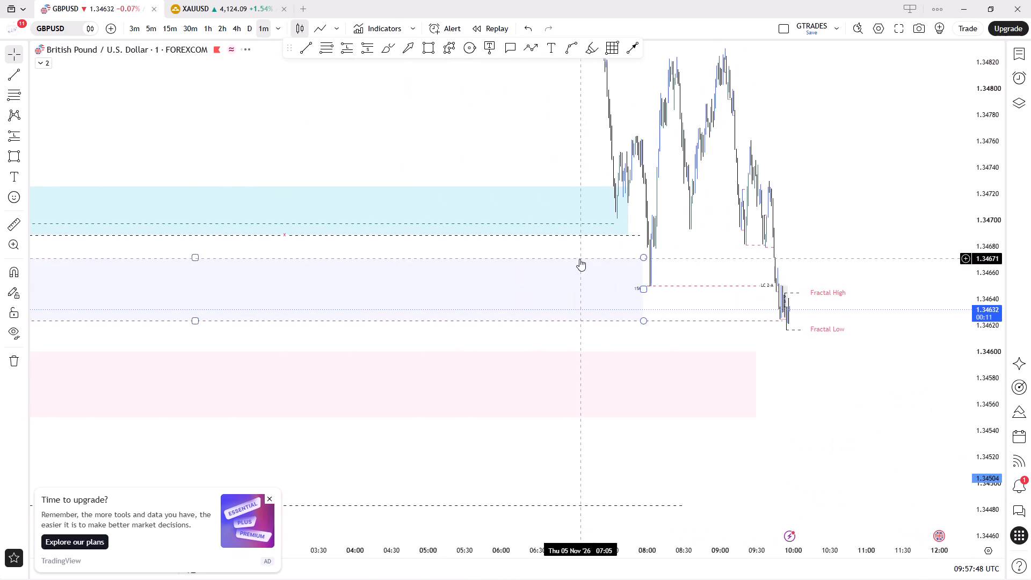
pyautogui.scroll(-13, 459, 288)
pyautogui.keyDown('ctrl'); pyautogui.scroll(3, 535, 324); pyautogui.keyUp('ctrl')
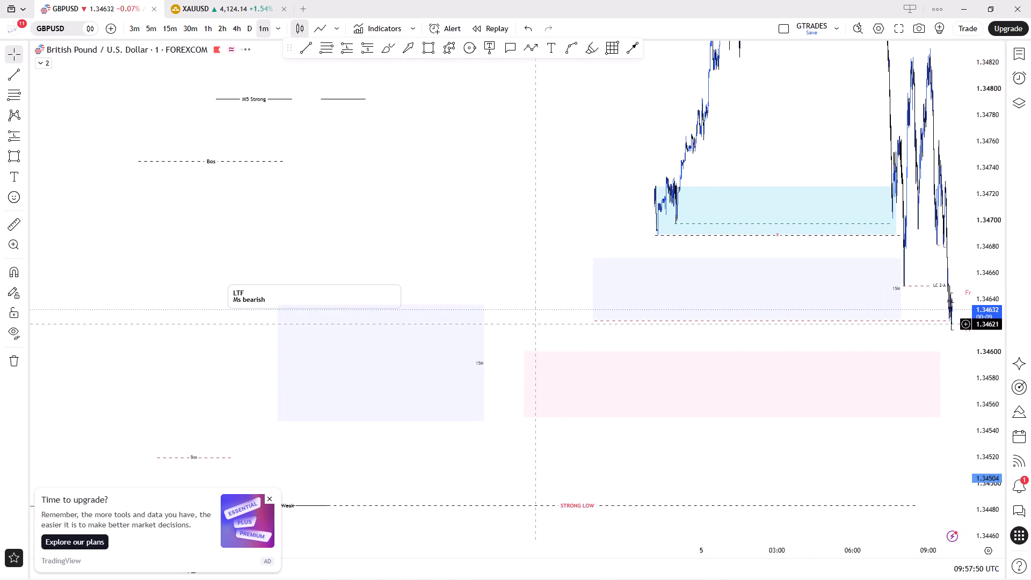
pyautogui.keyDown('ctrl'); pyautogui.scroll(2, 535, 324); pyautogui.keyUp('ctrl')
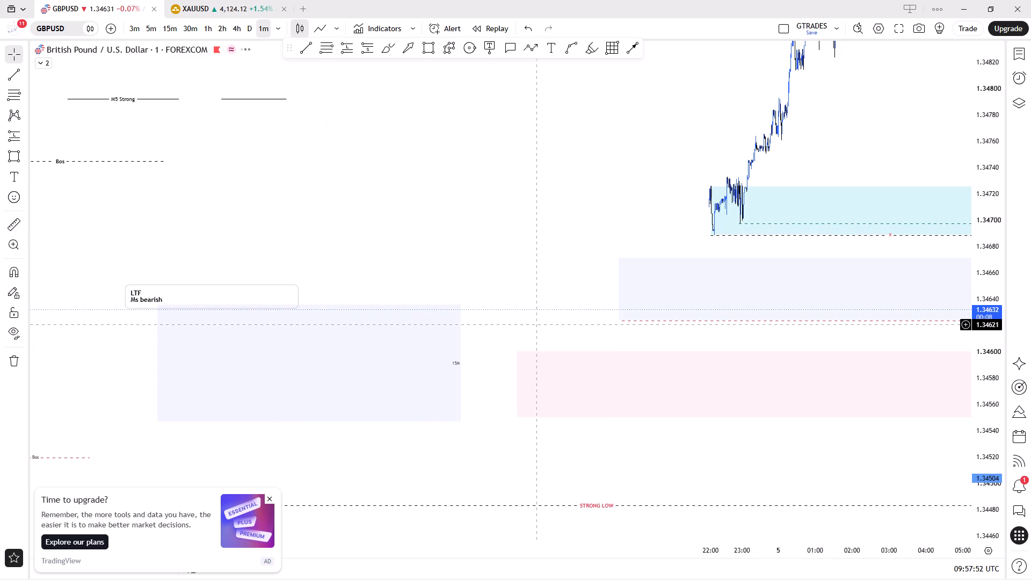
pyautogui.keyDown('ctrl'); pyautogui.scroll(9, 589, 338); pyautogui.keyUp('ctrl')
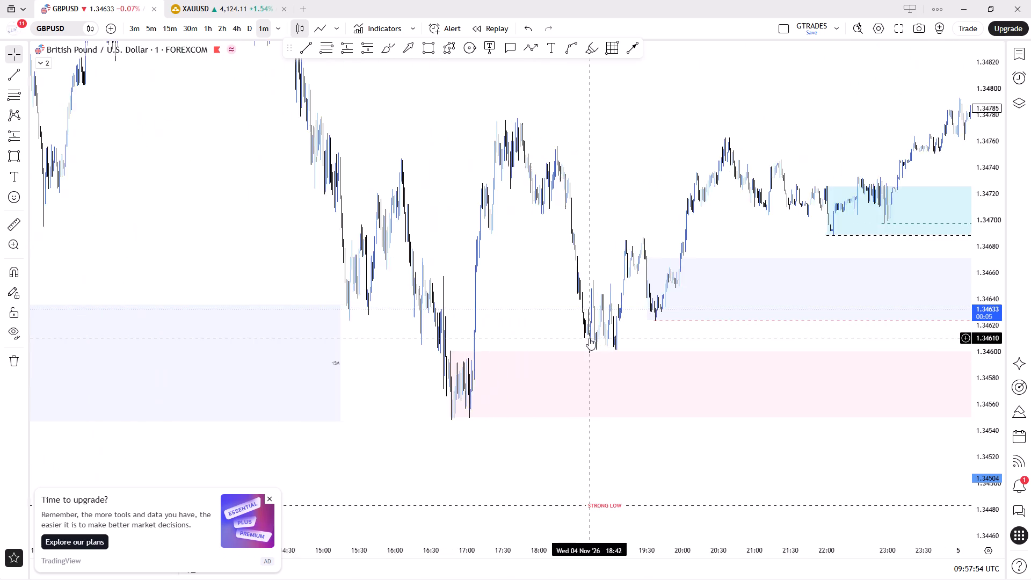
pyautogui.keyDown('ctrl'); pyautogui.scroll(10, 589, 338); pyautogui.keyUp('ctrl')
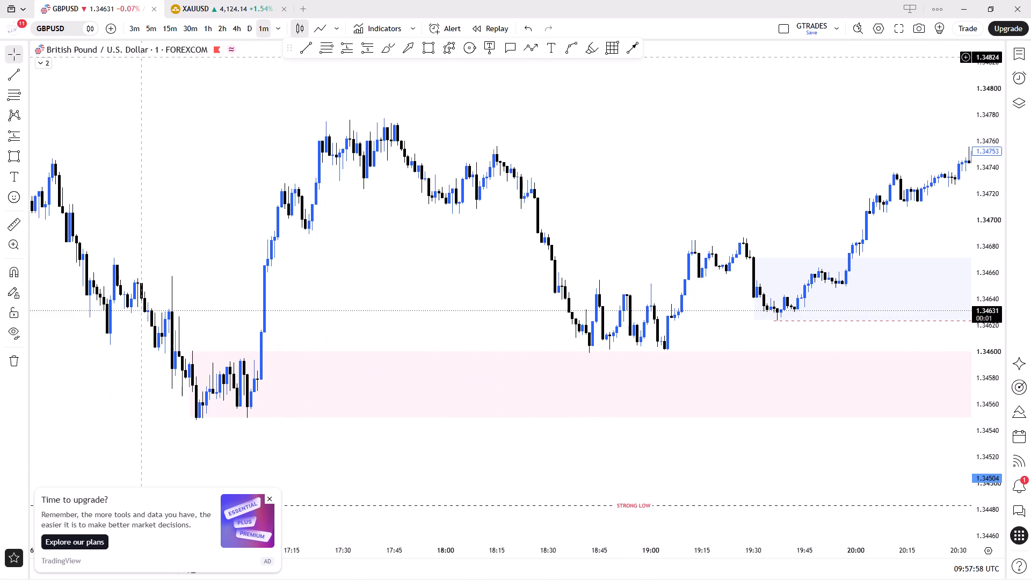
# Switch to the XAUUSD chart and examine the latest 3-minute price action around the fractal high and low.
pyautogui.click(217, 5)
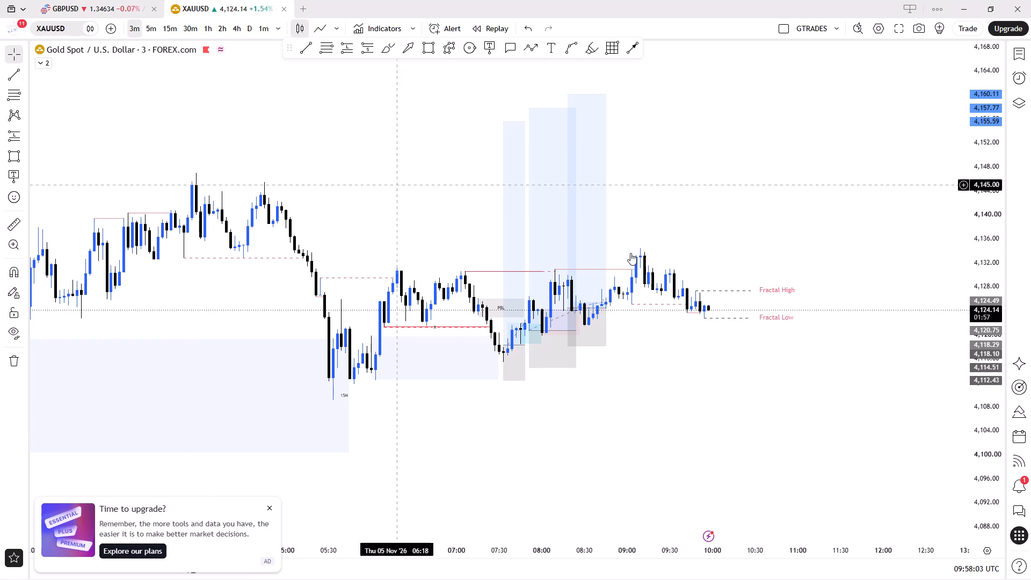
pyautogui.keyDown('ctrl'); pyautogui.scroll(-3, 650, 260); pyautogui.keyUp('ctrl')
pyautogui.moveTo(764, 224); pyautogui.dragTo(624, 231)
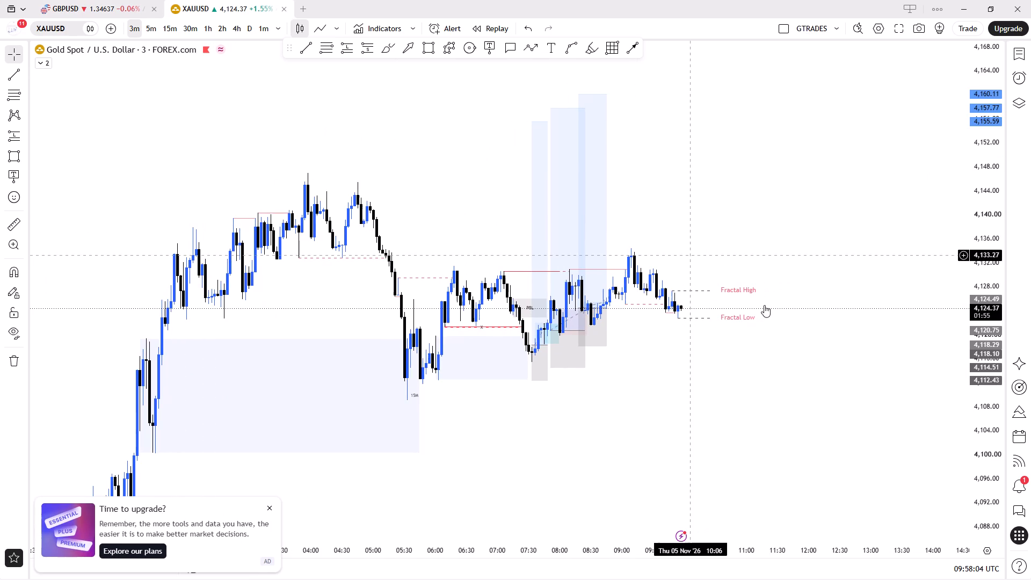
pyautogui.moveTo(989, 381); pyautogui.dragTo(867, 170)
pyautogui.keyDown('ctrl'); pyautogui.scroll(4, 721, 195); pyautogui.keyUp('ctrl')
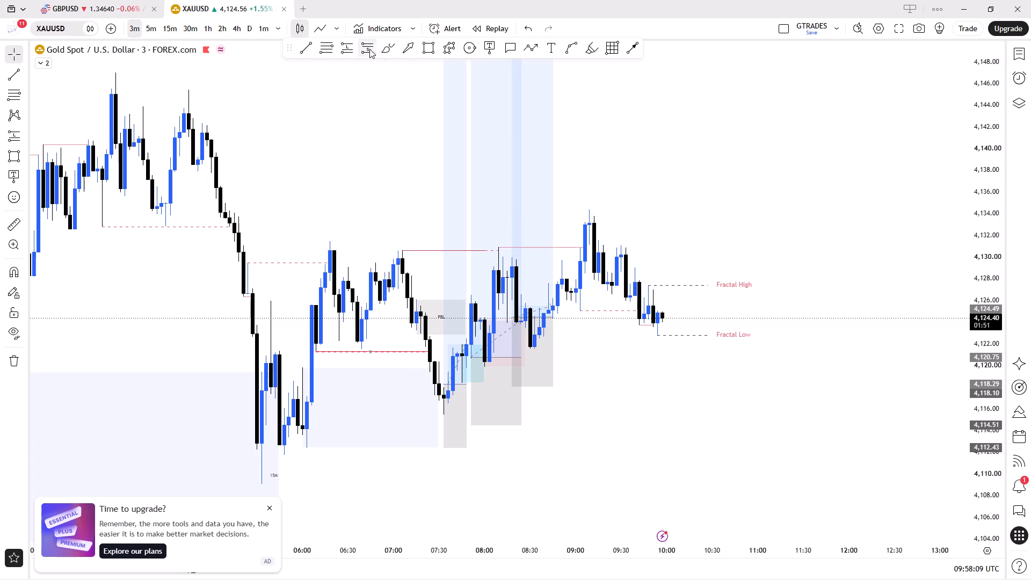
# Change the XAUUSD chart to the 1-minute timeframe and examine the session's price structure.
pyautogui.click(299, 49)
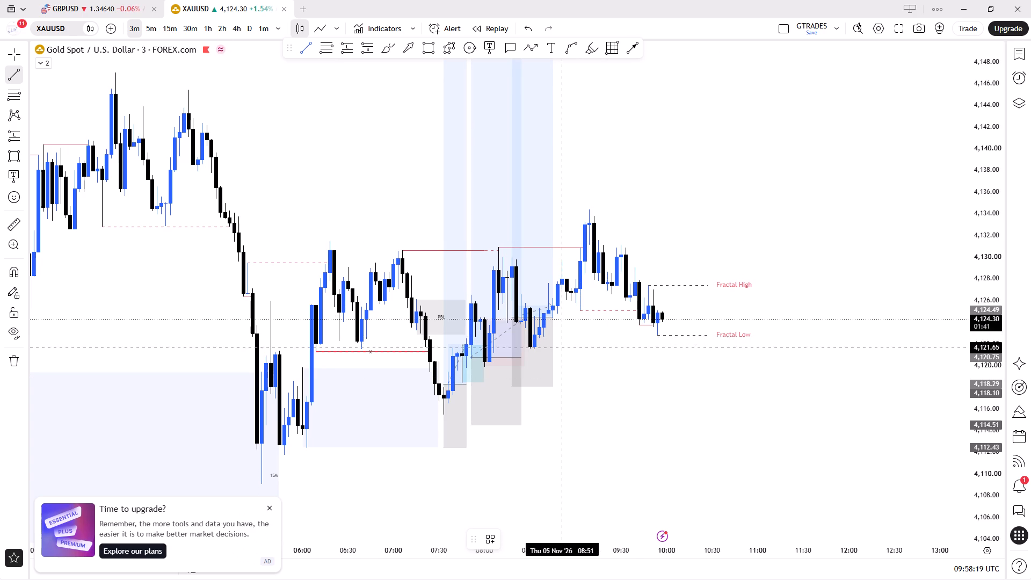
pyautogui.click(266, 36)
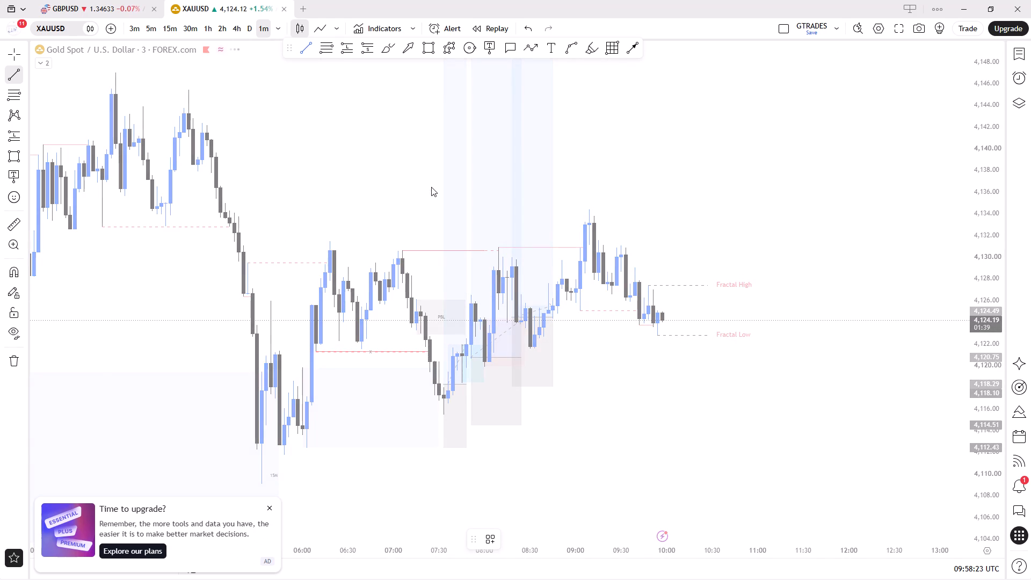
pyautogui.keyDown('ctrl'); pyautogui.scroll(-8, 430, 222); pyautogui.keyUp('ctrl')
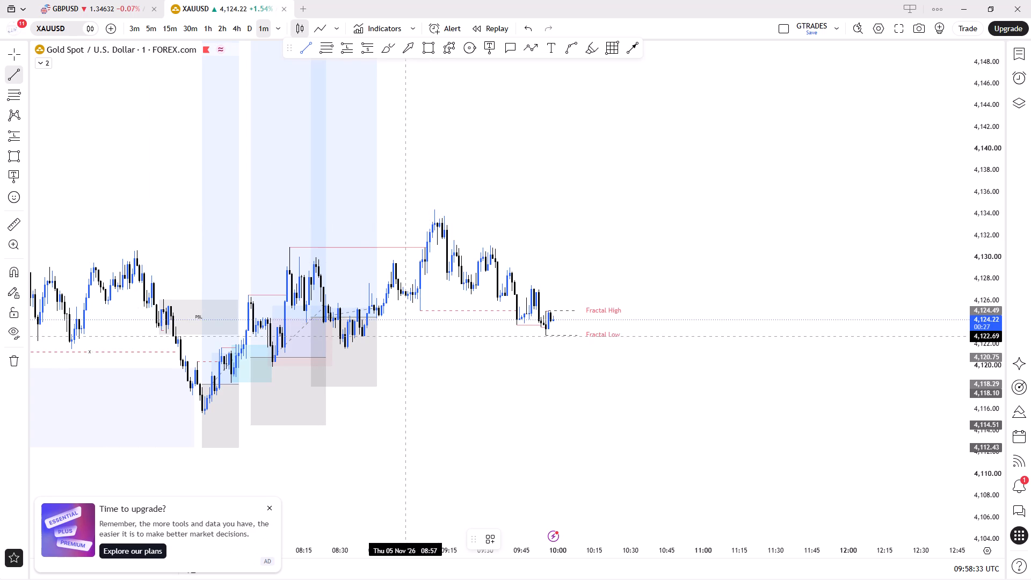
pyautogui.scroll(-4, 268, 196)
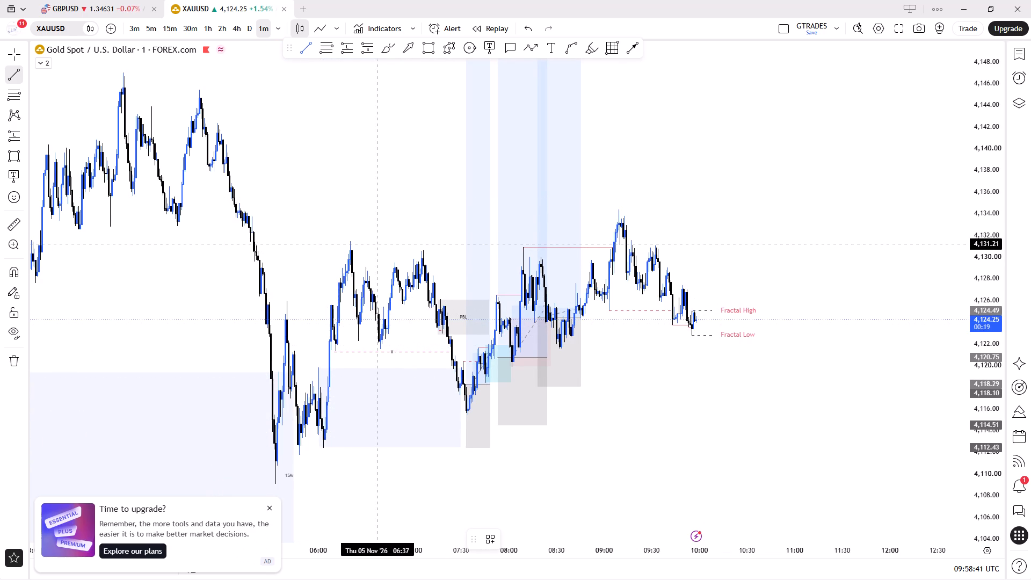
# Return to the GBPUSD chart, reset its view and examine the latest 1-minute price action near the marked fractals.
pyautogui.click(129, 0)
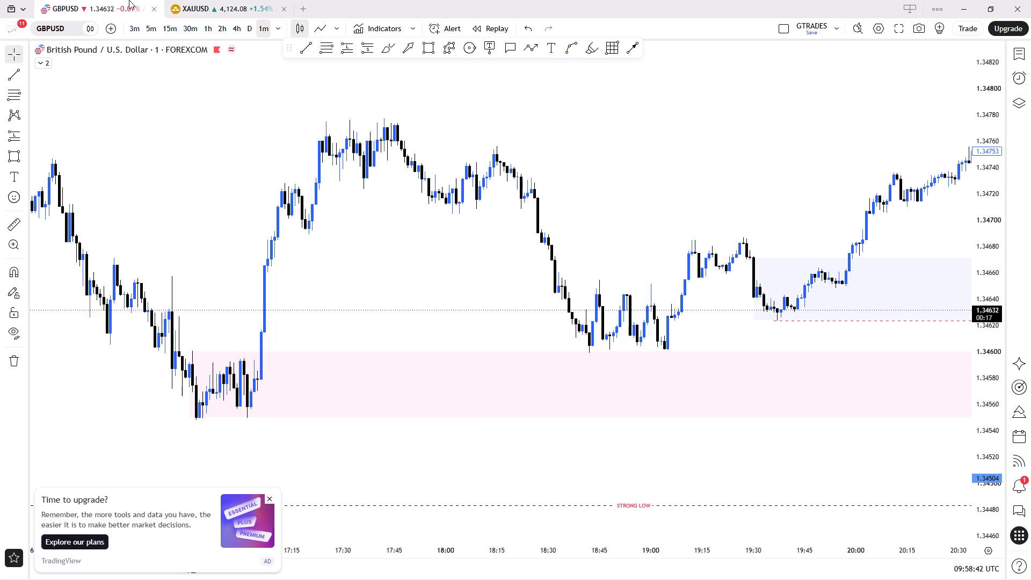
pyautogui.rightClick(475, 125)
pyautogui.click(573, 158)
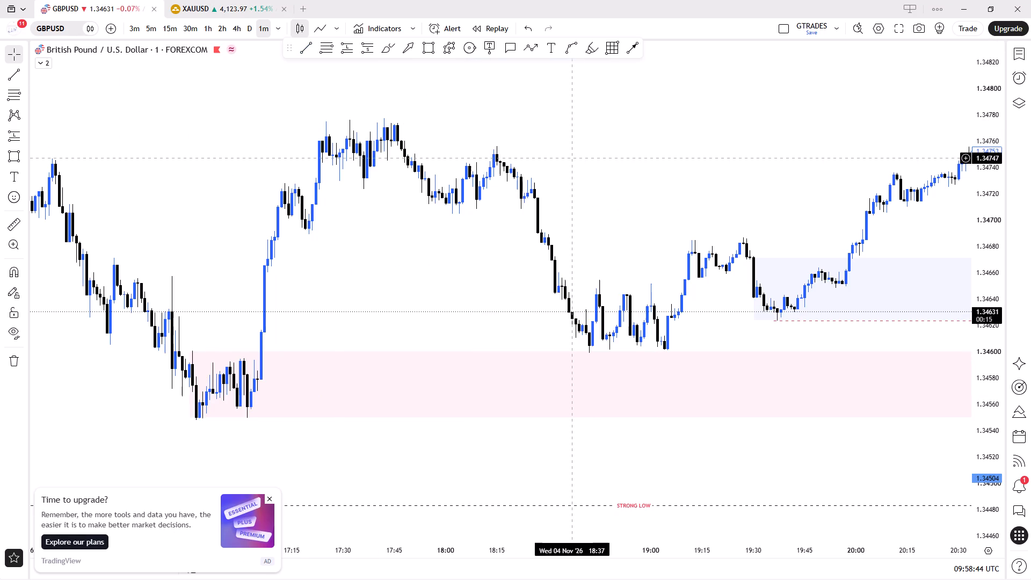
pyautogui.rightClick(558, 143)
pyautogui.click(573, 154)
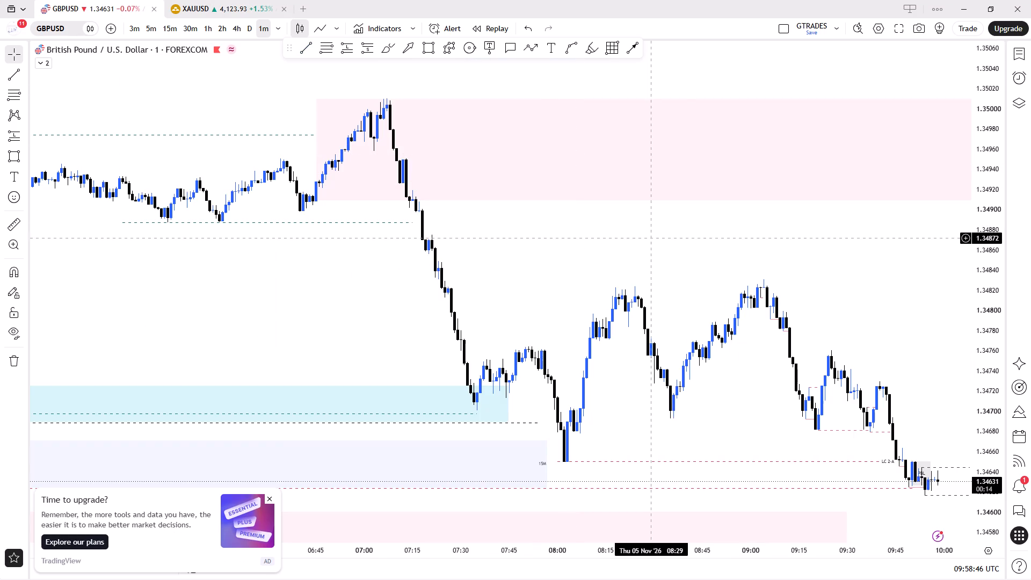
pyautogui.scroll(3, 688, 285)
pyautogui.moveTo(776, 274); pyautogui.dragTo(441, 218)
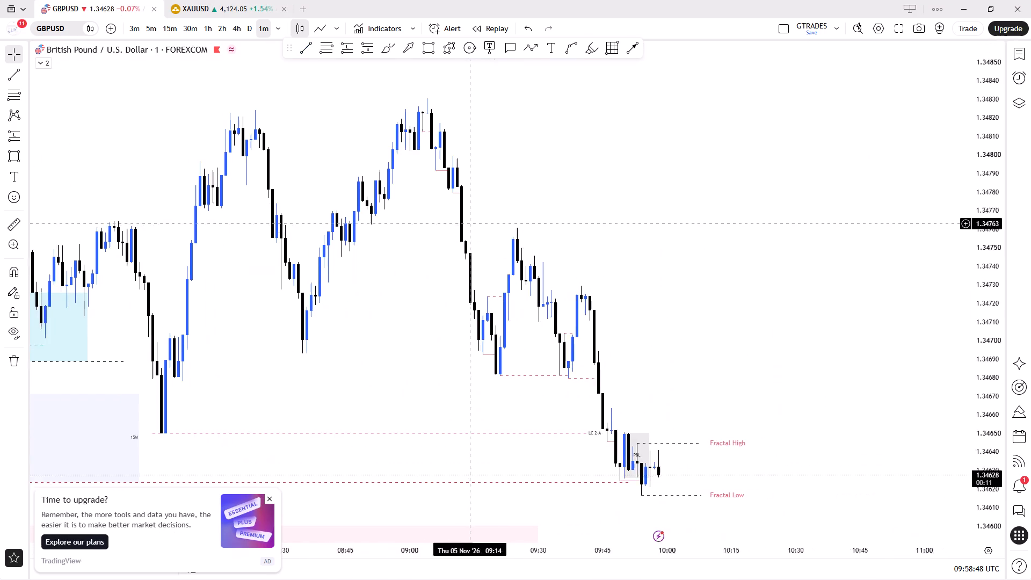
pyautogui.moveTo(441, 218); pyautogui.dragTo(434, 215)
pyautogui.click(433, 214)
pyautogui.scroll(-1, 549, 150)
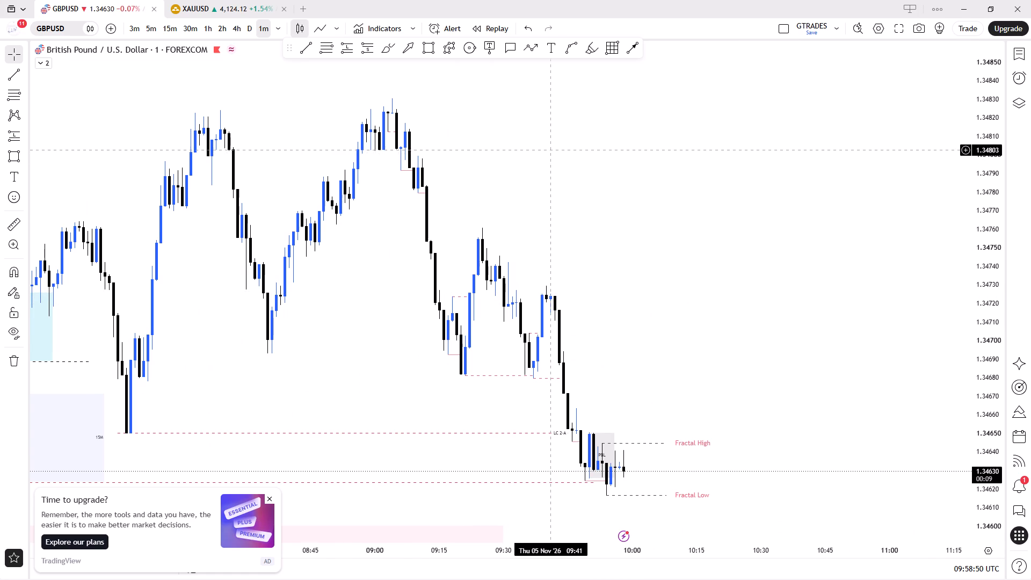
pyautogui.scroll(-2, 549, 150)
pyautogui.moveTo(996, 369); pyautogui.dragTo(968, 316)
pyautogui.click(968, 316)
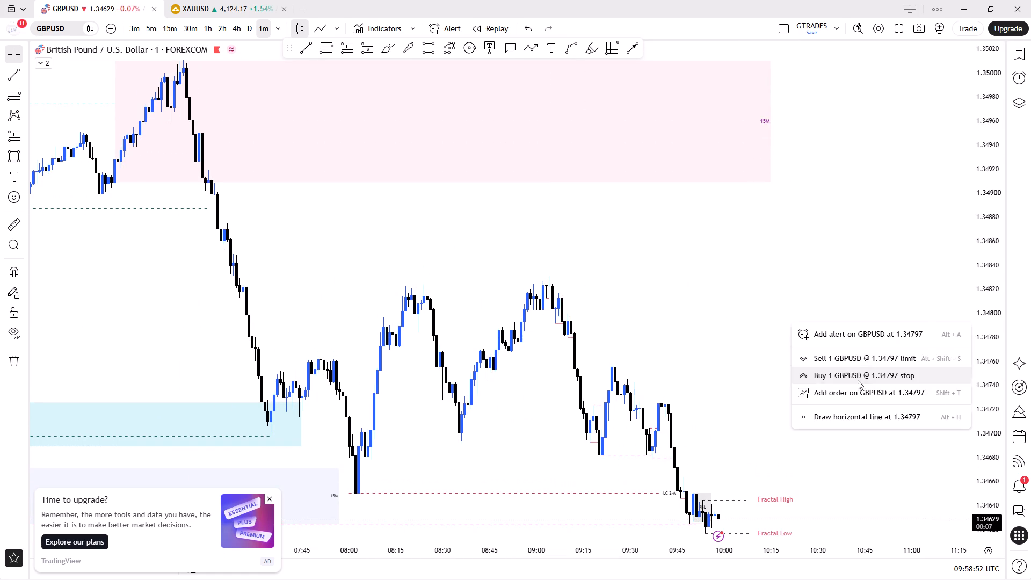
pyautogui.moveTo(857, 380); pyautogui.dragTo(715, 244)
pyautogui.moveTo(687, 308); pyautogui.dragTo(551, 209)
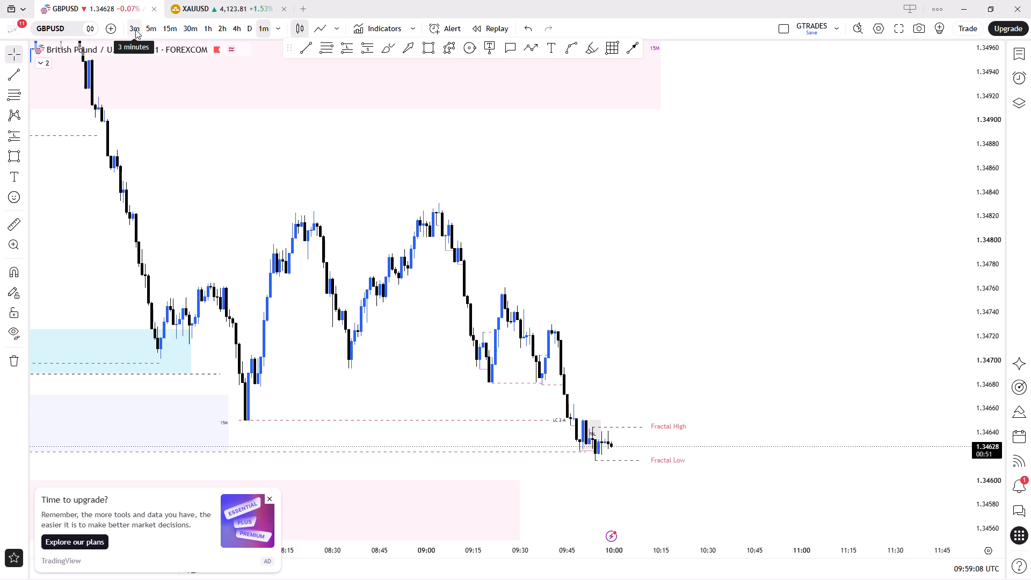
# Return to the XAUUSD chart, discarding the accidental duplicate, and change its symbol to EURAUD.
pyautogui.doubleClick(228, 0)
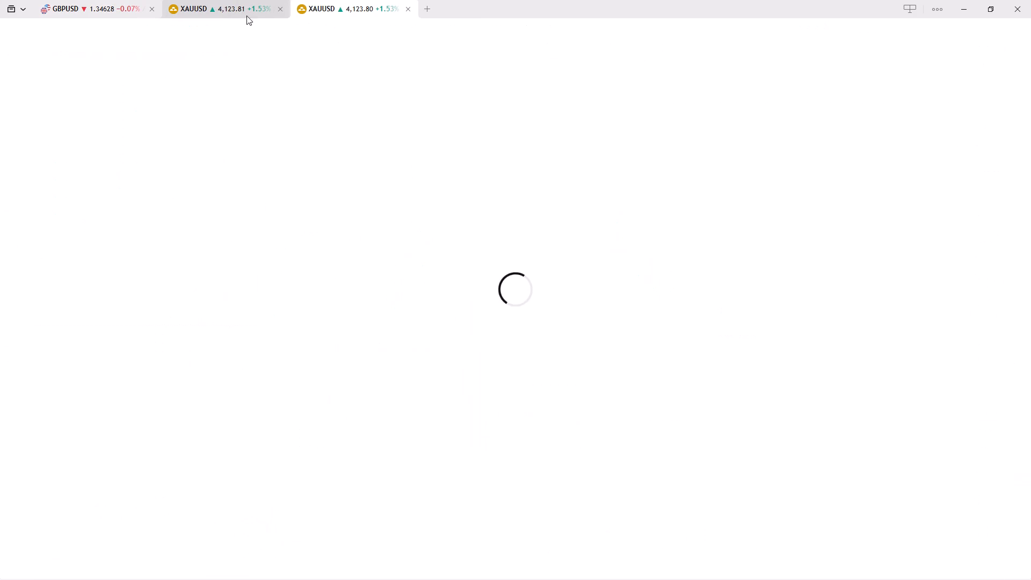
pyautogui.click(412, 12)
pyautogui.click(248, 0)
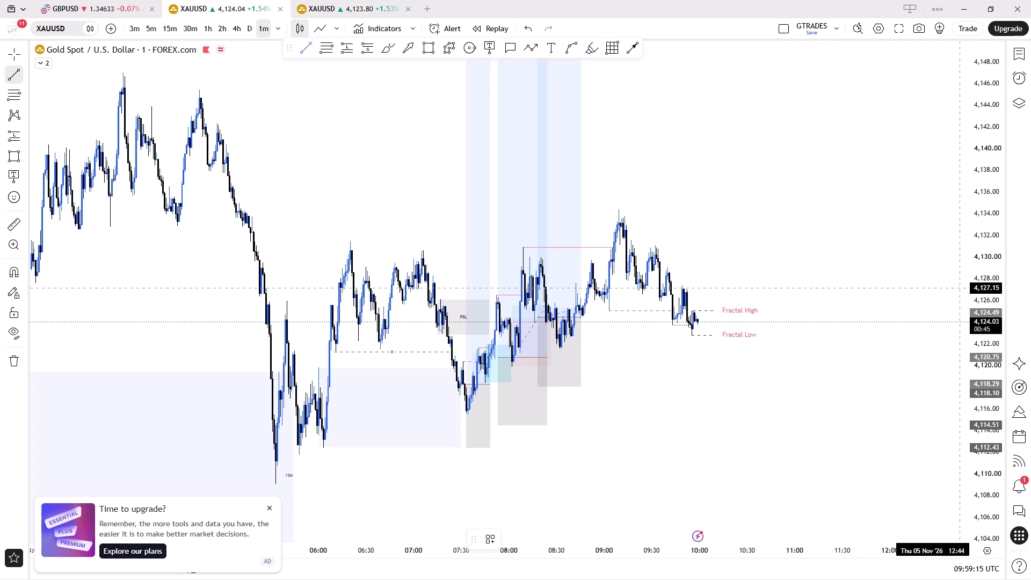
pyautogui.press('Up')
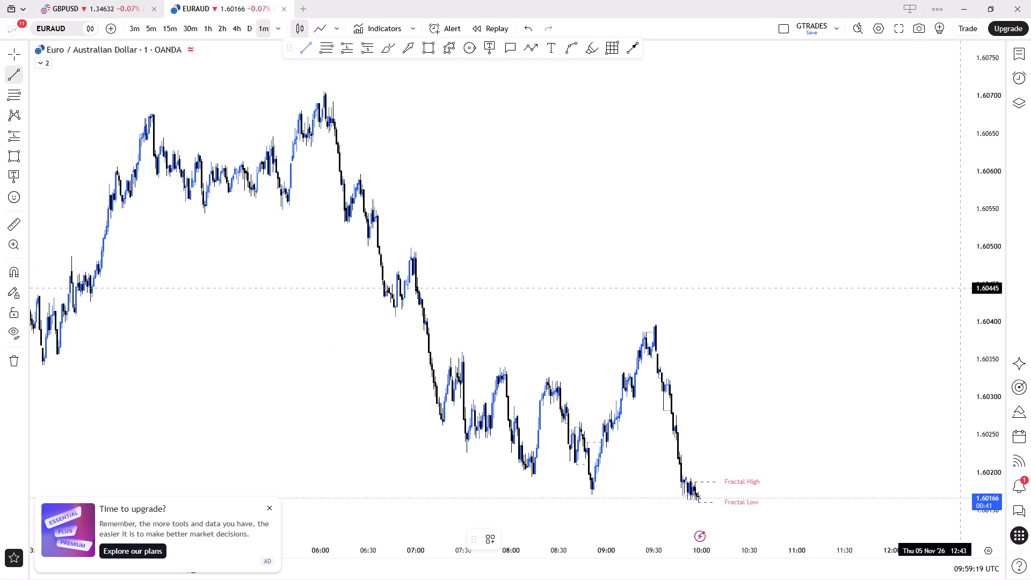
# Set the EURAUD chart to the 15-minute timeframe.
pyautogui.write('15')
pyautogui.press('Return')
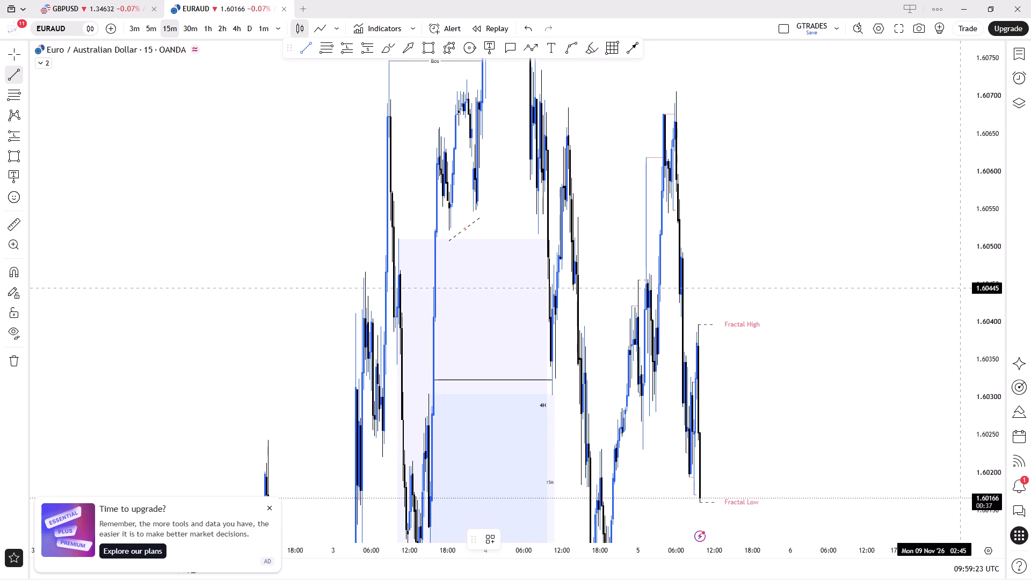
pyautogui.rightClick(798, 223)
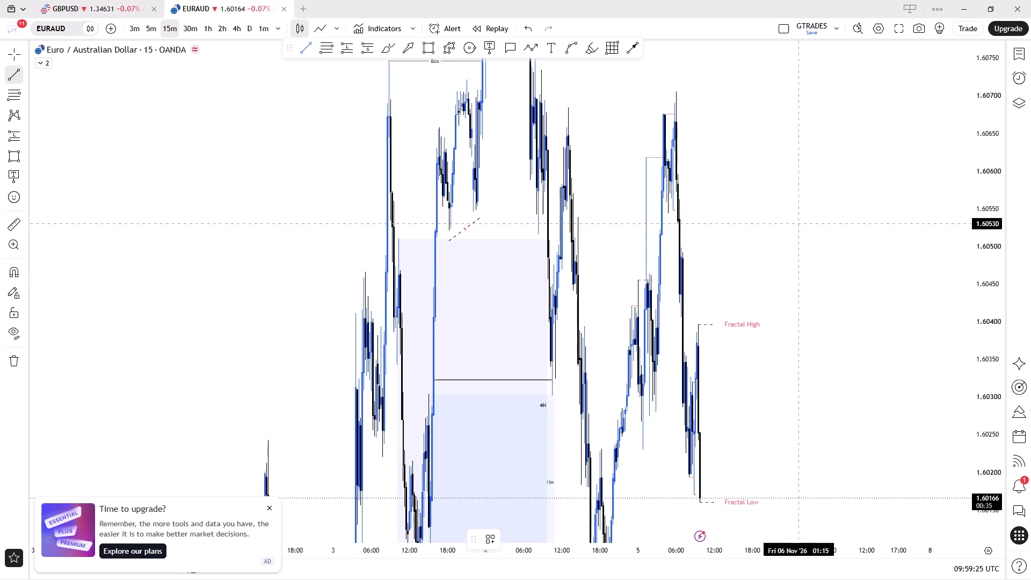
# Reset the EURAUD chart view and examine the 15-minute price structure around the marked zones and fractals.
pyautogui.rightClick(837, 190)
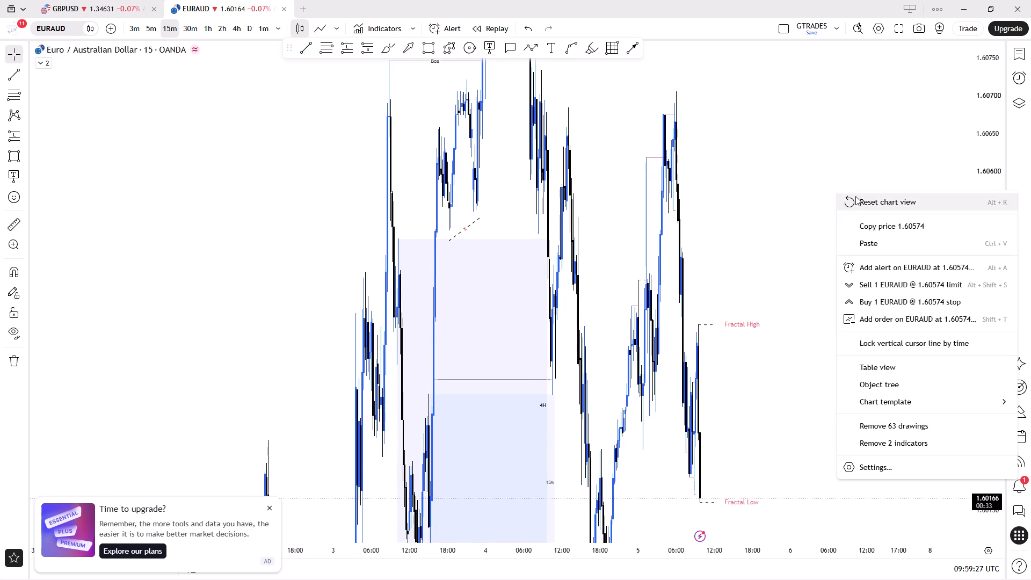
pyautogui.click(856, 197)
pyautogui.scroll(2, 856, 213)
pyautogui.moveTo(854, 213); pyautogui.dragTo(703, 217)
pyautogui.click(703, 217)
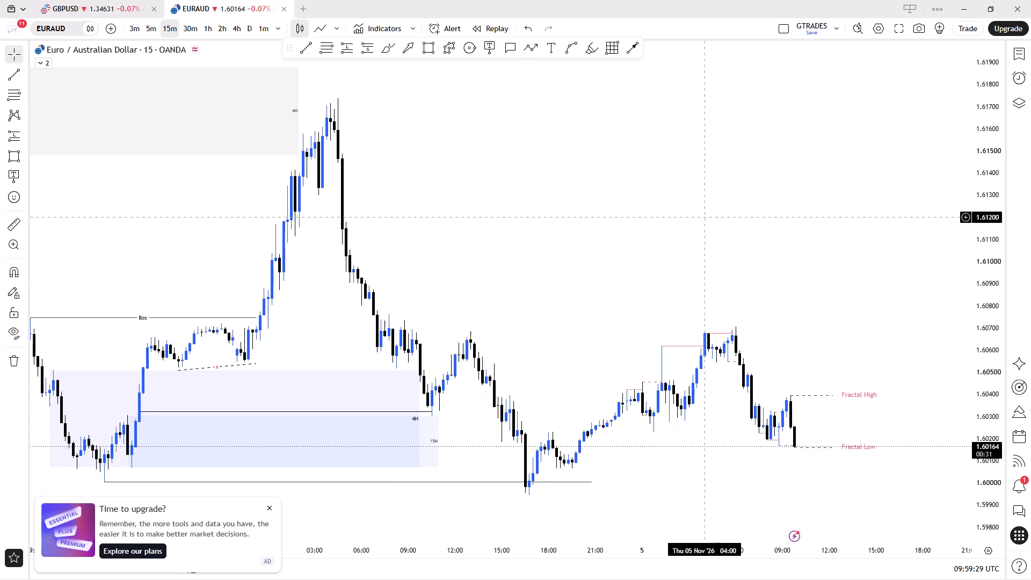
pyautogui.scroll(-3, 703, 217)
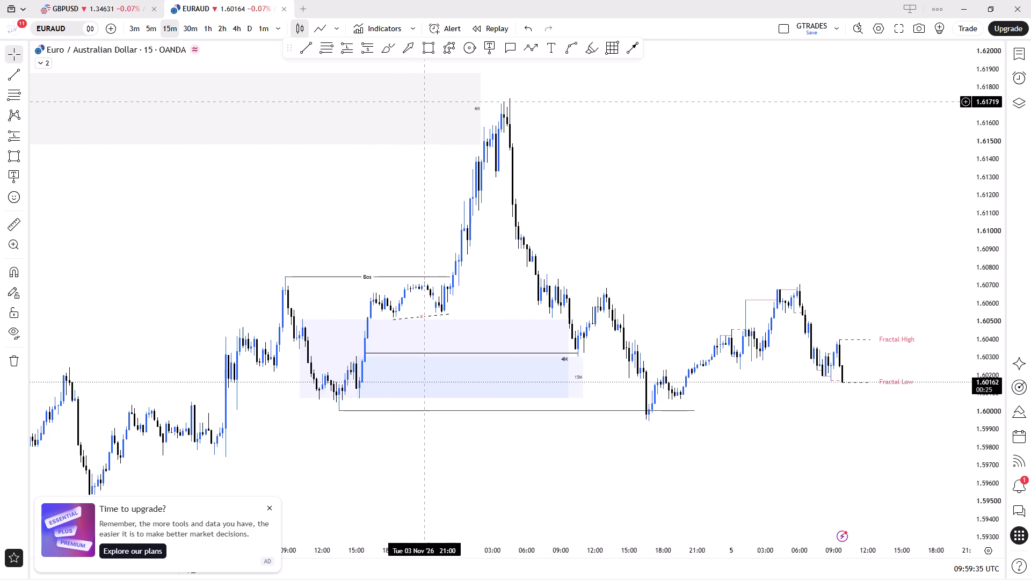
# Set the EURAUD chart to the 4-hour timeframe and examine its structure, with a brief check of the GBPUSD chart.
pyautogui.click(234, 31)
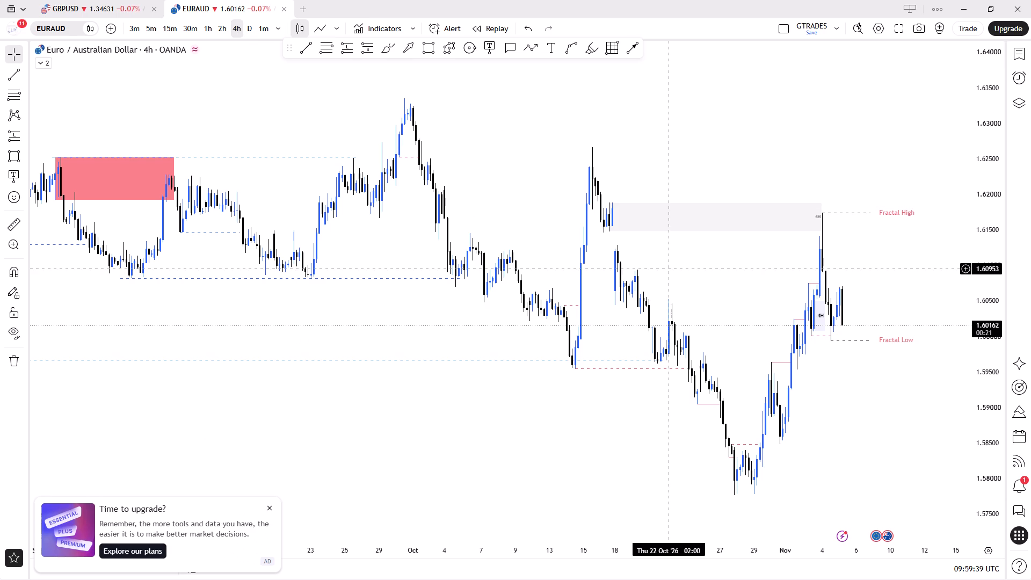
pyautogui.scroll(3, 874, 269)
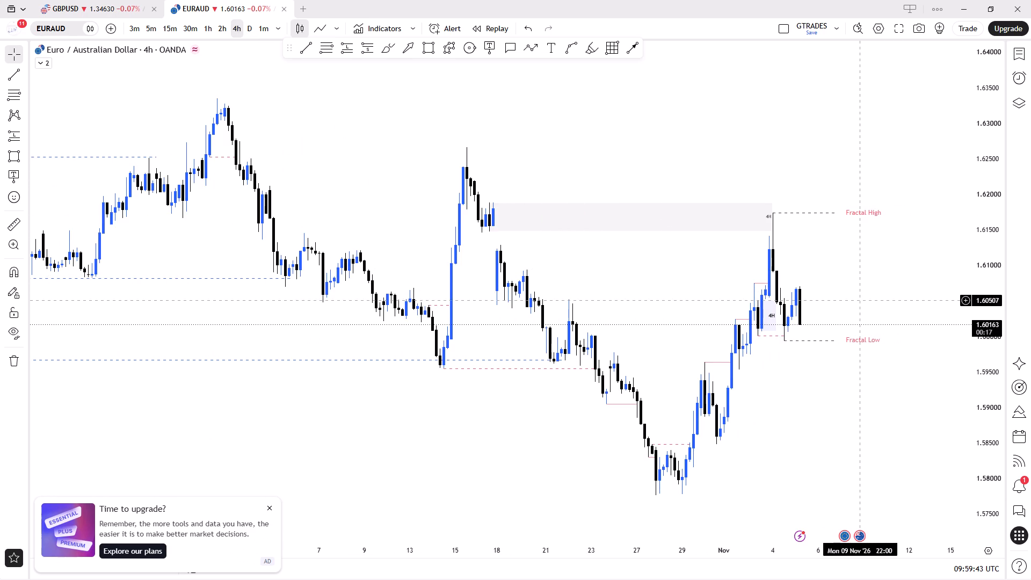
pyautogui.scroll(-4, 859, 301)
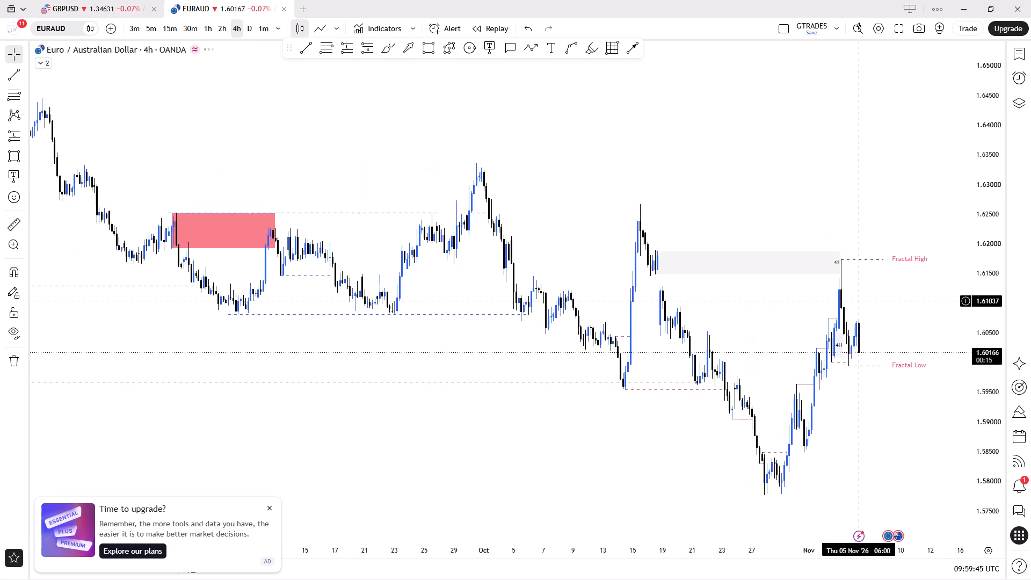
pyautogui.scroll(-4, 859, 301)
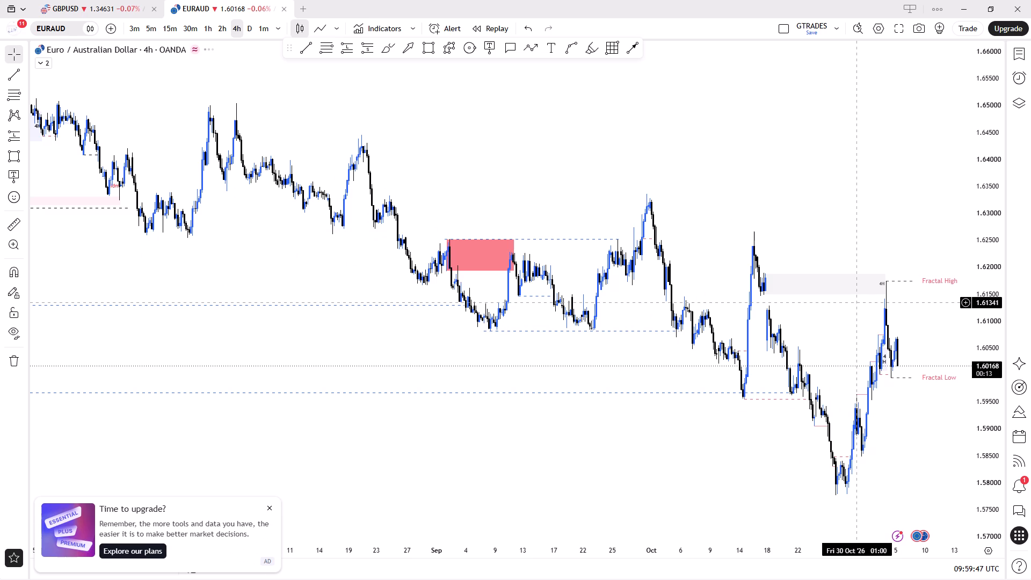
pyautogui.scroll(3, 855, 303)
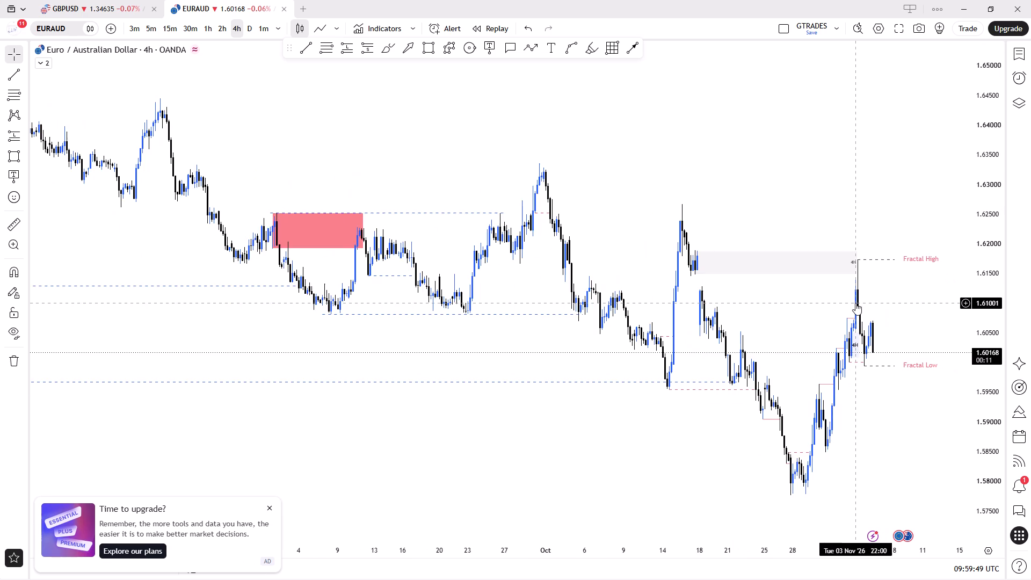
pyautogui.scroll(3, 855, 303)
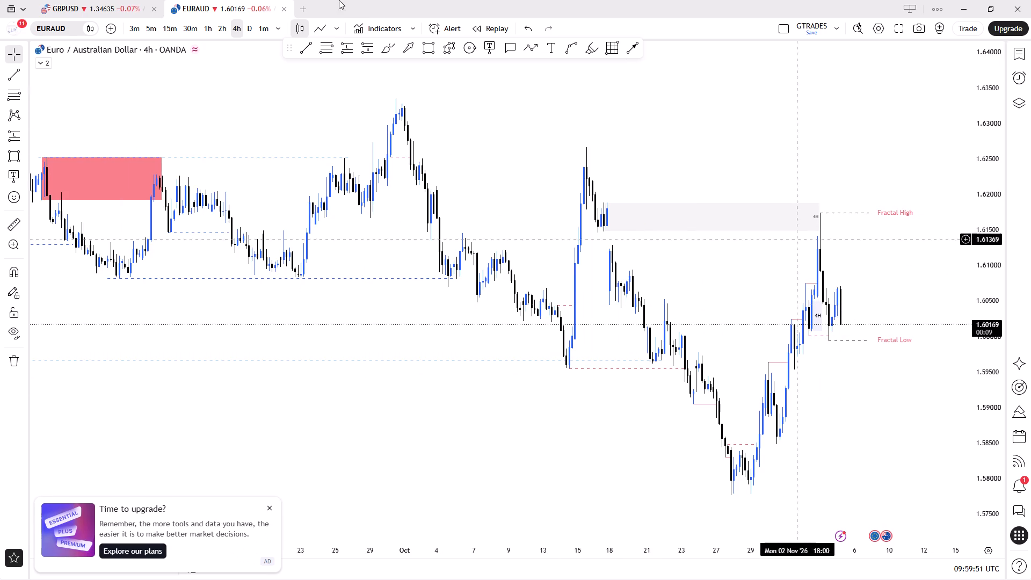
pyautogui.click(113, 0)
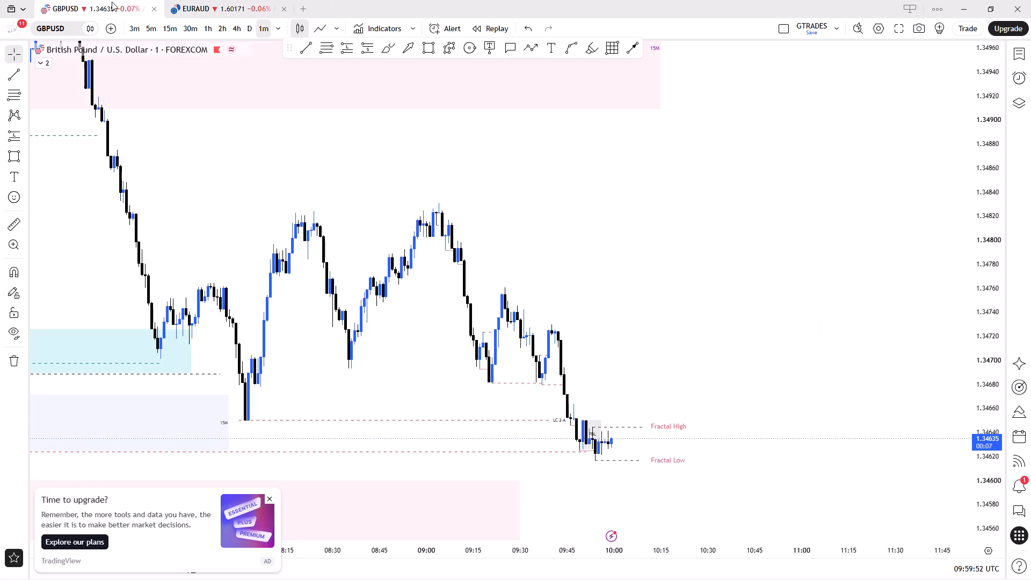
pyautogui.click(180, 13)
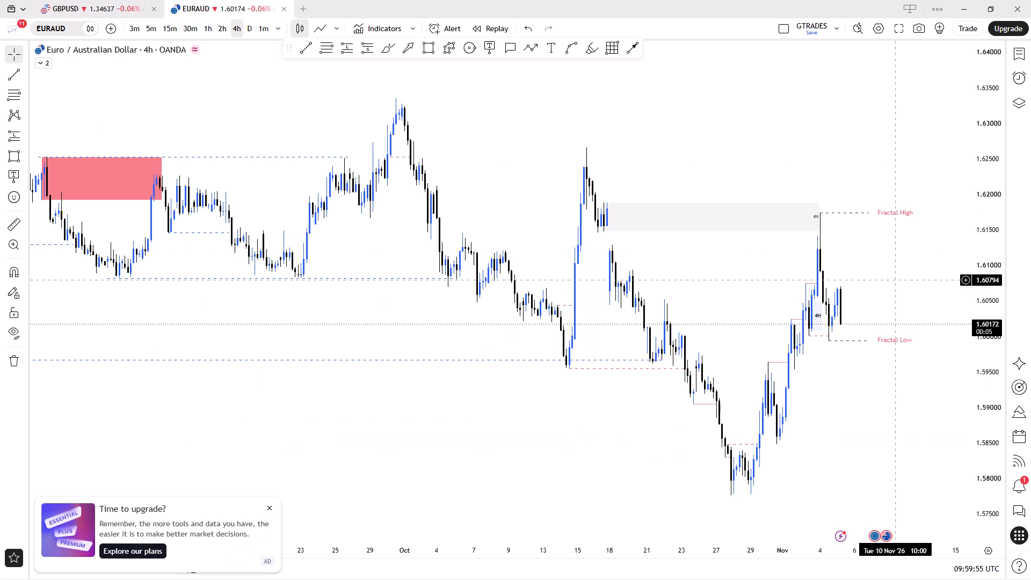
# Switch the EURAUD chart's symbol to GER30 and set its timeframe to daily.
pyautogui.press('Up')
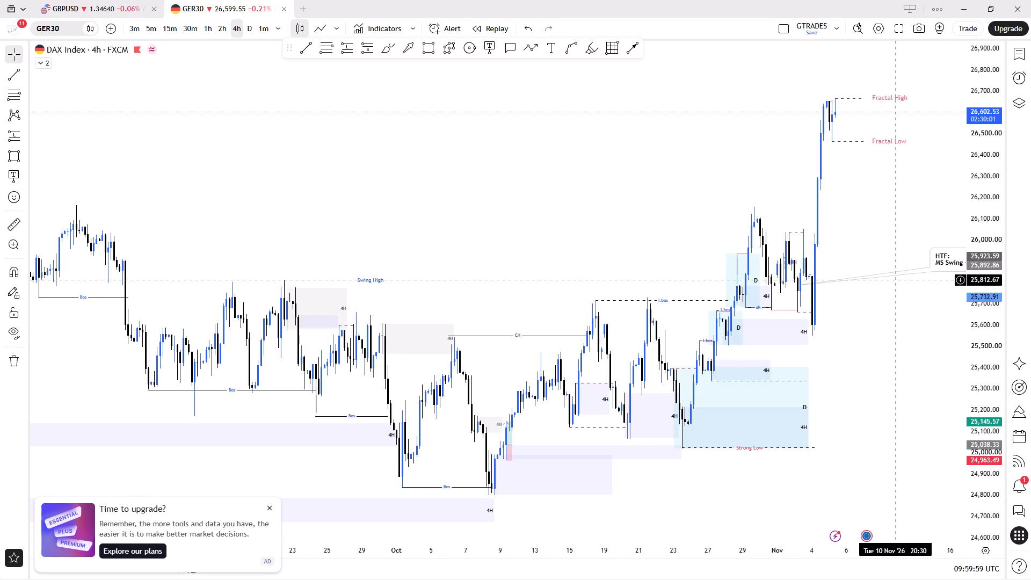
pyautogui.scroll(-5, 577, 117)
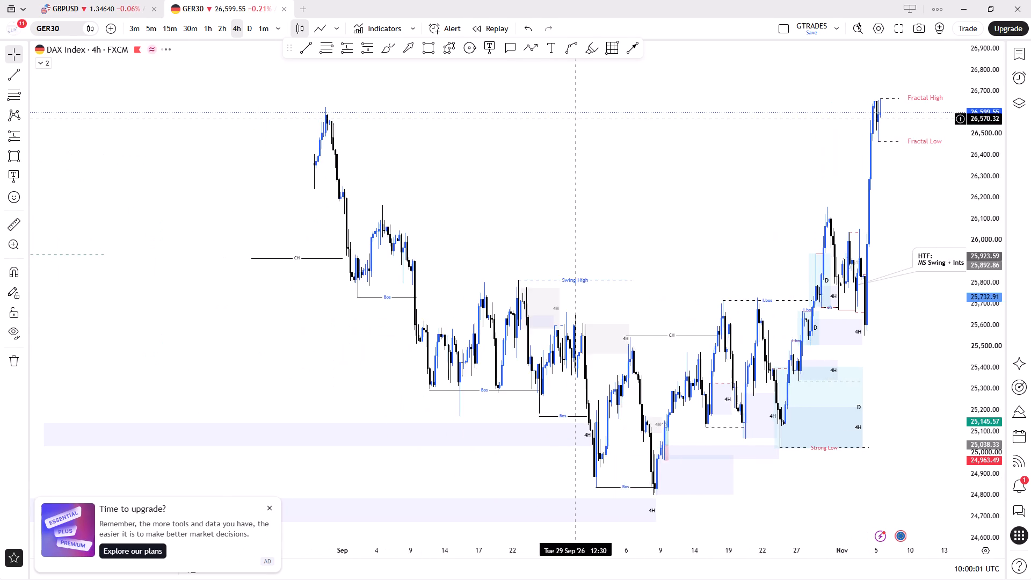
pyautogui.scroll(-1, 576, 119)
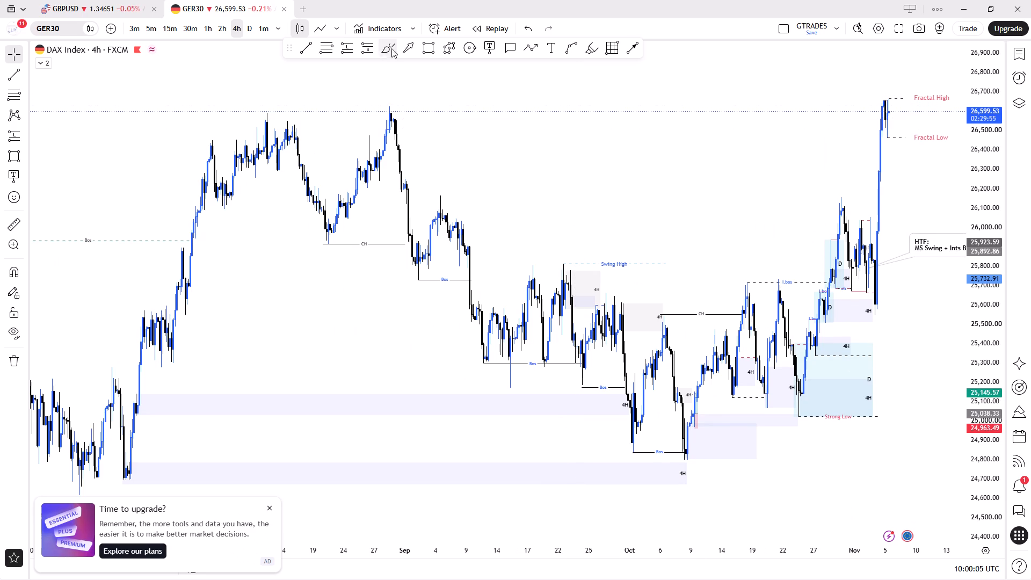
pyautogui.click(246, 27)
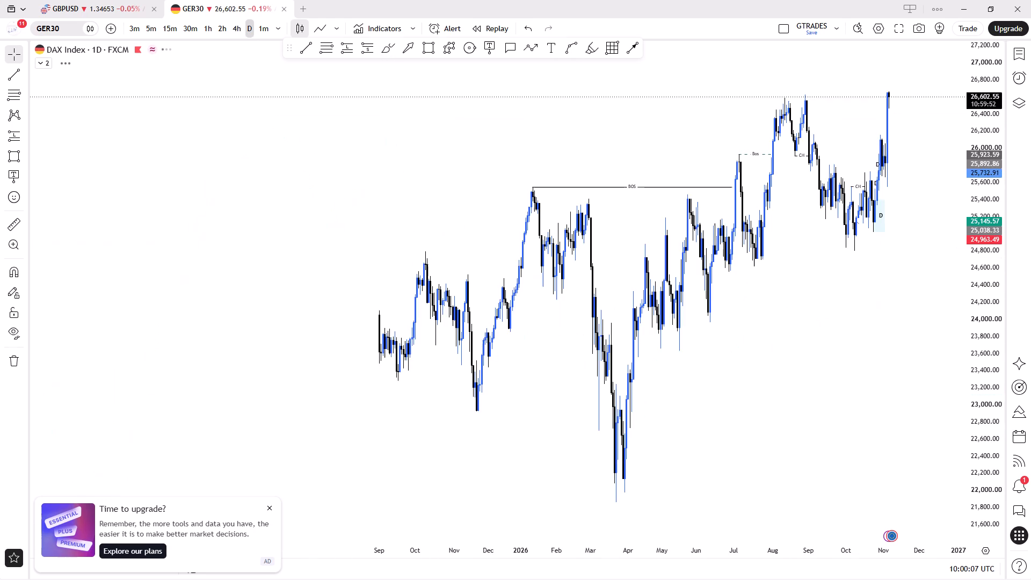
pyautogui.scroll(5, 691, 180)
pyautogui.scroll(3, 852, 178)
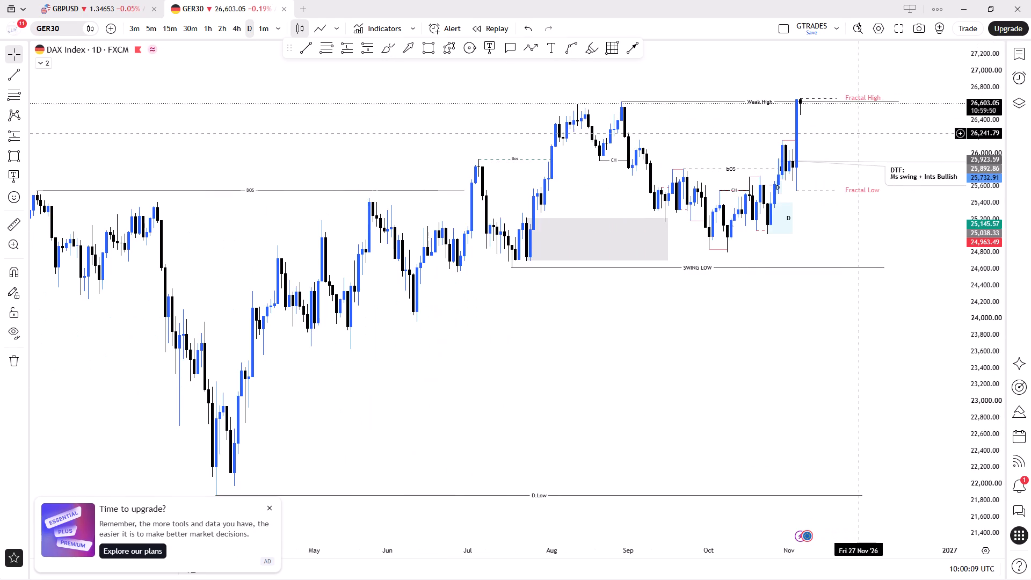
# Shorten the Weak High line so it ends horizontally at the 4 November 2026 candle.
pyautogui.click(901, 103)
pyautogui.moveTo(901, 103); pyautogui.dragTo(876, 105)
pyautogui.moveTo(876, 105); pyautogui.dragTo(808, 108)
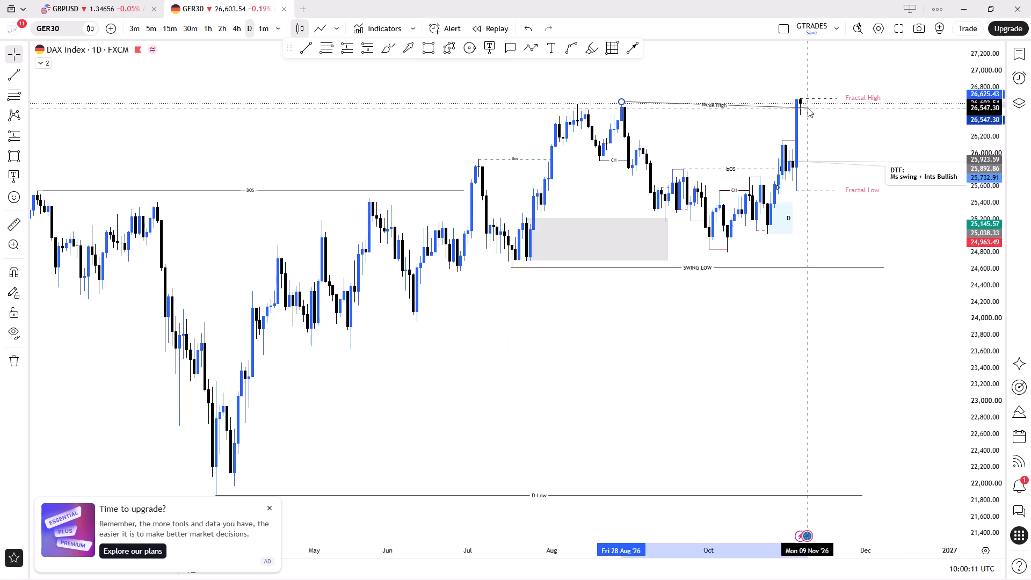
pyautogui.moveTo(808, 108); pyautogui.dragTo(795, 105)
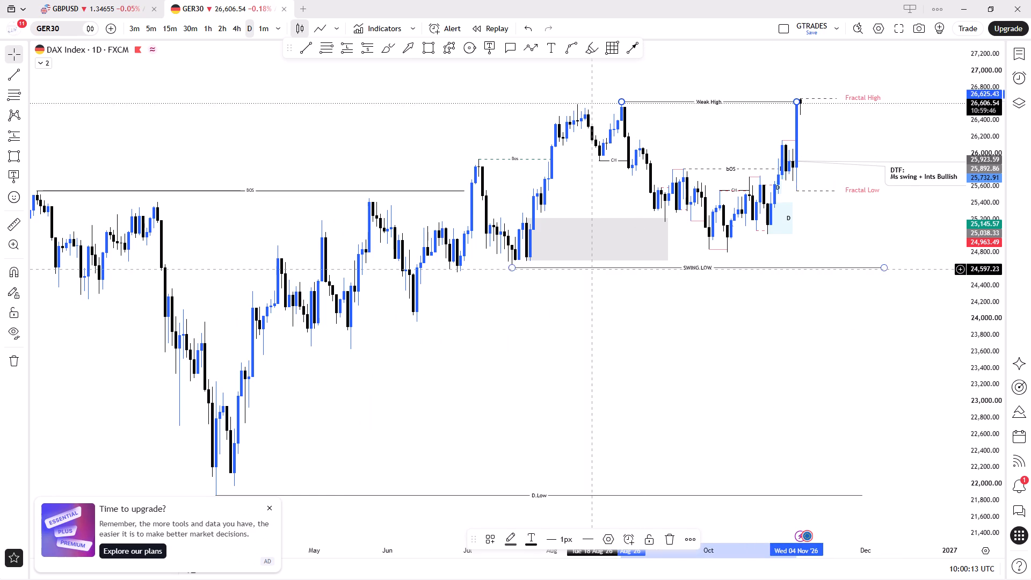
pyautogui.click(485, 536)
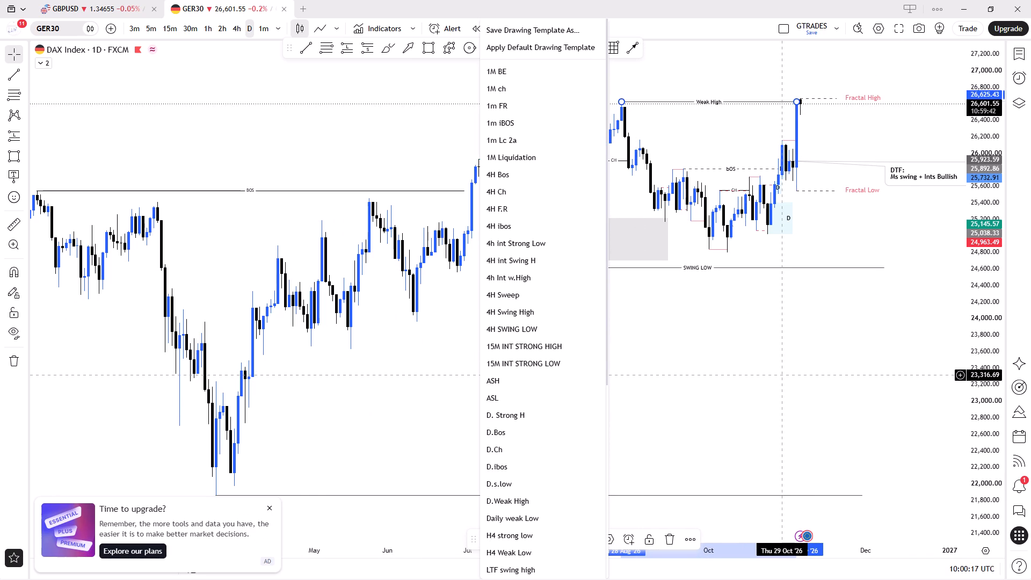
pyautogui.doubleClick(782, 375)
# Delete the SWING LOW line from the GER30 daily chart.
pyautogui.keyDown('ctrl'); pyautogui.scroll(-13, 782, 375); pyautogui.keyUp('ctrl')
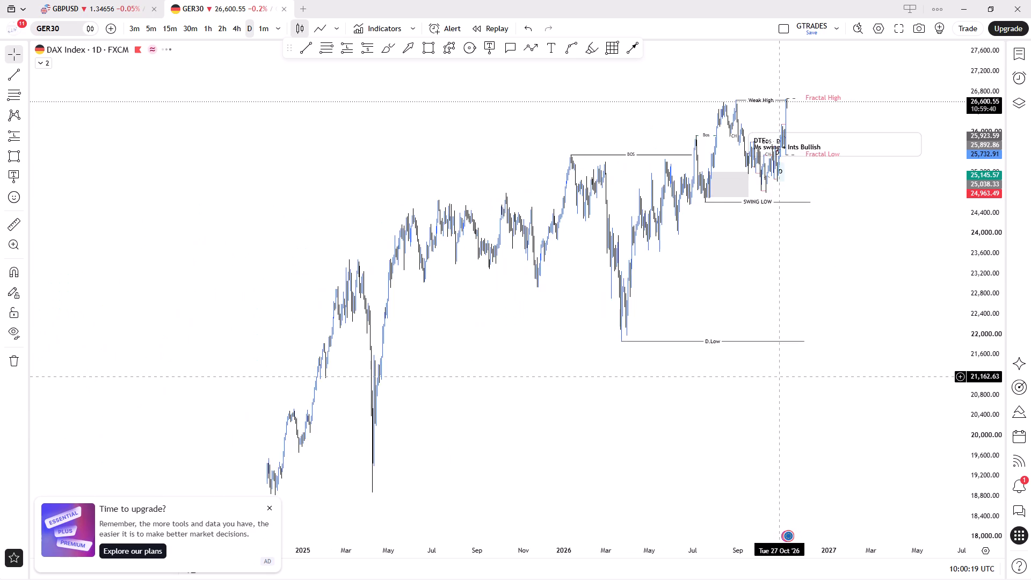
pyautogui.keyDown('ctrl'); pyautogui.scroll(-4, 779, 376); pyautogui.keyUp('ctrl')
pyautogui.keyDown('ctrl'); pyautogui.scroll(10, 783, 296); pyautogui.keyUp('ctrl')
pyautogui.keyDown('ctrl'); pyautogui.moveTo(395, 126); pyautogui.dragTo(411, 155); pyautogui.keyUp('ctrl')
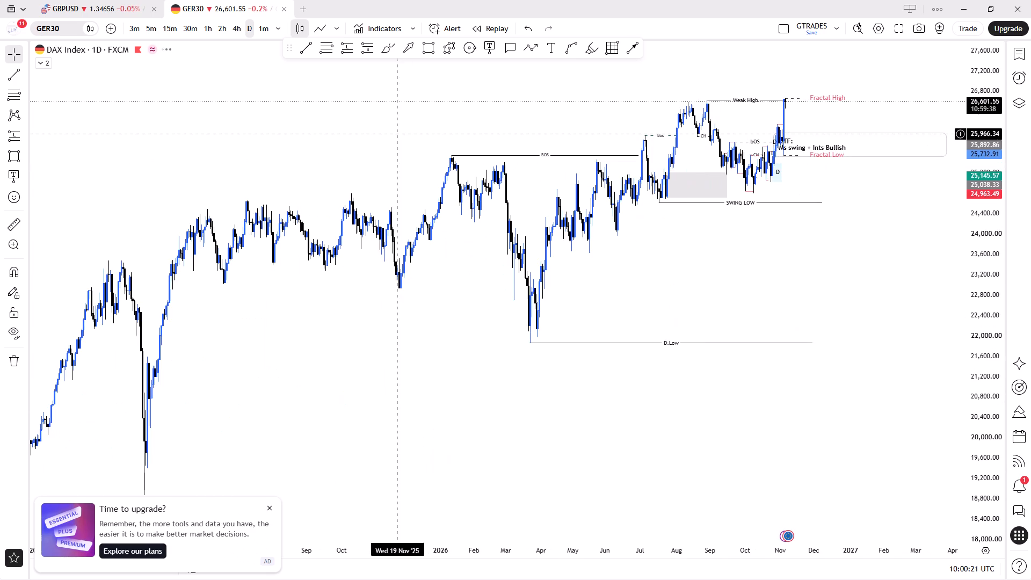
pyautogui.keyDown('ctrl'); pyautogui.moveTo(411, 155); pyautogui.dragTo(410, 154); pyautogui.keyUp('ctrl')
pyautogui.keyDown('ctrl'); pyautogui.click(408, 149); pyautogui.keyUp('ctrl')
pyautogui.keyDown('ctrl'); pyautogui.scroll(4, 788, 260); pyautogui.keyUp('ctrl')
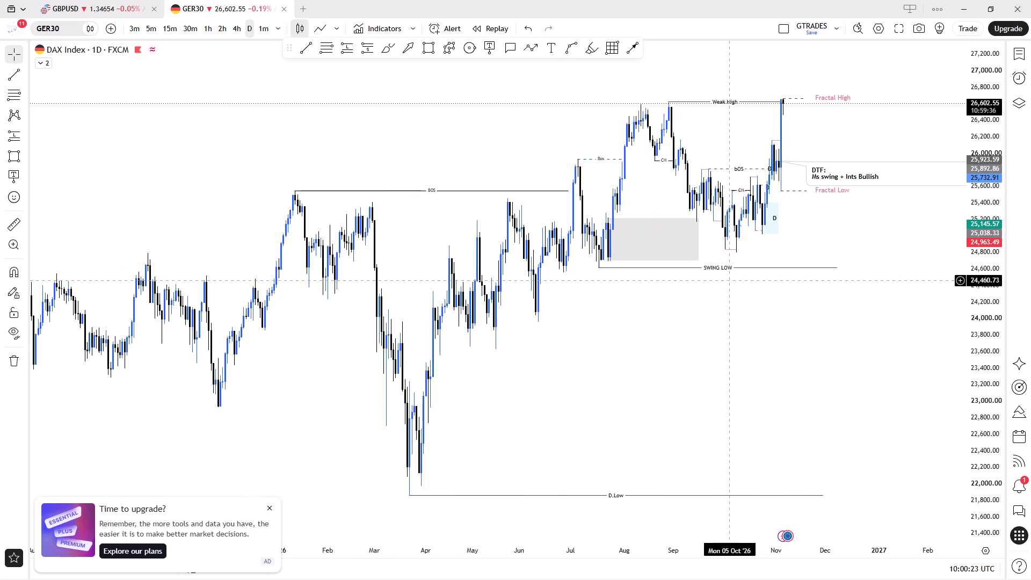
pyautogui.click(722, 269)
pyautogui.press('Delete')
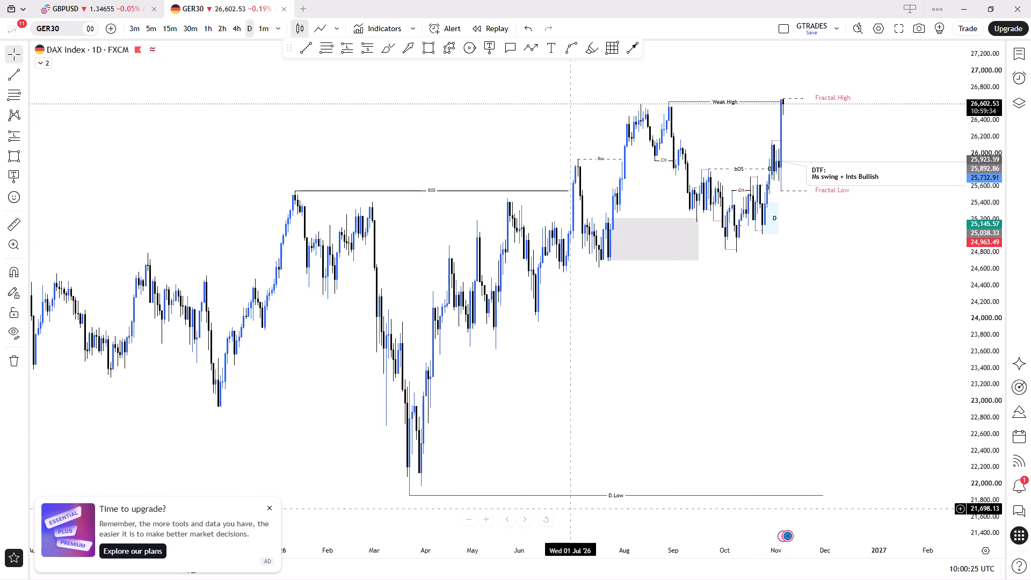
# Duplicate the D.Low line and place the copy horizontally from the October 2026 swing low at about 24,800.
pyautogui.keyDown('ctrl'); pyautogui.moveTo(600, 497); pyautogui.dragTo(791, 357); pyautogui.keyUp('ctrl')
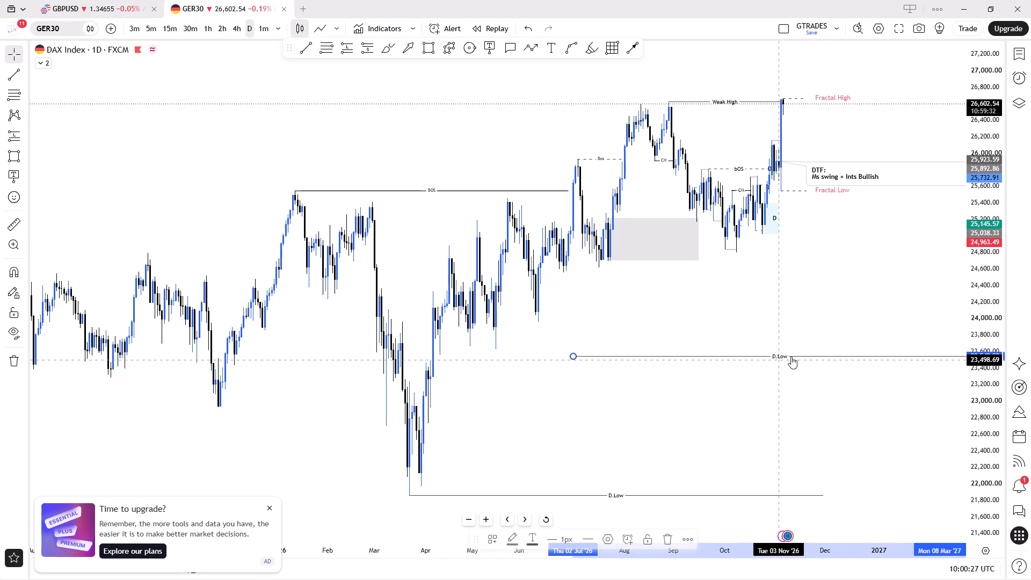
pyautogui.keyDown('ctrl'); pyautogui.moveTo(791, 357); pyautogui.dragTo(843, 260); pyautogui.keyUp('ctrl')
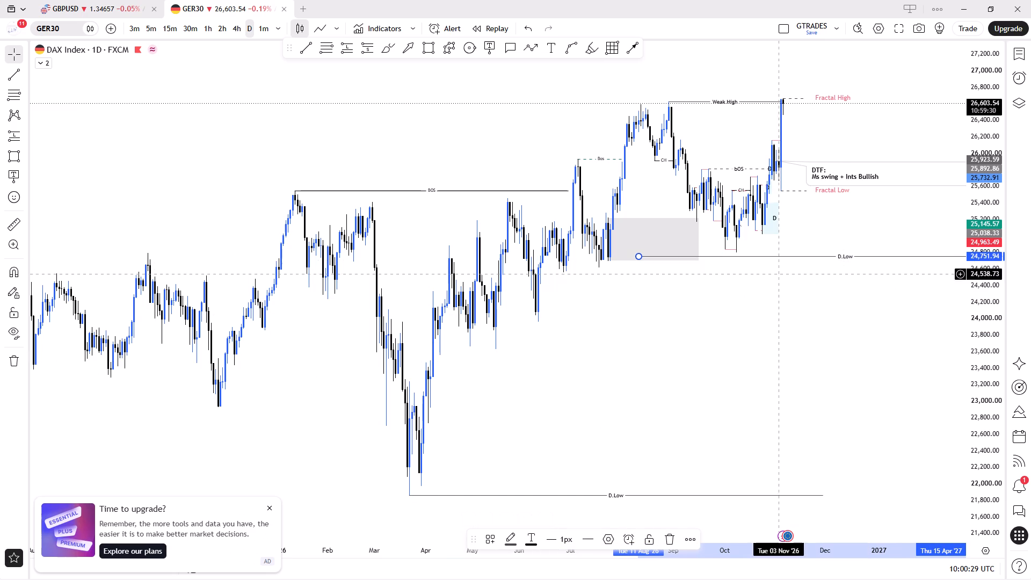
pyautogui.moveTo(638, 257); pyautogui.dragTo(736, 265)
pyautogui.keyDown('ctrl'); pyautogui.scroll(-3, 655, 371); pyautogui.keyUp('ctrl')
pyautogui.scroll(-5, 550, 387)
pyautogui.moveTo(798, 334); pyautogui.dragTo(622, 427)
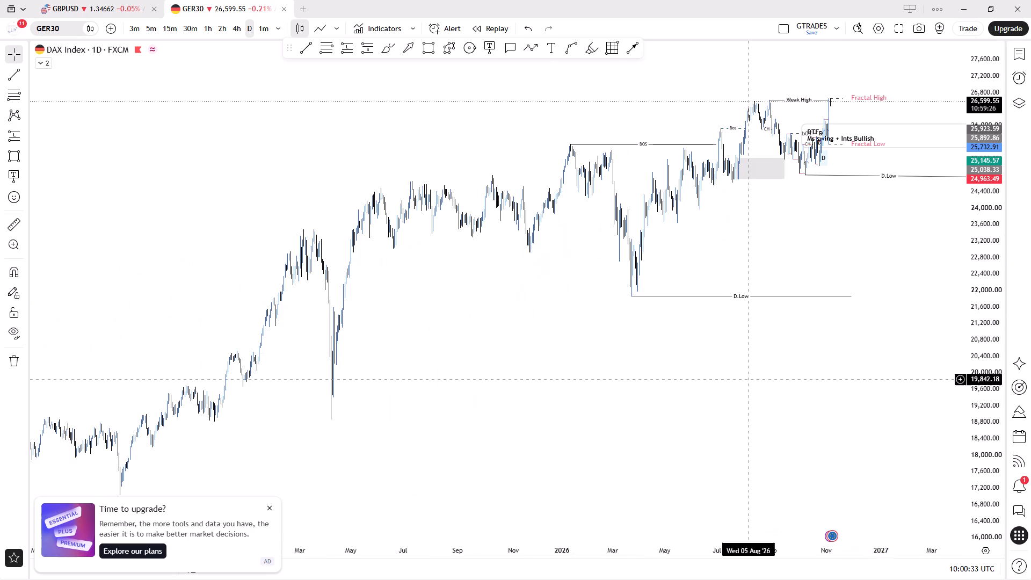
pyautogui.moveTo(622, 427); pyautogui.dragTo(330, 466)
pyautogui.keyDown('ctrl'); pyautogui.scroll(4, 589, 313); pyautogui.keyUp('ctrl')
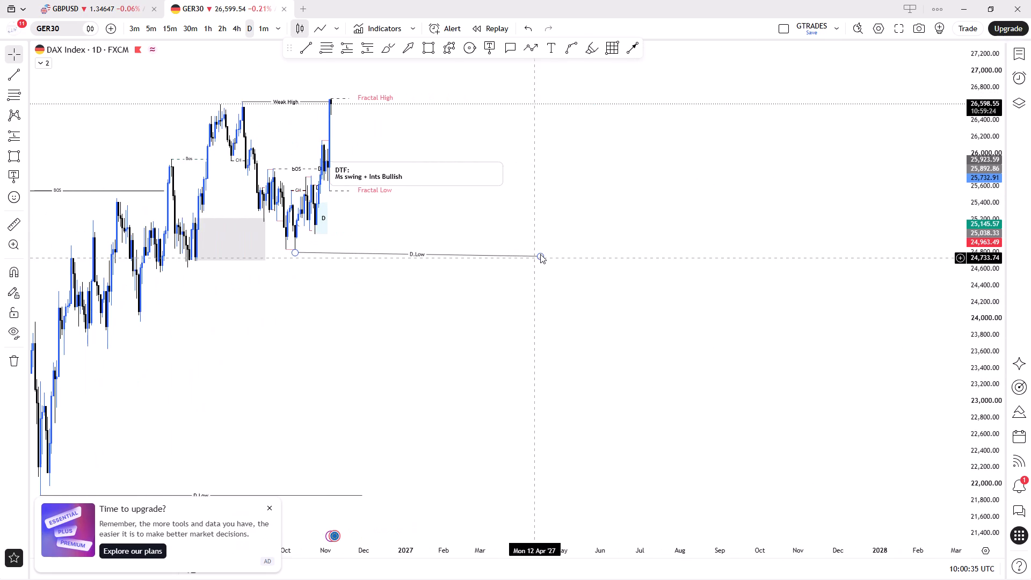
pyautogui.moveTo(541, 253); pyautogui.dragTo(558, 257)
pyautogui.keyDown('shift'); pyautogui.moveTo(558, 257); pyautogui.dragTo(579, 259); pyautogui.keyUp('shift')
pyautogui.click(555, 204)
# Move the DTF callout away from the candles to about 26,270 and point its tip near the Fractal High at about 26,560.
pyautogui.click(529, 172)
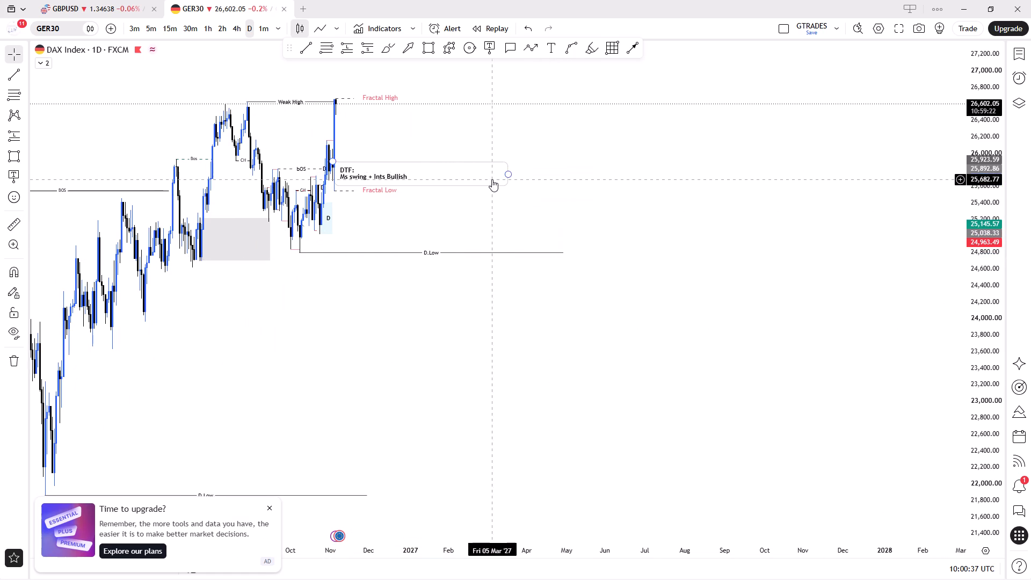
pyautogui.moveTo(492, 179); pyautogui.dragTo(618, 157)
pyautogui.click(618, 156)
pyautogui.moveTo(333, 164); pyautogui.dragTo(337, 160)
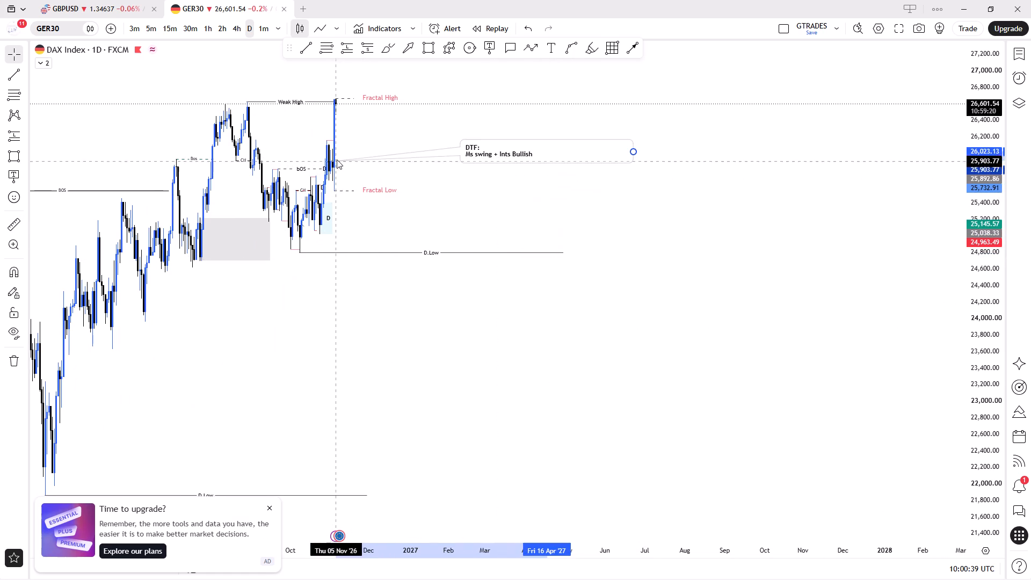
pyautogui.moveTo(337, 160); pyautogui.dragTo(371, 107)
pyautogui.moveTo(531, 150); pyautogui.dragTo(532, 145)
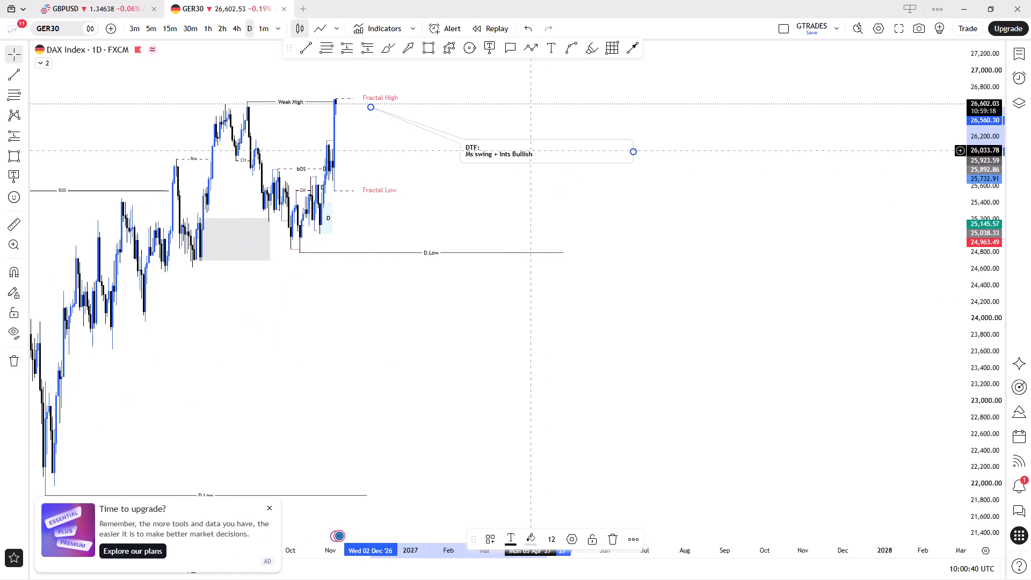
pyautogui.moveTo(532, 145); pyautogui.dragTo(534, 130)
pyautogui.click(534, 130)
pyautogui.click(544, 133)
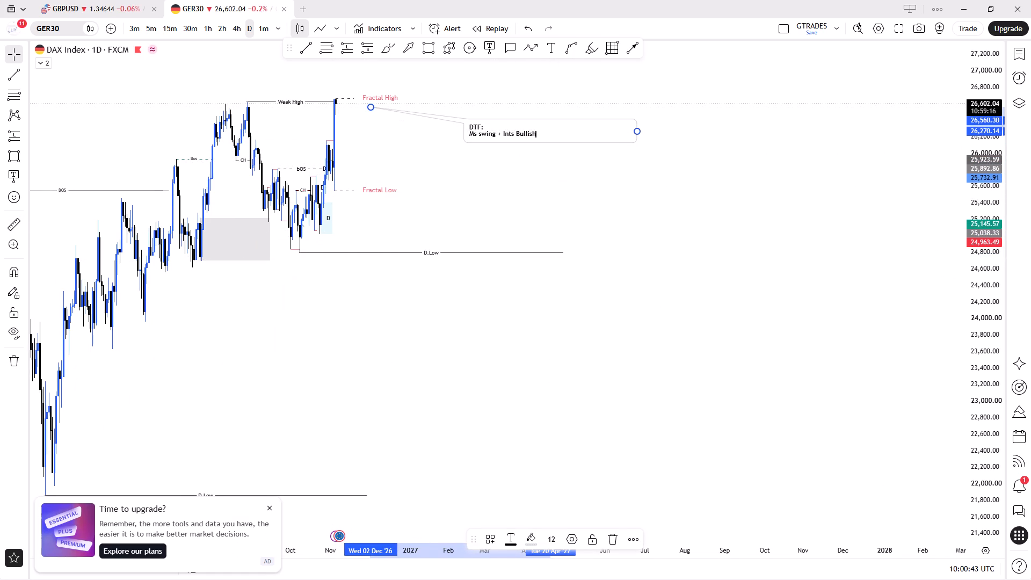
pyautogui.click(586, 209)
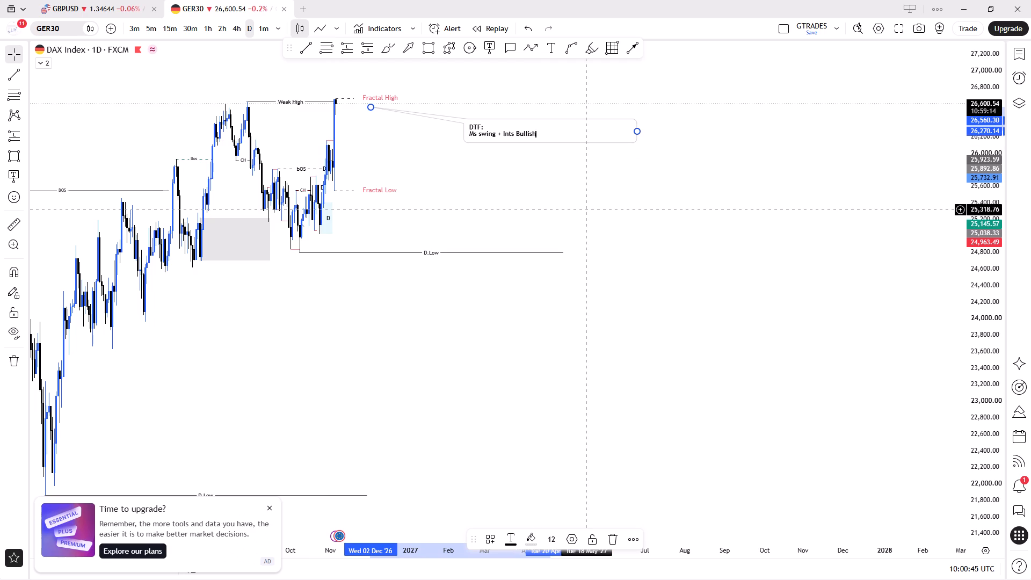
# Apply the D.Bos drawing template to the Weak High line on the GER30 daily chart.
pyautogui.moveTo(548, 184); pyautogui.dragTo(686, 214)
pyautogui.keyDown('ctrl'); pyautogui.scroll(4, 561, 180); pyautogui.keyUp('ctrl')
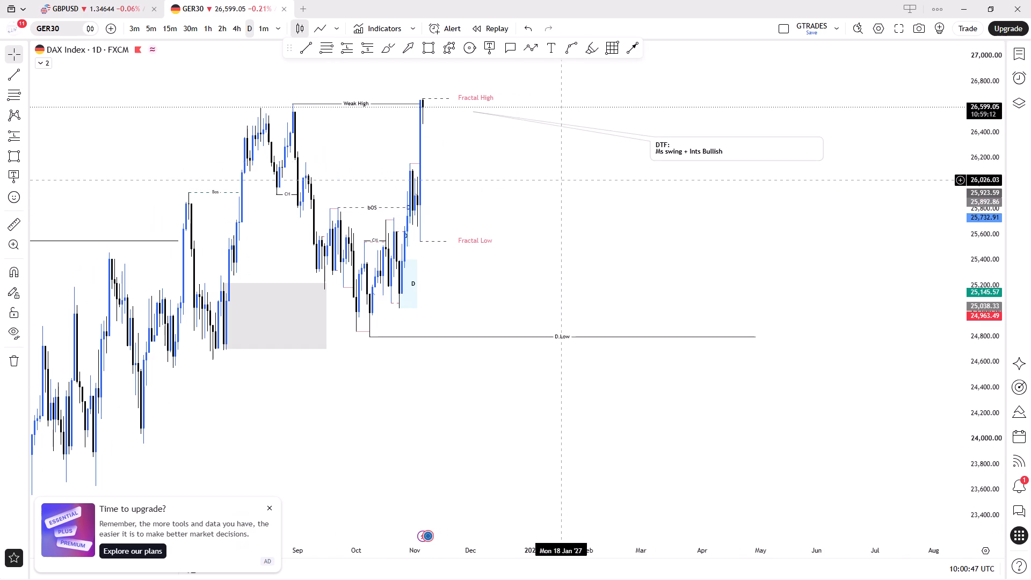
pyautogui.click(371, 105)
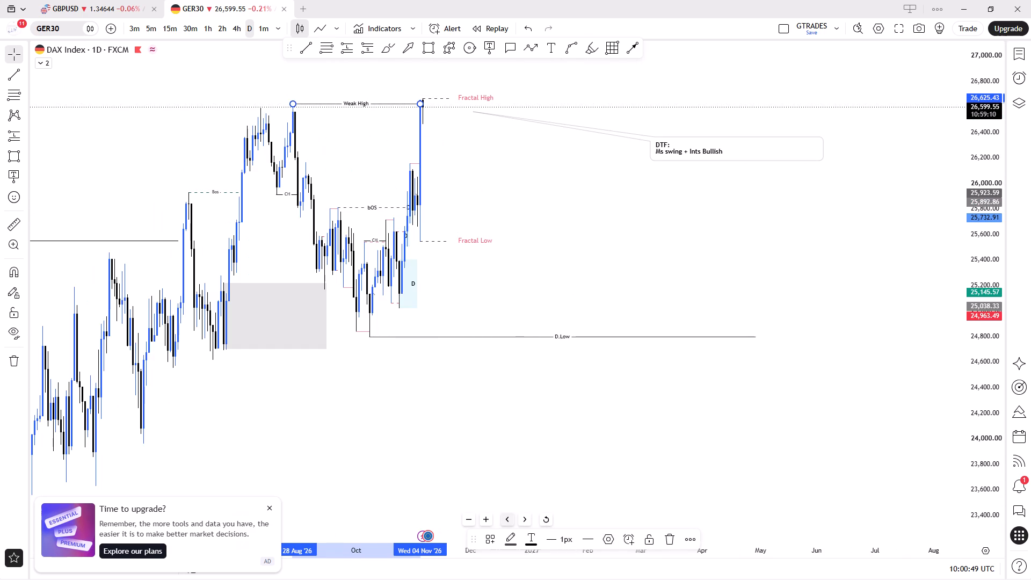
pyautogui.click(497, 538)
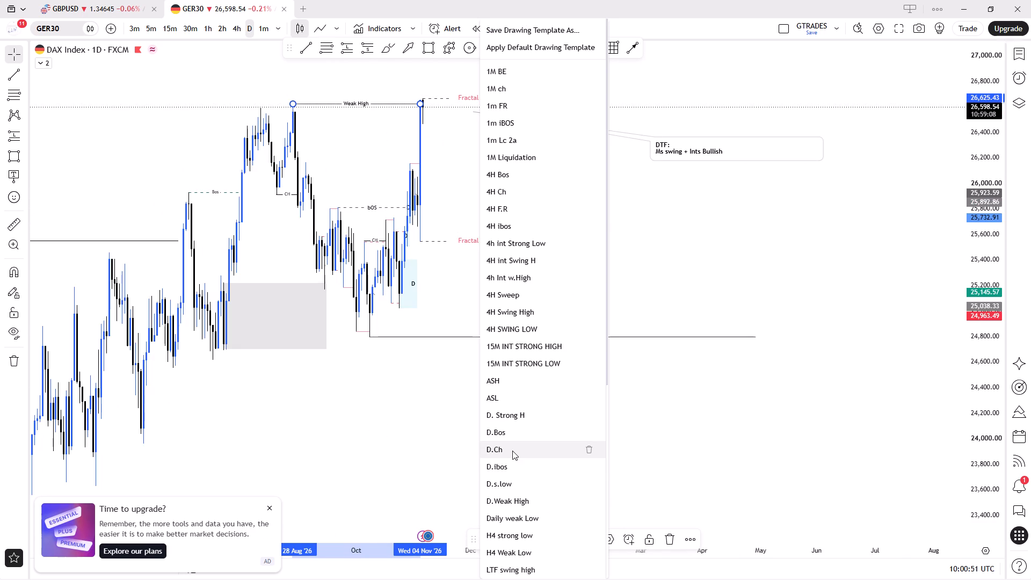
pyautogui.click(516, 426)
pyautogui.doubleClick(547, 250)
# Examine GER30's long-term price history on the daily and weekly charts, finishing on the recent daily structure.
pyautogui.moveTo(548, 250); pyautogui.dragTo(607, 283)
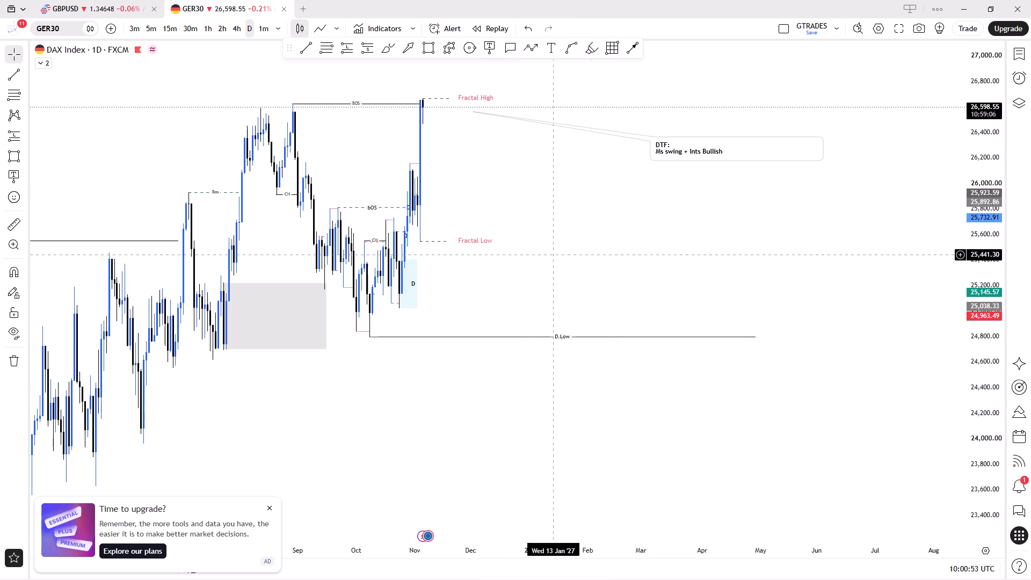
pyautogui.moveTo(607, 283); pyautogui.dragTo(764, 354)
pyautogui.click(764, 354)
pyautogui.scroll(-12, 764, 355)
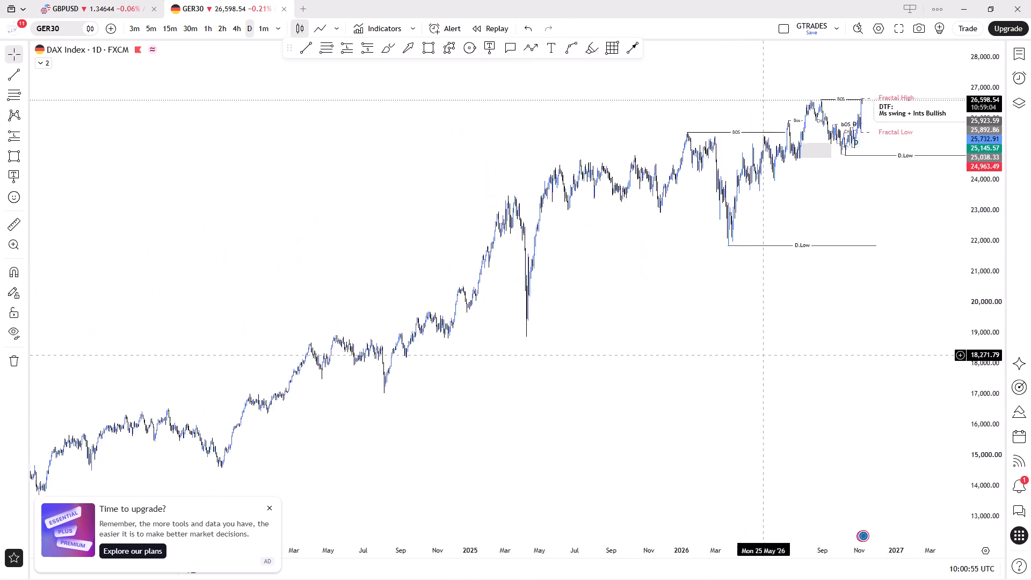
pyautogui.scroll(-4, 764, 355)
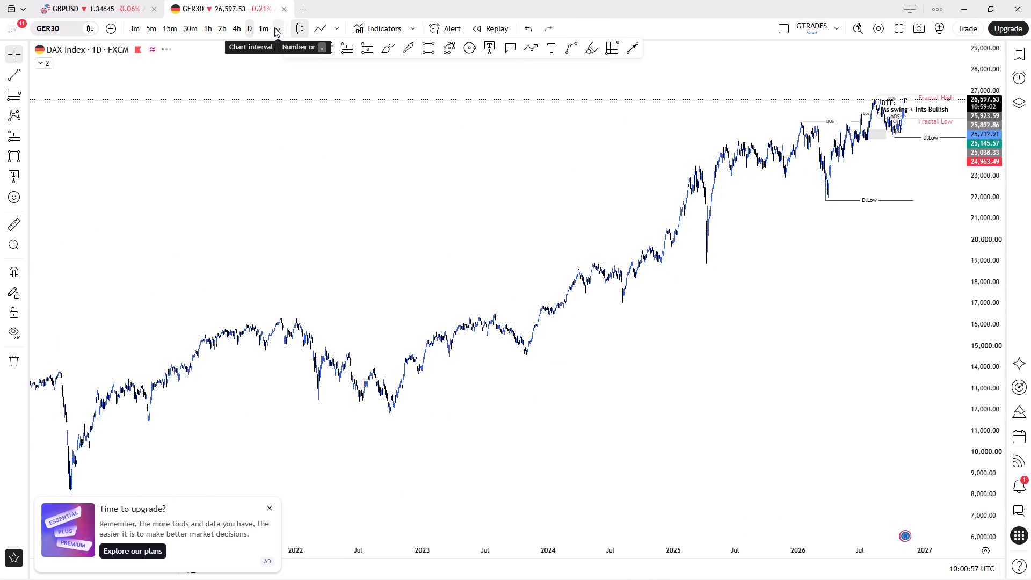
pyautogui.press('1')
pyautogui.press('w')
pyautogui.press('Return')
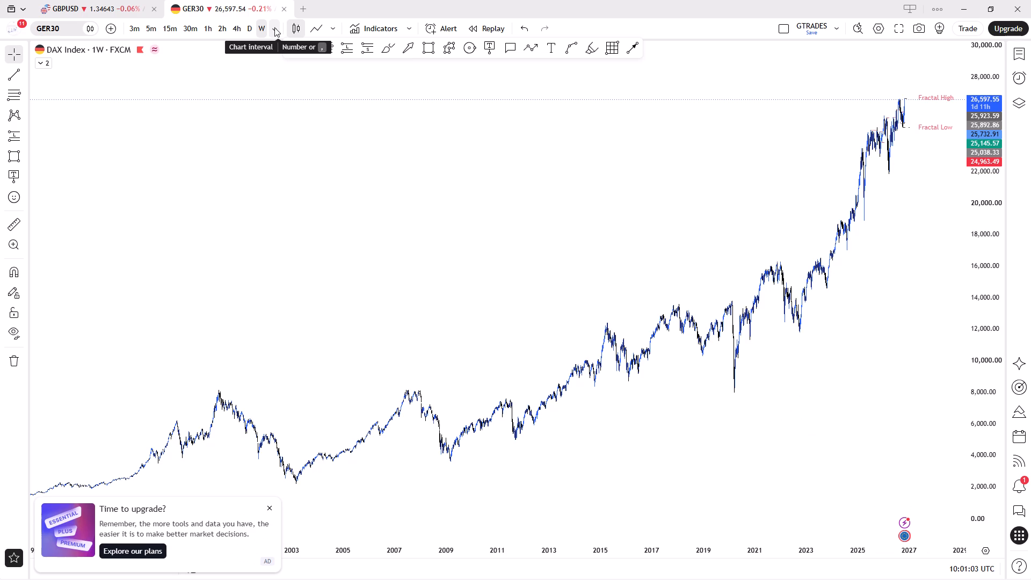
pyautogui.press('1')
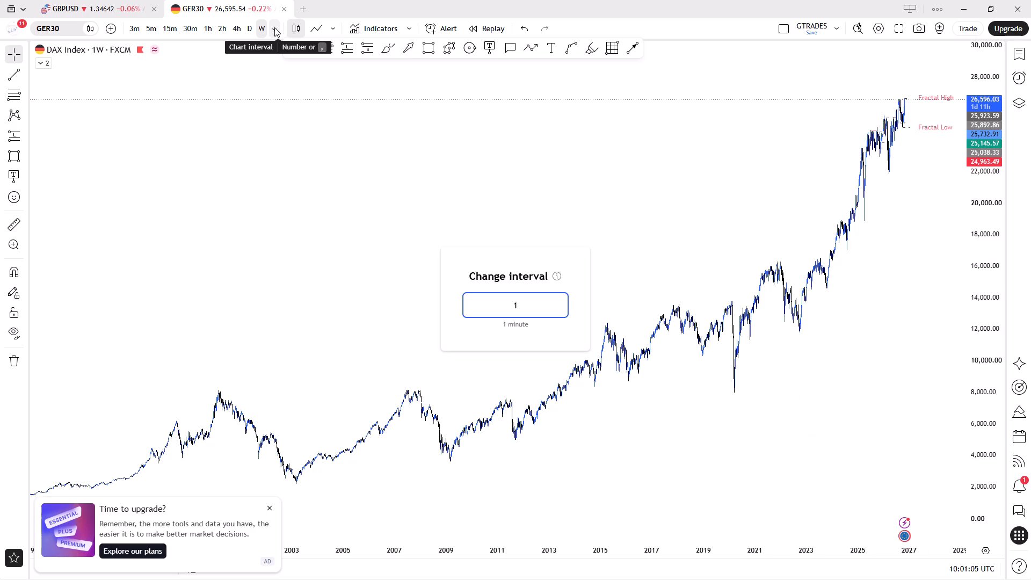
pyautogui.press('d')
pyautogui.press('Return')
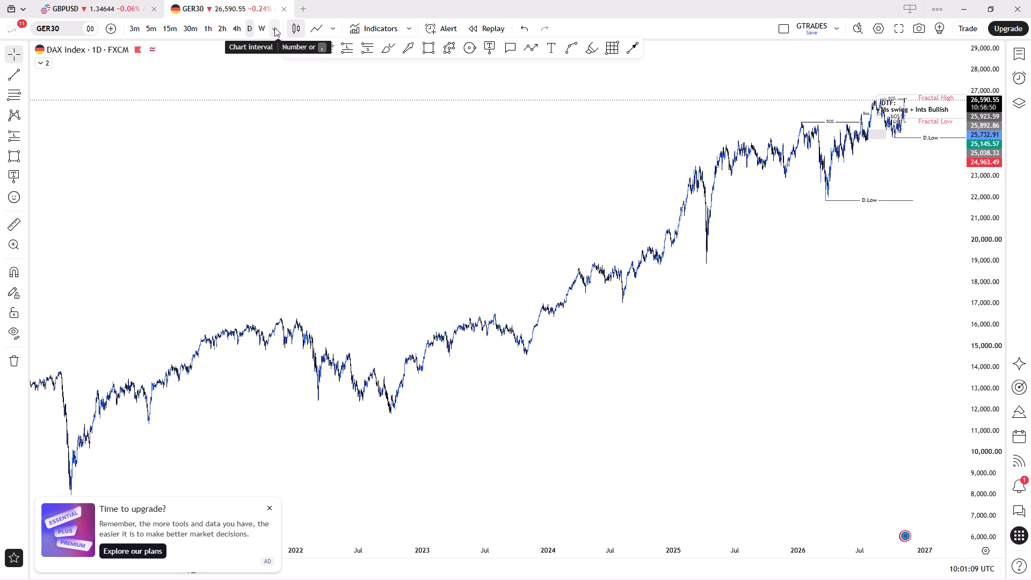
pyautogui.rightClick(464, 120)
pyautogui.click(508, 137)
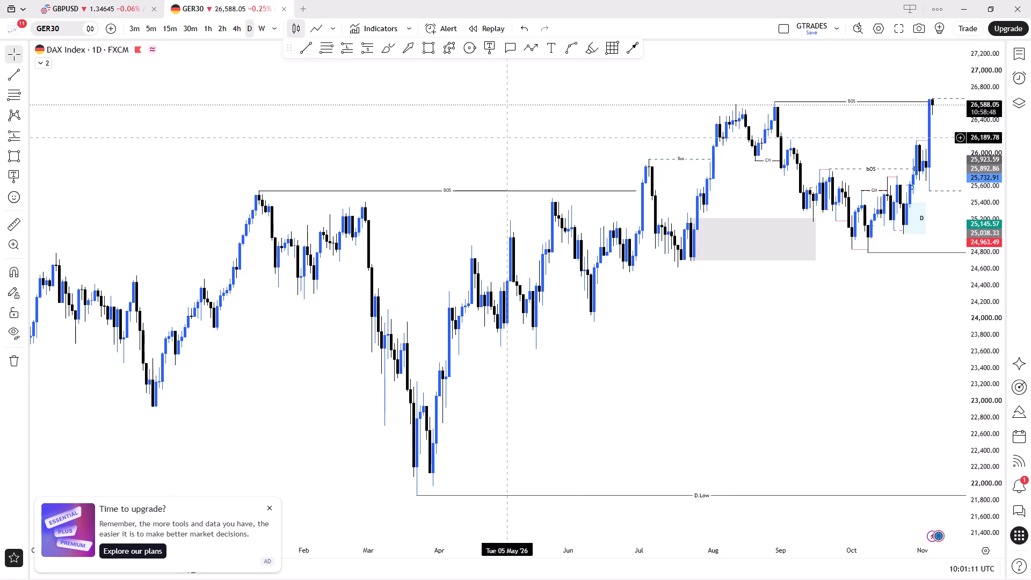
pyautogui.scroll(4, 709, 287)
pyautogui.moveTo(724, 353); pyautogui.dragTo(548, 395)
pyautogui.click(548, 395)
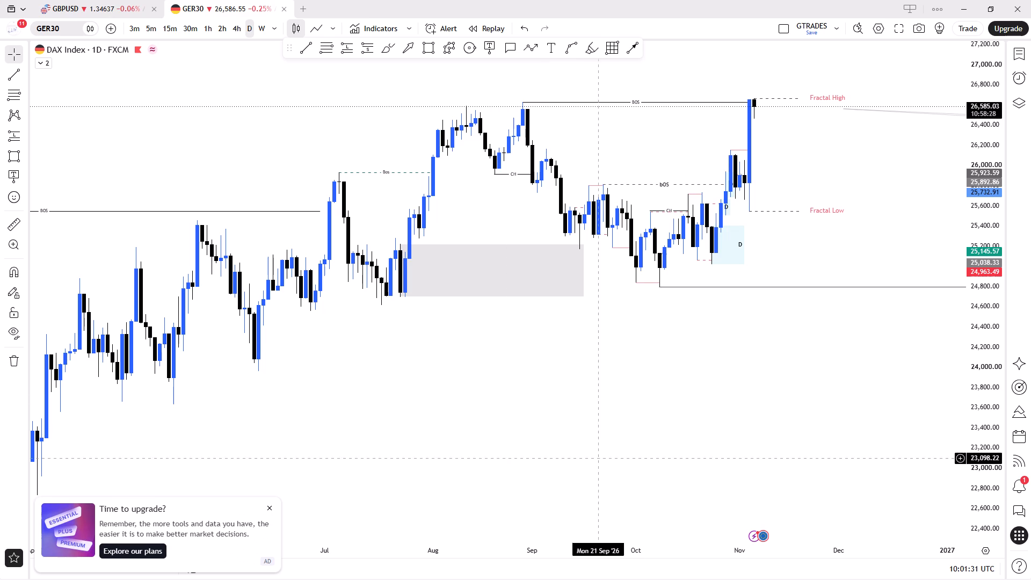
# Switch to the GBPUSD 1-minute chart and place a long position on the 10:01 candle with entry at about 1.34632.
pyautogui.click(119, 6)
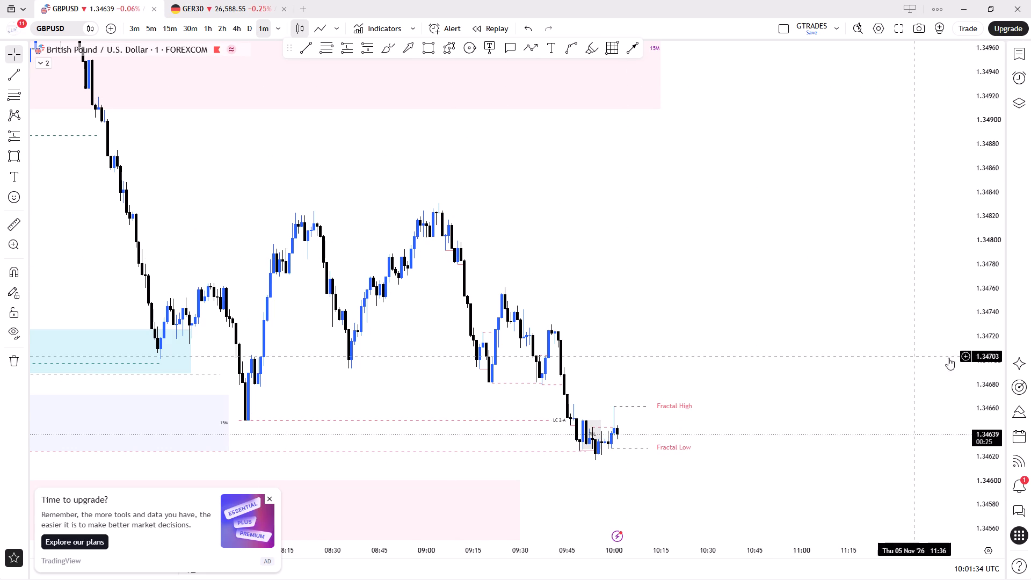
pyautogui.moveTo(981, 397); pyautogui.dragTo(917, 220)
pyautogui.moveTo(724, 360); pyautogui.dragTo(695, 160)
pyautogui.keyDown('ctrl'); pyautogui.scroll(5, 648, 307); pyautogui.keyUp('ctrl')
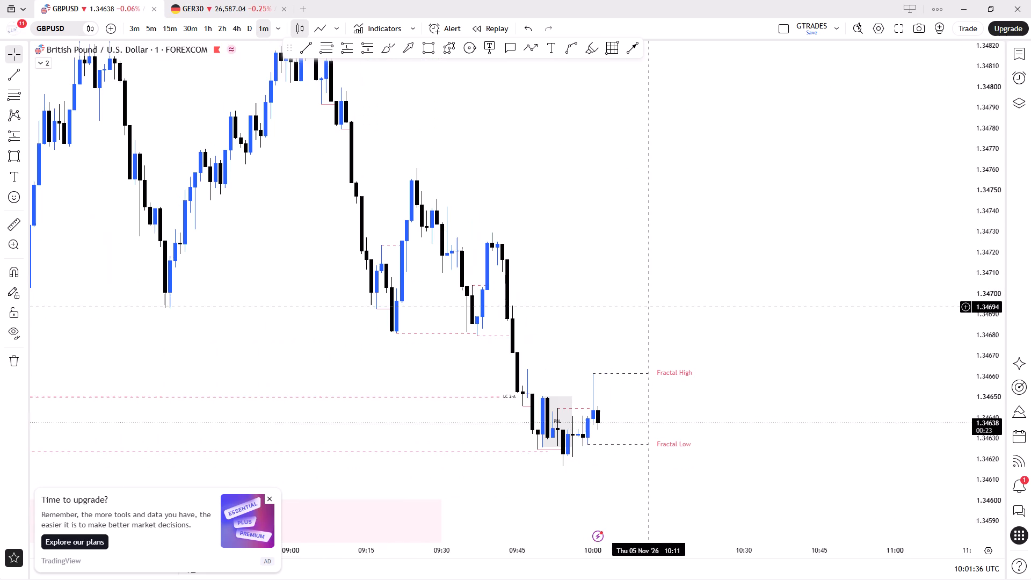
pyautogui.moveTo(572, 332); pyautogui.dragTo(561, 285)
pyautogui.moveTo(561, 285); pyautogui.dragTo(559, 280)
pyautogui.keyDown('ctrl'); pyautogui.scroll(1, 559, 280); pyautogui.keyUp('ctrl')
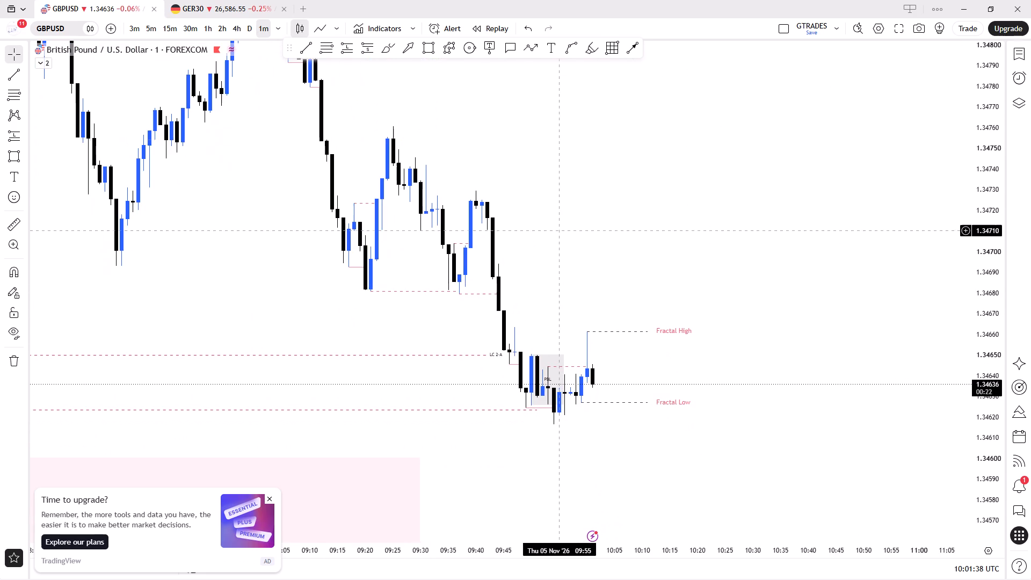
pyautogui.click(344, 53)
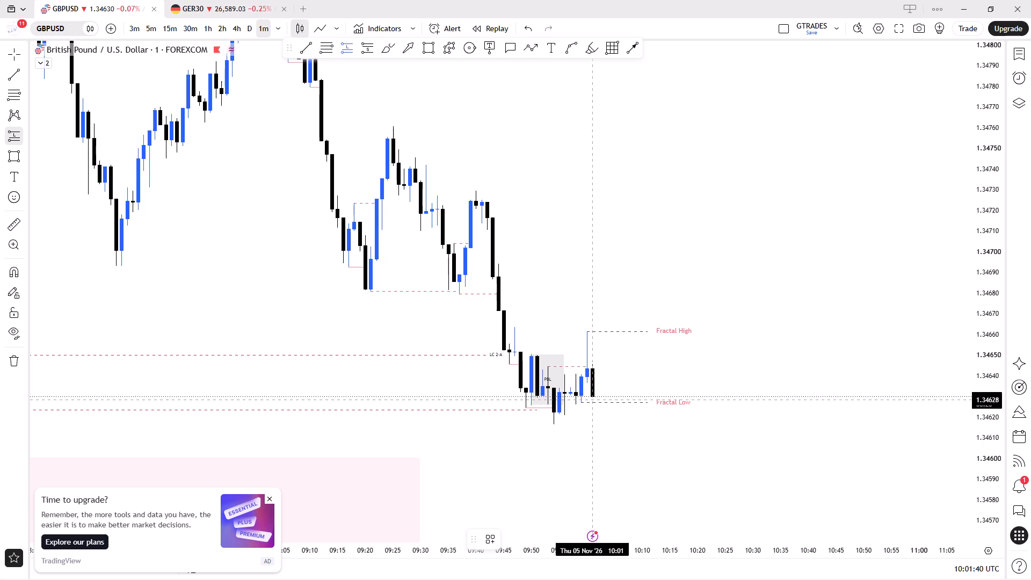
pyautogui.click(592, 392)
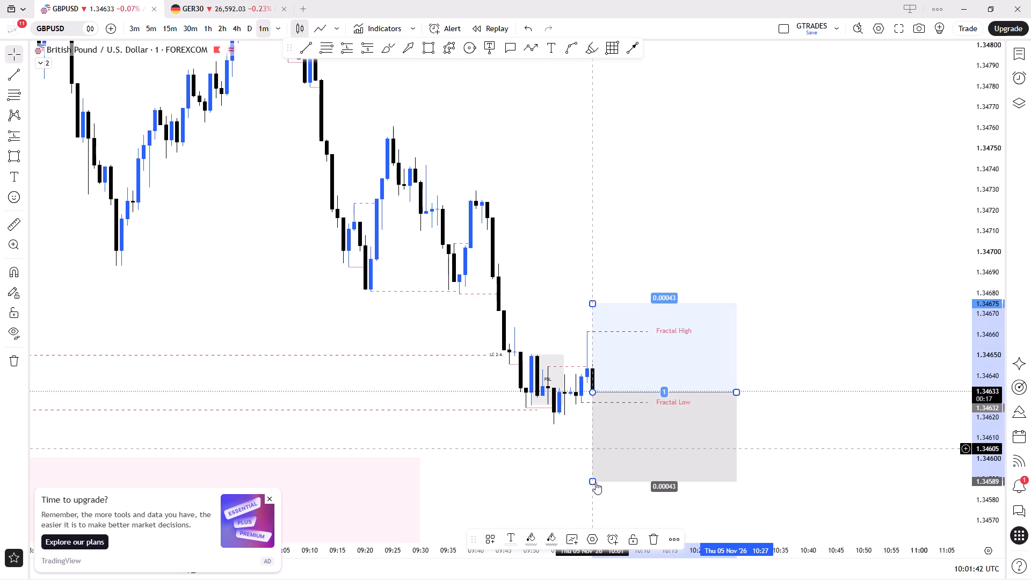
# Adjust the GBPUSD long position's stop to about 1.34611 and its target to about 1.34758, for a risk/reward ratio of 6.
pyautogui.moveTo(596, 484); pyautogui.dragTo(583, 435)
pyautogui.click(584, 436)
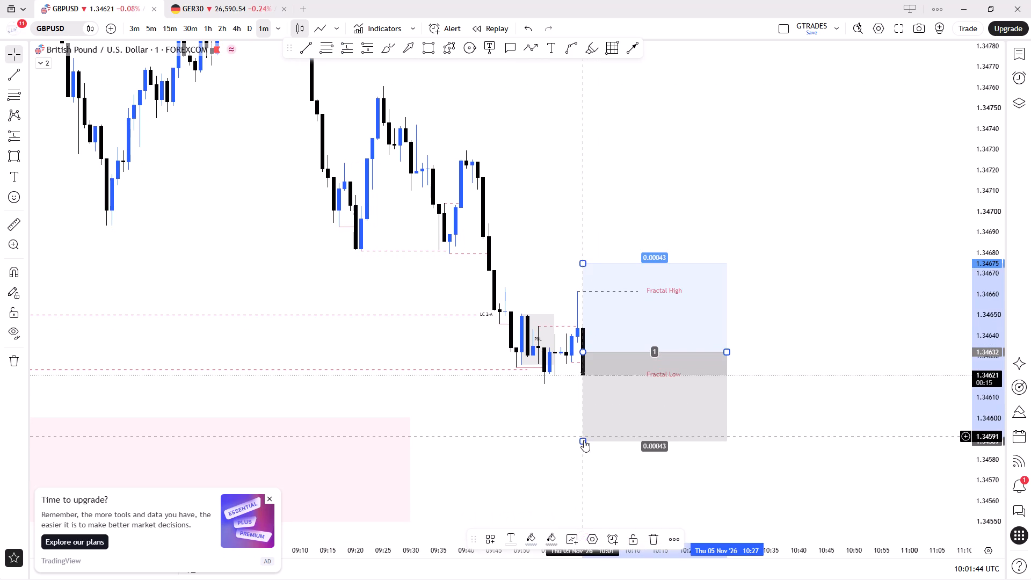
pyautogui.moveTo(584, 443); pyautogui.dragTo(583, 389)
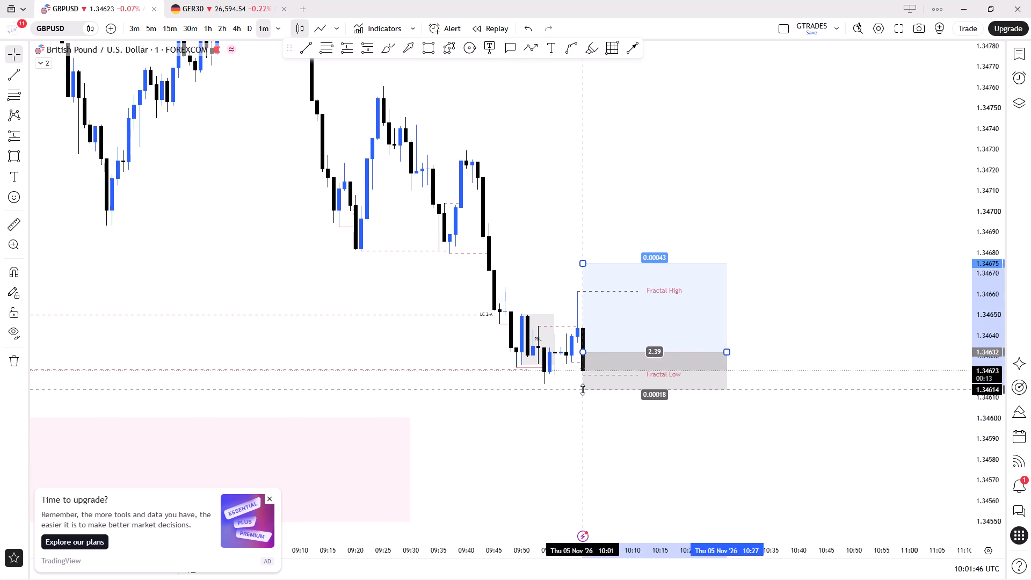
pyautogui.moveTo(583, 389); pyautogui.dragTo(583, 396)
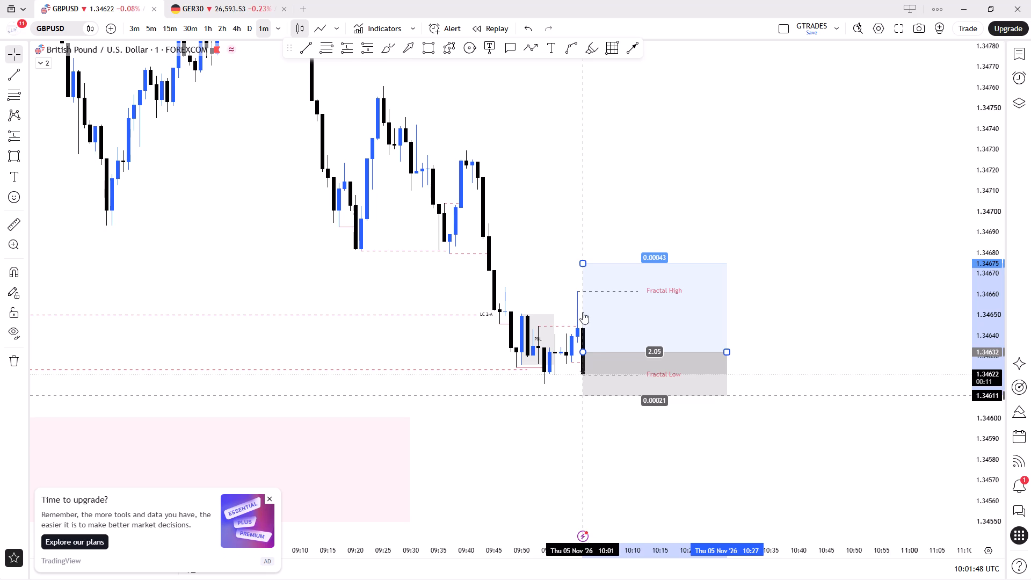
pyautogui.moveTo(582, 264); pyautogui.dragTo(574, 139)
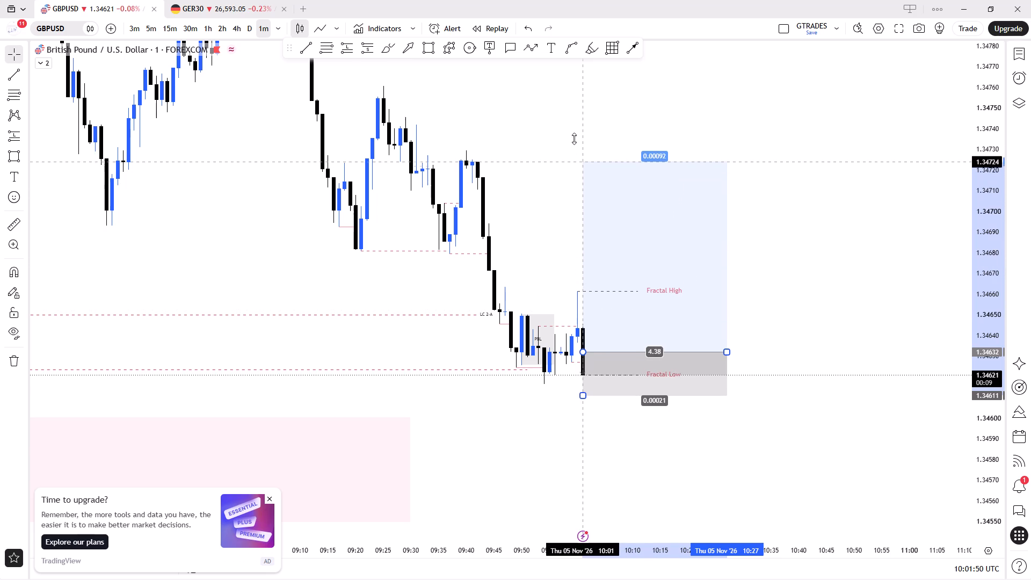
pyautogui.moveTo(574, 139); pyautogui.dragTo(574, 91)
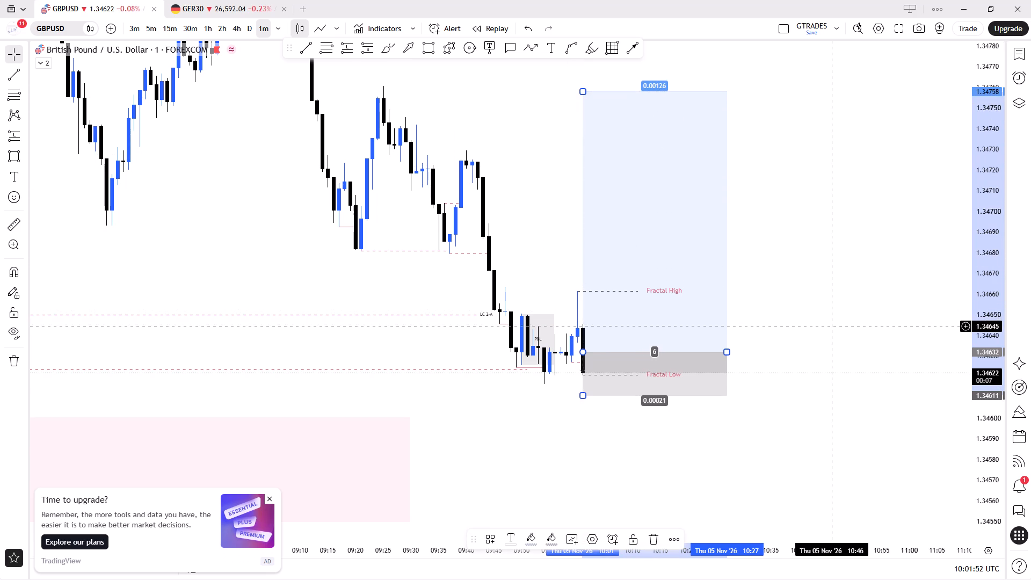
# Download two snapshots of the GBPUSD 1-minute chart with the long position, reframing the chart between them.
pyautogui.hotkey('ctrl', 'alt', 's')
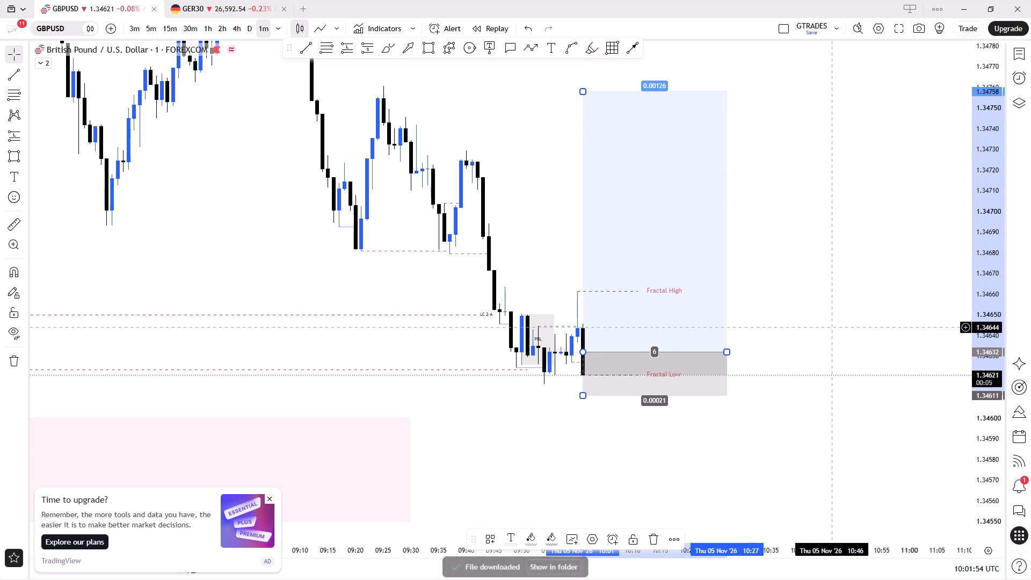
pyautogui.click(816, 294)
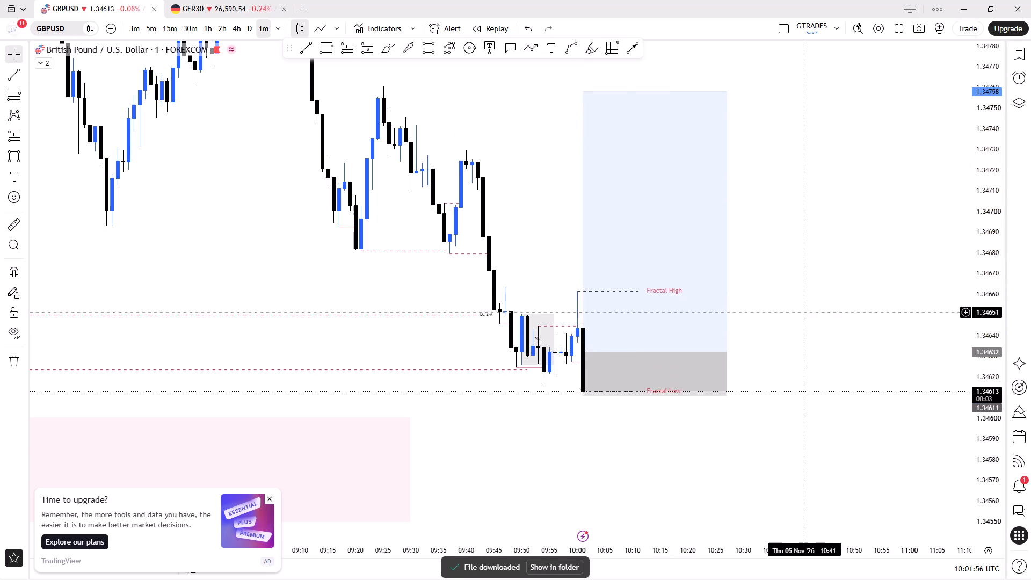
pyautogui.moveTo(772, 324); pyautogui.dragTo(788, 365)
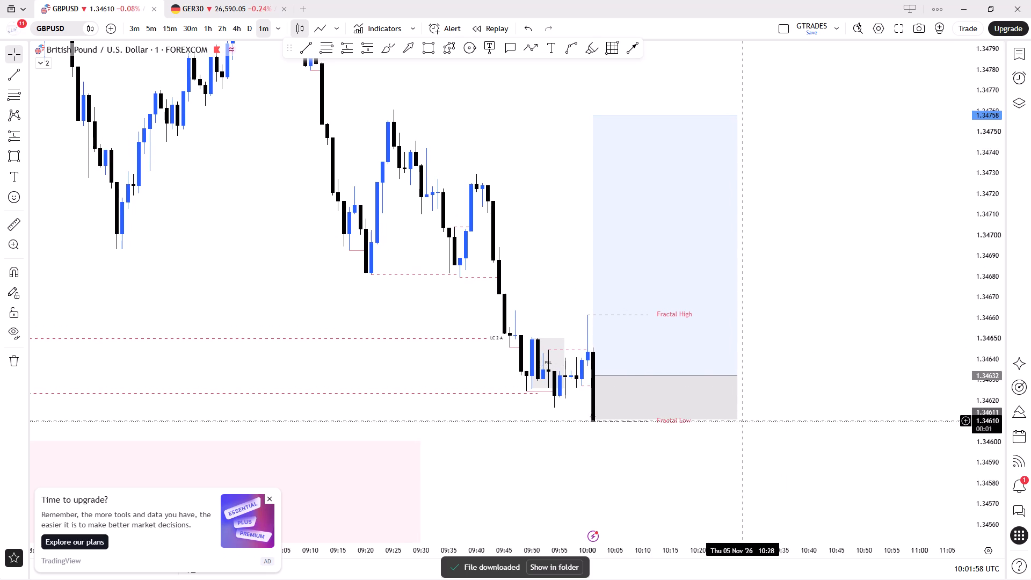
pyautogui.hotkey('ctrl', 'alt', 's')
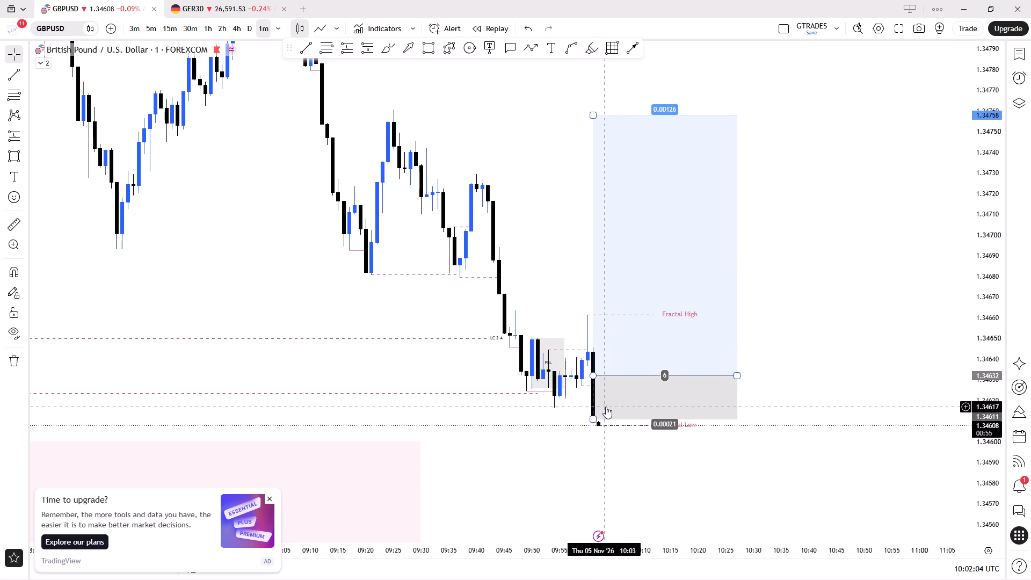
# Review the GBPUSD long position on the 3-minute and 5-minute charts.
pyautogui.doubleClick(127, 31)
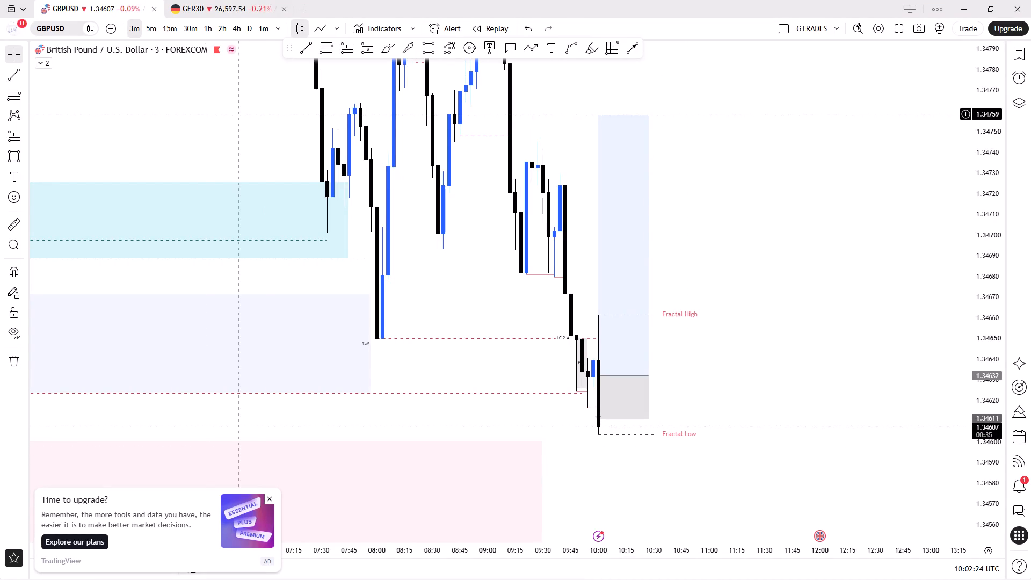
pyautogui.click(157, 35)
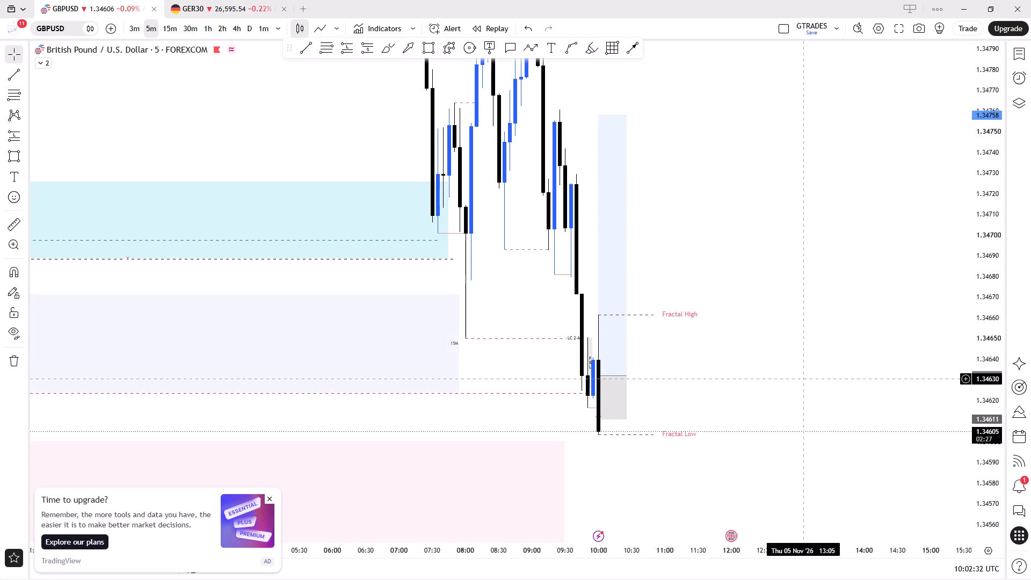
# On the GER30 daily chart, move the DTF callout closer to the latest candles, with its tip at about 26,490.
pyautogui.click(246, 0)
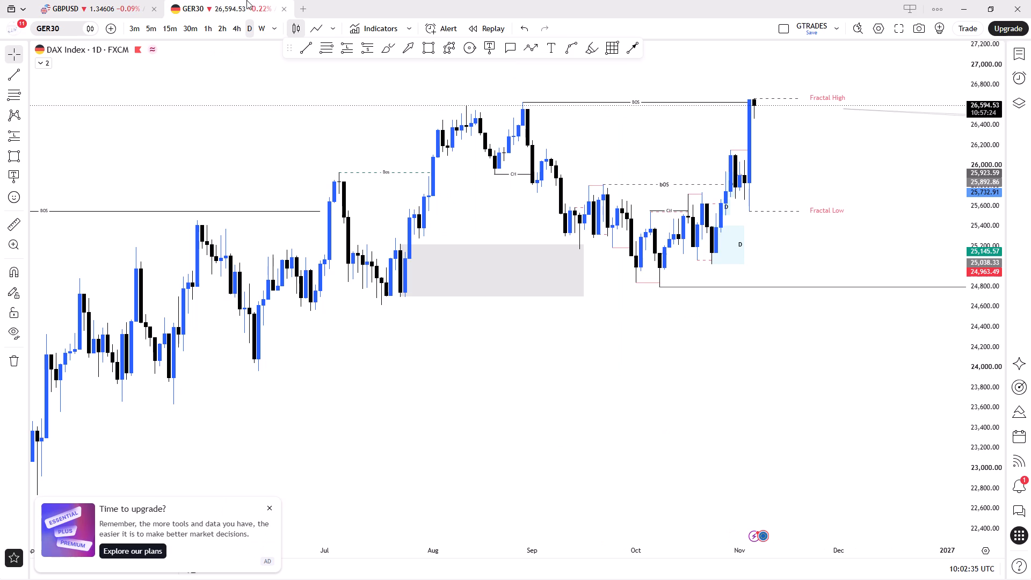
pyautogui.moveTo(796, 153); pyautogui.dragTo(684, 209)
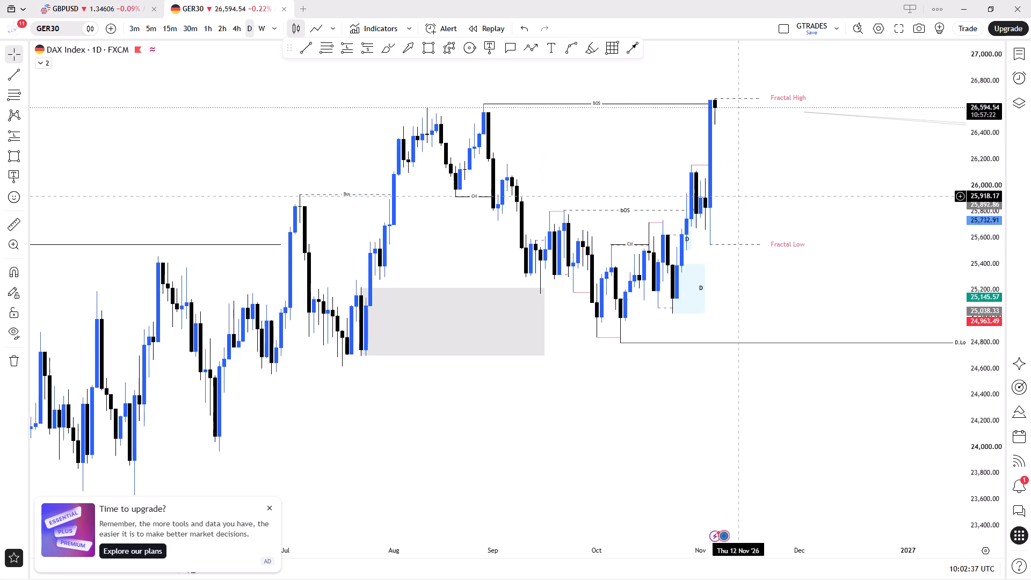
pyautogui.moveTo(684, 209); pyautogui.dragTo(613, 233)
pyautogui.moveTo(780, 207); pyautogui.dragTo(594, 265)
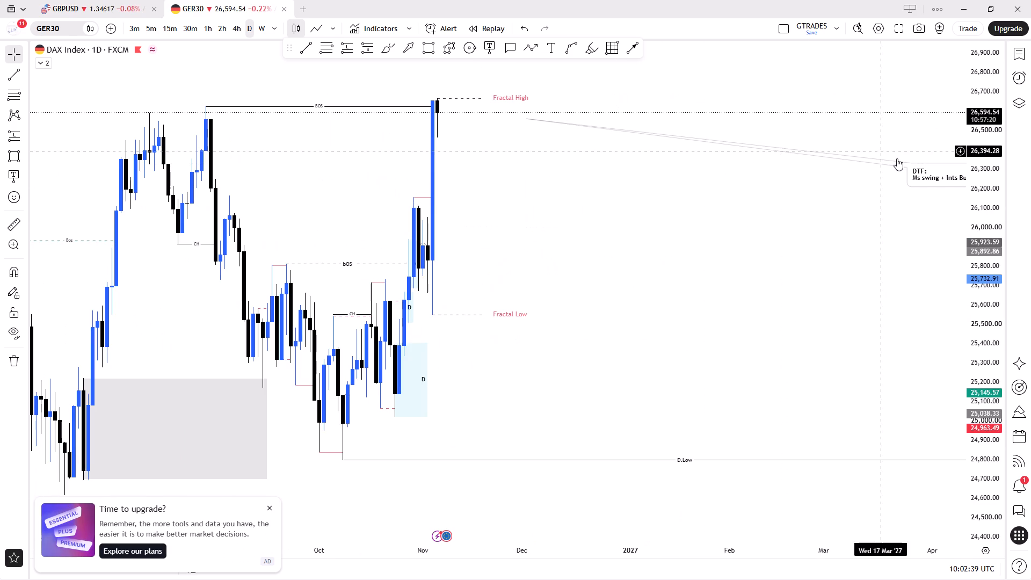
pyautogui.moveTo(922, 171); pyautogui.dragTo(611, 117)
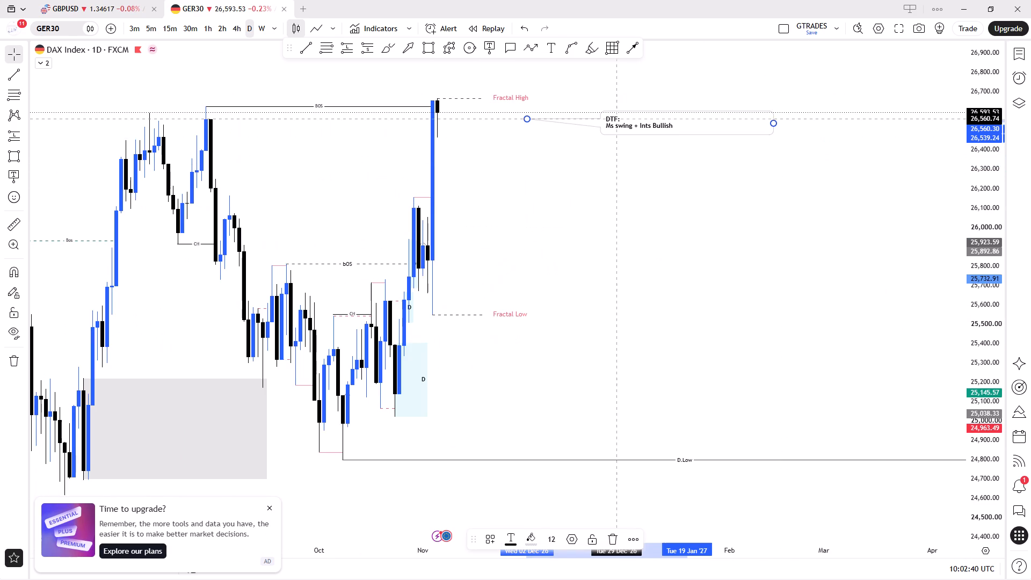
pyautogui.moveTo(527, 120); pyautogui.dragTo(507, 132)
pyautogui.moveTo(617, 117); pyautogui.dragTo(586, 130)
pyautogui.click(586, 130)
pyautogui.moveTo(549, 193); pyautogui.dragTo(754, 264)
pyautogui.keyDown('ctrl'); pyautogui.scroll(2, 754, 264); pyautogui.keyUp('ctrl')
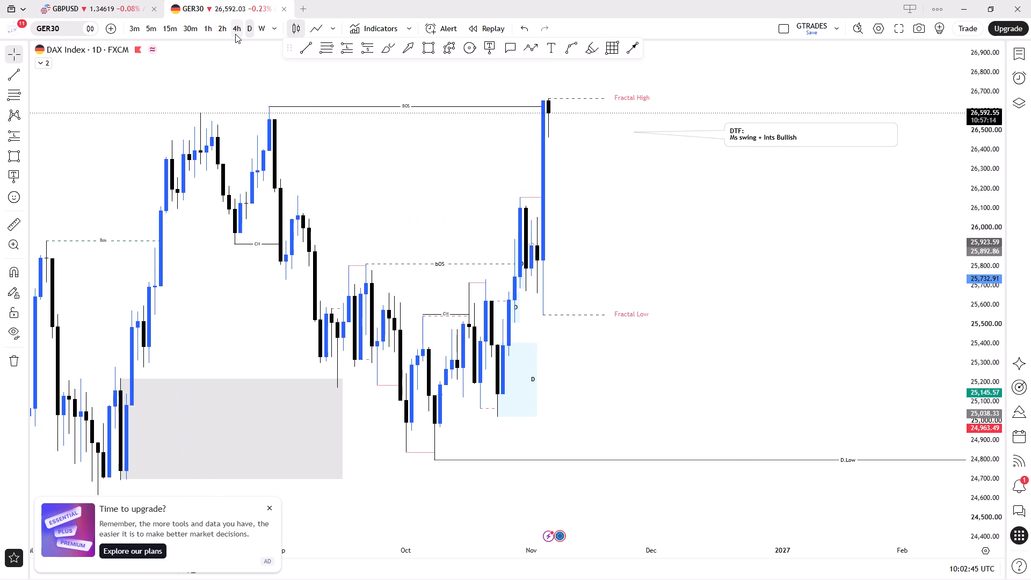
# On the GER30 4-hour chart, draw a level line at about 26,155 from the 29 October high to the 4 November rally, using the 4H ibos template.
pyautogui.click(235, 34)
pyautogui.scroll(-2, 616, 241)
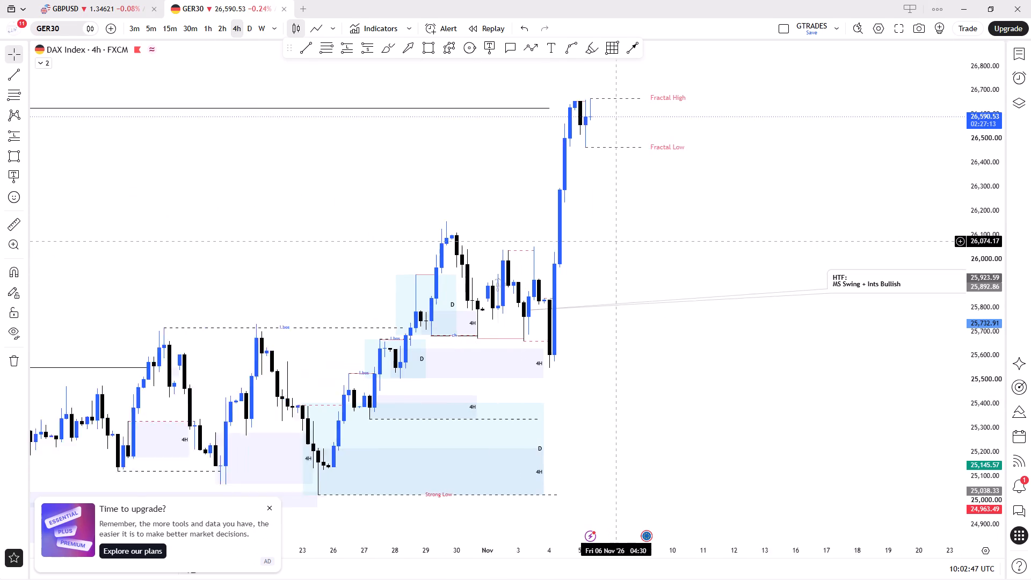
pyautogui.scroll(-2, 616, 241)
pyautogui.moveTo(625, 240); pyautogui.dragTo(781, 242)
pyautogui.click(782, 242)
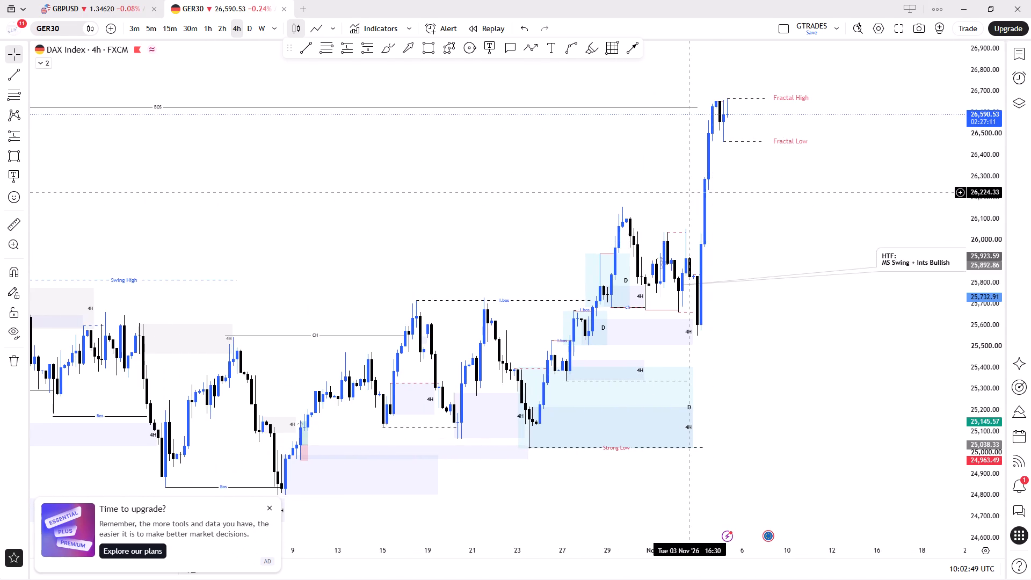
pyautogui.keyDown('ctrl'); pyautogui.scroll(3, 688, 192); pyautogui.keyUp('ctrl')
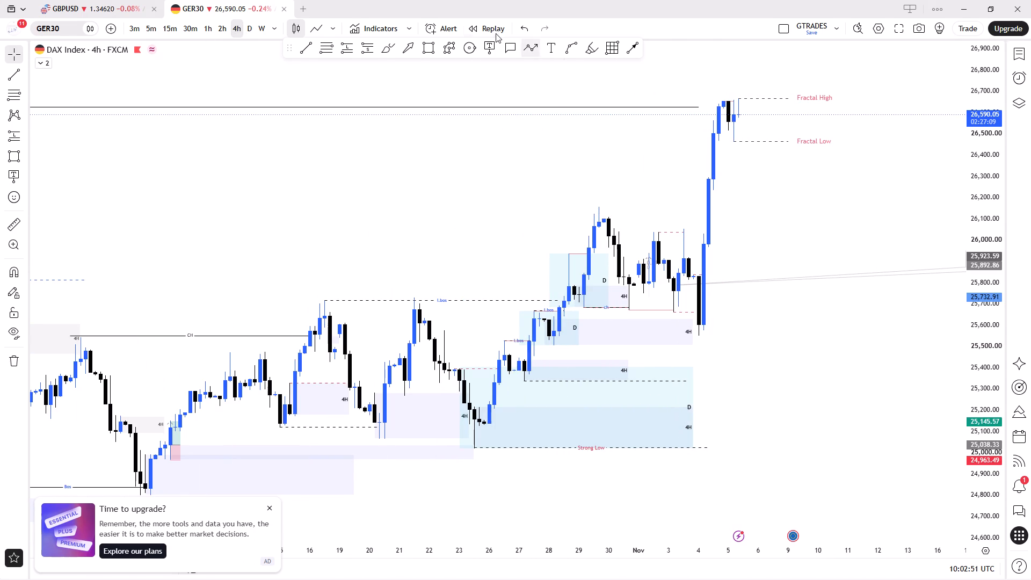
pyautogui.click(308, 54)
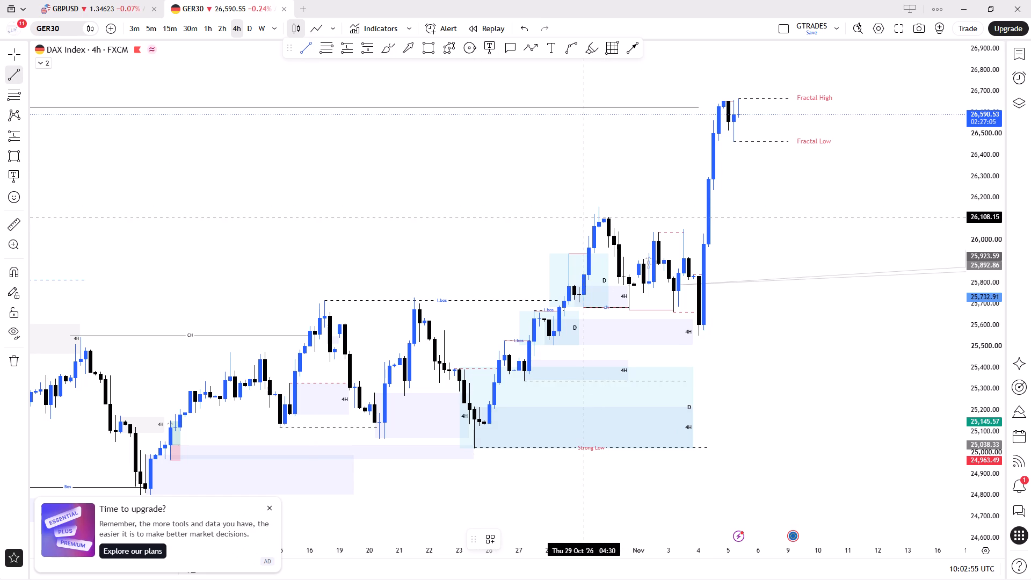
pyautogui.keyDown('ctrl'); pyautogui.click(599, 186); pyautogui.keyUp('ctrl')
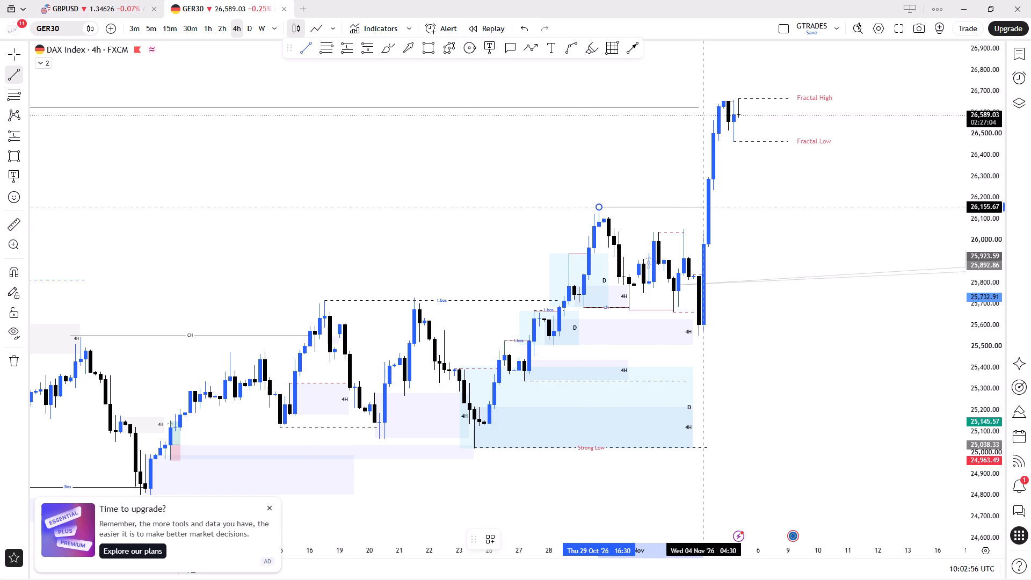
pyautogui.keyDown('shift'); pyautogui.click(704, 238); pyautogui.keyUp('shift')
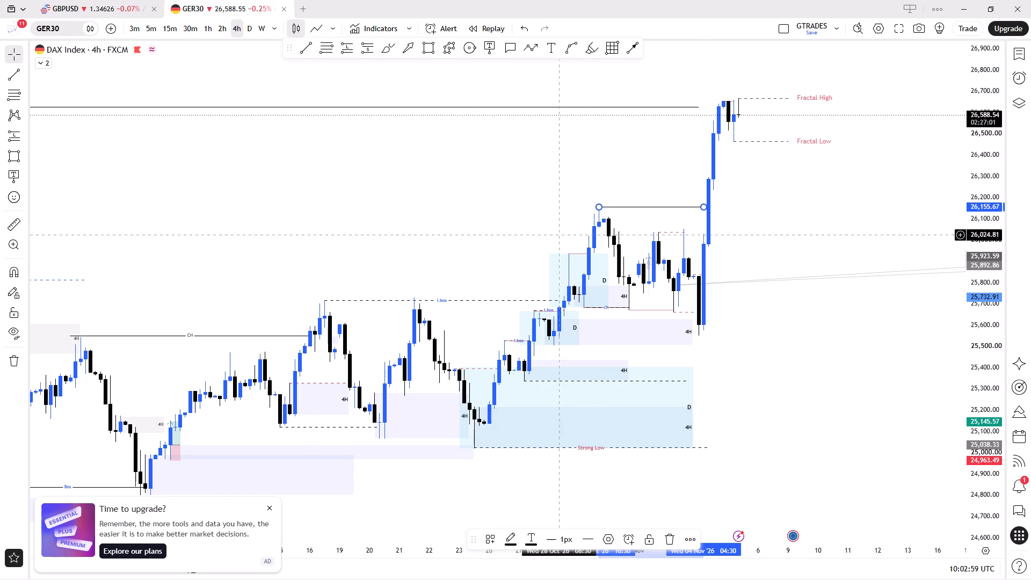
pyautogui.click(493, 544)
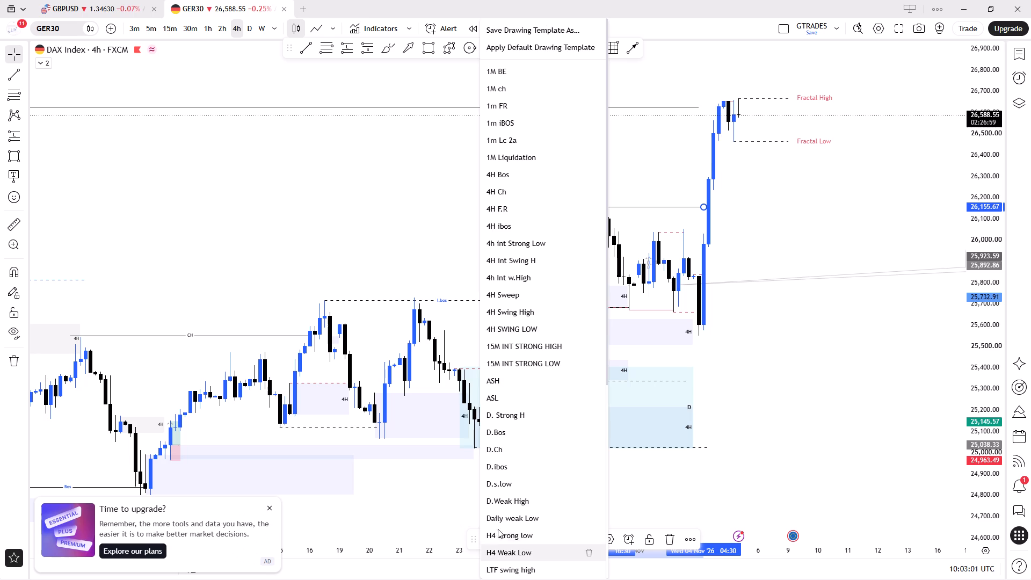
pyautogui.click(519, 226)
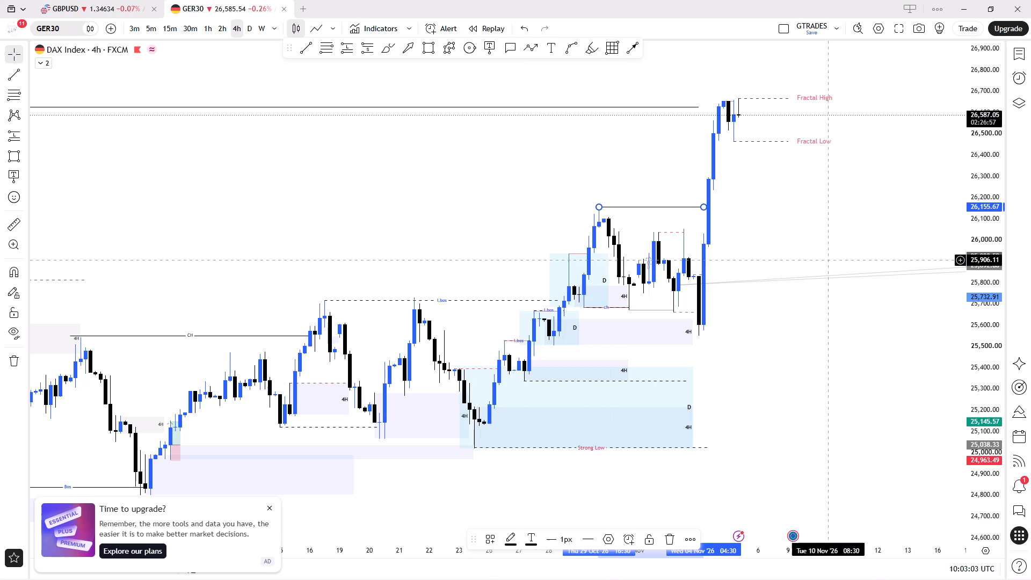
pyautogui.moveTo(811, 247); pyautogui.dragTo(752, 274)
pyautogui.click(752, 275)
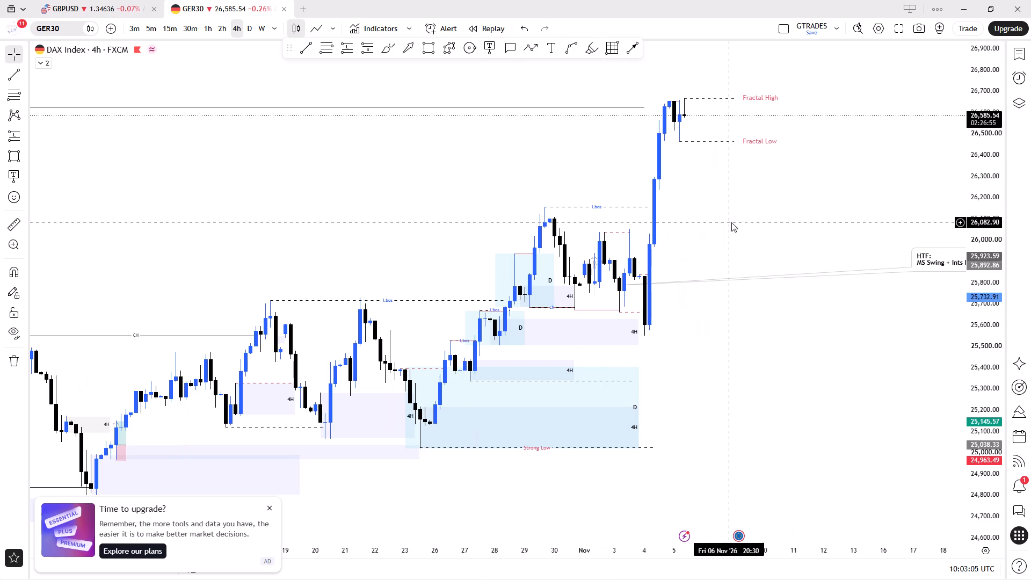
# Examine the latest GER30 price action and the fractal high and low on the 15-minute chart.
pyautogui.click(161, 35)
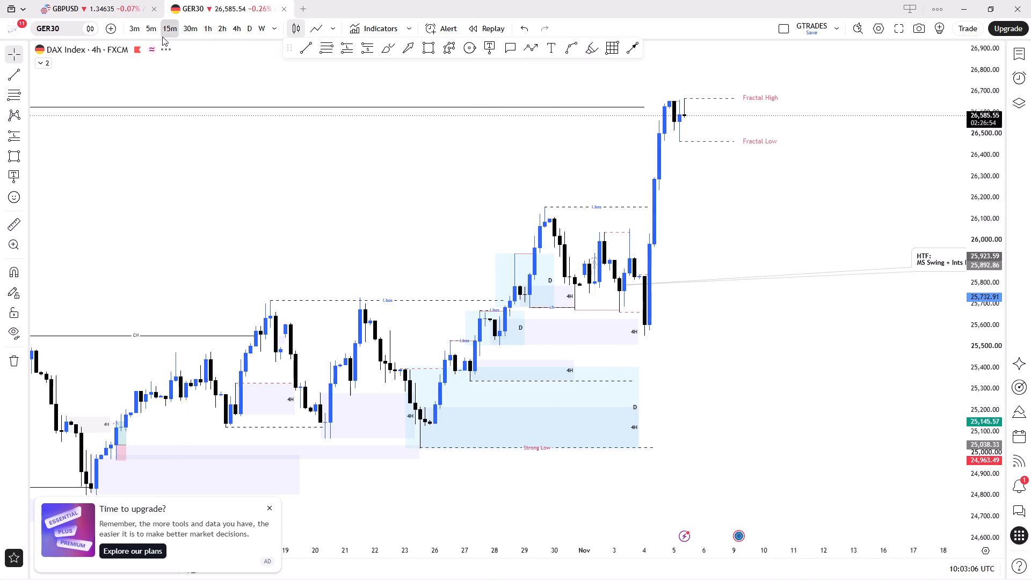
pyautogui.rightClick(552, 188)
pyautogui.click(585, 205)
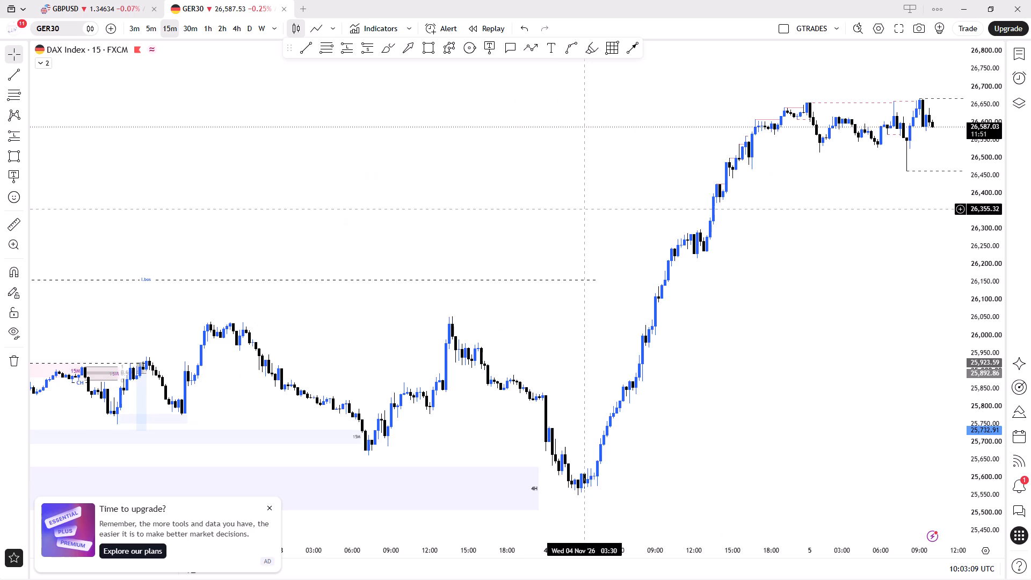
pyautogui.moveTo(753, 261); pyautogui.dragTo(698, 277)
pyautogui.moveTo(631, 291); pyautogui.dragTo(525, 319)
pyautogui.click(515, 321)
pyautogui.keyDown('ctrl'); pyautogui.scroll(3, 605, 307); pyautogui.keyUp('ctrl')
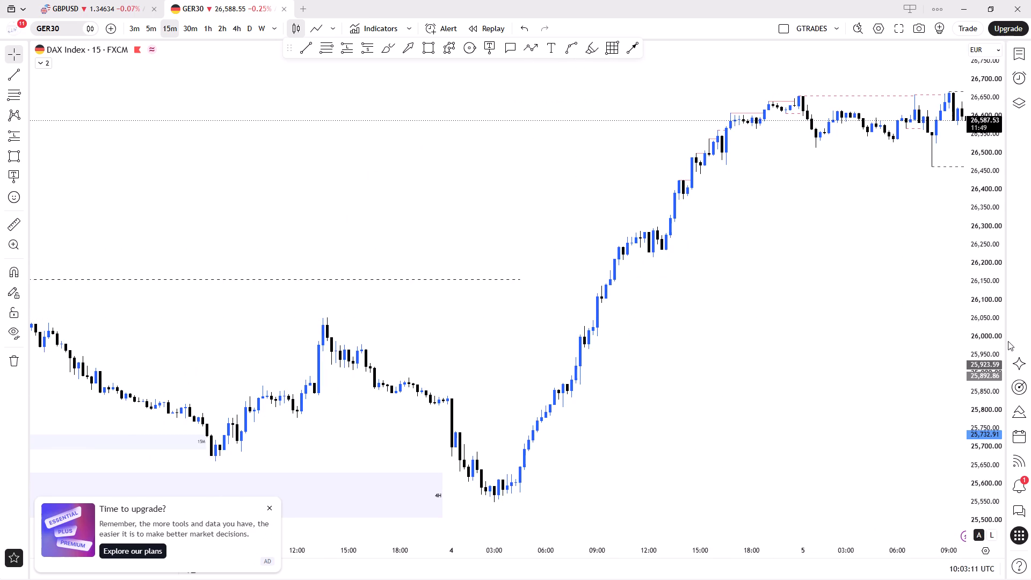
pyautogui.moveTo(998, 337); pyautogui.dragTo(998, 327)
pyautogui.moveTo(994, 307); pyautogui.dragTo(987, 286)
pyautogui.moveTo(986, 277); pyautogui.dragTo(979, 261)
pyautogui.moveTo(976, 252); pyautogui.dragTo(935, 204)
pyautogui.moveTo(840, 240); pyautogui.dragTo(564, 445)
pyautogui.click(563, 445)
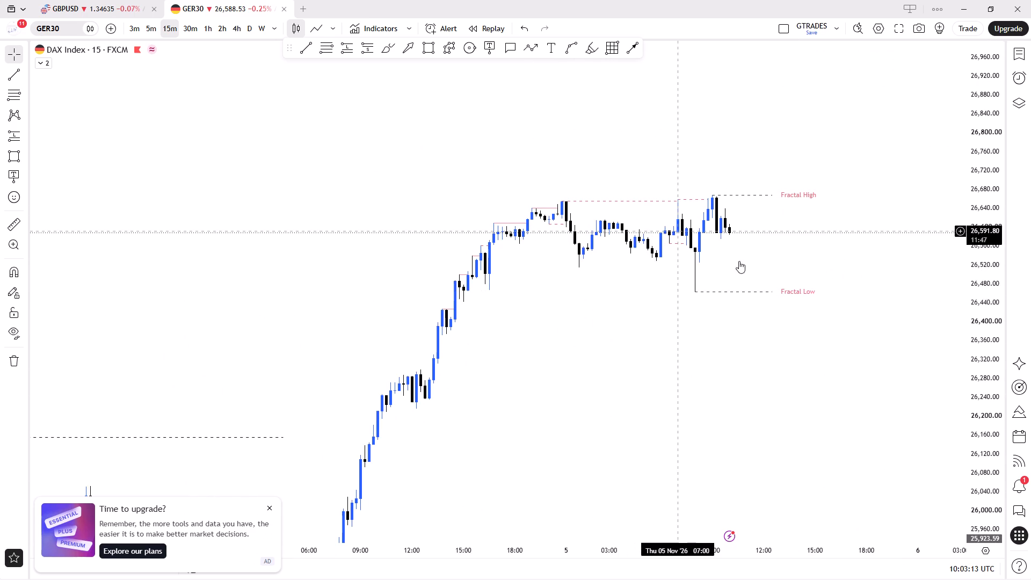
pyautogui.moveTo(986, 376); pyautogui.dragTo(932, 236)
pyautogui.moveTo(756, 219); pyautogui.dragTo(756, 219)
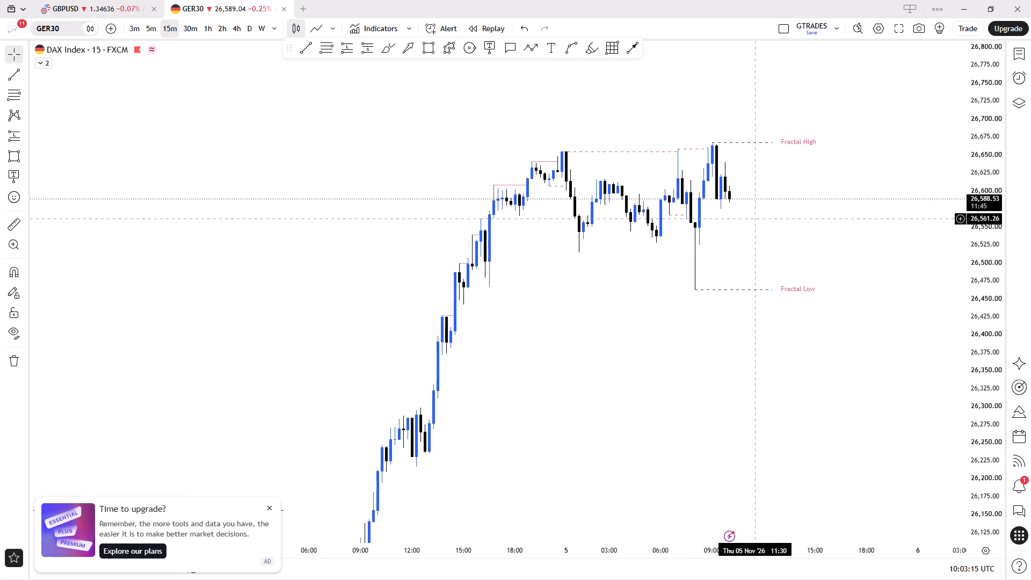
pyautogui.moveTo(756, 219); pyautogui.dragTo(756, 284)
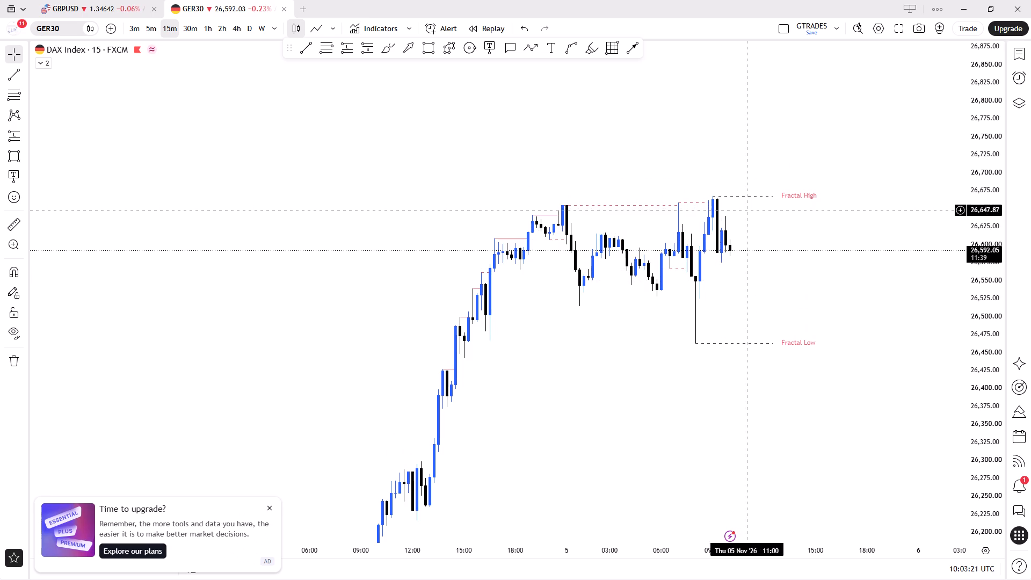
# On the GBPUSD 3-minute chart, extend the pink zone below price forward in time to the latest candles at about 10:00.
pyautogui.click(103, 0)
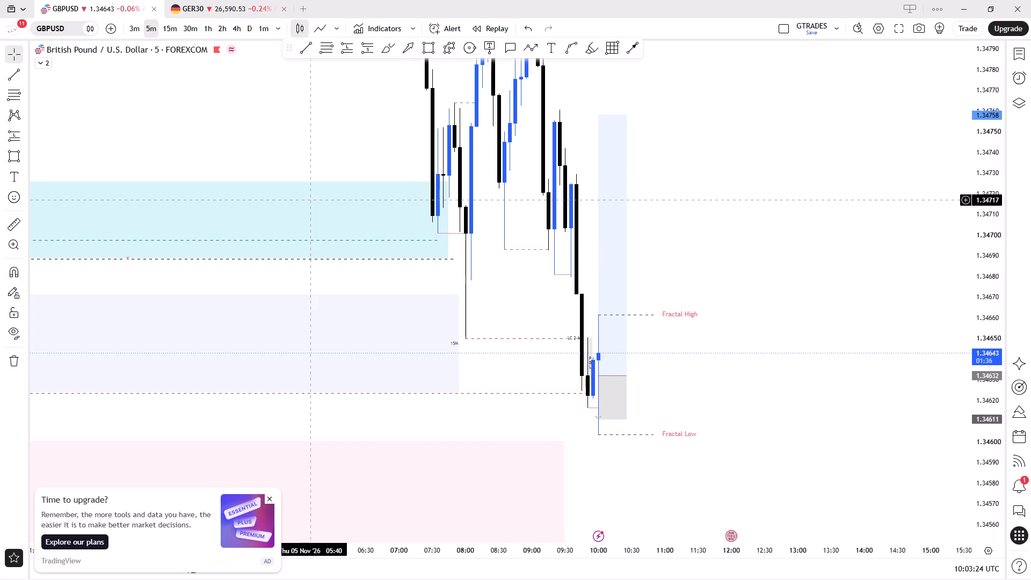
pyautogui.click(136, 32)
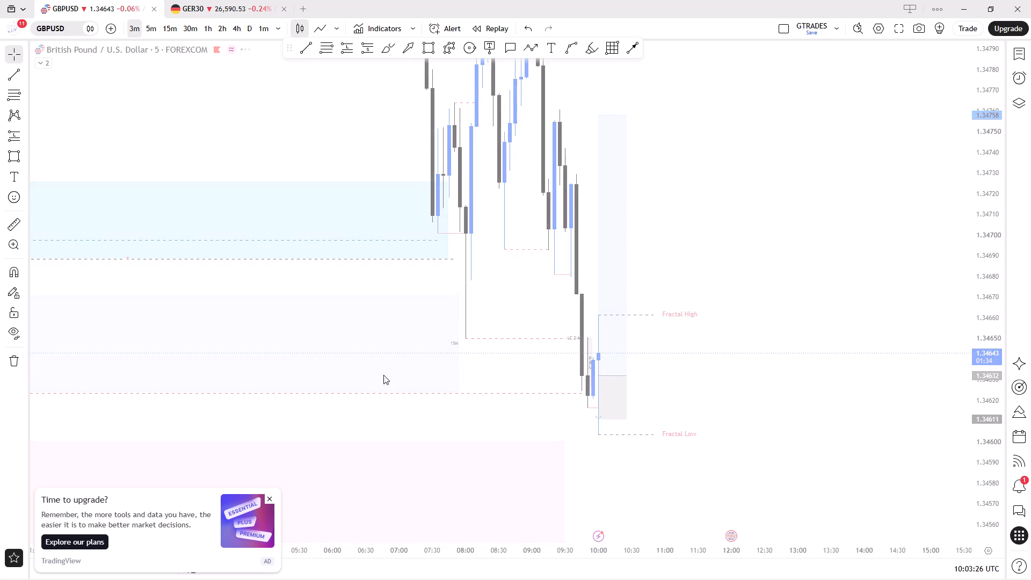
pyautogui.moveTo(974, 293); pyautogui.dragTo(968, 401)
pyautogui.click(965, 402)
pyautogui.moveTo(896, 423); pyautogui.dragTo(892, 418)
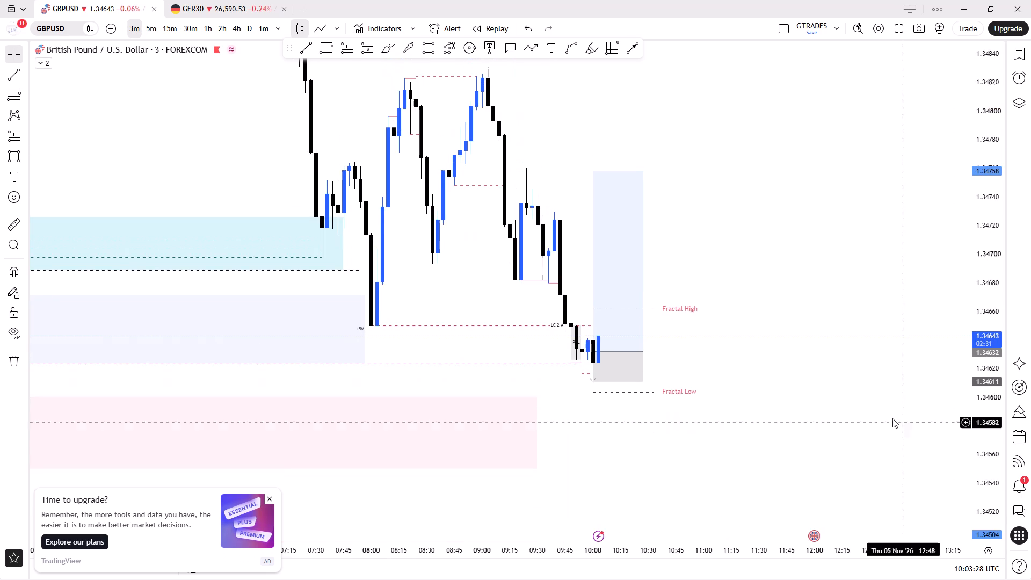
pyautogui.moveTo(892, 418); pyautogui.dragTo(709, 421)
pyautogui.moveTo(628, 445); pyautogui.dragTo(601, 453)
pyautogui.moveTo(539, 434); pyautogui.dragTo(600, 432)
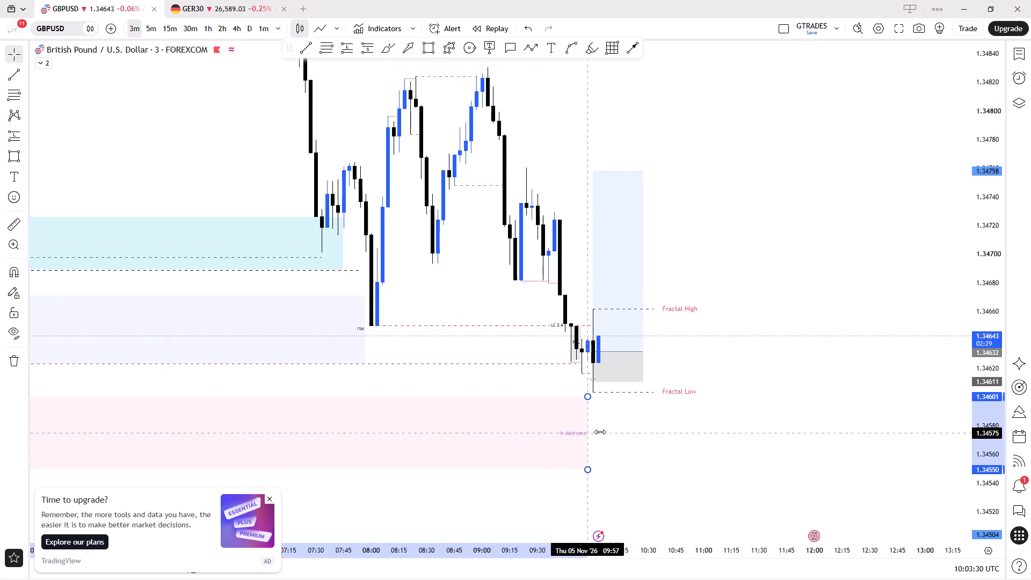
pyautogui.moveTo(600, 432); pyautogui.dragTo(600, 432)
pyautogui.click(675, 438)
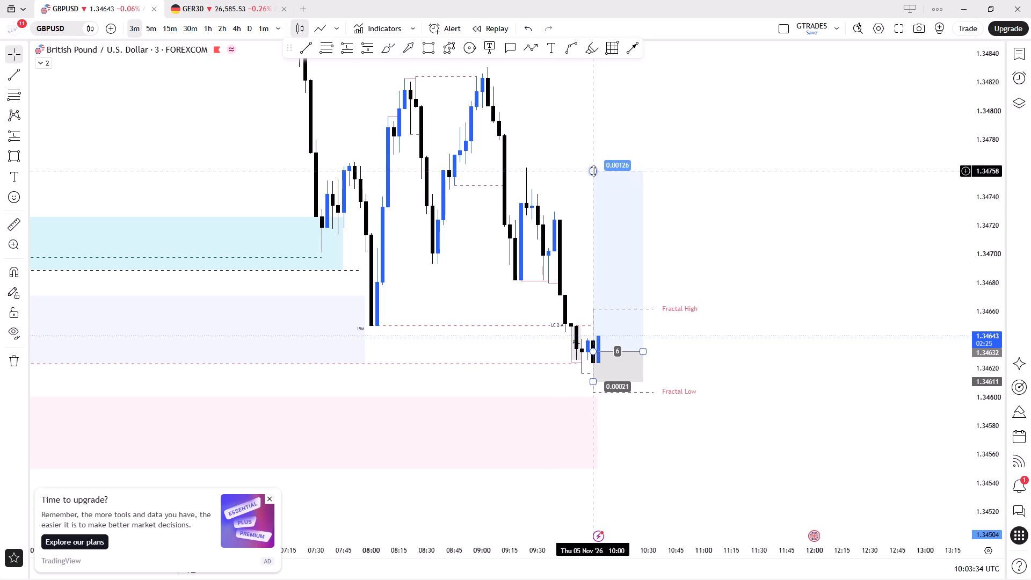
# Raise the GBPUSD long position's target to about 1.34809.
pyautogui.moveTo(593, 171); pyautogui.dragTo(578, 98)
pyautogui.click(578, 98)
pyautogui.click(723, 177)
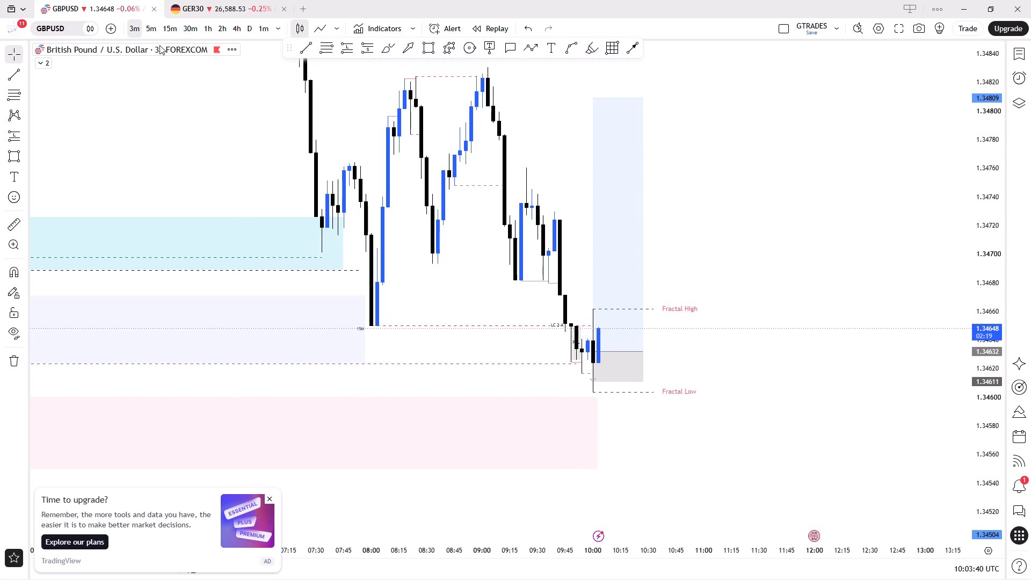
# Go through the watchlist symbols to EURUSD and examine its recent structure and zones on the 15-minute chart.
pyautogui.press('Up')
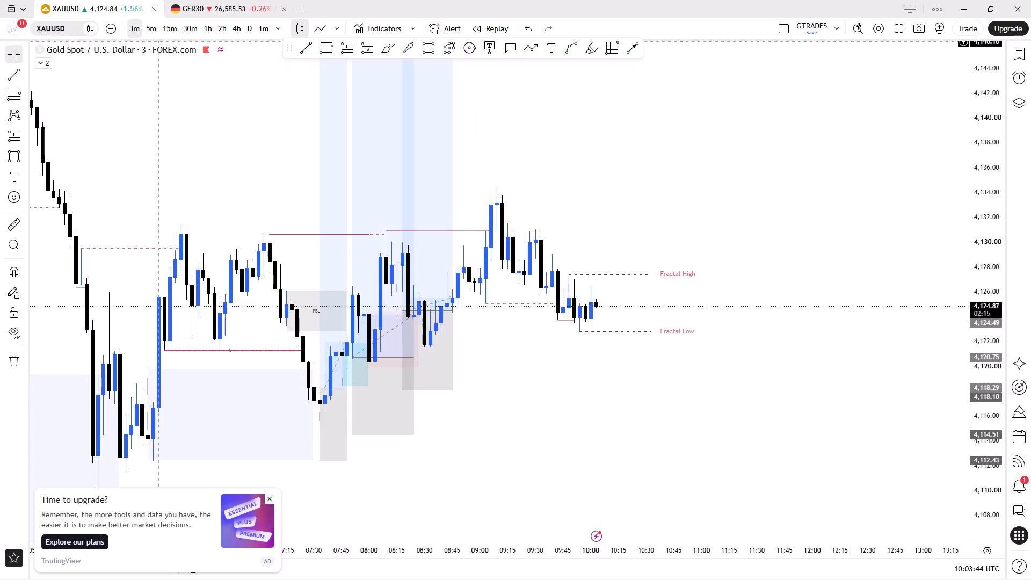
pyautogui.press('Up')
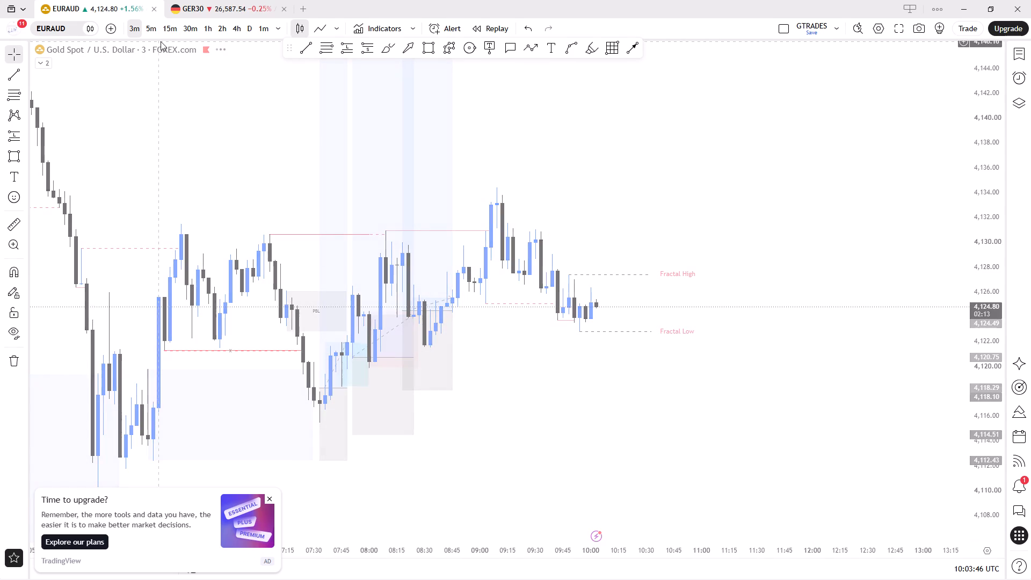
pyautogui.press('Down')
pyautogui.press('Down')
pyautogui.press('Down')
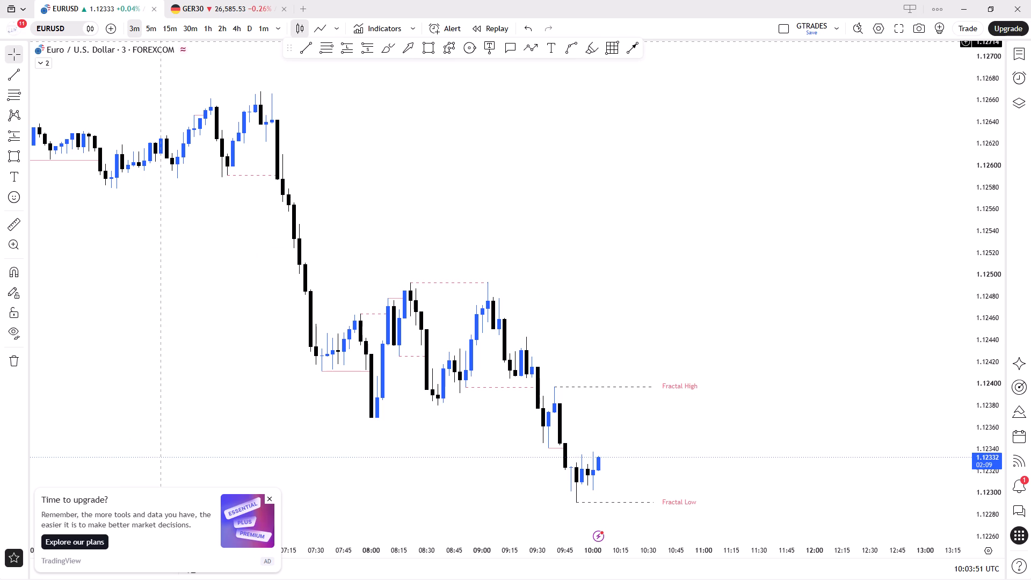
pyautogui.write('15')
pyautogui.press('Return')
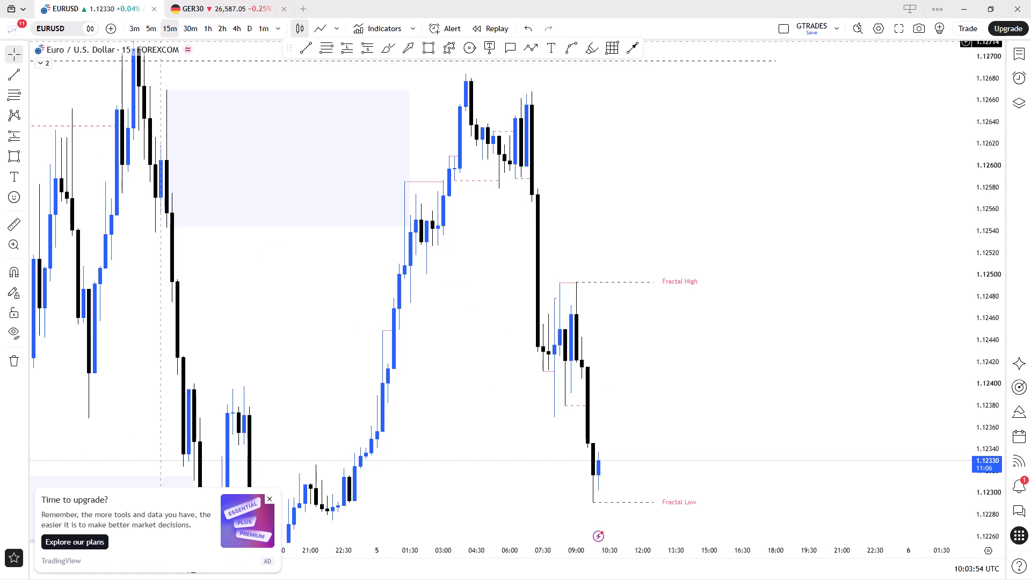
pyautogui.scroll(-3, 643, 231)
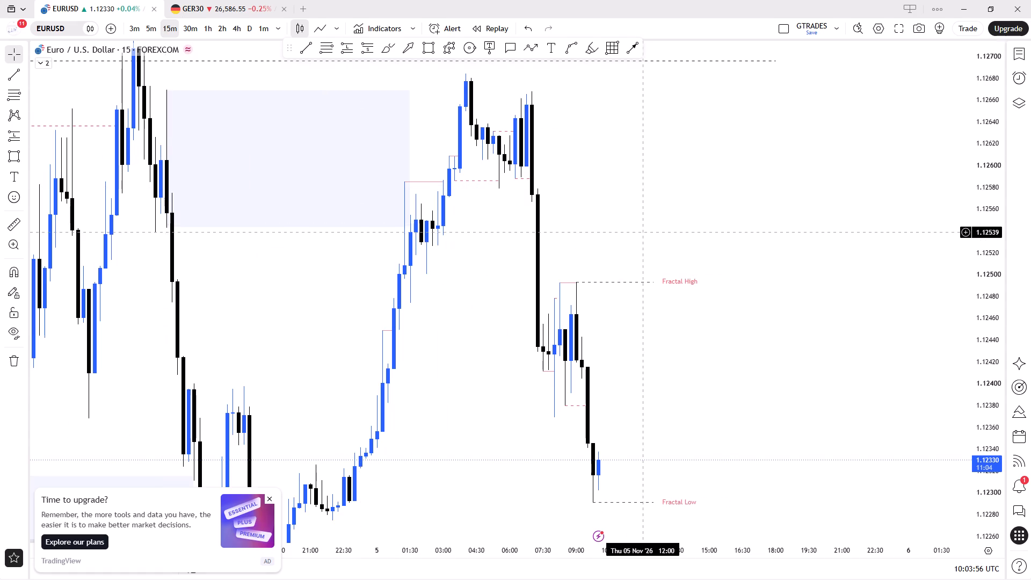
pyautogui.moveTo(976, 139); pyautogui.dragTo(980, 298)
pyautogui.moveTo(972, 342); pyautogui.dragTo(921, 415)
pyautogui.moveTo(909, 415); pyautogui.dragTo(904, 414)
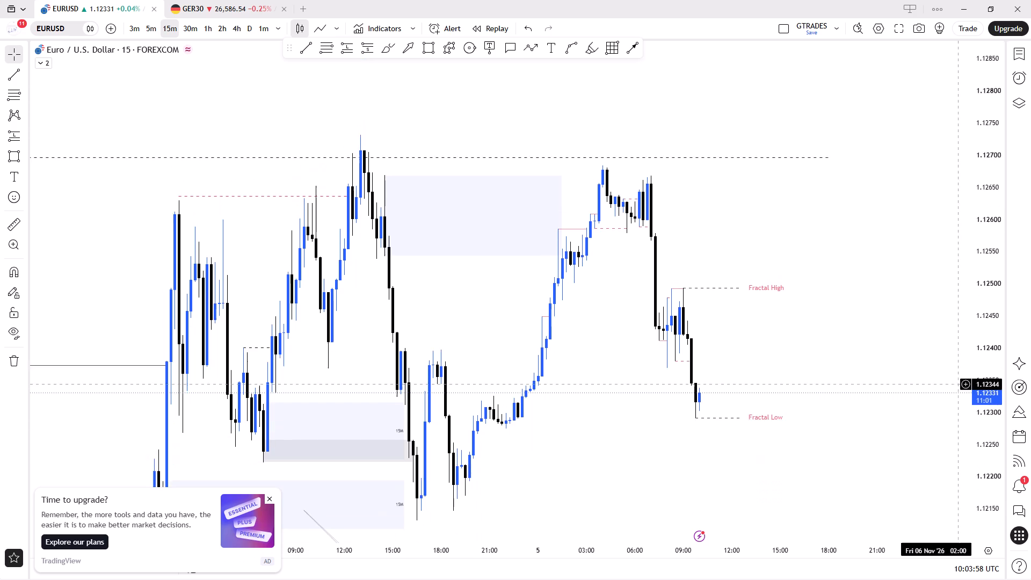
pyautogui.scroll(-3, 713, 408)
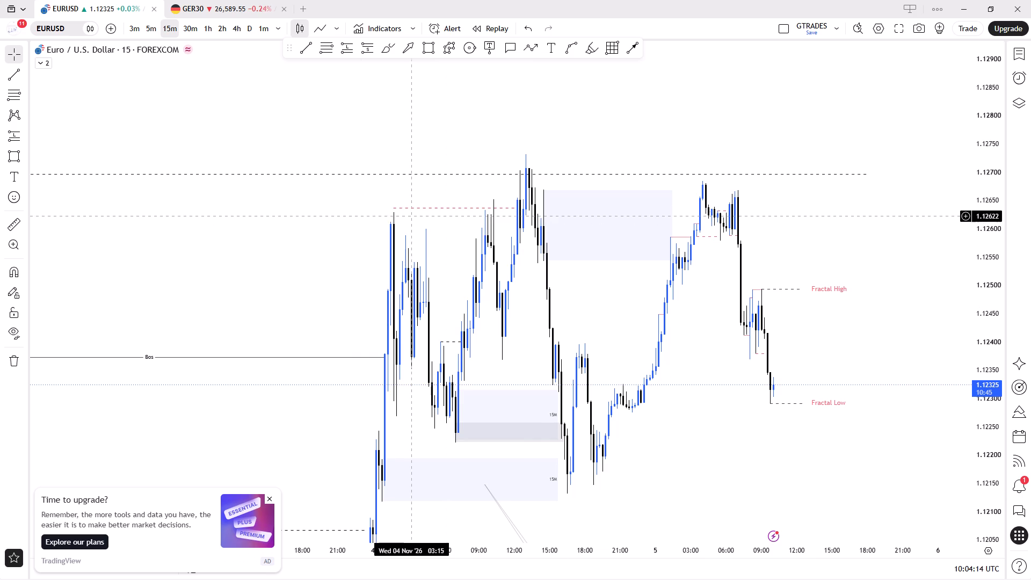
# Measure the EURUSD 15-minute price range from about 1.12625, near the early 4 November high, down to about 1.12228.
pyautogui.keyDown('shift'); pyautogui.doubleClick(361, 212); pyautogui.keyUp('shift')
pyautogui.doubleClick(383, 245)
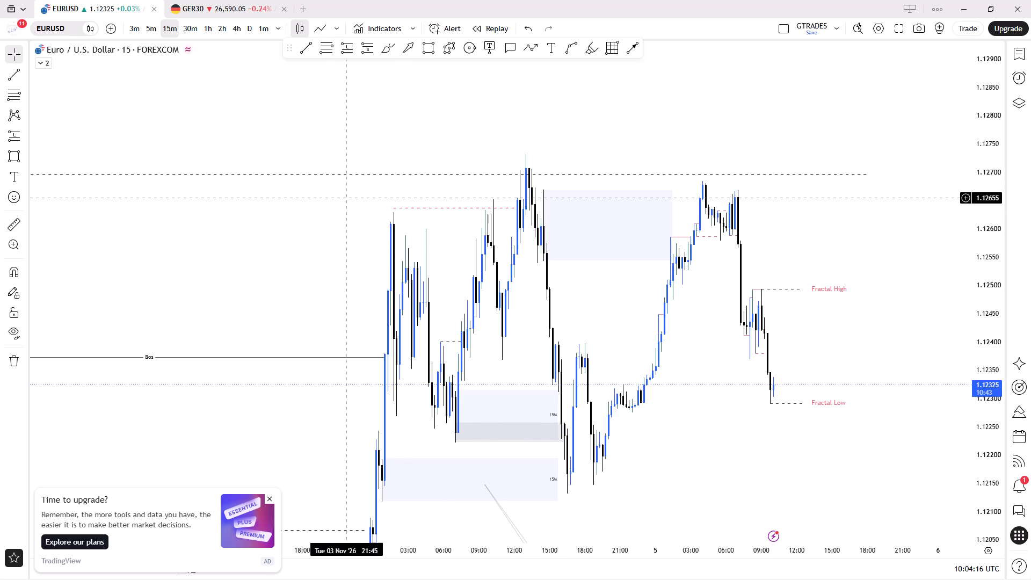
pyautogui.click(373, 213)
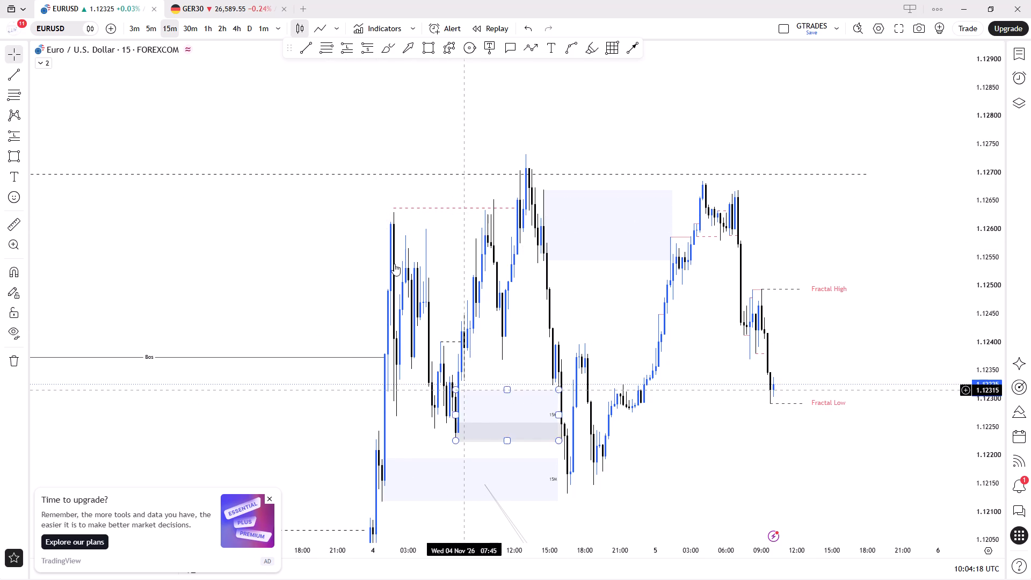
pyautogui.keyDown('shift'); pyautogui.click(375, 214); pyautogui.keyUp('shift')
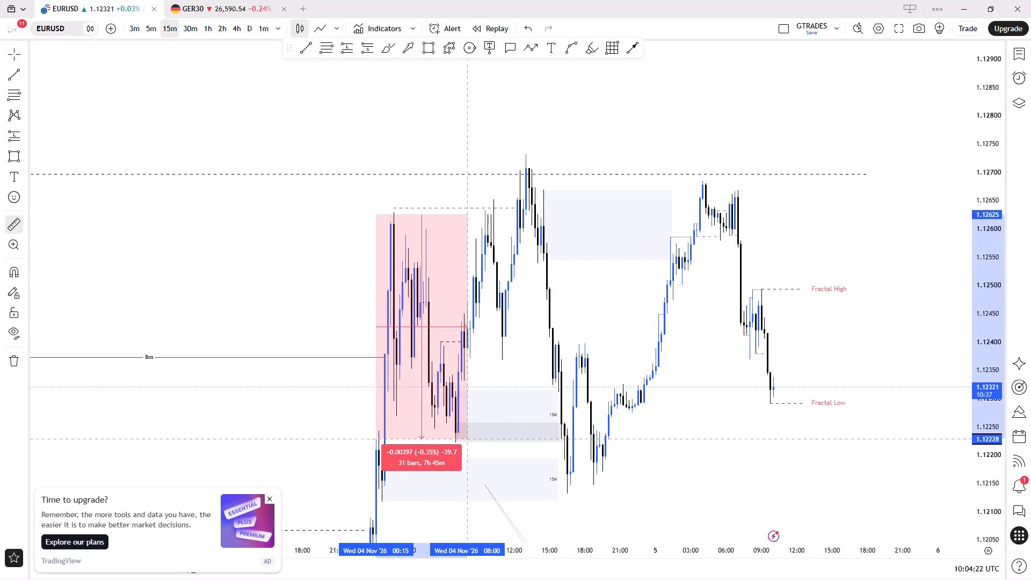
pyautogui.rightClick(467, 439)
# Examine the wider EURUSD structure, zones and MTF note on the 15-minute chart, and compare with the 30-minute chart.
pyautogui.scroll(-5, 335, 301)
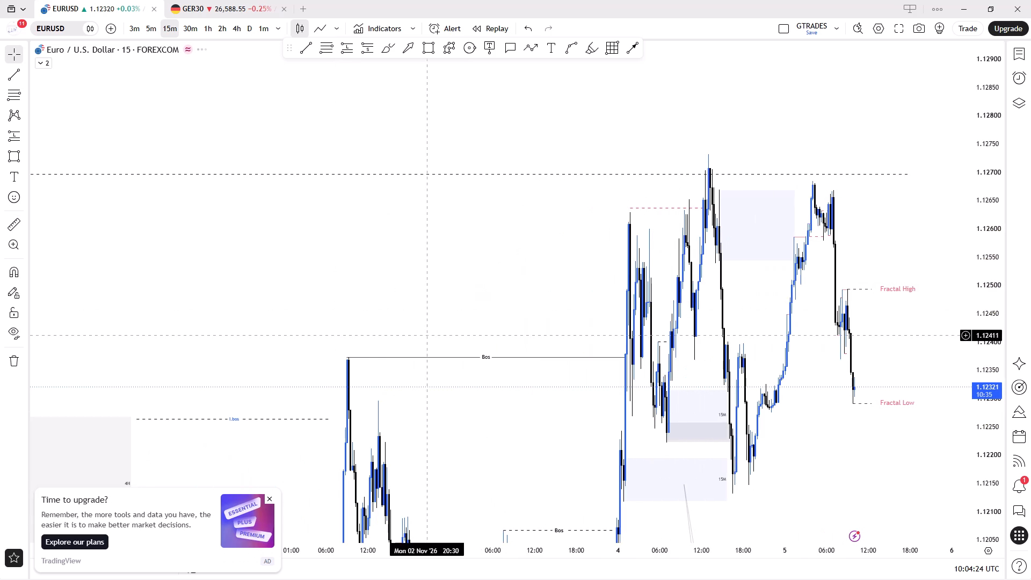
pyautogui.moveTo(983, 214); pyautogui.dragTo(910, 491)
pyautogui.moveTo(902, 494); pyautogui.dragTo(896, 494)
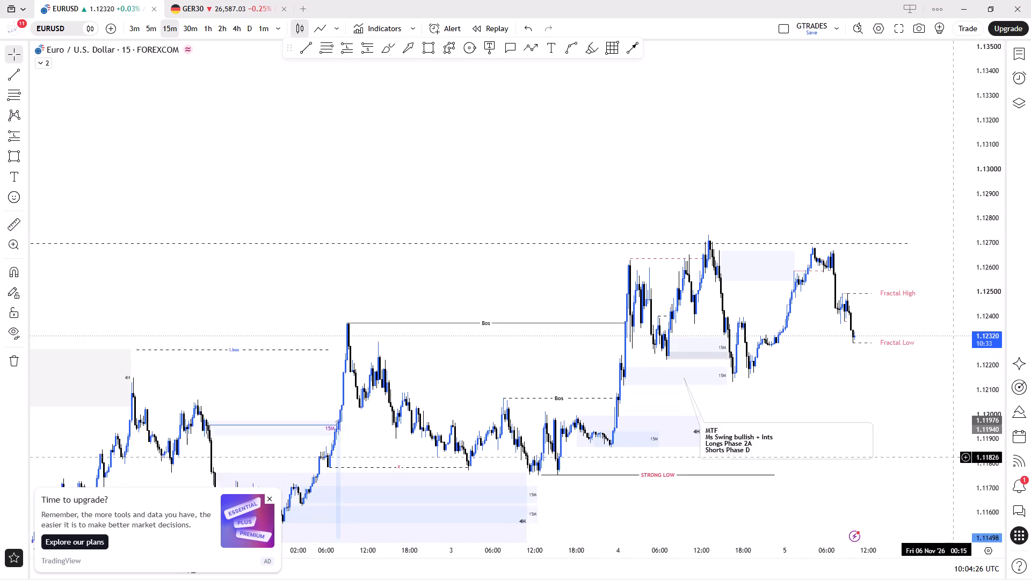
pyautogui.scroll(5, 612, 354)
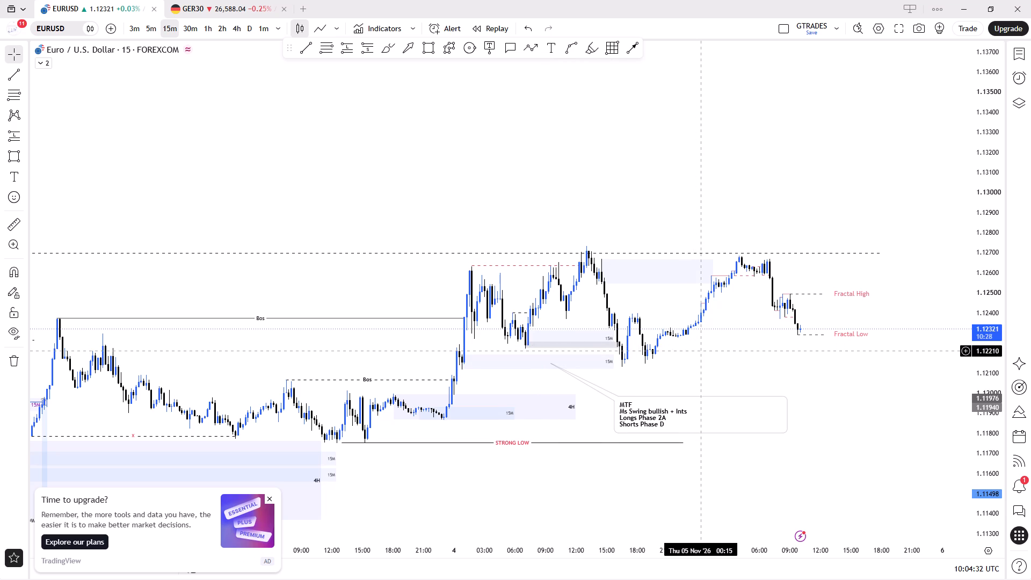
pyautogui.click(183, 20)
pyautogui.scroll(2, 779, 291)
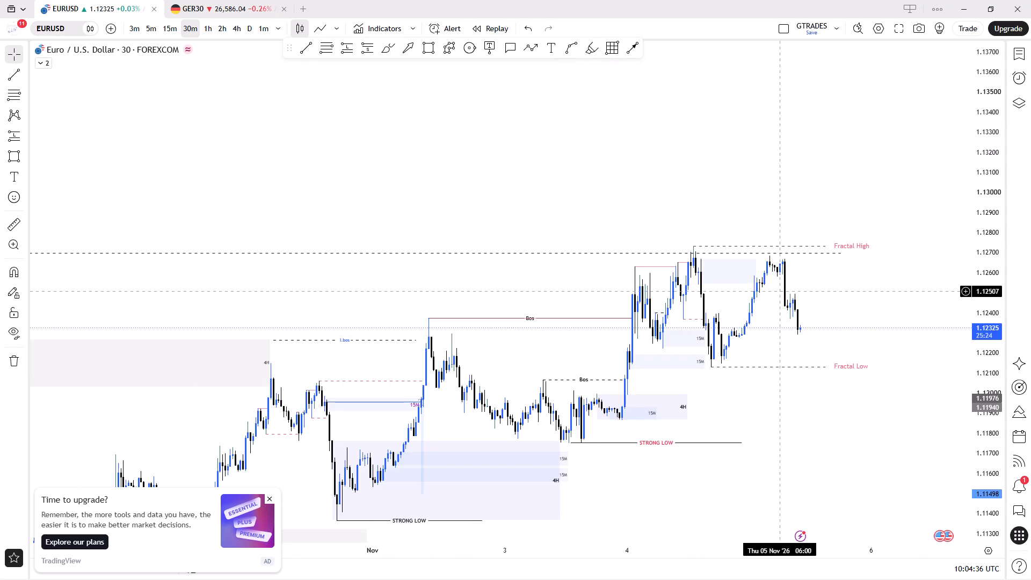
# Return to GBPUSD and compare its recent price structure on the 30-minute, 5-minute and 3-minute charts.
pyautogui.scroll(2, 779, 292)
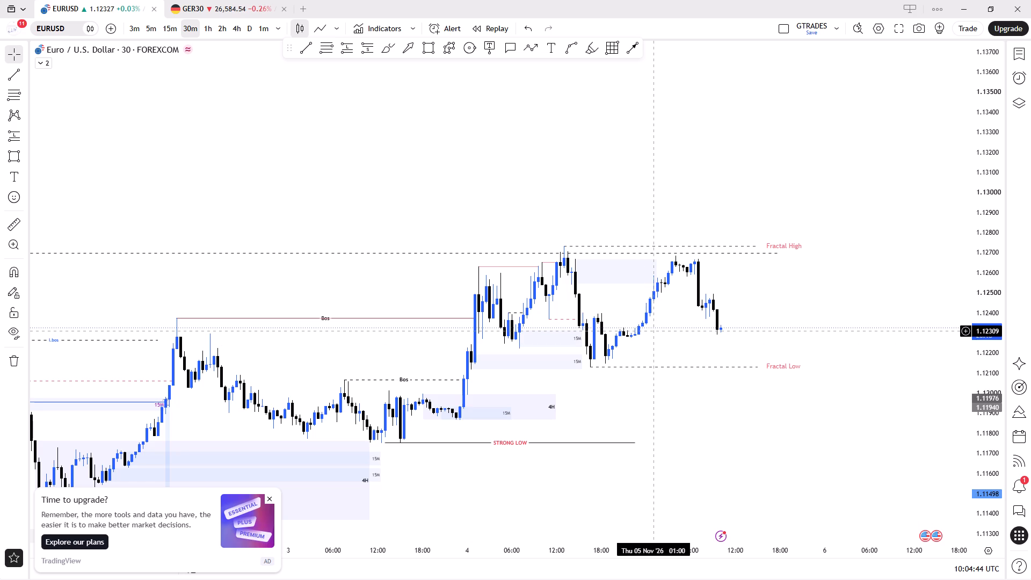
pyautogui.click(223, 0)
pyautogui.click(116, 3)
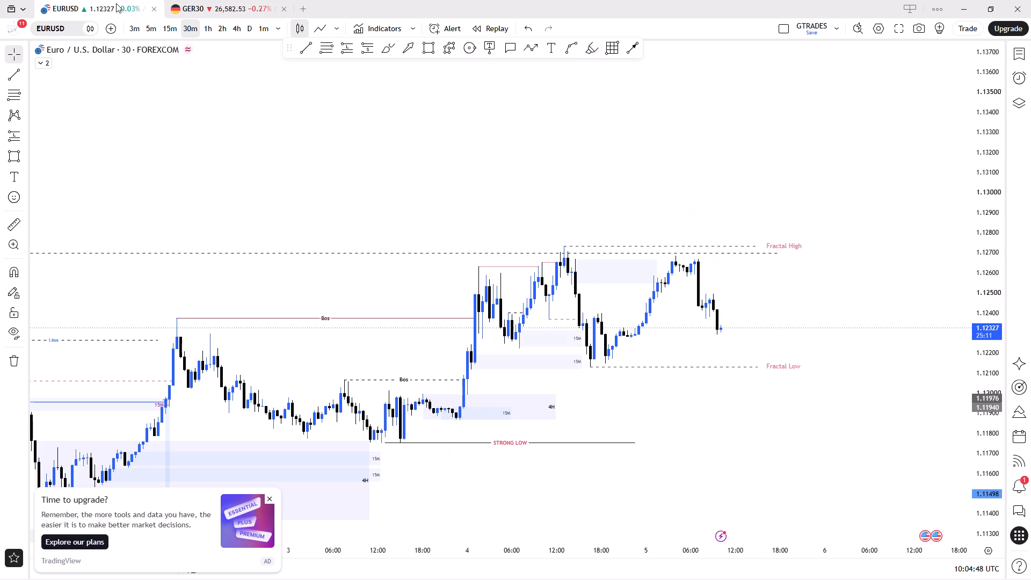
pyautogui.press('Up')
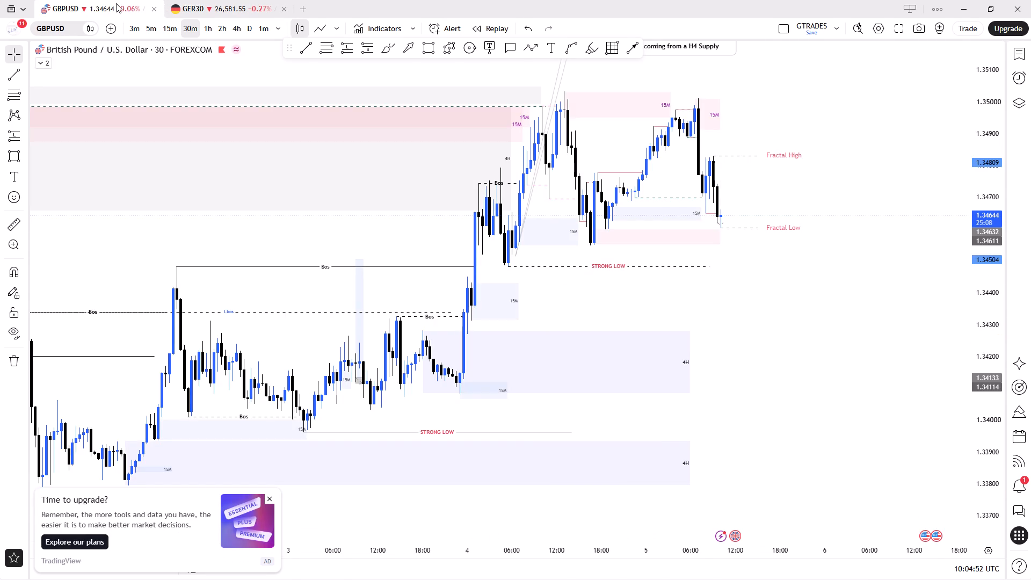
pyautogui.press('5')
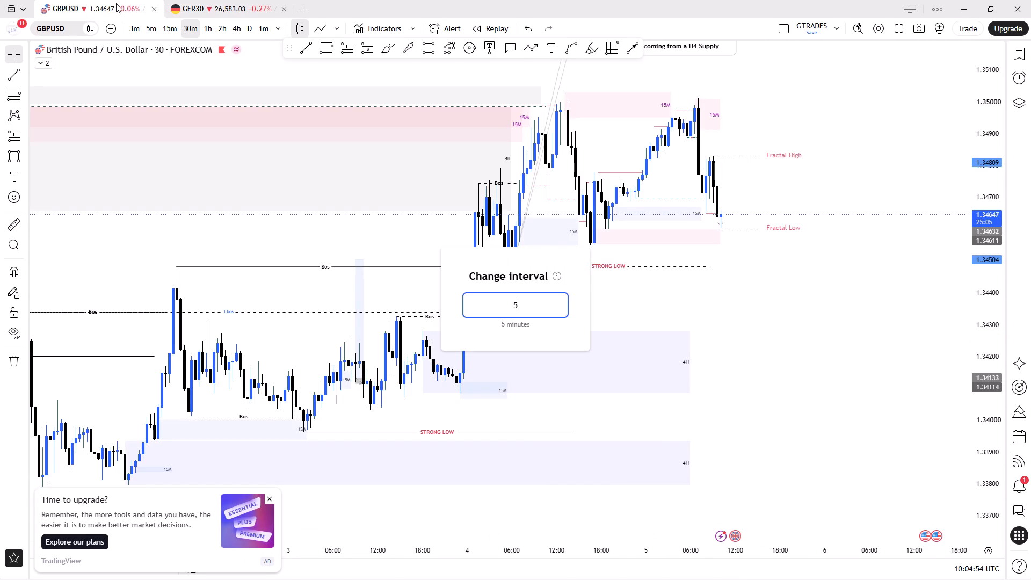
pyautogui.press('Return')
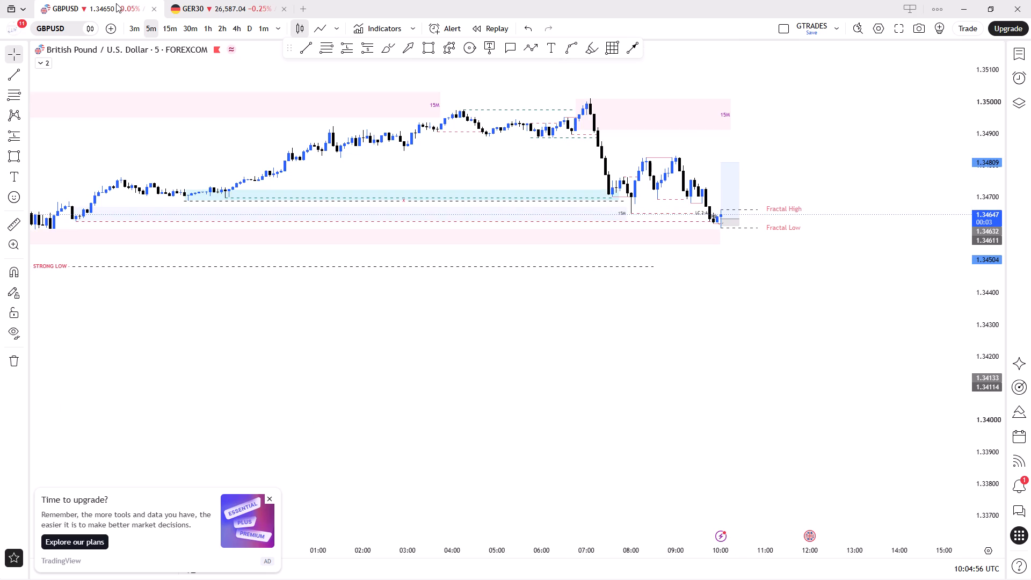
pyautogui.press('3')
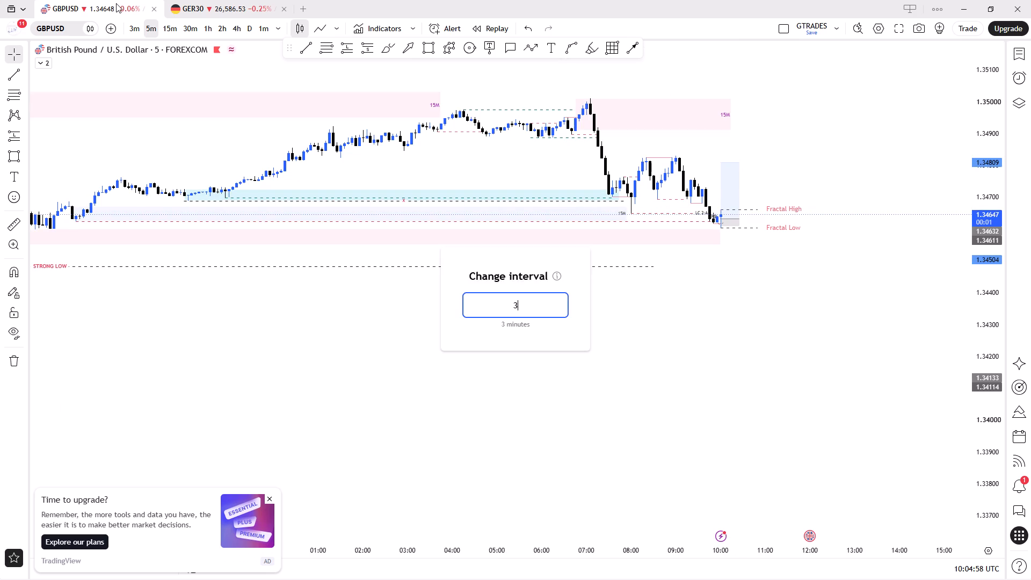
pyautogui.press('Return')
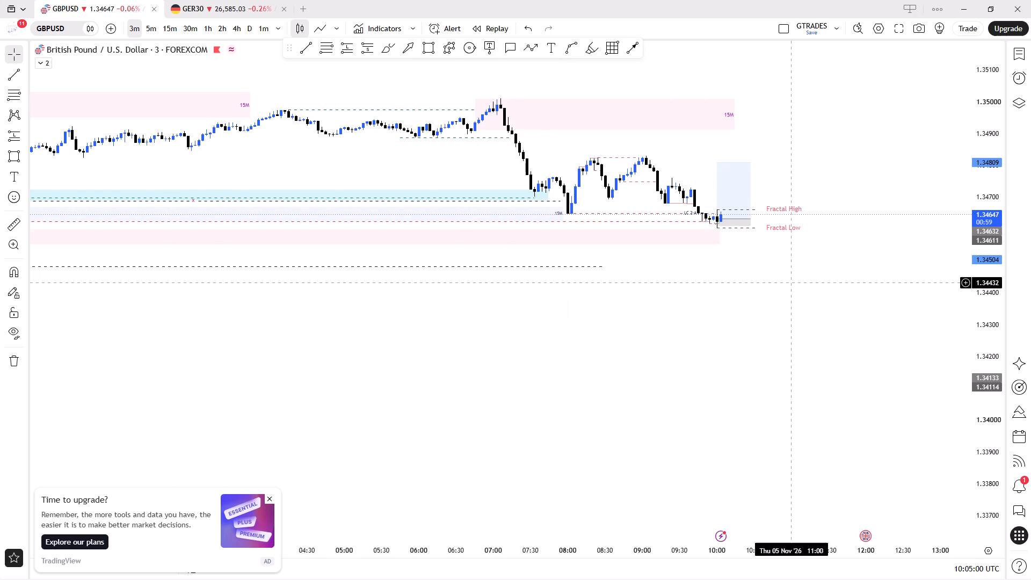
# Examine the GBPUSD long position against the 5 November swings and the 15M supply zone on the 3-minute chart.
pyautogui.moveTo(997, 405); pyautogui.dragTo(927, 281)
pyautogui.moveTo(925, 271); pyautogui.dragTo(875, 166)
pyautogui.click(874, 165)
pyautogui.moveTo(829, 258); pyautogui.dragTo(794, 353)
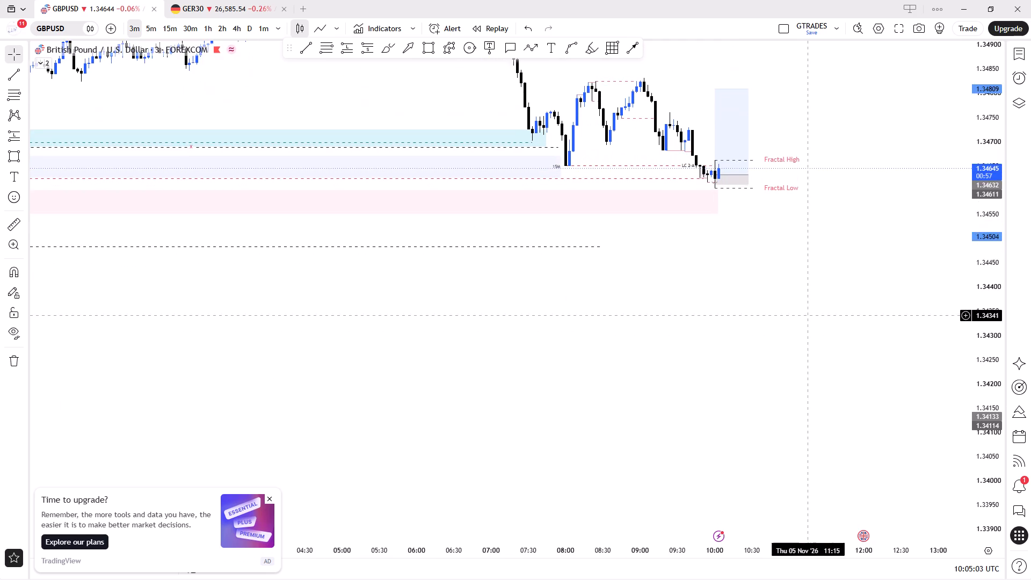
pyautogui.moveTo(794, 353); pyautogui.dragTo(771, 462)
pyautogui.scroll(4, 720, 403)
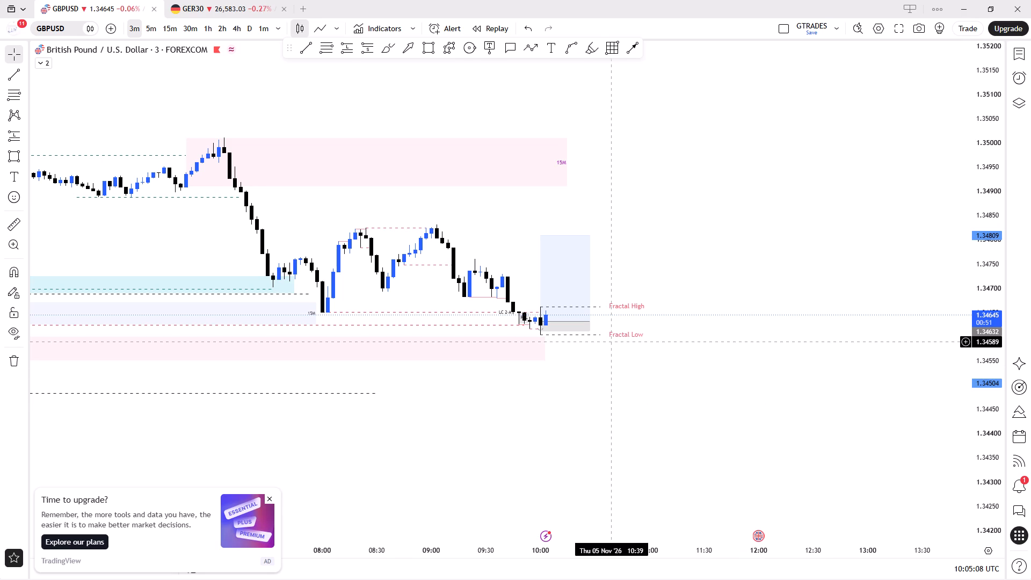
pyautogui.click(573, 285)
pyautogui.keyDown('ctrl'); pyautogui.scroll(-3, 573, 285); pyautogui.keyUp('ctrl')
pyautogui.doubleClick(698, 280)
pyautogui.moveTo(698, 280); pyautogui.dragTo(812, 366)
pyautogui.moveTo(986, 462); pyautogui.dragTo(952, 292)
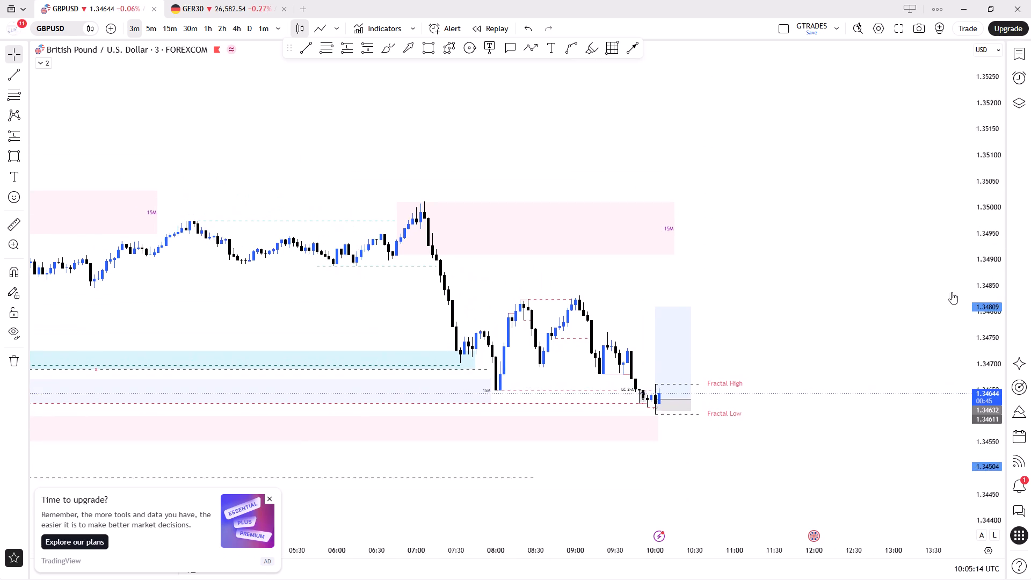
pyautogui.moveTo(952, 292); pyautogui.dragTo(926, 259)
# Move the GBPUSD long position past the latest candles to about 10:45–11:15, with entry 1.34623, stop 1.34602 and target 1.34800.
pyautogui.scroll(4, 806, 281)
pyautogui.moveTo(751, 377); pyautogui.dragTo(821, 251)
pyautogui.keyDown('ctrl'); pyautogui.scroll(4, 707, 273); pyautogui.keyUp('ctrl')
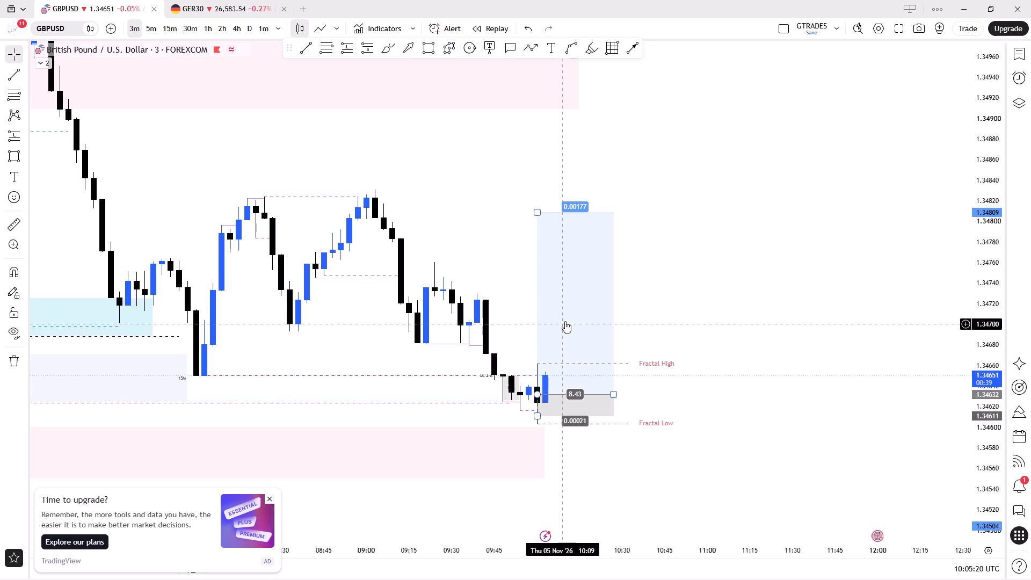
pyautogui.moveTo(568, 320); pyautogui.dragTo(595, 334)
pyautogui.moveTo(606, 340); pyautogui.dragTo(617, 342)
pyautogui.moveTo(618, 342); pyautogui.dragTo(713, 334)
pyautogui.keyDown('ctrl'); pyautogui.scroll(-3, 587, 183); pyautogui.keyUp('ctrl')
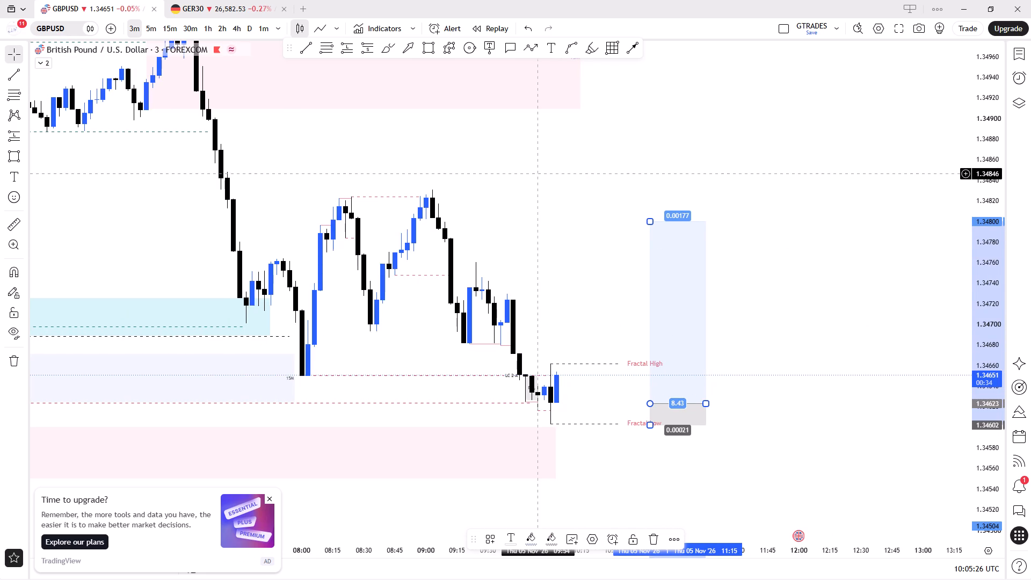
# View the moved GBPUSD long position on the 5-minute chart, leaving it deselected.
pyautogui.click(151, 35)
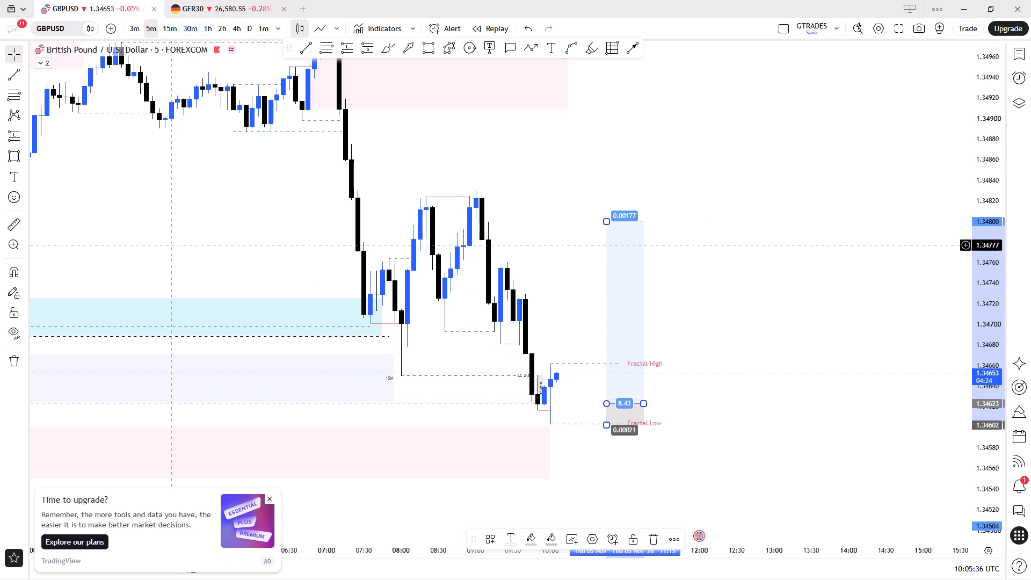
pyautogui.click(758, 84)
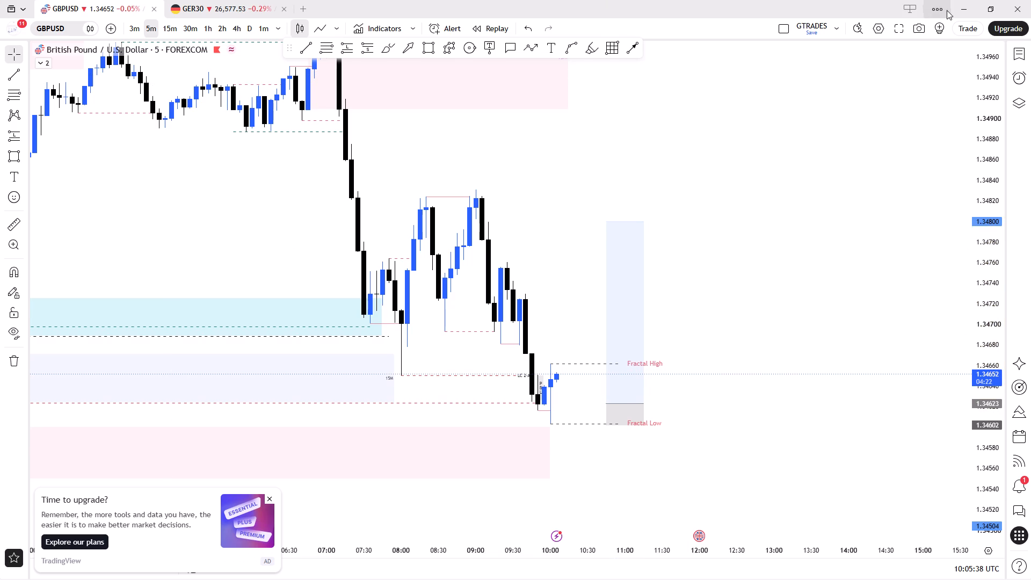
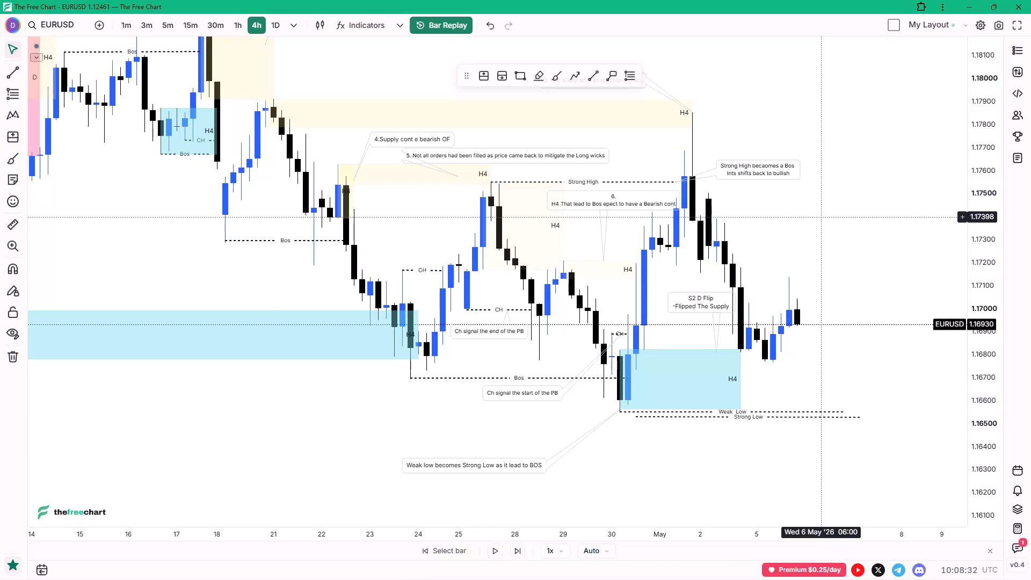
# Examine the annotated EURUSD 4-hour structure, zones and notes from mid-April to the latest May candles.
pyautogui.moveTo(819, 217); pyautogui.dragTo(832, 245)
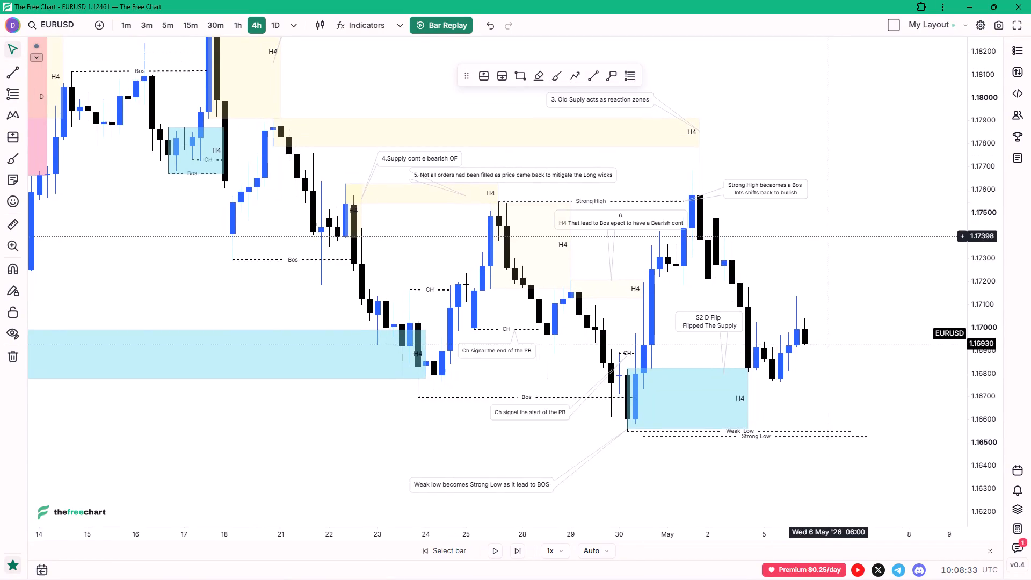
pyautogui.moveTo(832, 245); pyautogui.dragTo(862, 267)
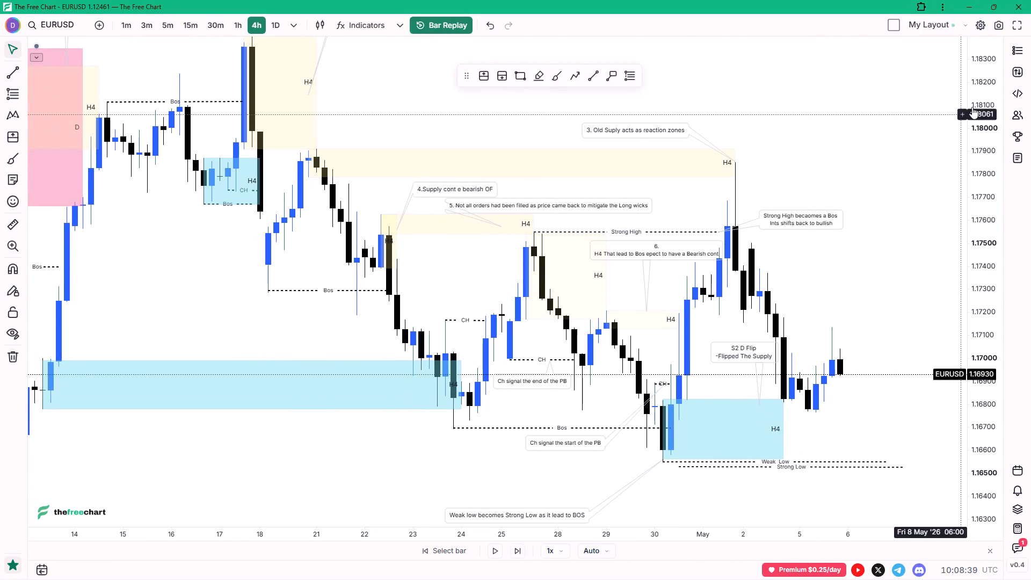
pyautogui.moveTo(974, 106); pyautogui.dragTo(965, 195)
pyautogui.click(964, 196)
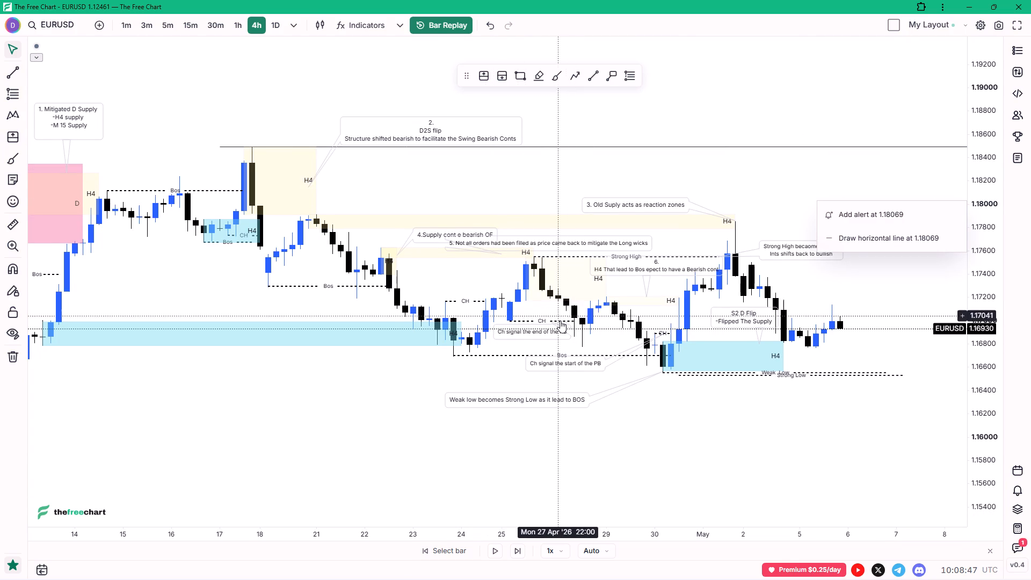
pyautogui.keyDown('ctrl'); pyautogui.scroll(-4, 449, 252); pyautogui.keyUp('ctrl')
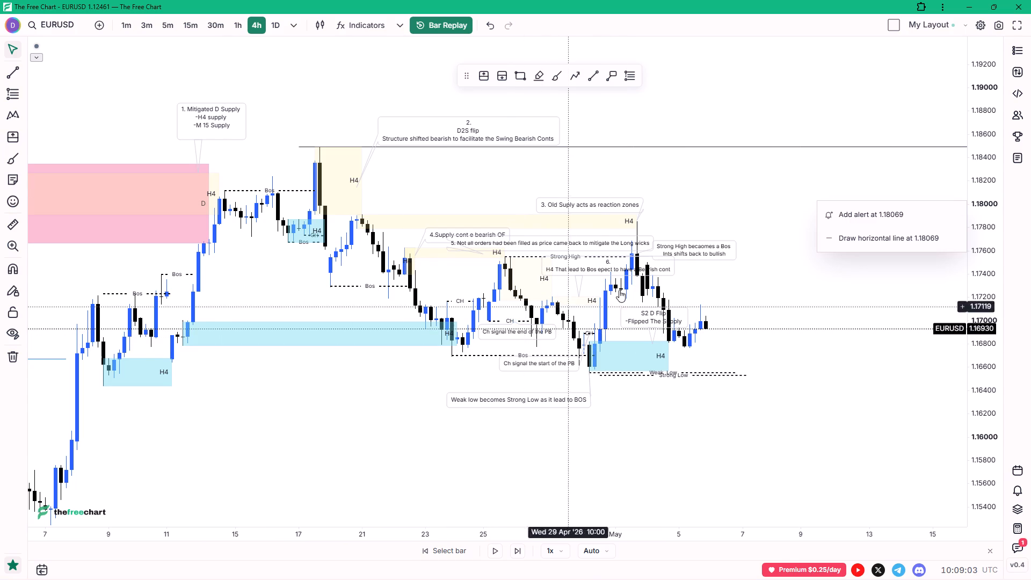
pyautogui.click(809, 283)
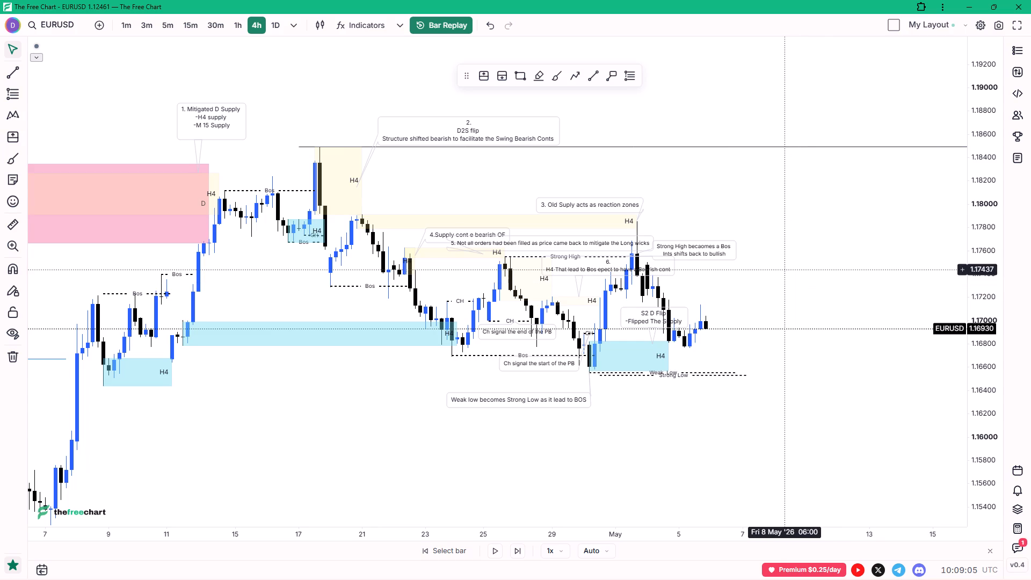
pyautogui.keyDown('ctrl'); pyautogui.scroll(4, 787, 270); pyautogui.keyUp('ctrl')
pyautogui.moveTo(972, 453); pyautogui.dragTo(972, 418)
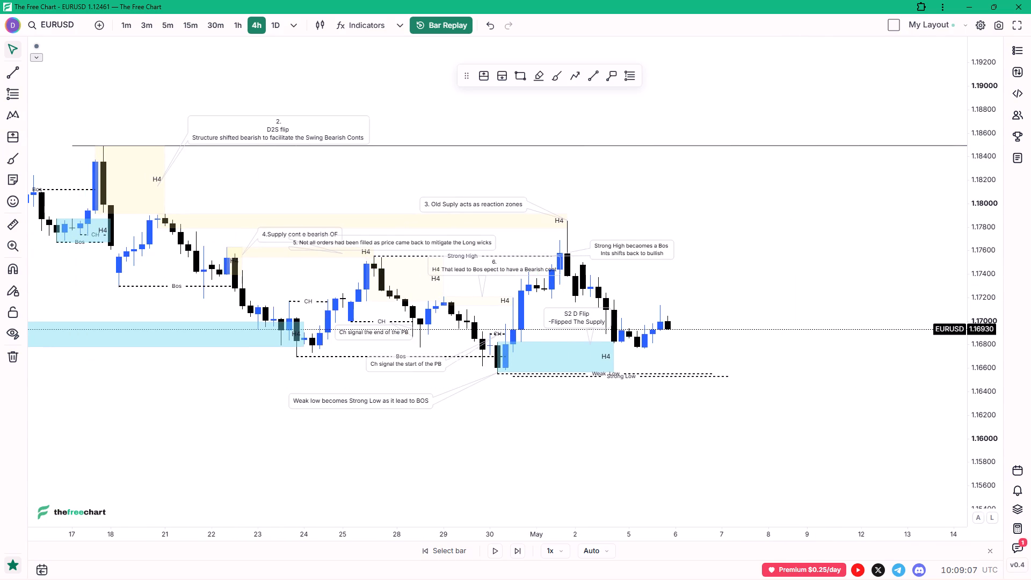
pyautogui.moveTo(972, 418); pyautogui.dragTo(932, 236)
pyautogui.moveTo(930, 231); pyautogui.dragTo(919, 192)
pyautogui.moveTo(831, 277); pyautogui.dragTo(907, 227)
pyautogui.keyDown('ctrl'); pyautogui.scroll(2, 784, 220); pyautogui.keyUp('ctrl')
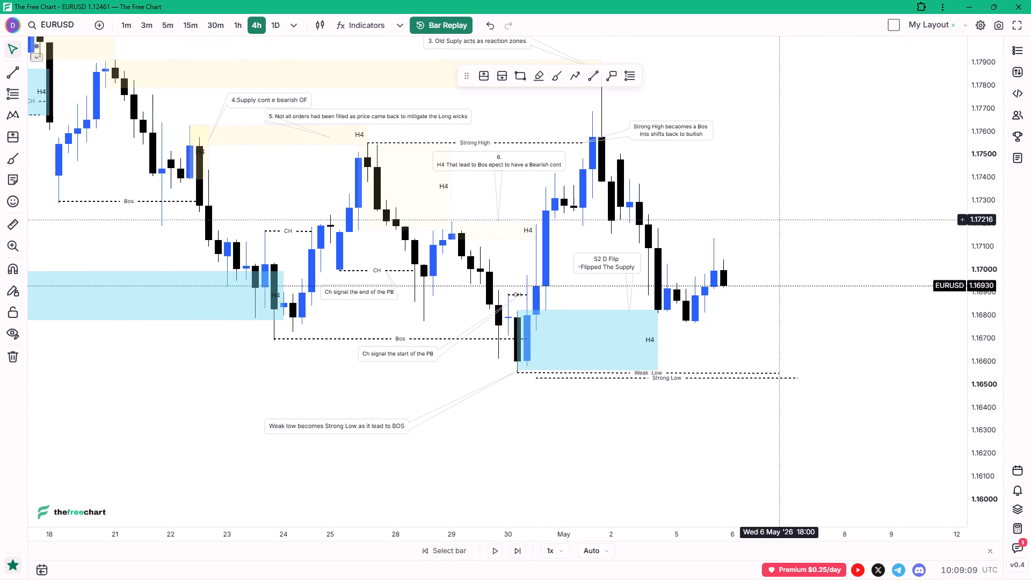
pyautogui.moveTo(784, 220); pyautogui.dragTo(797, 243)
pyautogui.click(797, 243)
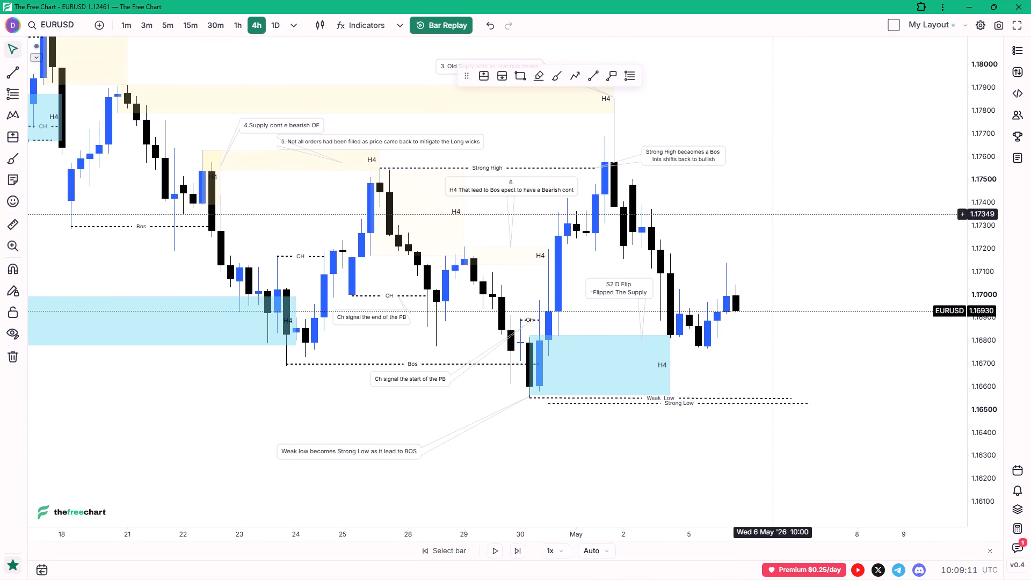
# Move the floating drawing tools clear of the EURUSD annotations and copy a link to the 4-hour chart image.
pyautogui.moveTo(775, 216); pyautogui.dragTo(853, 271)
pyautogui.moveTo(467, 77); pyautogui.dragTo(544, 47)
pyautogui.moveTo(459, 83); pyautogui.dragTo(486, 78)
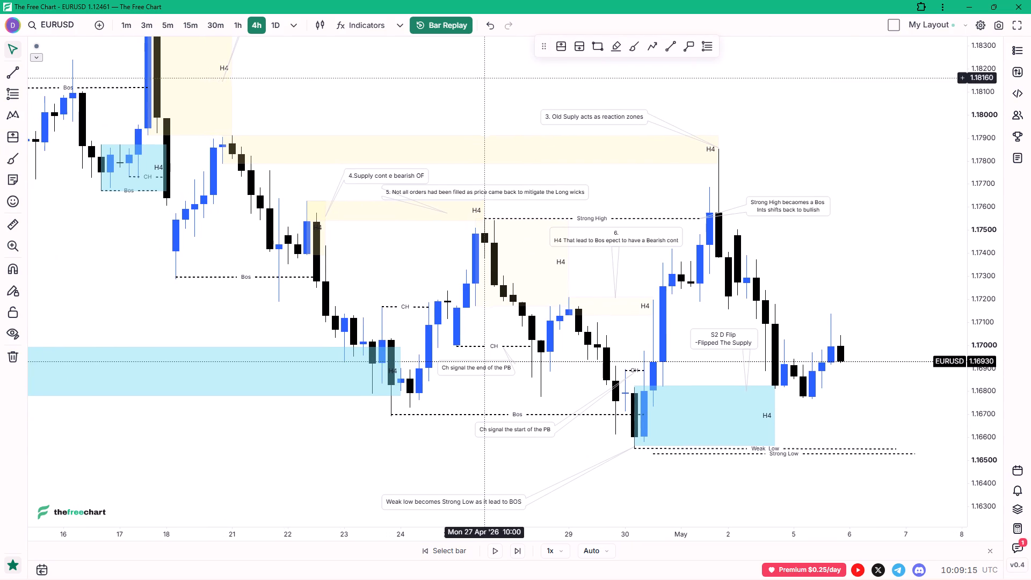
pyautogui.moveTo(986, 148); pyautogui.dragTo(984, 168)
pyautogui.moveTo(873, 166); pyautogui.dragTo(908, 169)
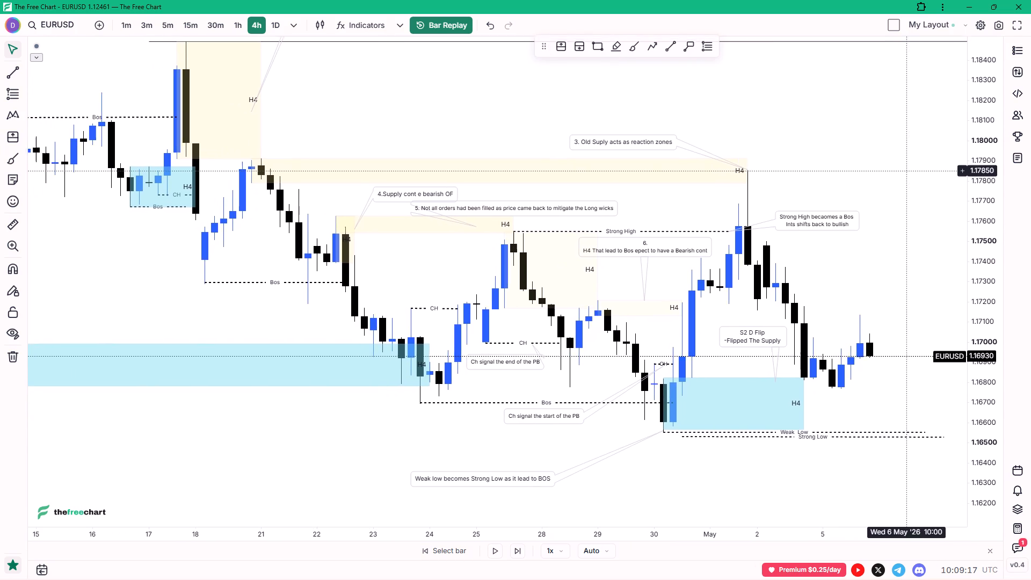
pyautogui.moveTo(908, 169); pyautogui.dragTo(909, 169)
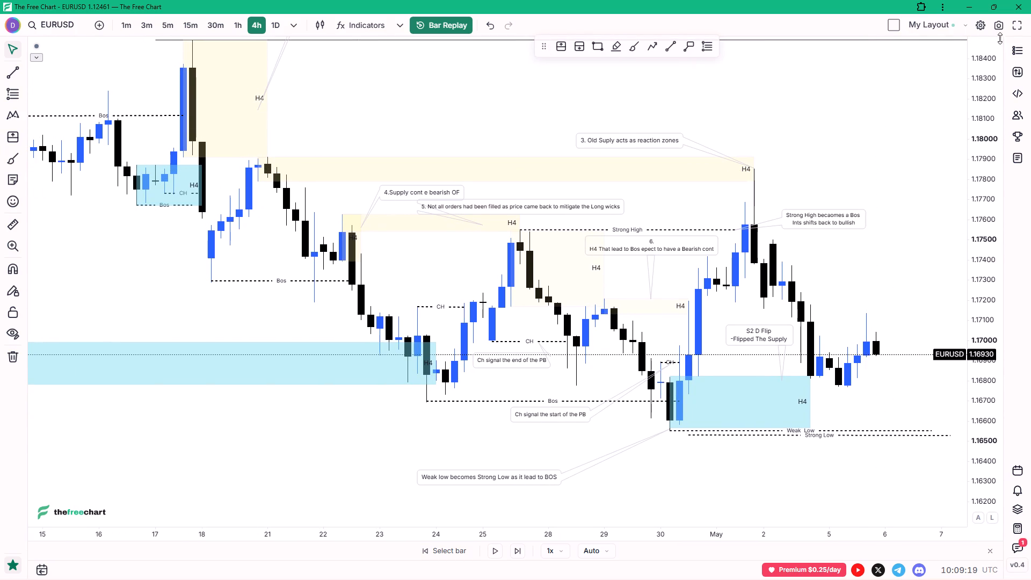
pyautogui.click(1000, 30)
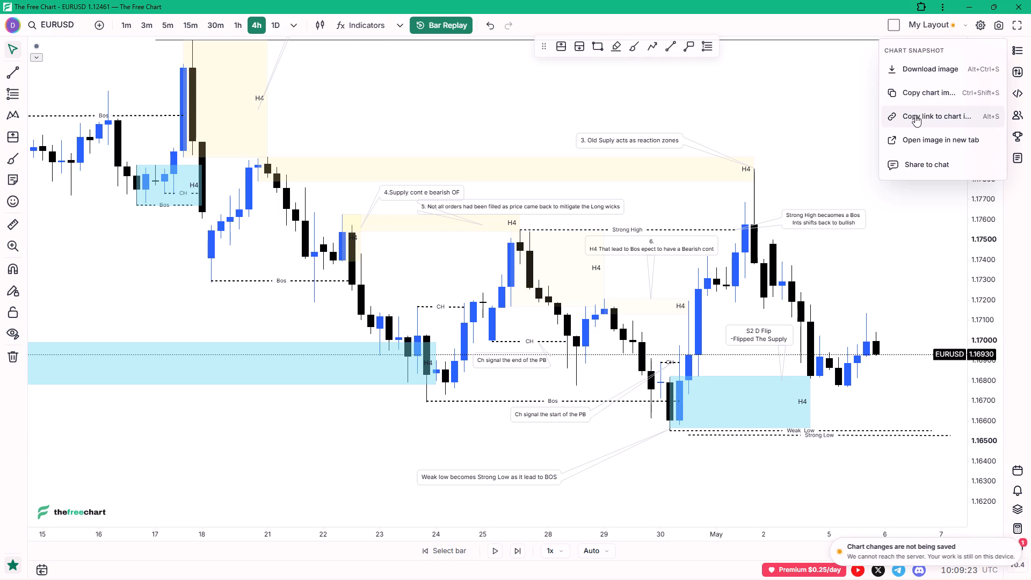
pyautogui.click(915, 115)
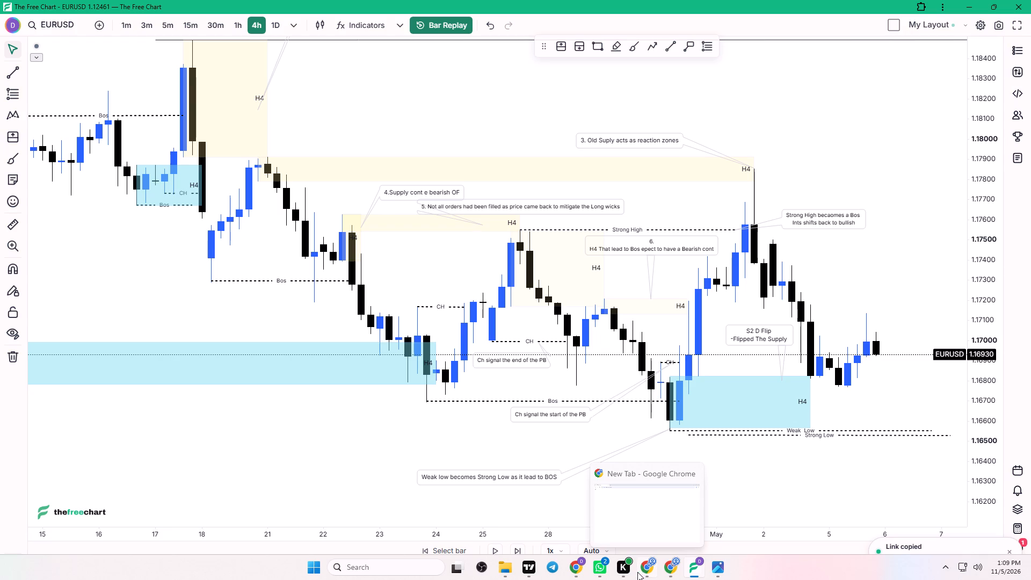
# Switch to Telegram.
pyautogui.click(560, 571)
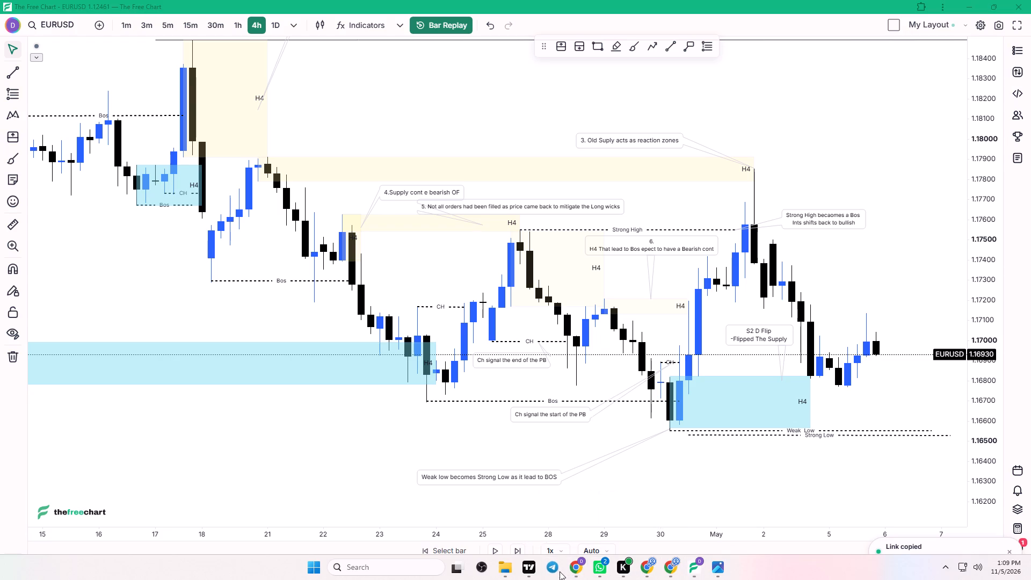
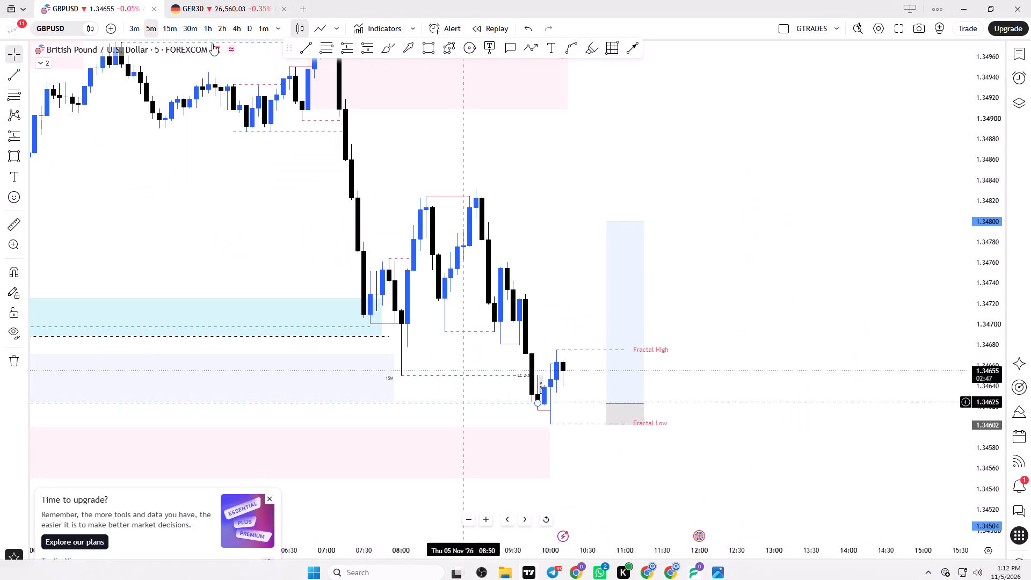
# Examine the GER30 chart on the 1-hour and 4-hour timeframes, focusing on the early-November rally and its fractal high and low.
pyautogui.click(208, 6)
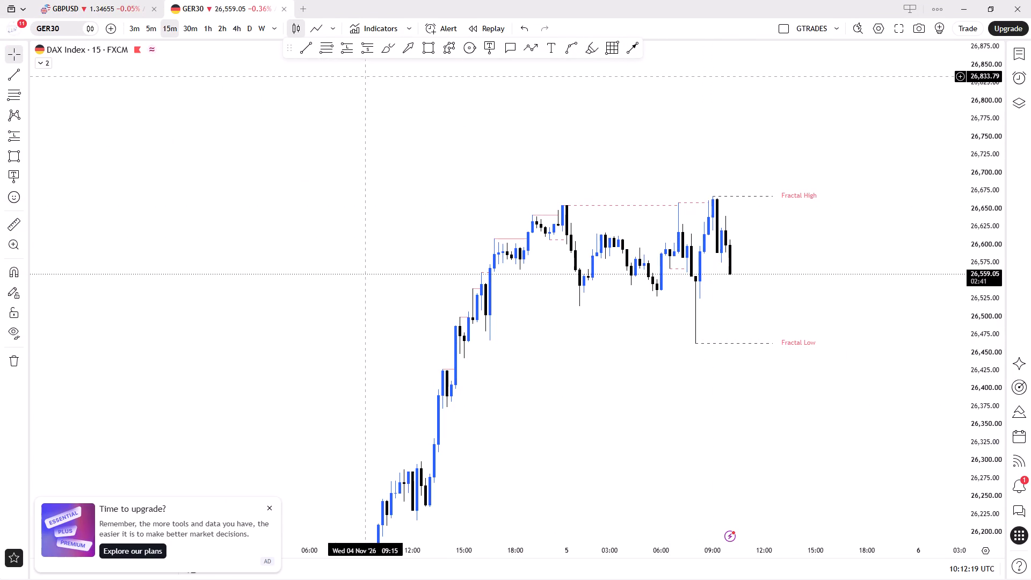
pyautogui.click(188, 31)
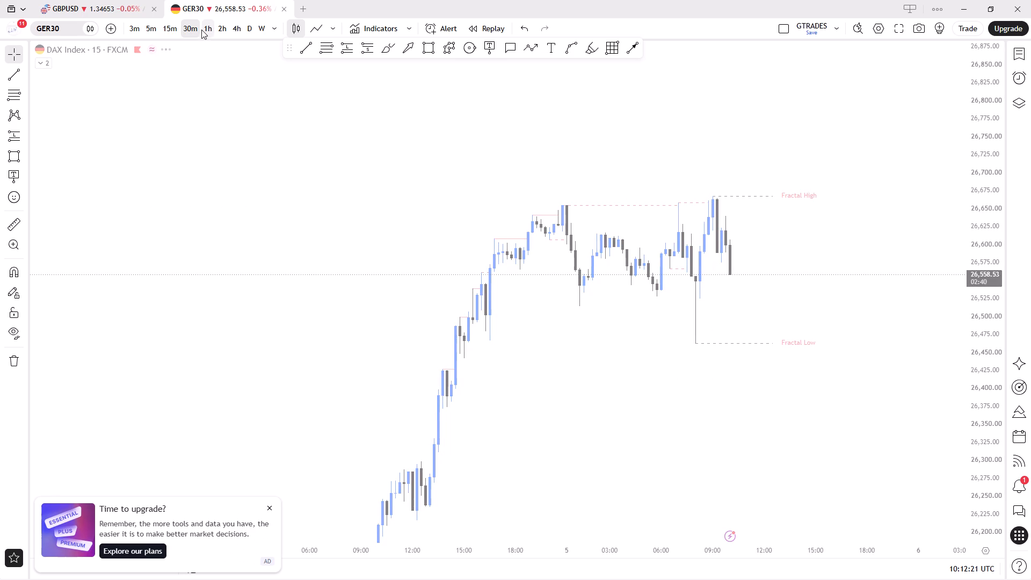
pyautogui.click(202, 29)
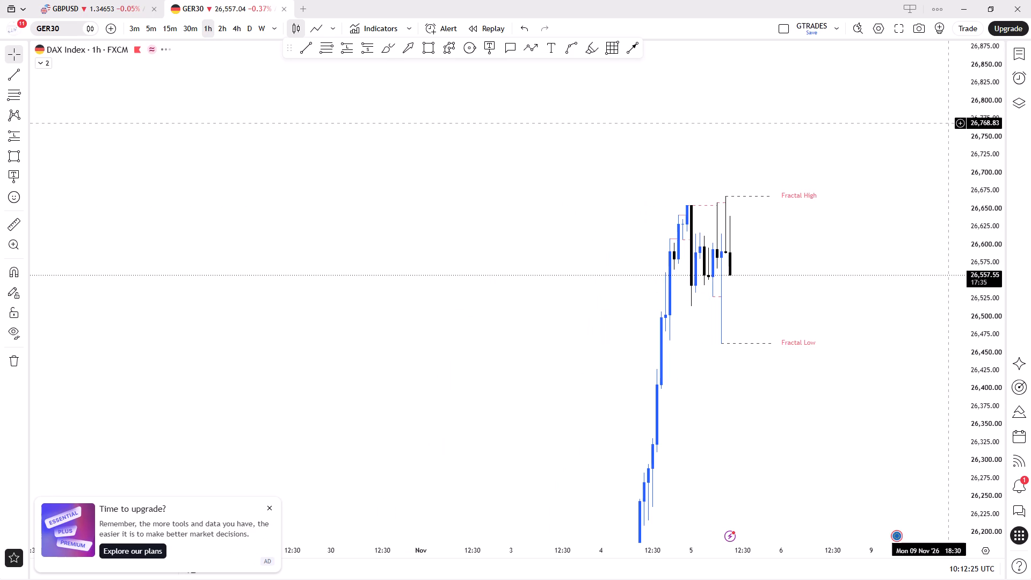
pyautogui.moveTo(985, 160); pyautogui.dragTo(983, 190)
pyautogui.moveTo(983, 192); pyautogui.dragTo(847, 286)
pyautogui.moveTo(841, 286); pyautogui.dragTo(827, 286)
pyautogui.scroll(3, 750, 247)
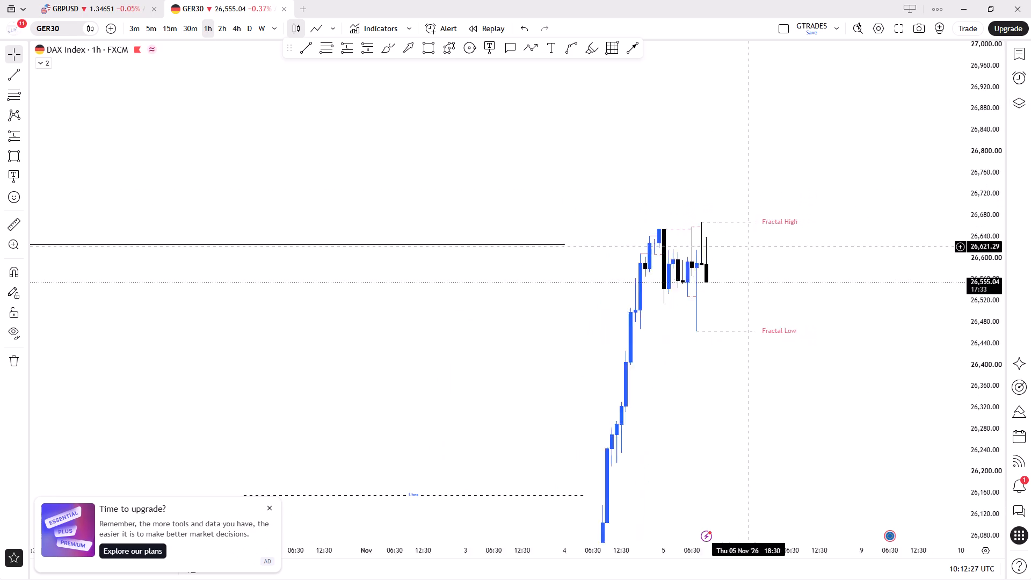
pyautogui.click(239, 34)
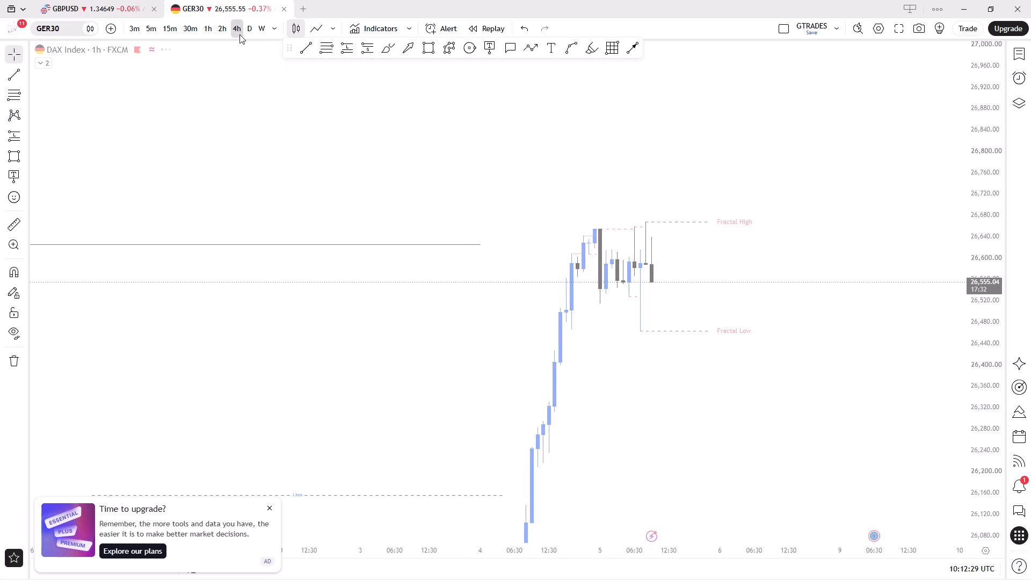
pyautogui.scroll(4, 640, 156)
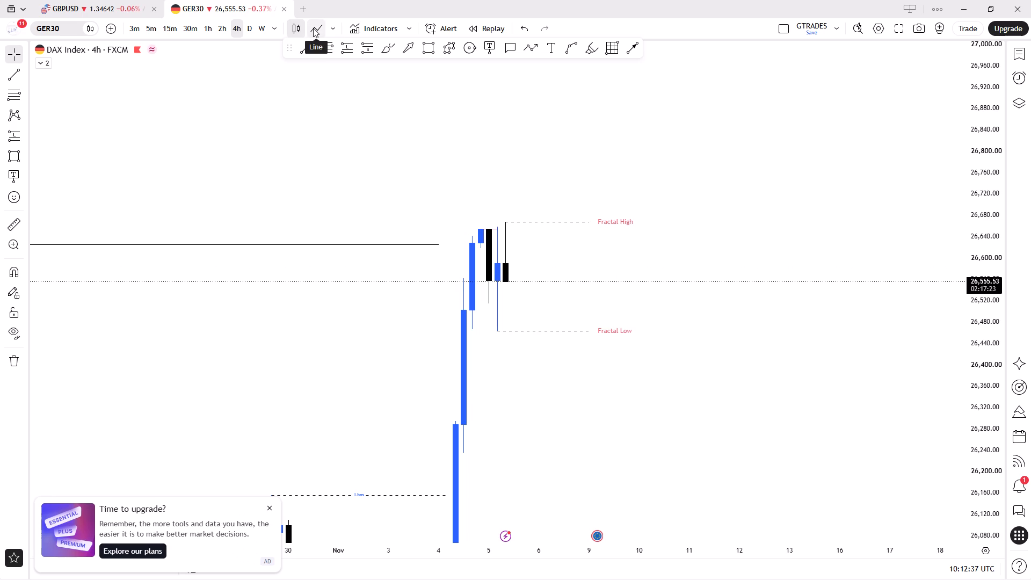
# View the GER30 chart on the 2-hour timeframe.
pyautogui.click(225, 26)
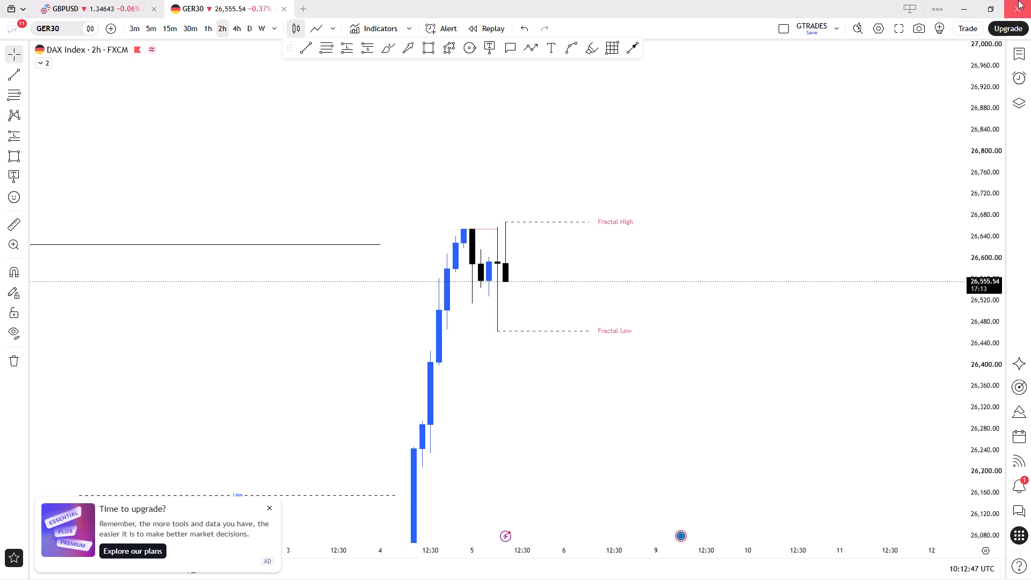
# Bring up the GBPUSD chart and view its price structure and zones on the 15-minute timeframe.
pyautogui.click(103, 2)
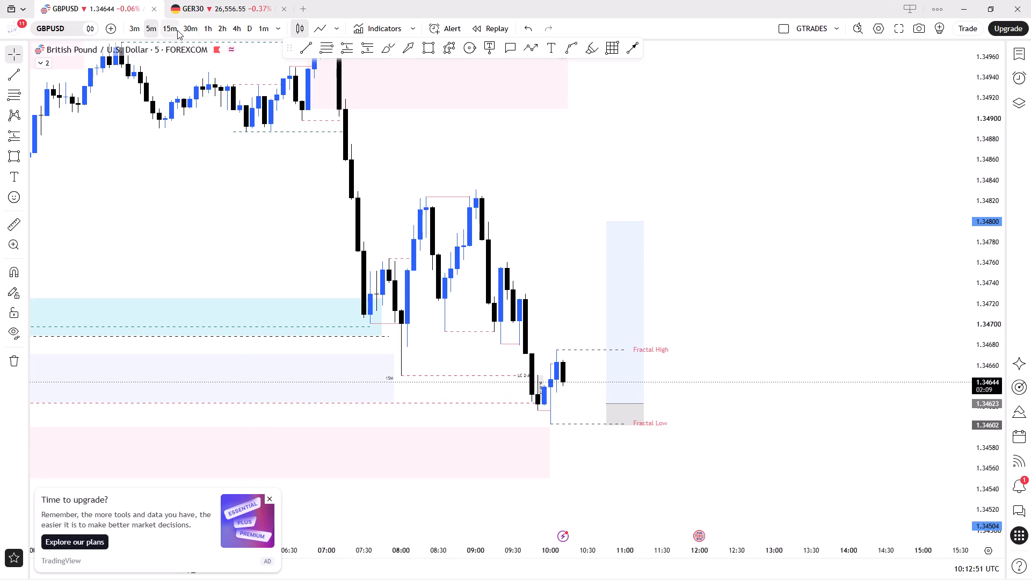
pyautogui.click(176, 29)
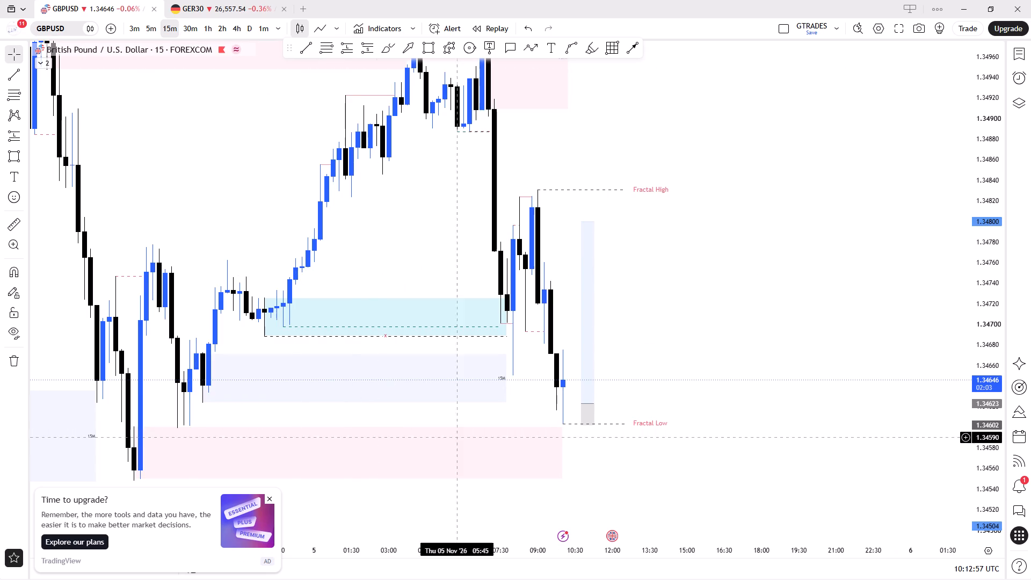
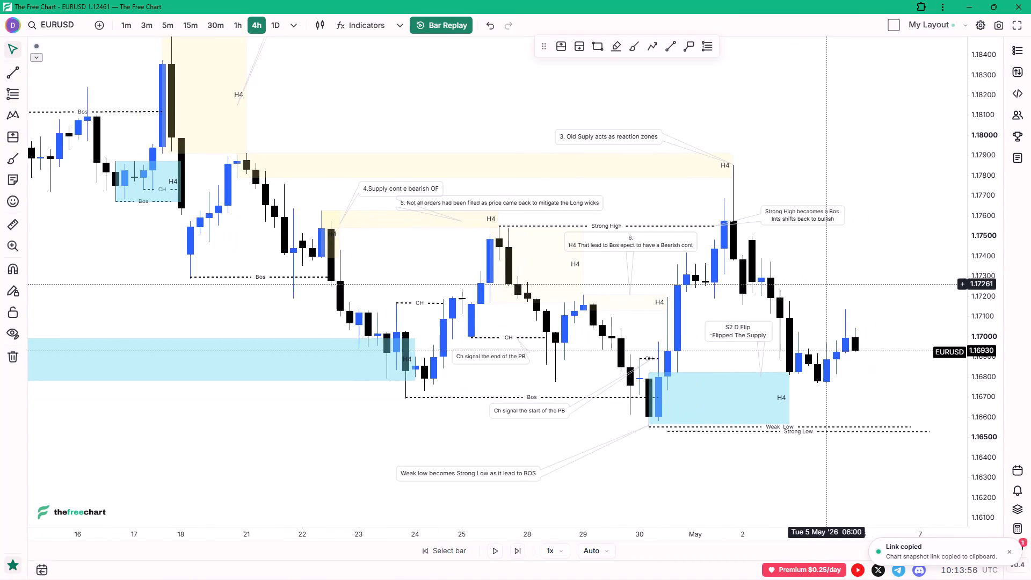
# Examine the annotated EURUSD 4-hour structure from the mid-April D2S flip supply zone to the early-May candles above the S2D flip demand zone.
pyautogui.click(744, 274)
pyautogui.moveTo(783, 252); pyautogui.dragTo(831, 259)
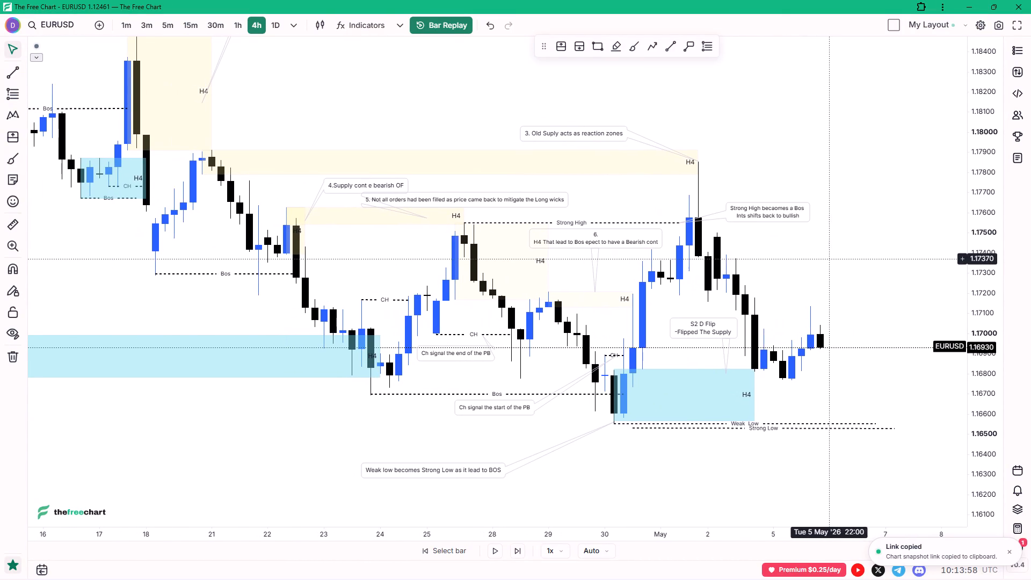
pyautogui.moveTo(996, 331); pyautogui.dragTo(986, 315)
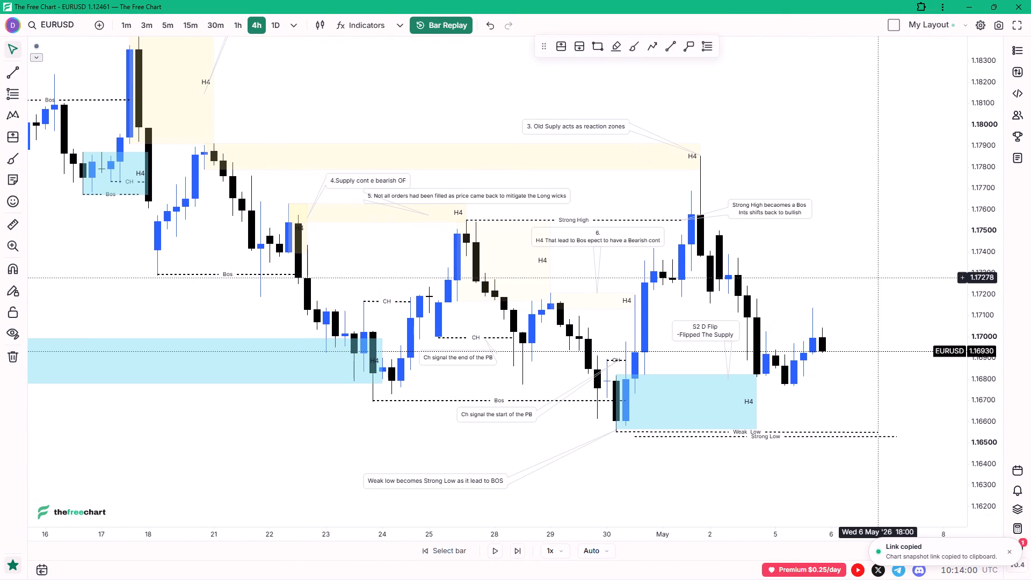
pyautogui.scroll(-1, 876, 278)
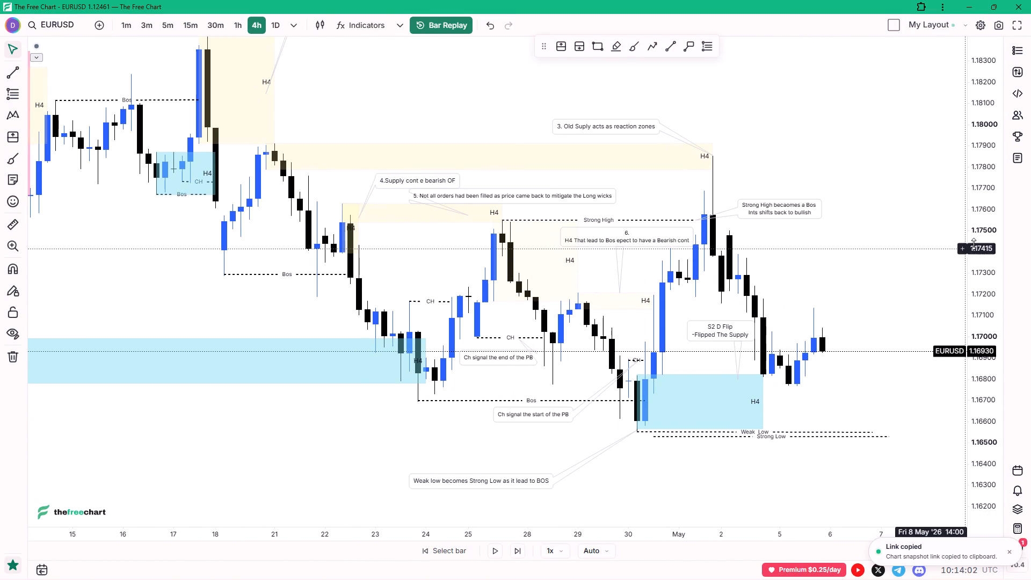
pyautogui.moveTo(986, 230); pyautogui.dragTo(981, 267)
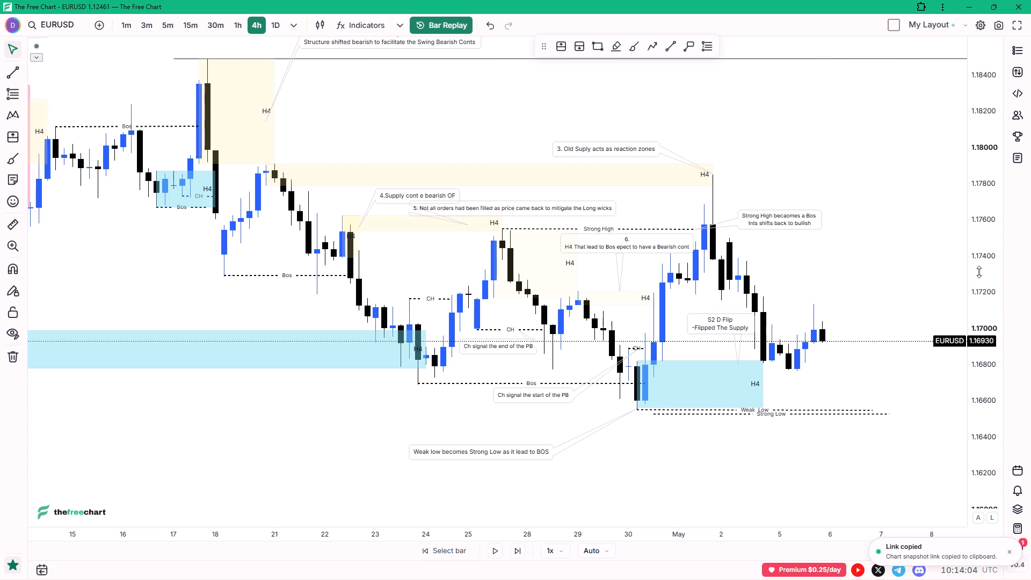
pyautogui.moveTo(878, 196); pyautogui.dragTo(885, 234)
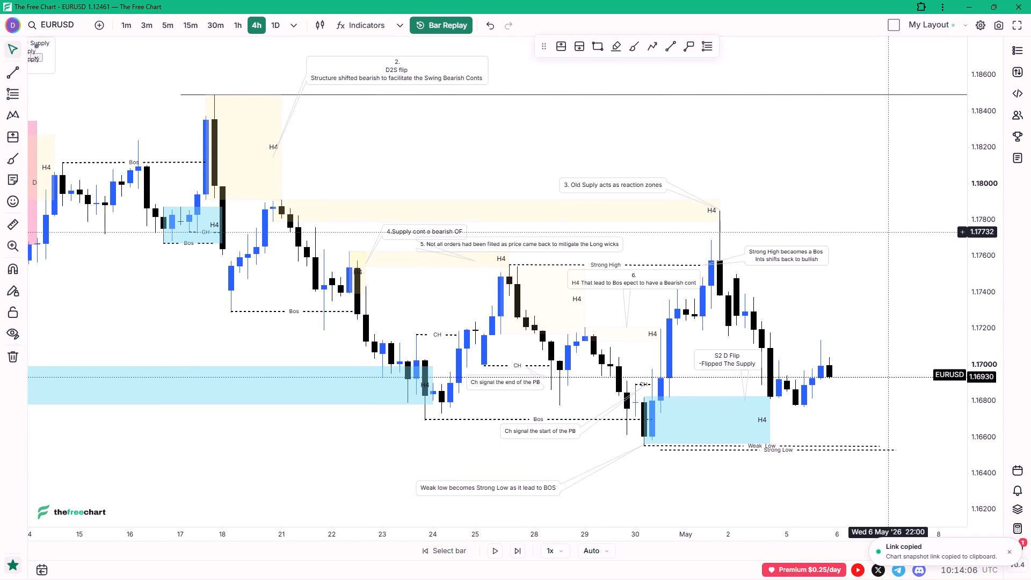
# Reposition the EURUSD 4-hour chart slightly and save a snapshot of it as an image file.
pyautogui.moveTo(885, 234); pyautogui.dragTo(881, 241)
pyautogui.click(881, 241)
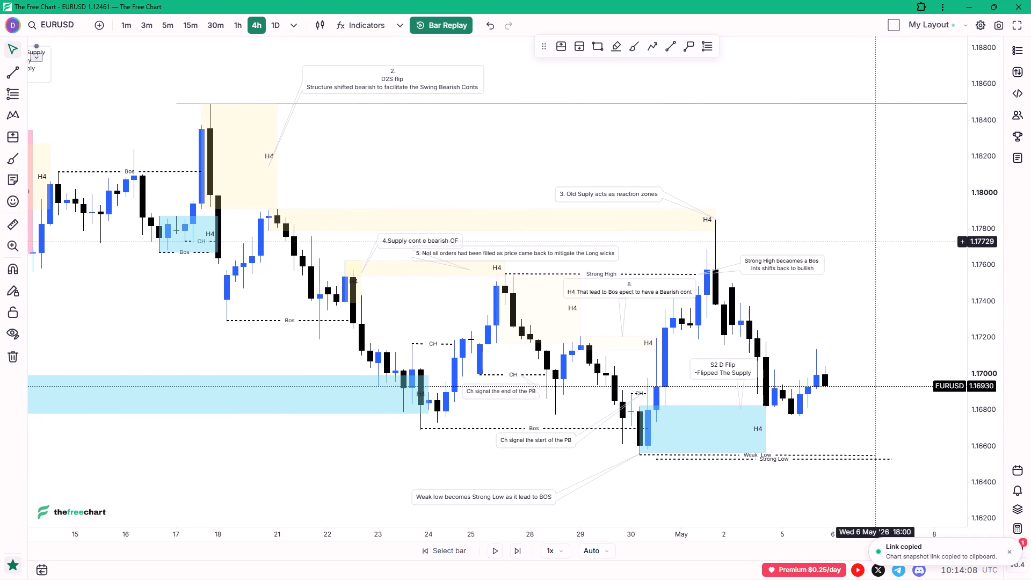
pyautogui.click(1000, 30)
pyautogui.click(944, 68)
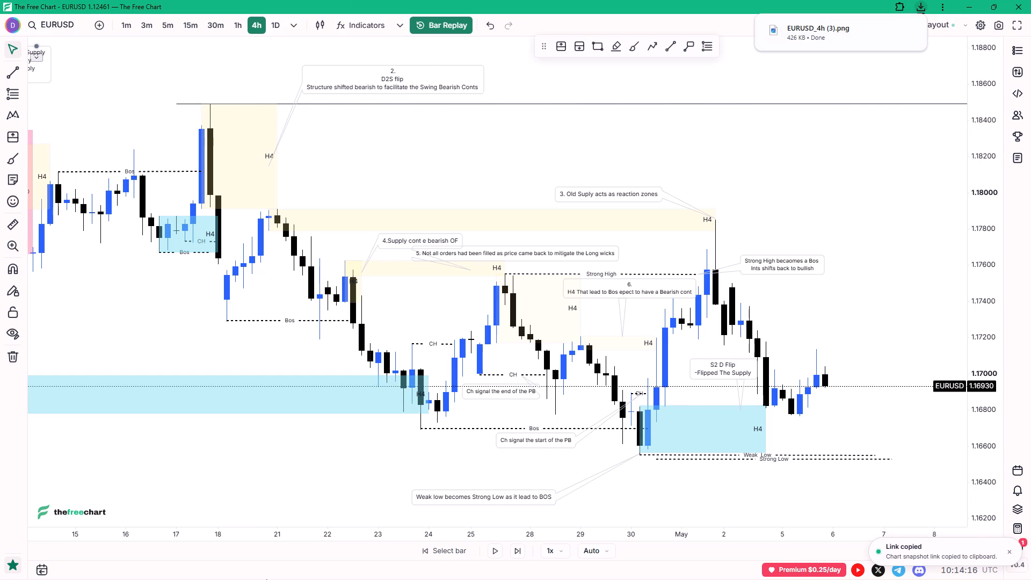
# Switch to the Chrome window playing the club party mix and close that YouTube tab.
pyautogui.click(574, 576)
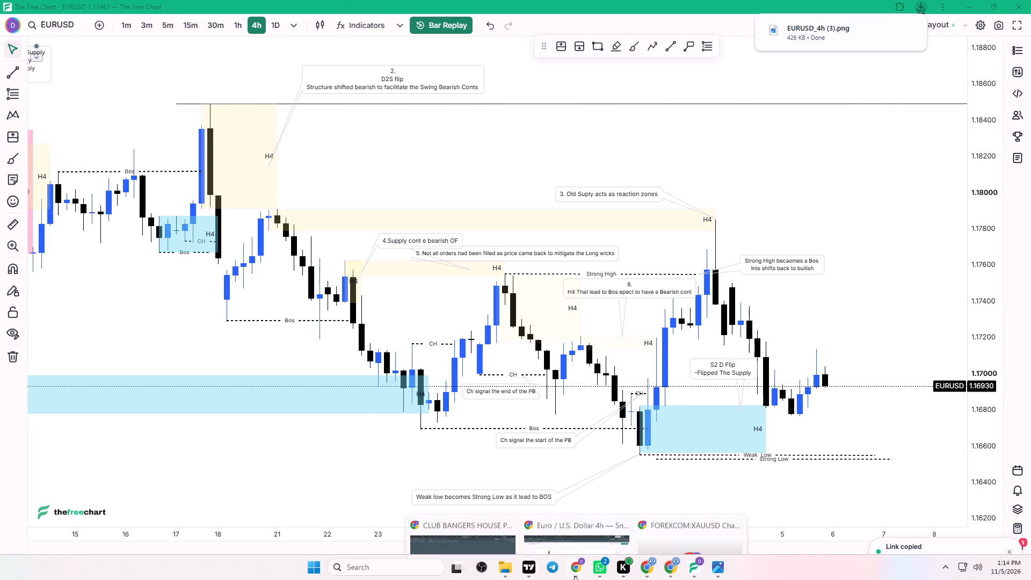
pyautogui.click(474, 518)
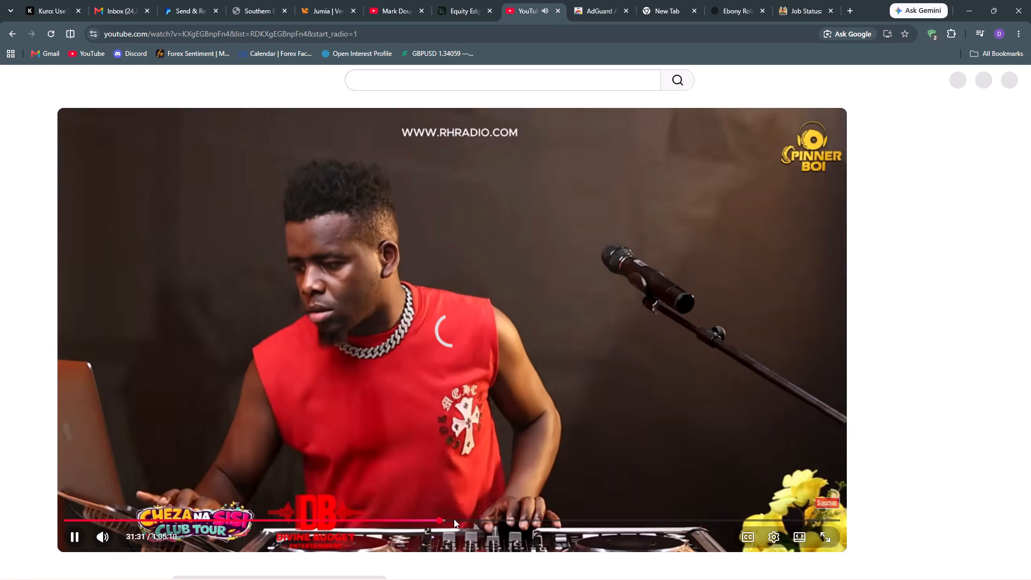
pyautogui.click(461, 519)
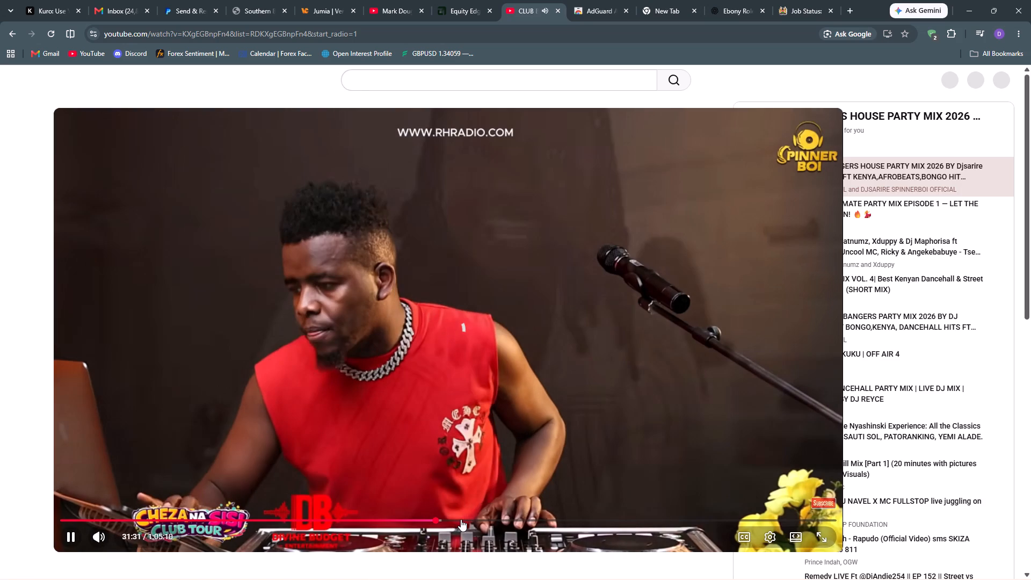
pyautogui.click(581, 11)
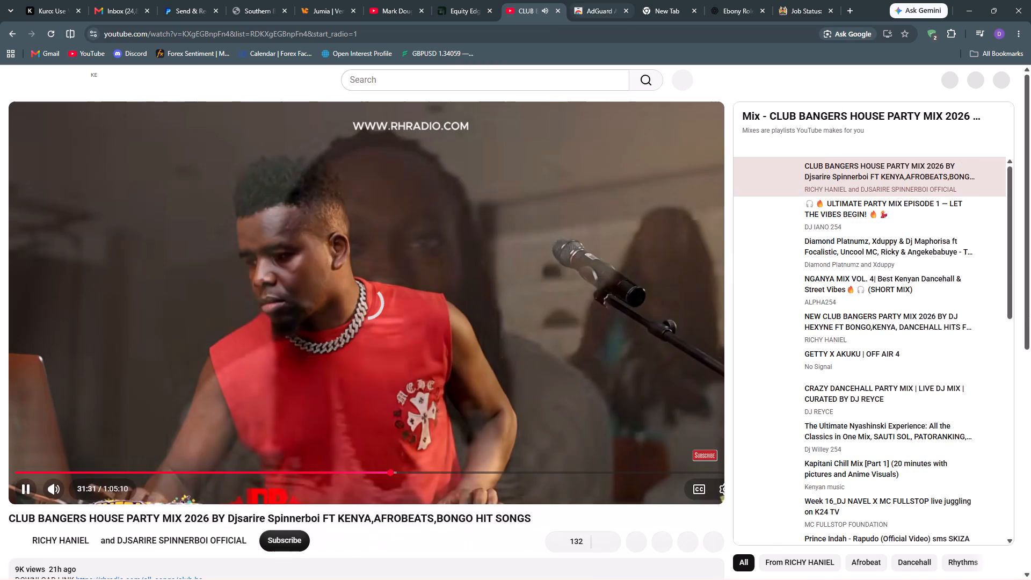
pyautogui.click(558, 11)
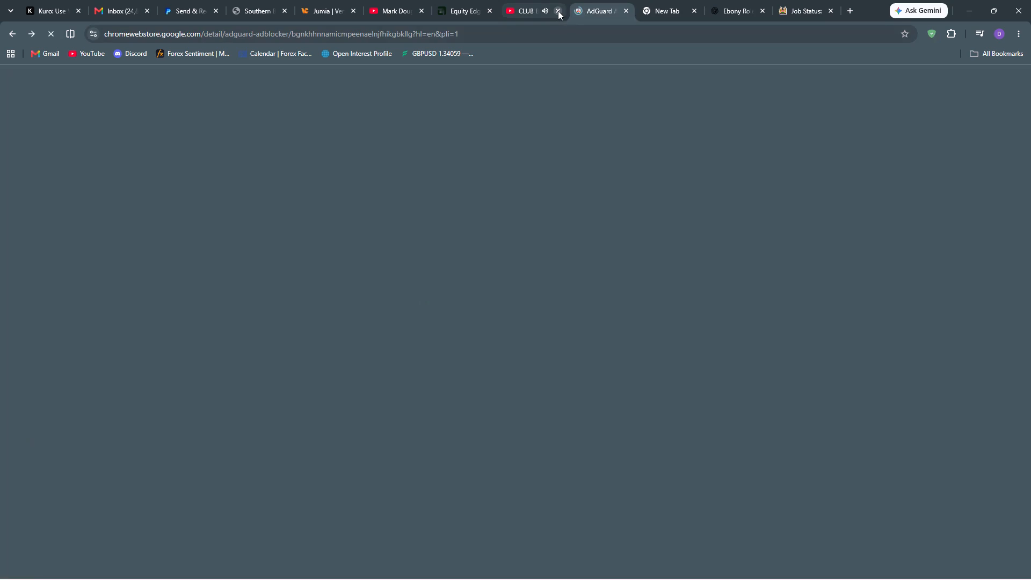
# Open tiktok.com in the tab showing the AdGuard AdBlocker store page.
pyautogui.click(535, 30)
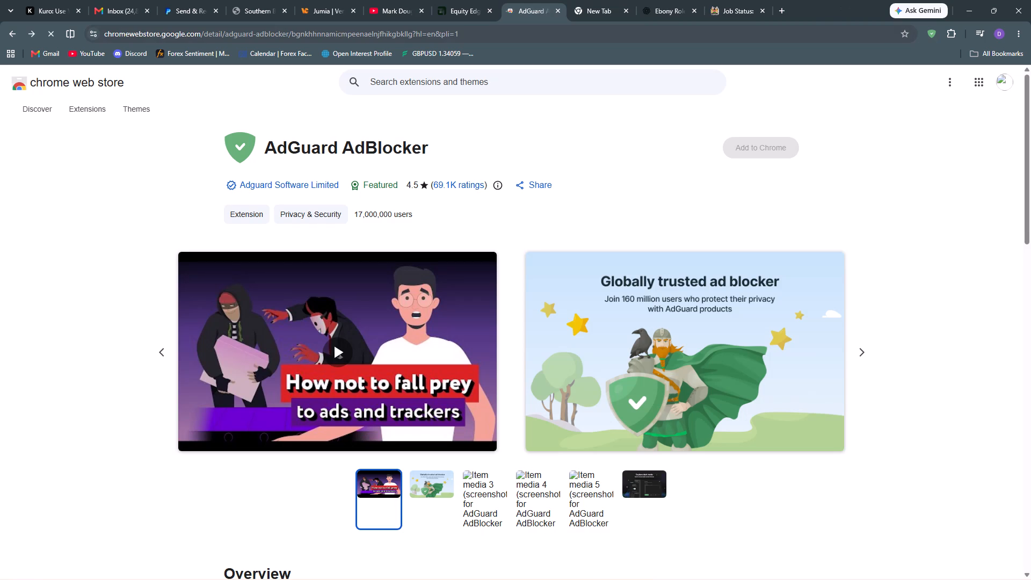
pyautogui.write('ti')
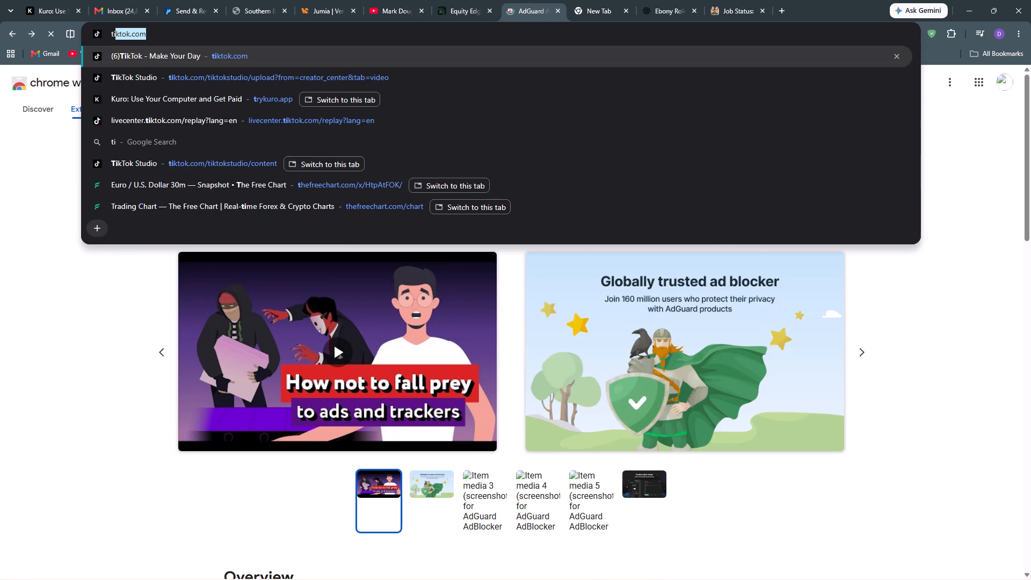
pyautogui.press('Return')
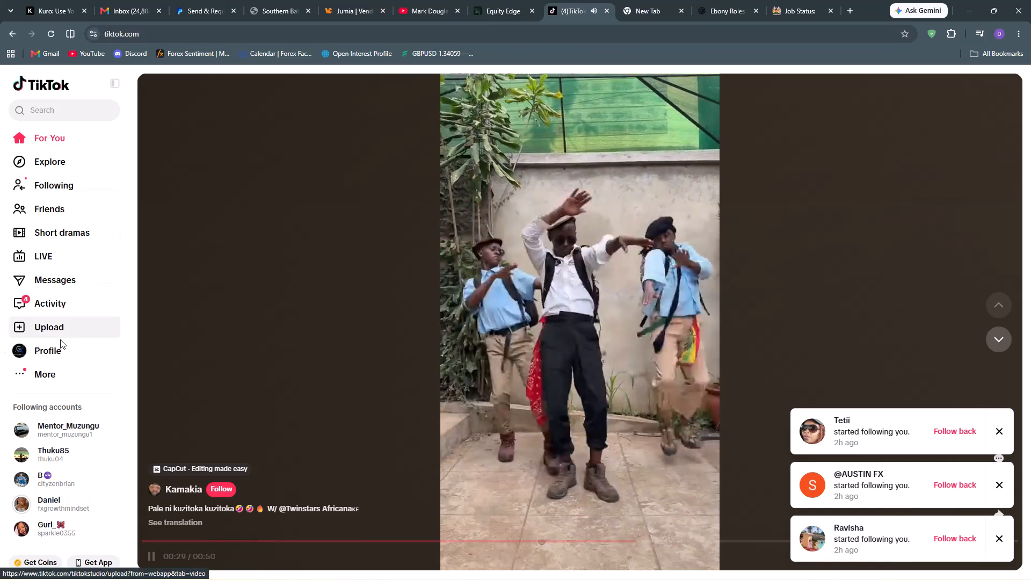
# Start a TikTok Studio photo upload with the image EURUSD_4h (3) from the Lessons folder.
pyautogui.click(175, 363)
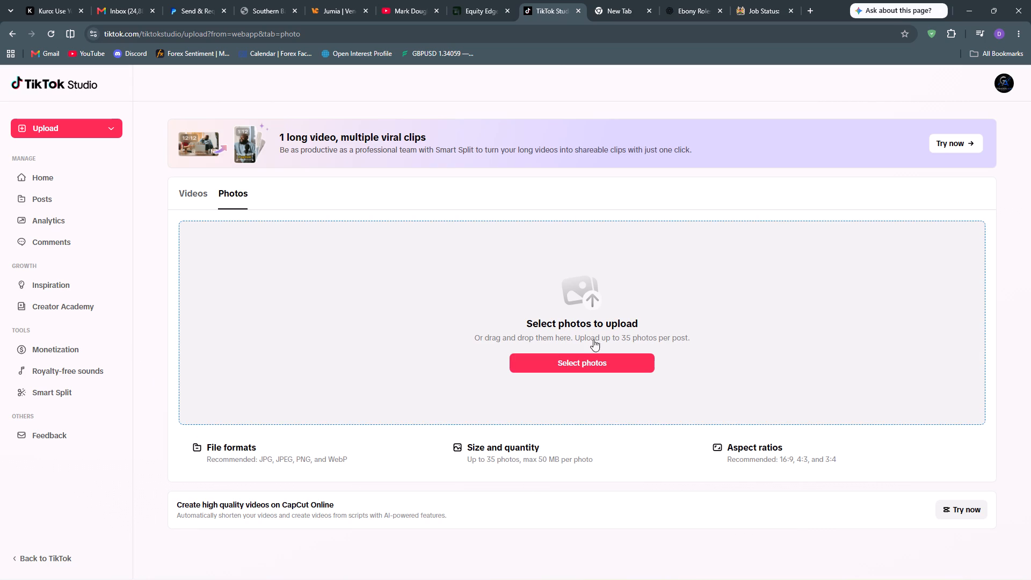
pyautogui.click(593, 364)
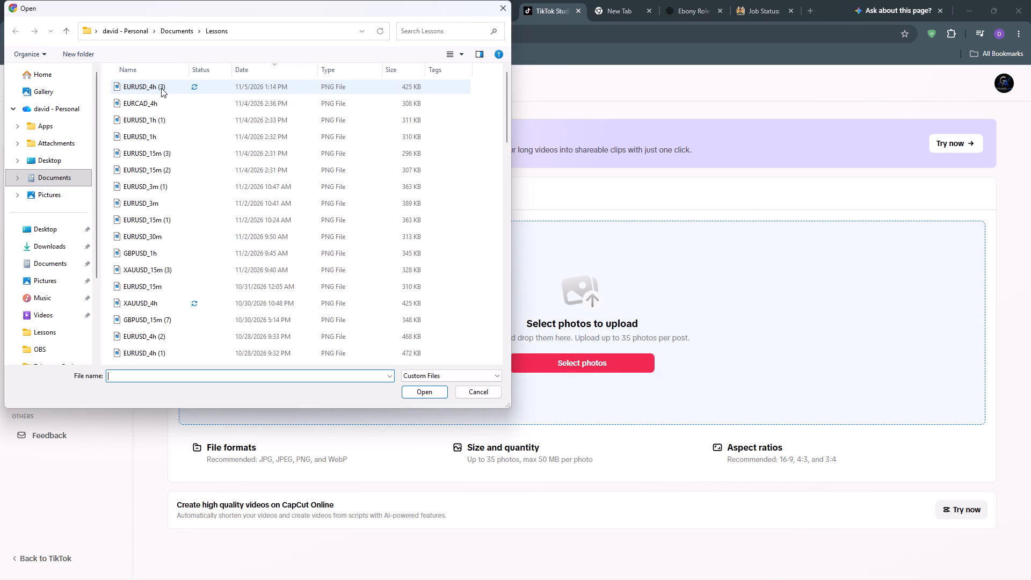
pyautogui.click(161, 88)
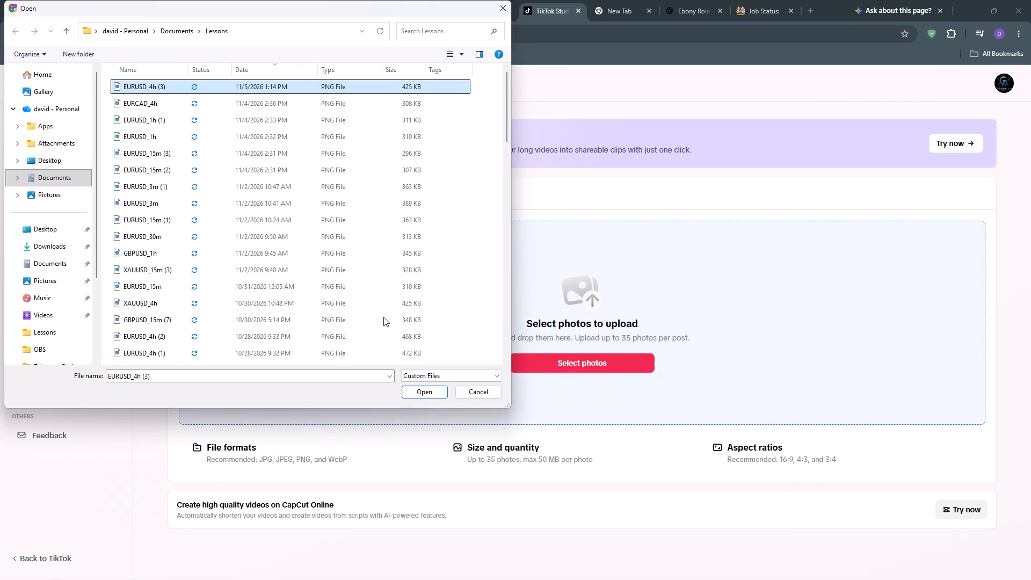
pyautogui.click(417, 392)
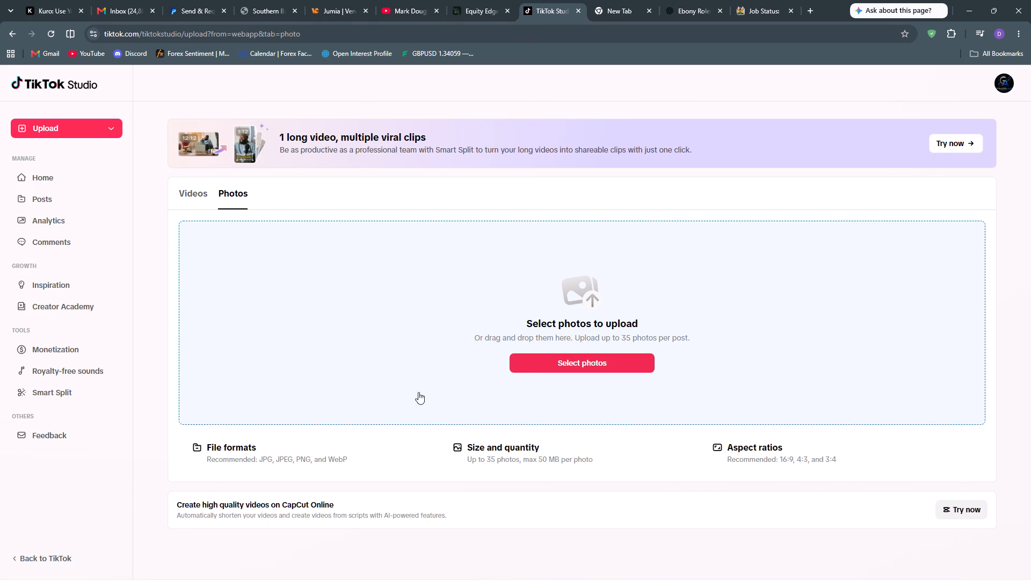
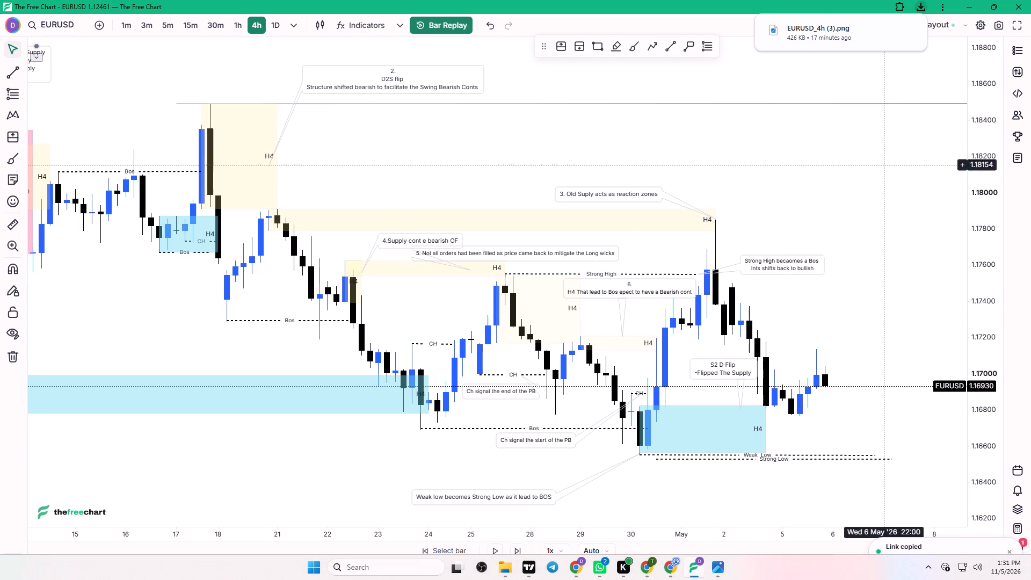
# Download a snapshot of the annotated EURUSD 4-hour chart as an image file.
pyautogui.click(1001, 26)
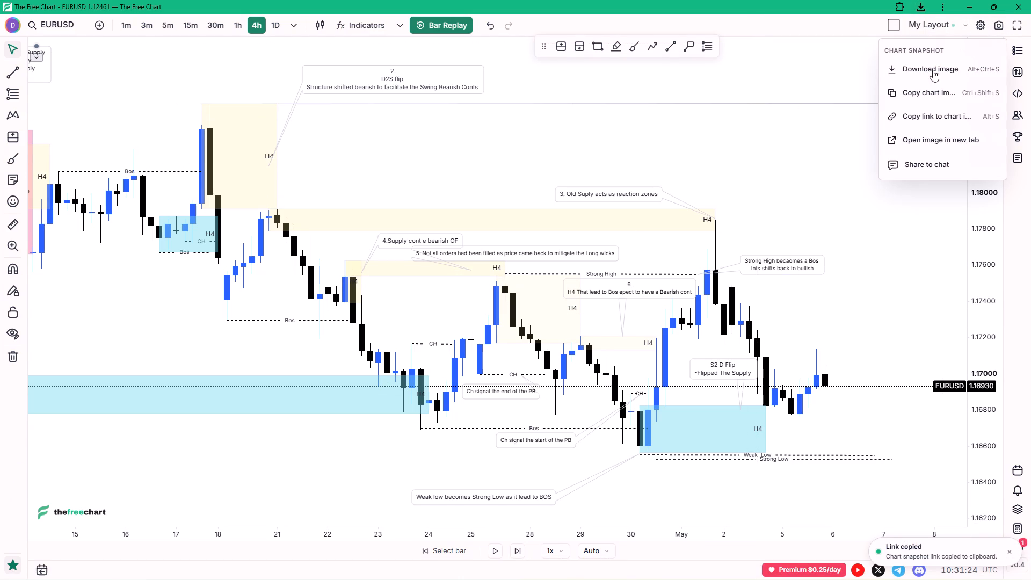
pyautogui.doubleClick(931, 71)
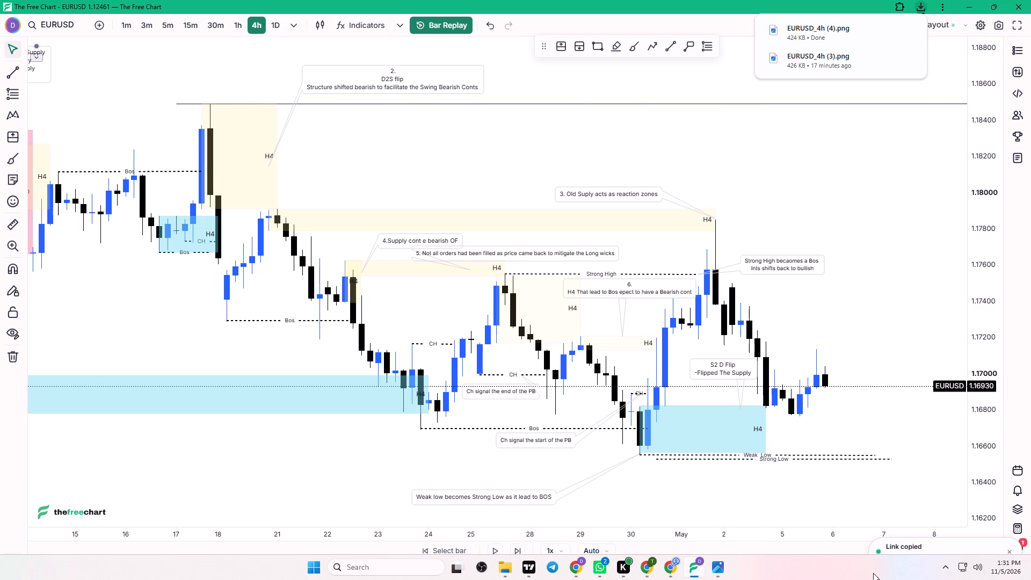
# Switch to the Telegram app.
pyautogui.click(560, 572)
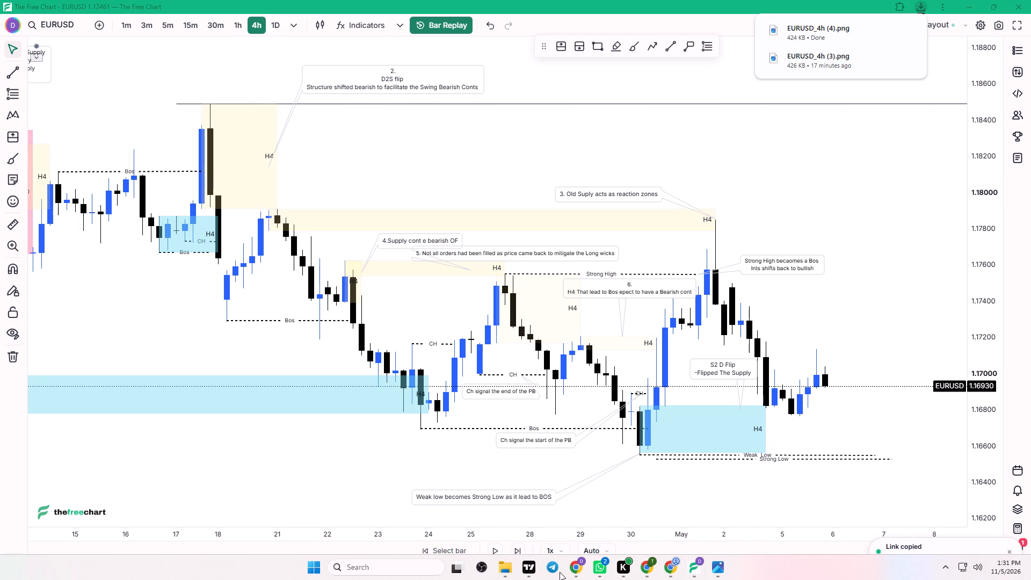
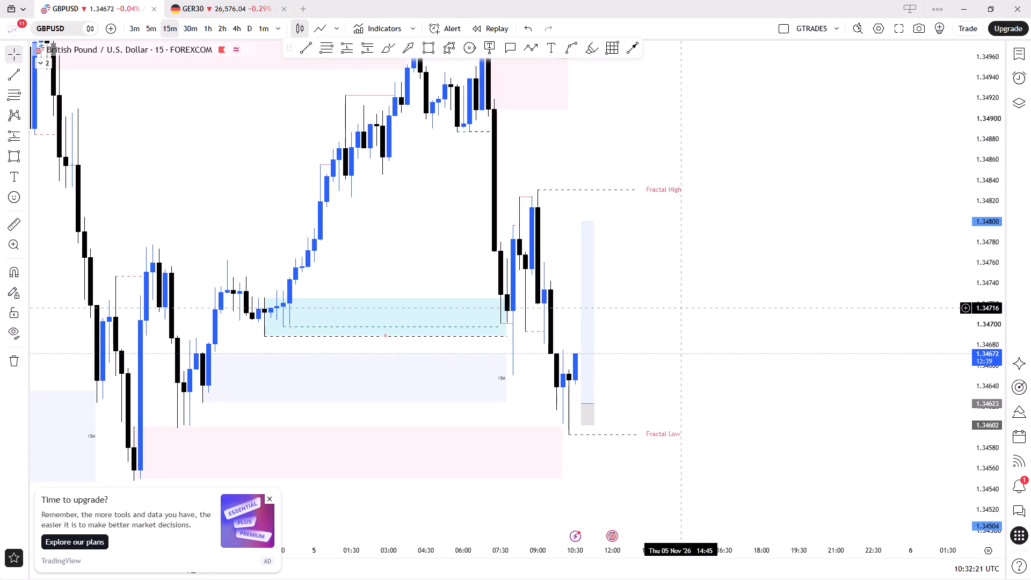
# On the GBPUSD 3-minute chart, extend the lower pink zone (1.34550–1.34601) forward in time to the Fractal Low candle.
pyautogui.click(134, 24)
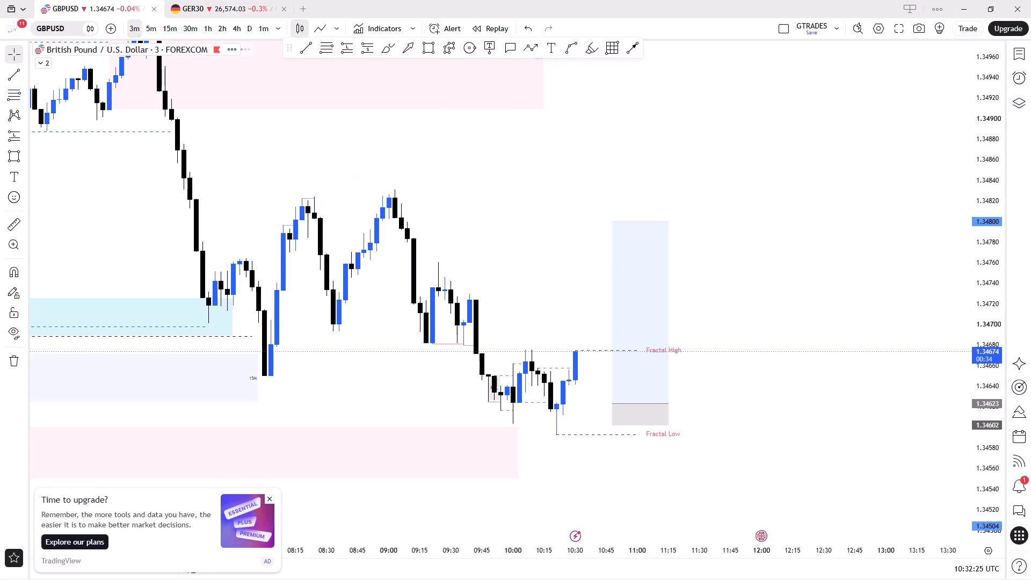
pyautogui.scroll(-3, 454, 254)
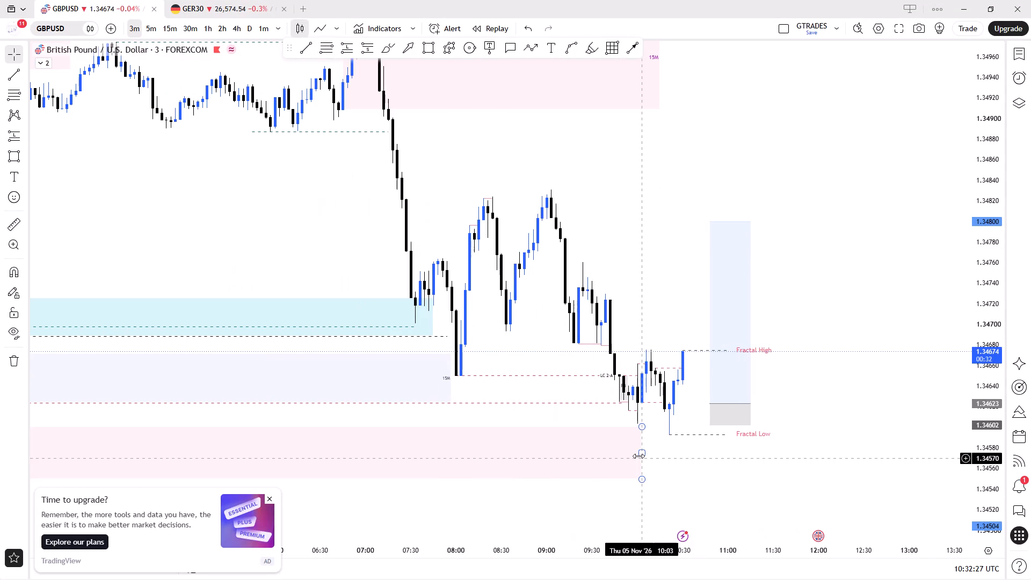
pyautogui.click(642, 454)
pyautogui.click(658, 456)
pyautogui.moveTo(660, 456); pyautogui.dragTo(665, 459)
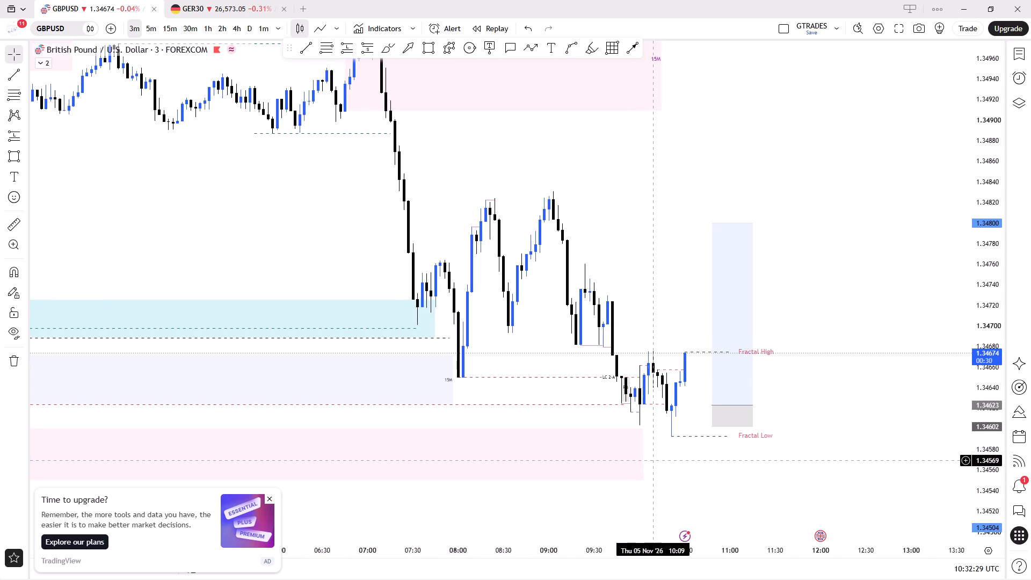
pyautogui.click(647, 455)
pyautogui.moveTo(657, 455); pyautogui.dragTo(677, 455)
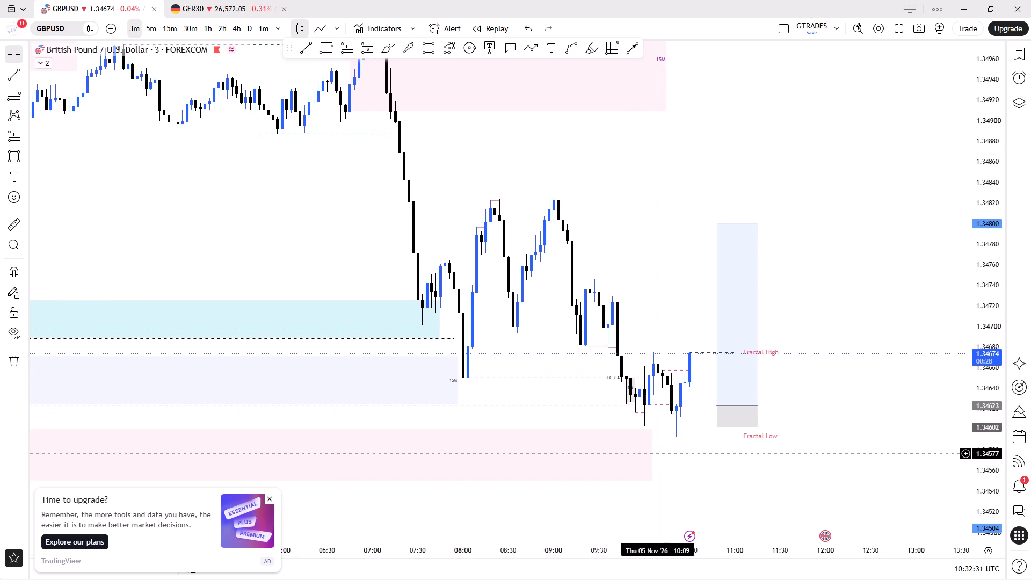
pyautogui.moveTo(655, 452); pyautogui.dragTo(673, 456)
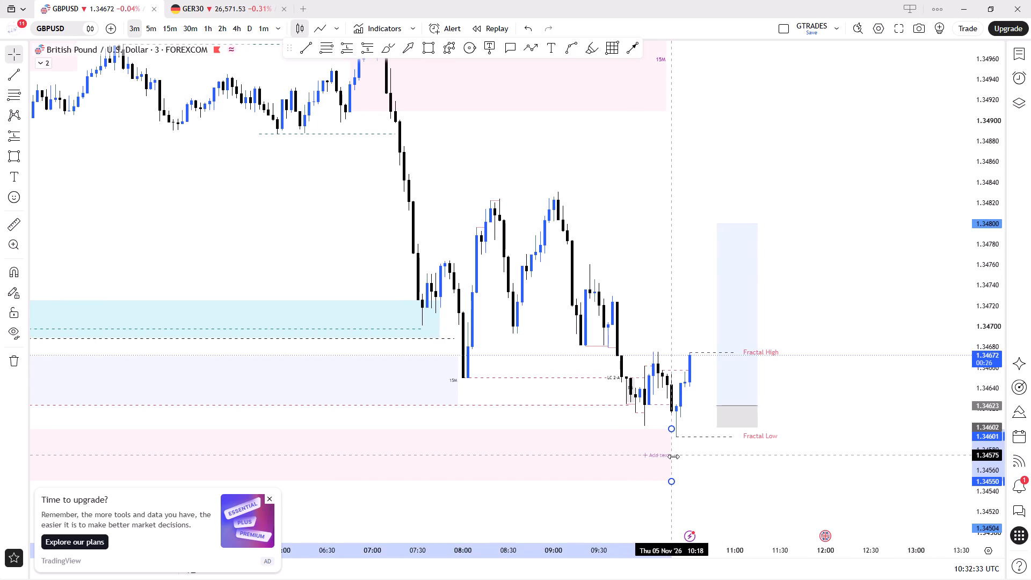
pyautogui.moveTo(673, 456); pyautogui.dragTo(676, 456)
pyautogui.click(676, 456)
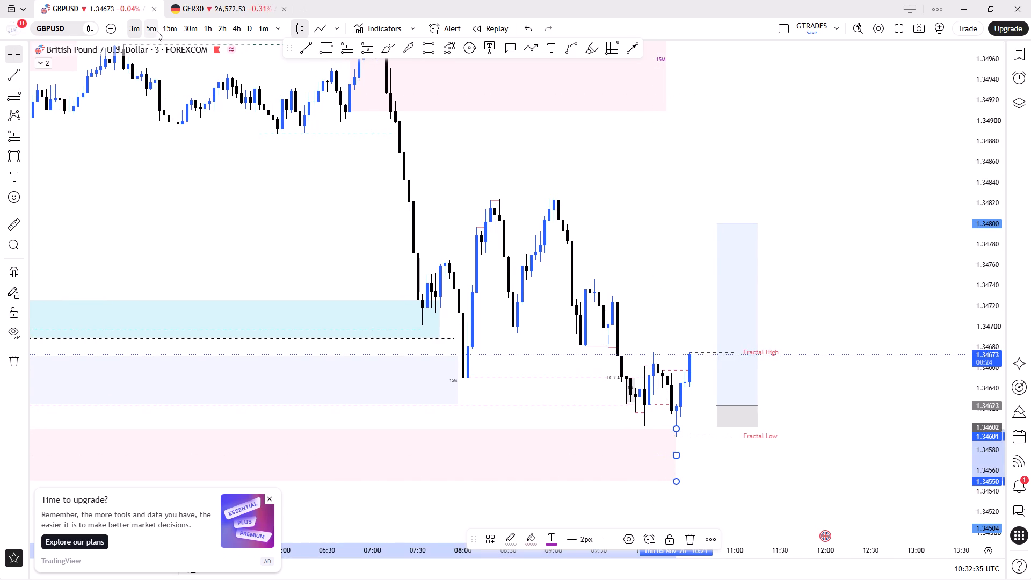
# Switch the GBPUSD chart to the 5-minute timeframe.
pyautogui.click(157, 31)
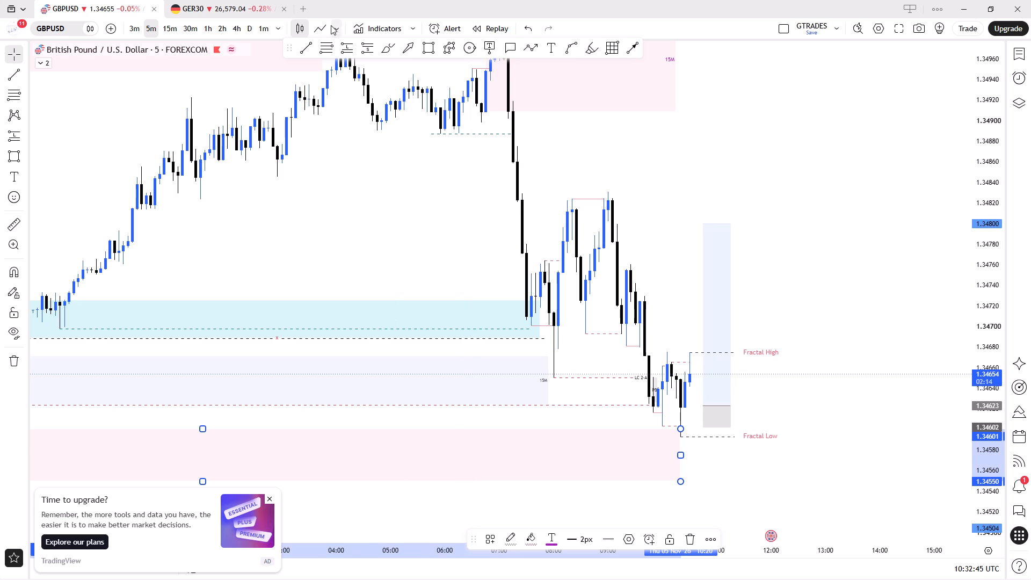
# Switch the chart from GBPUSD to EURUSD and examine its price structure and zones on the 15-minute timeframe.
pyautogui.press('Down')
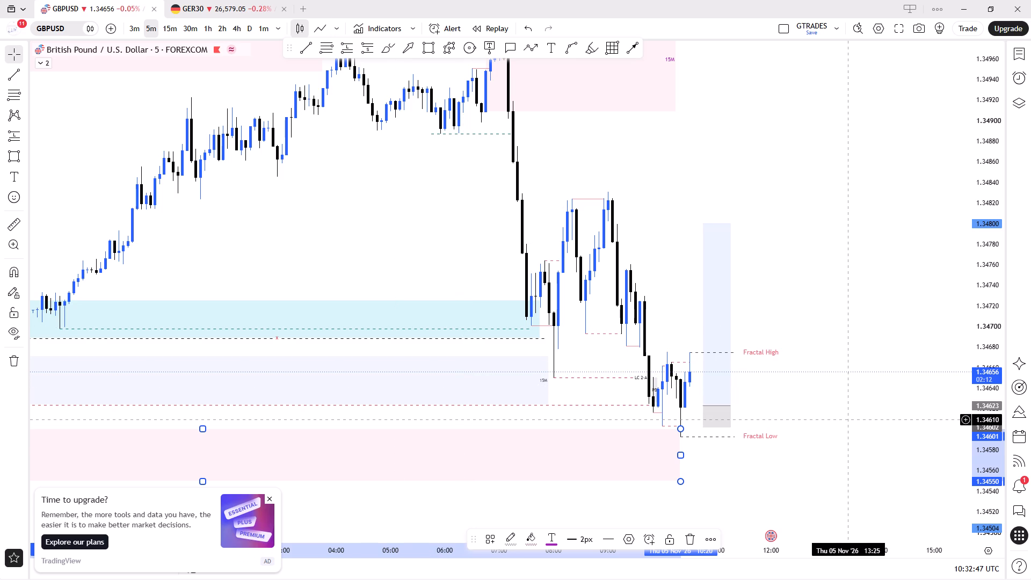
pyautogui.doubleClick(848, 419)
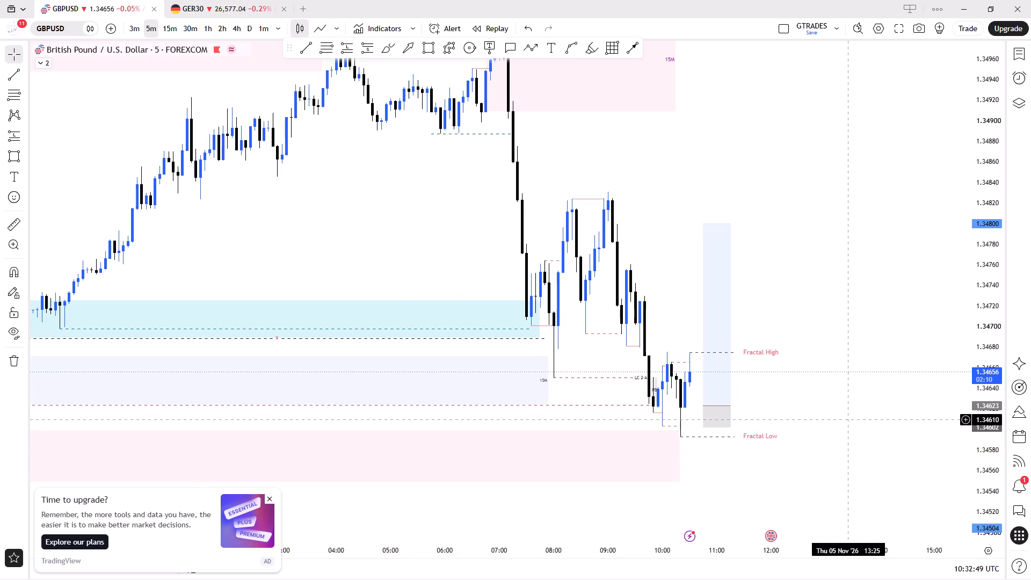
pyautogui.press('Down')
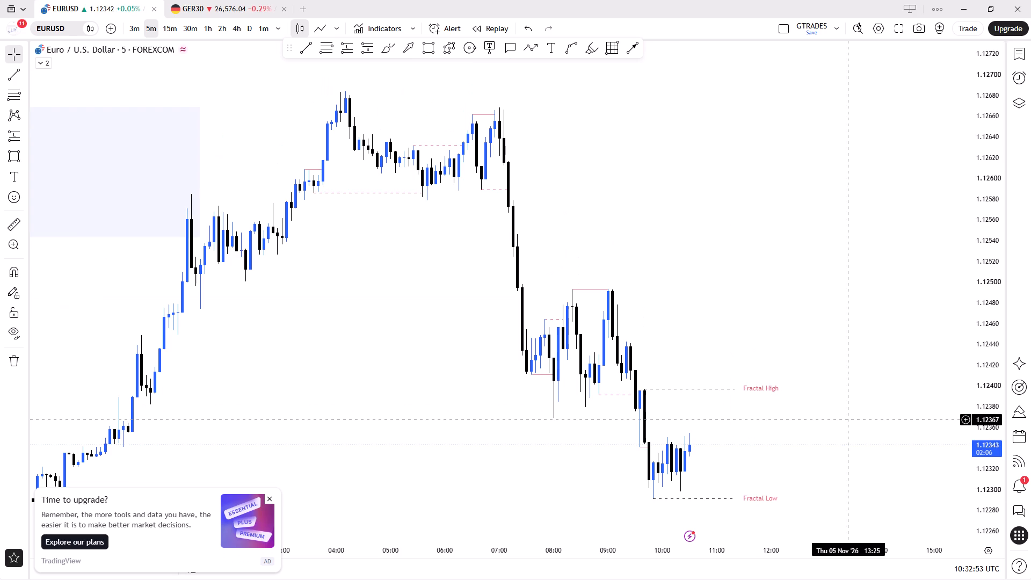
pyautogui.click(170, 28)
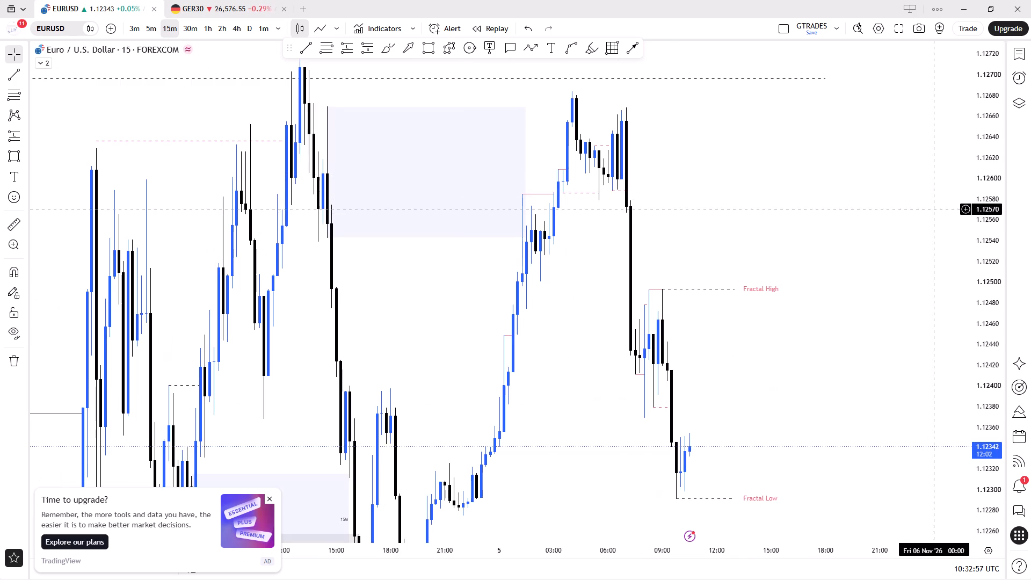
pyautogui.moveTo(983, 167); pyautogui.dragTo(880, 401)
pyautogui.moveTo(852, 403); pyautogui.dragTo(842, 403)
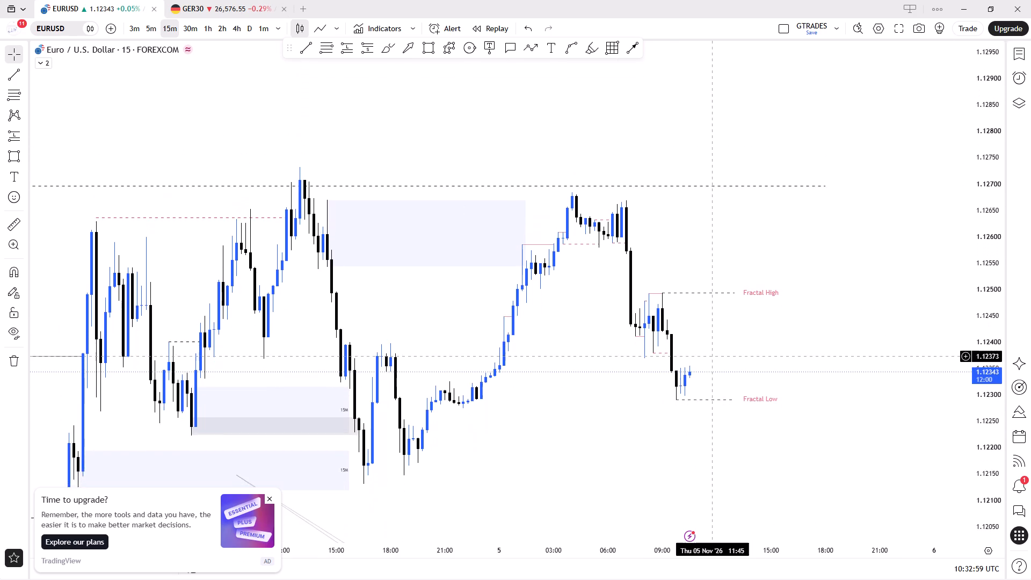
pyautogui.scroll(-4, 712, 356)
pyautogui.moveTo(705, 427); pyautogui.dragTo(692, 342)
pyautogui.click(691, 338)
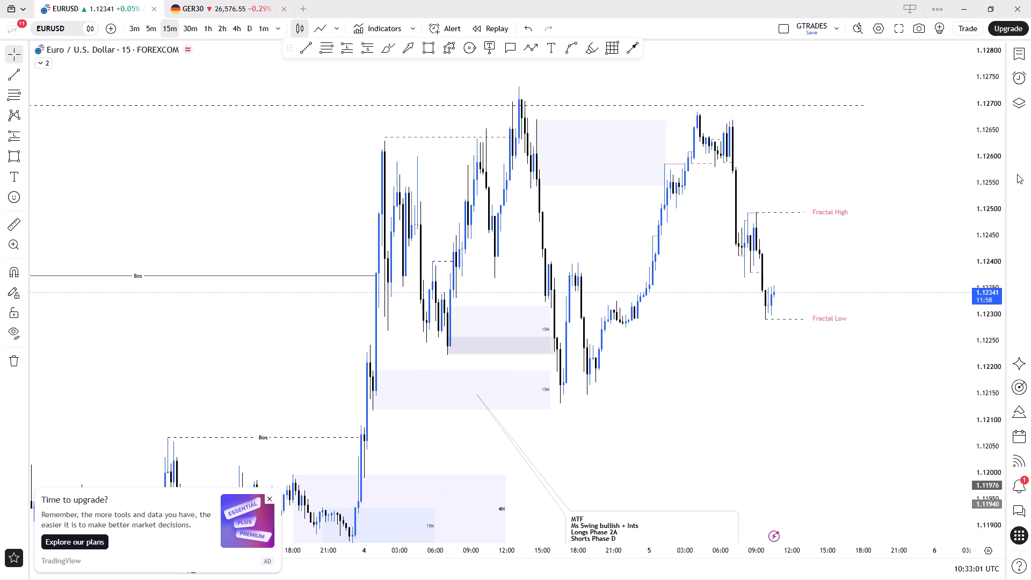
# Examine the EURUSD swings, zones and fractal levels on the 1-hour and 2-hour timeframes.
pyautogui.doubleClick(212, 30)
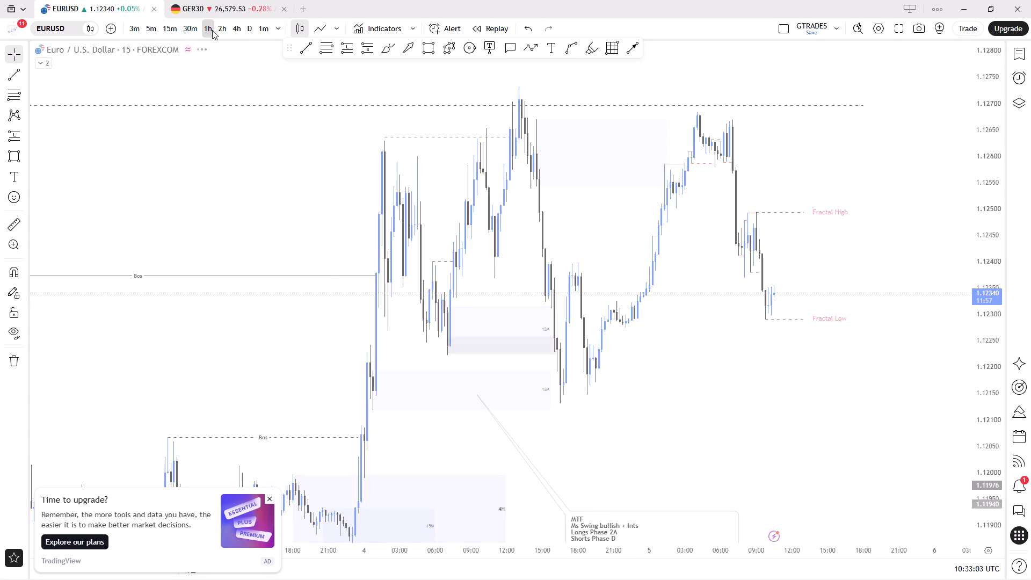
pyautogui.moveTo(990, 102); pyautogui.dragTo(991, 133)
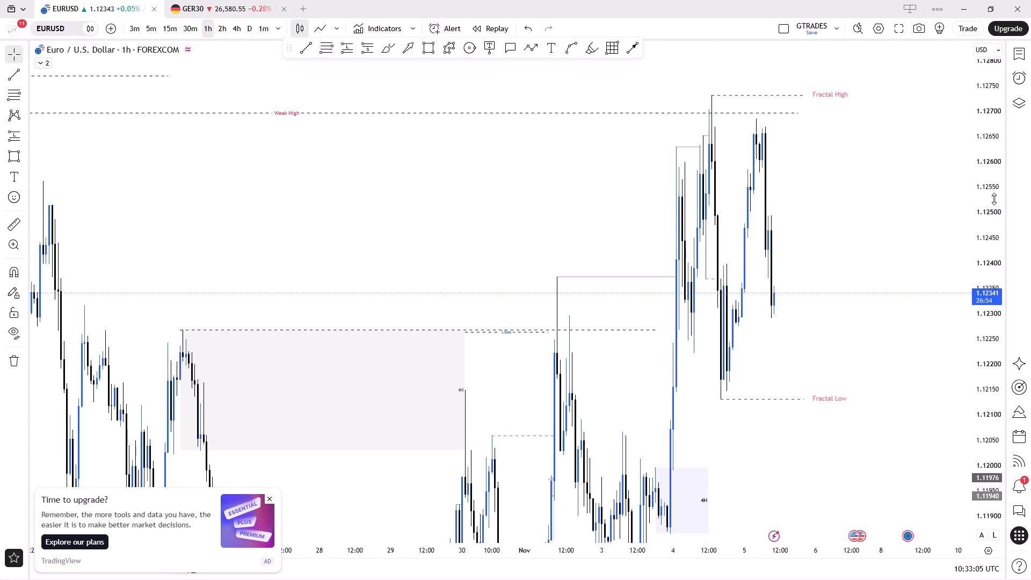
pyautogui.moveTo(974, 298); pyautogui.dragTo(971, 305)
pyautogui.moveTo(969, 307); pyautogui.dragTo(963, 320)
pyautogui.moveTo(962, 325); pyautogui.dragTo(897, 396)
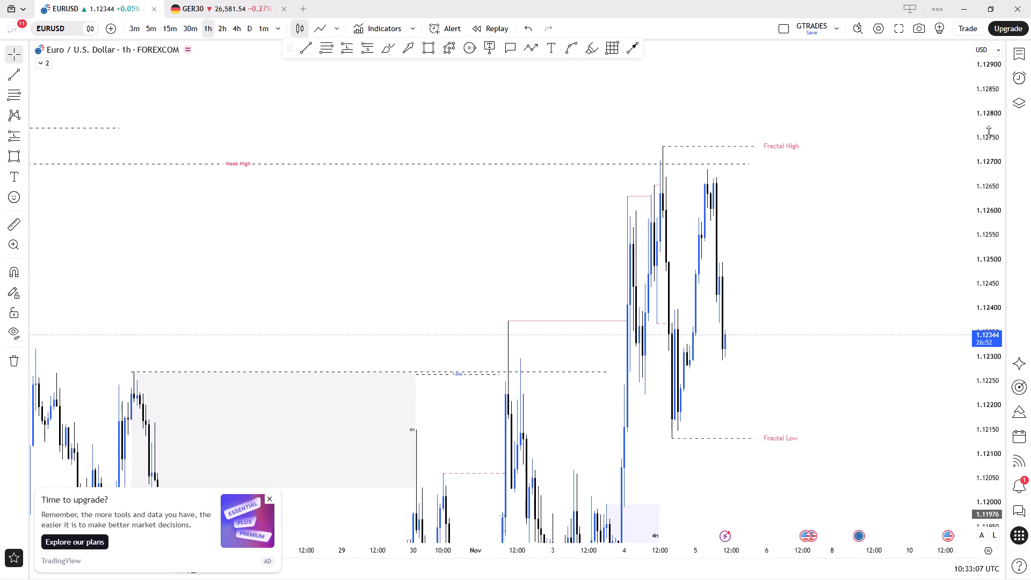
pyautogui.moveTo(988, 124); pyautogui.dragTo(985, 165)
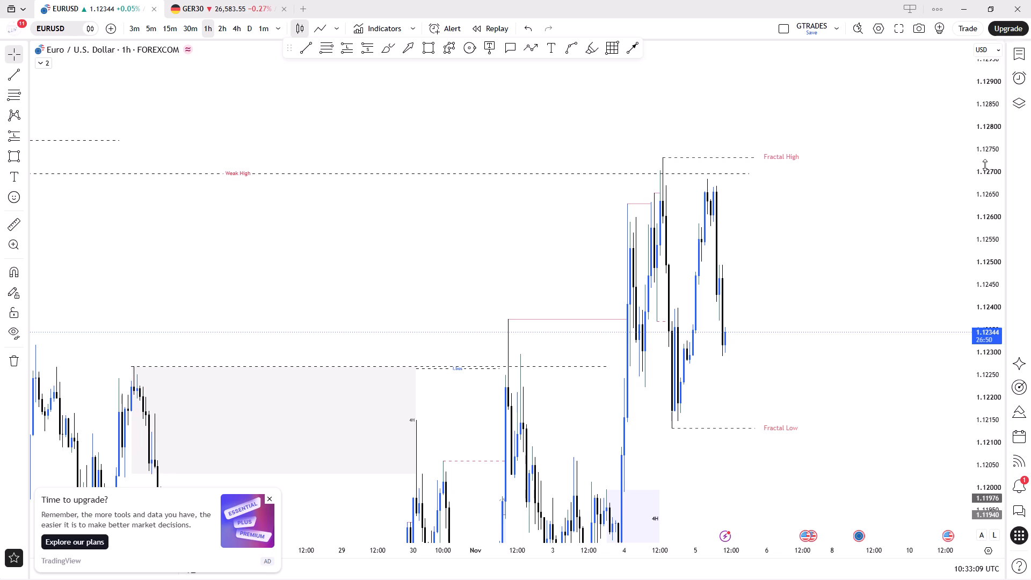
pyautogui.moveTo(985, 165); pyautogui.dragTo(944, 431)
pyautogui.moveTo(936, 432); pyautogui.dragTo(925, 432)
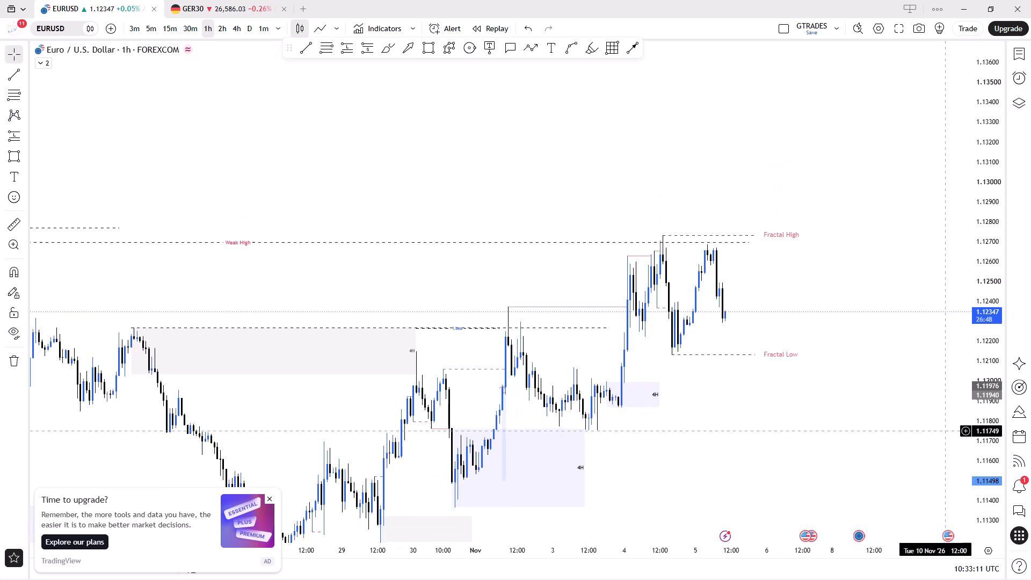
pyautogui.scroll(-6, 645, 339)
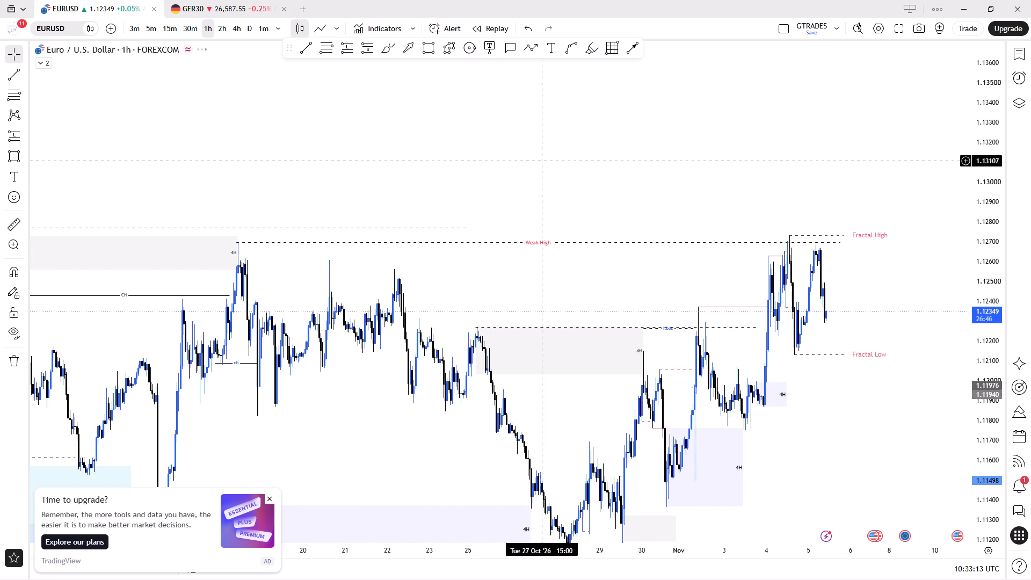
pyautogui.moveTo(542, 160); pyautogui.dragTo(500, 123)
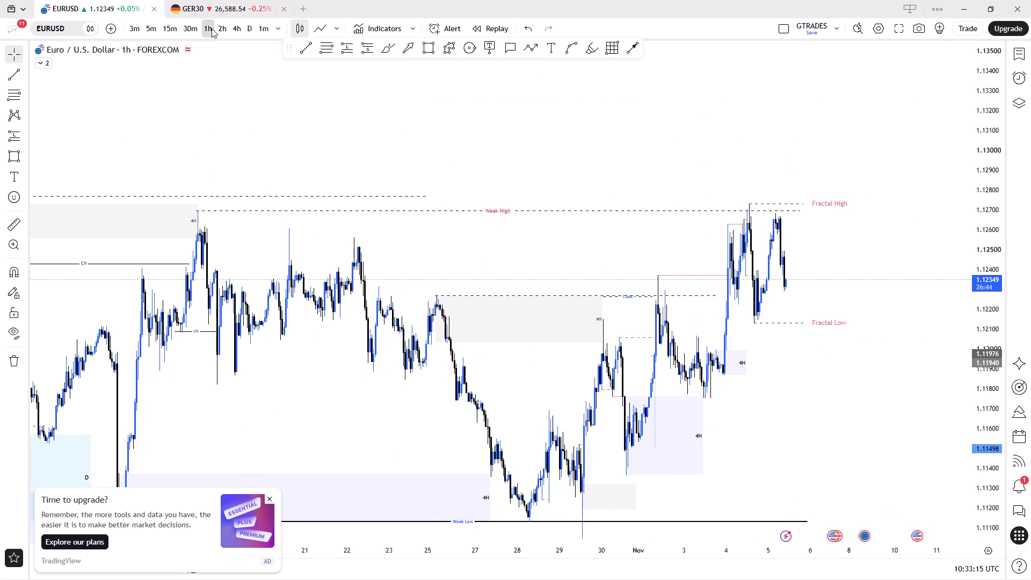
pyautogui.click(219, 26)
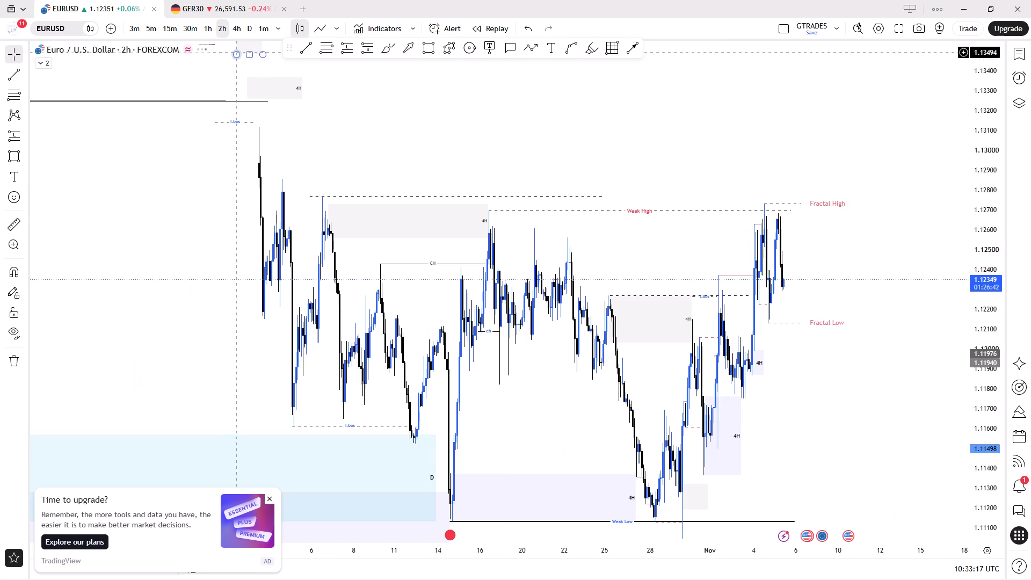
pyautogui.moveTo(630, 242); pyautogui.dragTo(622, 240)
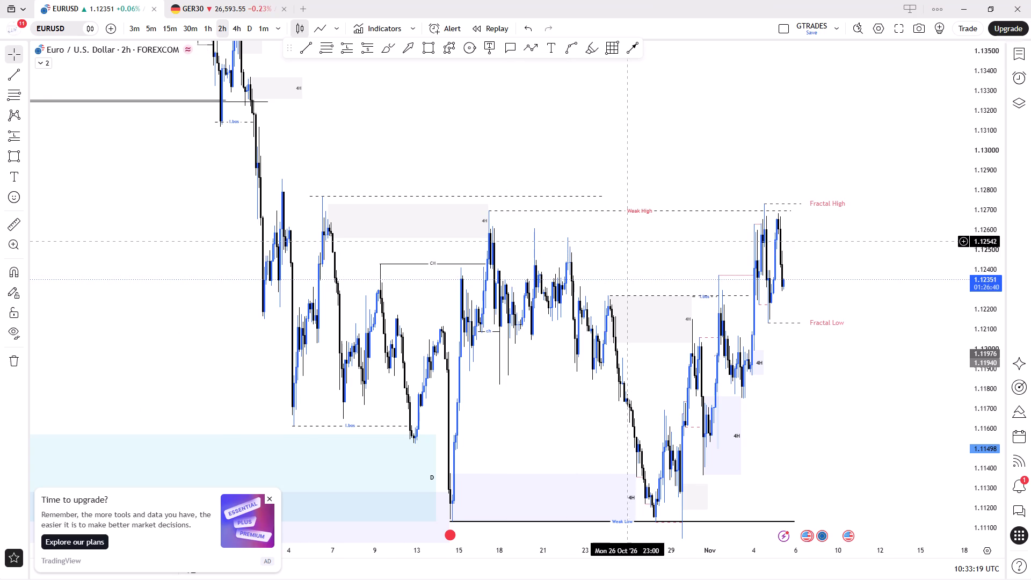
pyautogui.moveTo(622, 240); pyautogui.dragTo(538, 214)
pyautogui.click(539, 216)
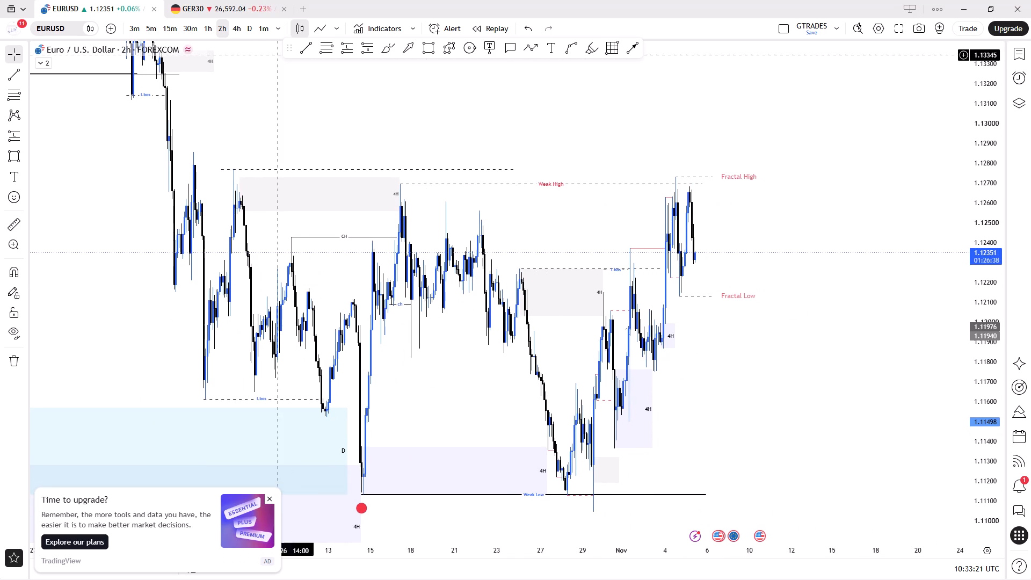
# Switch EURUSD to the 4-hour timeframe, dismiss the upgrade ad, and move the HTF note away from the candles.
pyautogui.click(239, 34)
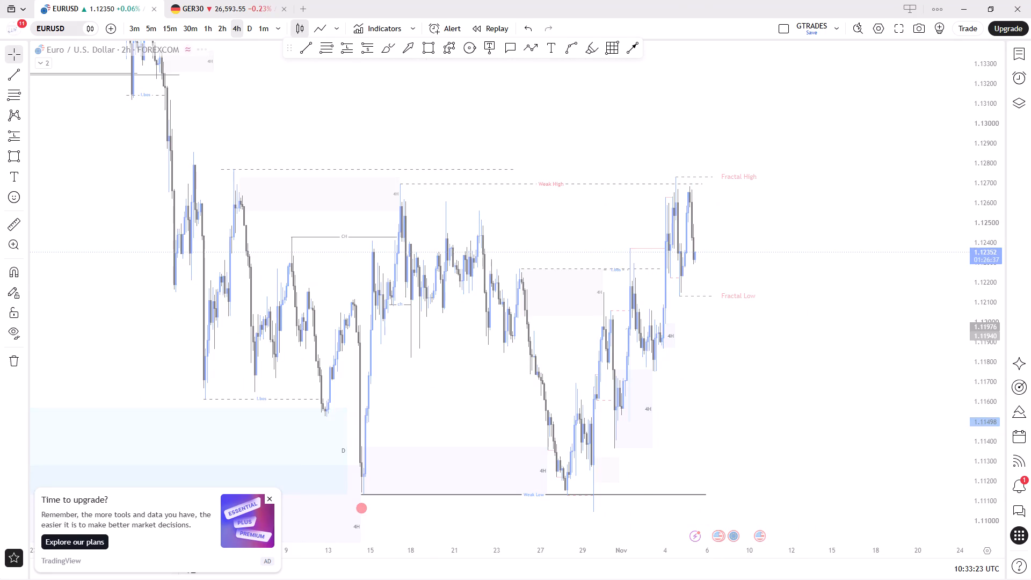
pyautogui.doubleClick(269, 497)
pyautogui.keyDown('ctrl'); pyautogui.scroll(8, 691, 292); pyautogui.keyUp('ctrl')
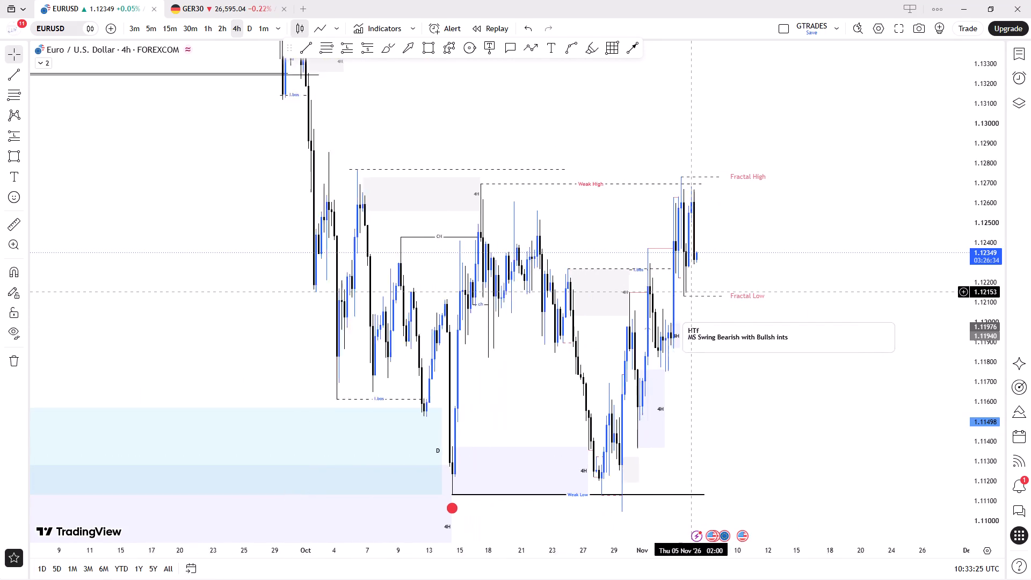
pyautogui.moveTo(729, 340); pyautogui.dragTo(764, 335)
pyautogui.click(806, 262)
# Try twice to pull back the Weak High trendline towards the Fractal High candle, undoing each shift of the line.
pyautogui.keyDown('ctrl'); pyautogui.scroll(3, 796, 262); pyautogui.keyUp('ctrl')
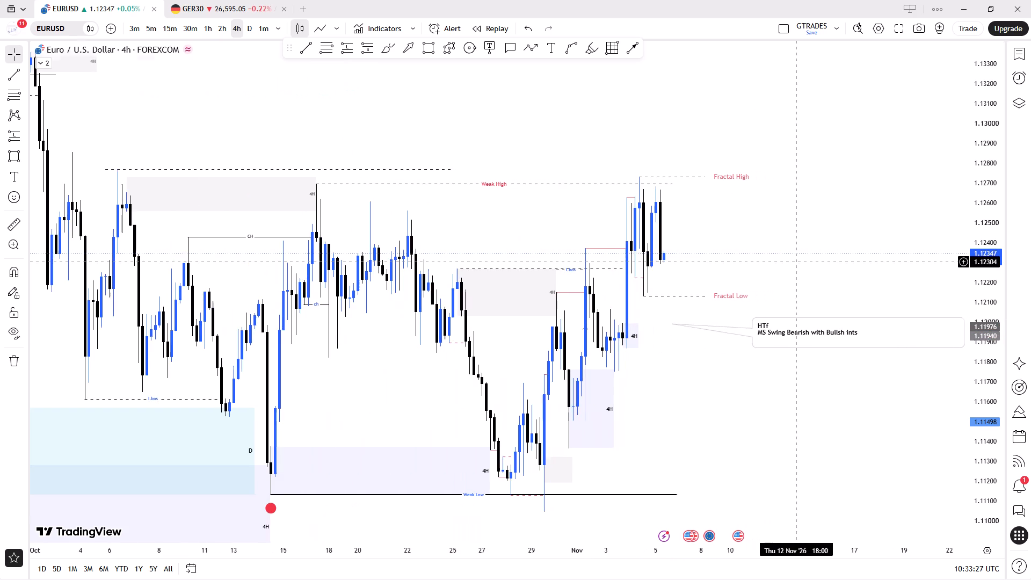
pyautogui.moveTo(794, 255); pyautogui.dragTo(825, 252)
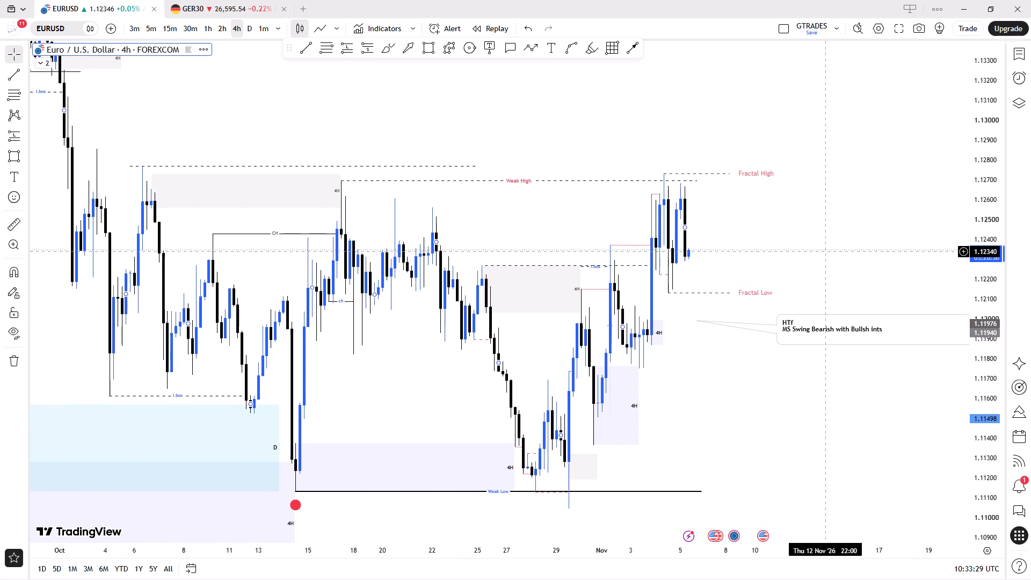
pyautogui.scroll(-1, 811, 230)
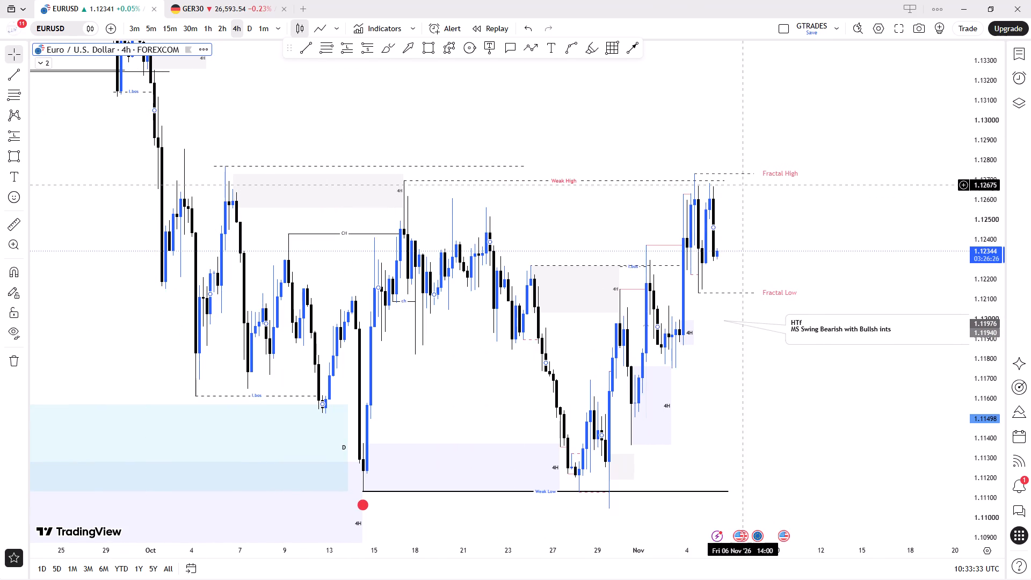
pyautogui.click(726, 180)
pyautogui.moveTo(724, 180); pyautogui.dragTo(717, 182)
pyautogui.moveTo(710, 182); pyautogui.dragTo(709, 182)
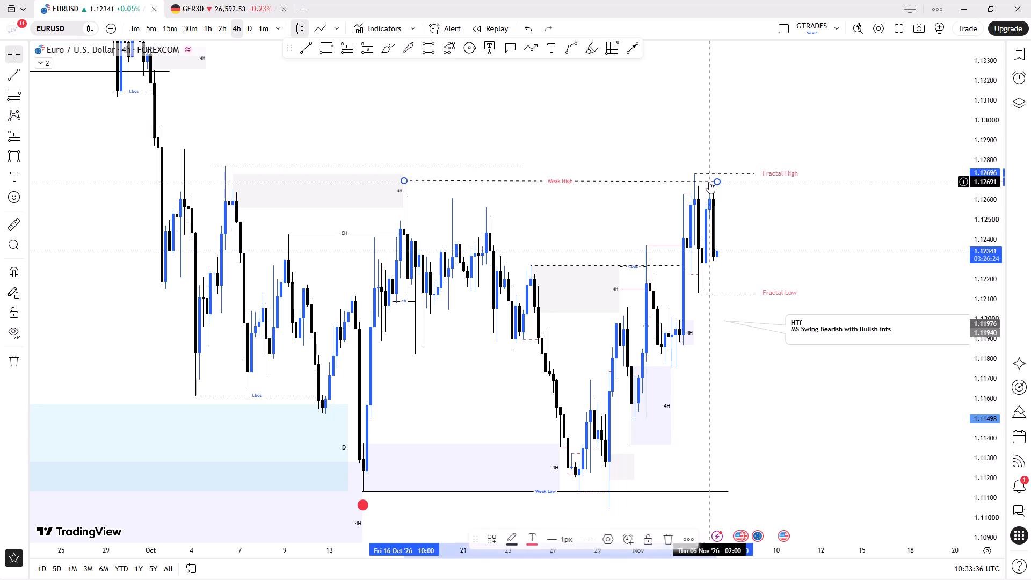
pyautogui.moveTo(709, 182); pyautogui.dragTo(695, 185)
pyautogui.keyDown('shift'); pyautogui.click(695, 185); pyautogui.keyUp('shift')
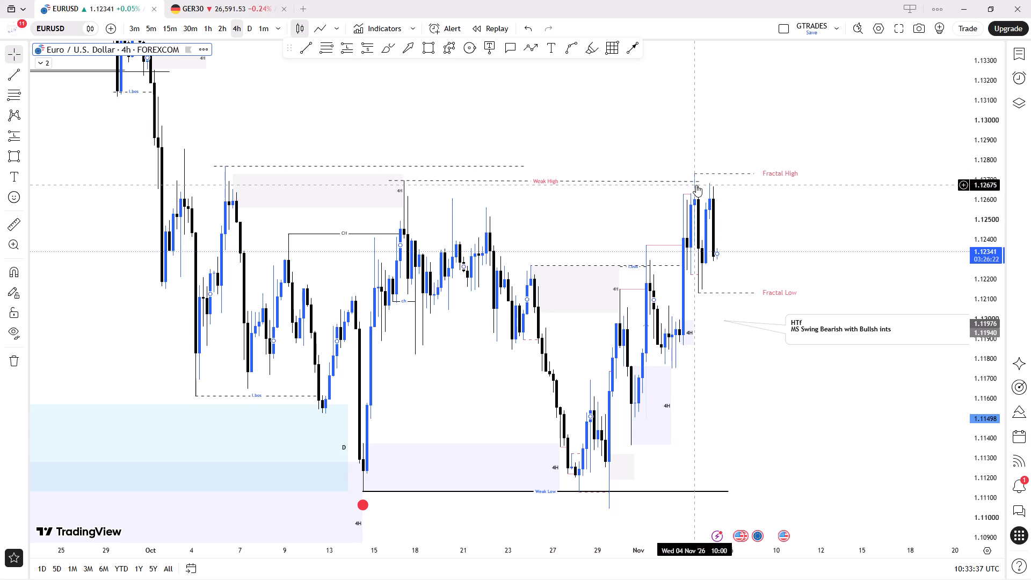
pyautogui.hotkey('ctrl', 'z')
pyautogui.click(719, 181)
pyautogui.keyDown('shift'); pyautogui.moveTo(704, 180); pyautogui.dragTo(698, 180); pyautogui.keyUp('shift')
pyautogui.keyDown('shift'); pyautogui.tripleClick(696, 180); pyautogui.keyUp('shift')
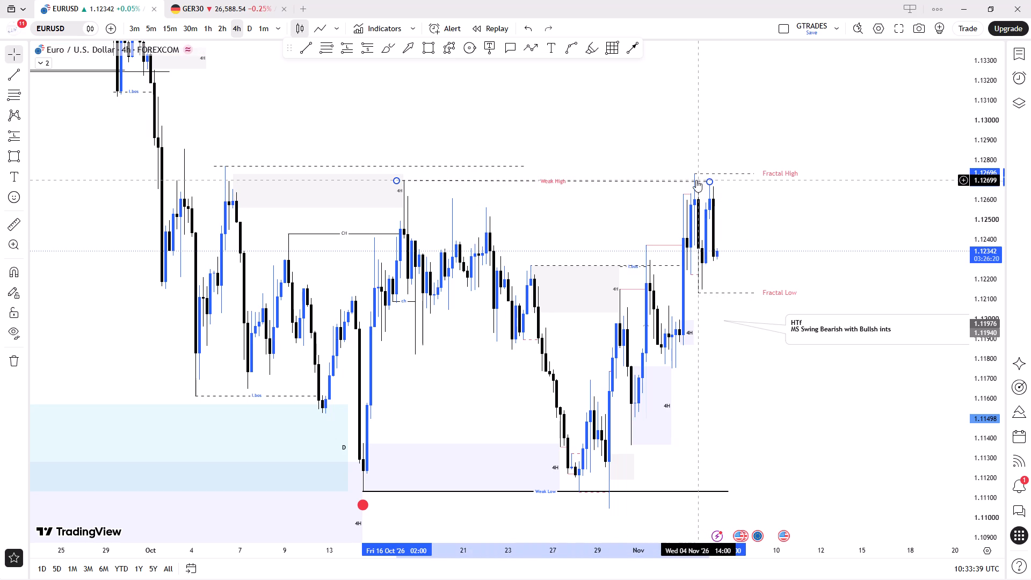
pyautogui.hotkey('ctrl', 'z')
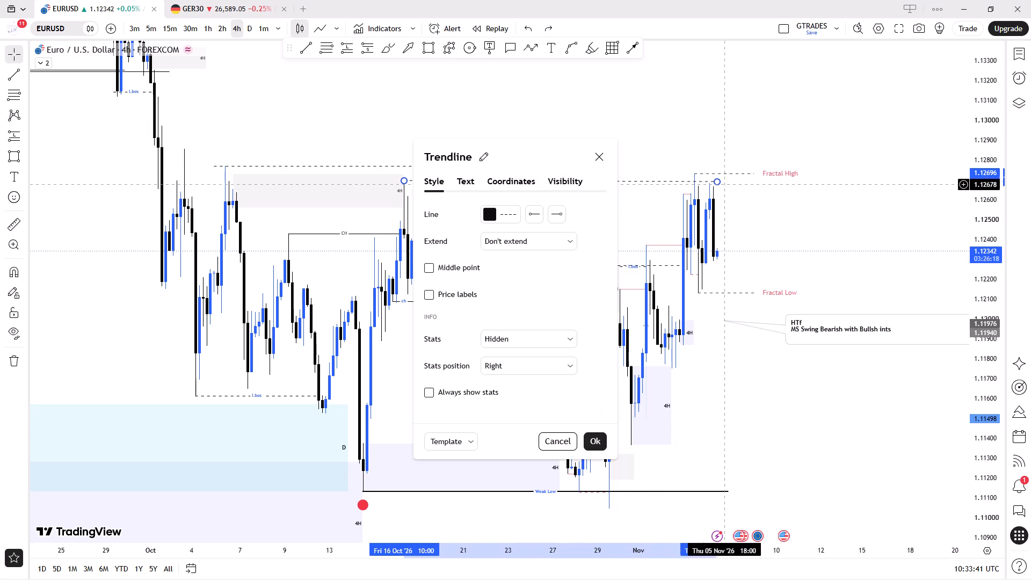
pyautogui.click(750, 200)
# Shorten the Weak High trendline so its later end stops level at the Fractal High candle of 4 November.
pyautogui.moveTo(714, 179); pyautogui.dragTo(692, 184)
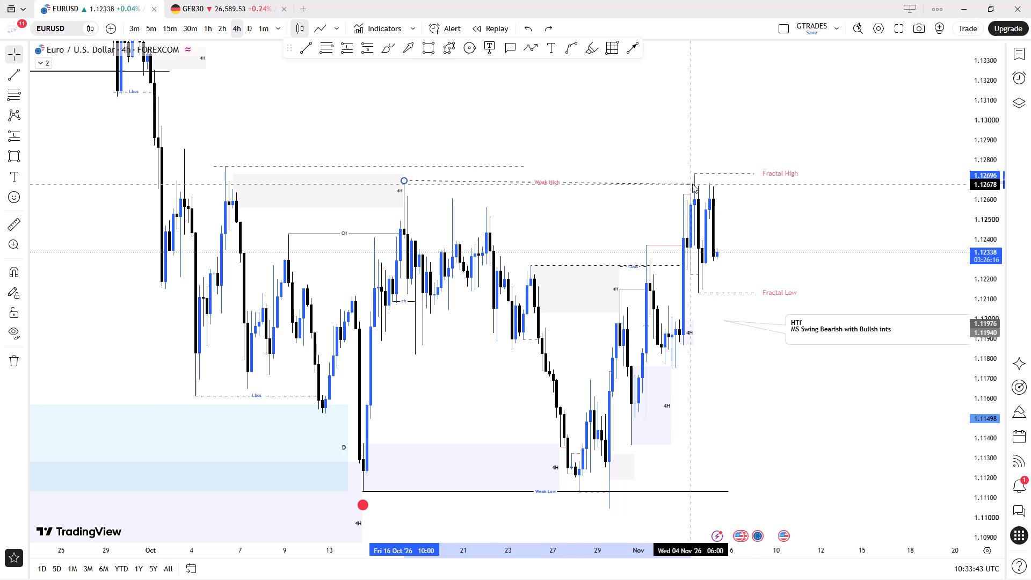
pyautogui.moveTo(692, 184); pyautogui.dragTo(696, 182)
pyautogui.click(770, 212)
# Extend the later edge of the 4H zone beside the HTF note to about 5 November.
pyautogui.keyDown('ctrl'); pyautogui.scroll(2, 774, 253); pyautogui.keyUp('ctrl')
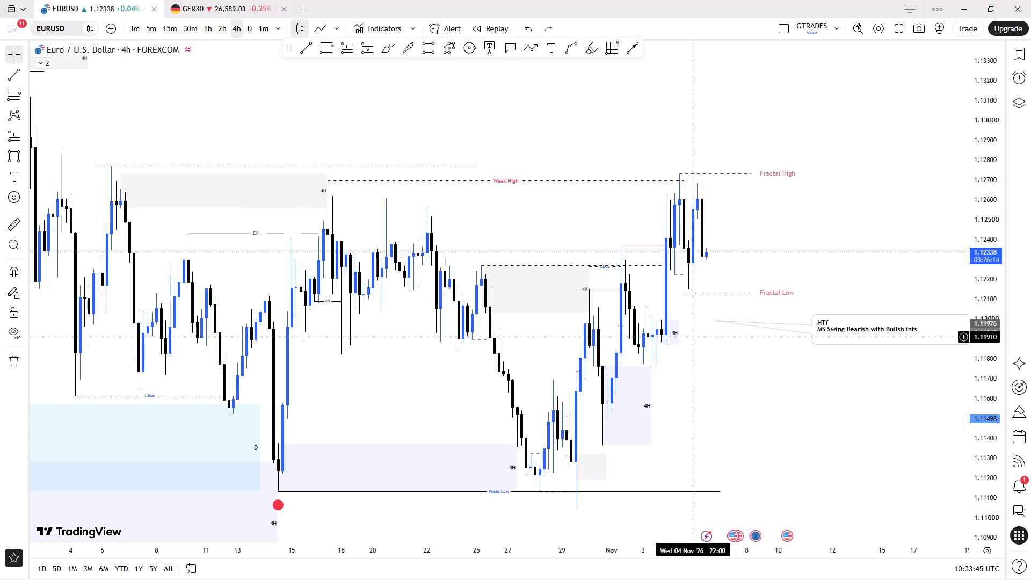
pyautogui.moveTo(679, 331); pyautogui.dragTo(699, 336)
pyautogui.click(787, 250)
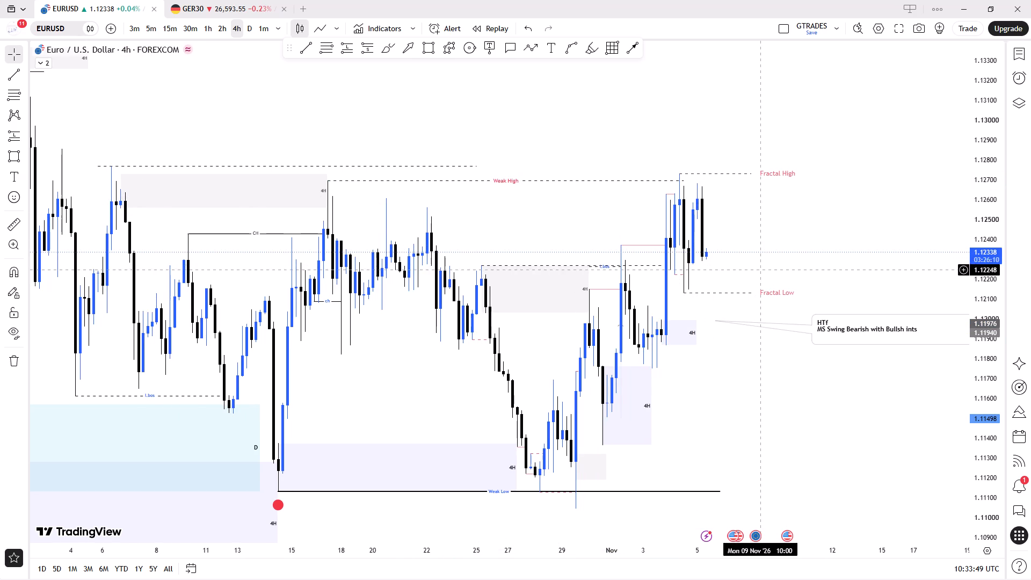
# Reframe the EURUSD 4-hour chart by shifting it towards later dates' side and slightly compressing the price scale.
pyautogui.moveTo(792, 231); pyautogui.dragTo(838, 231)
pyautogui.click(839, 231)
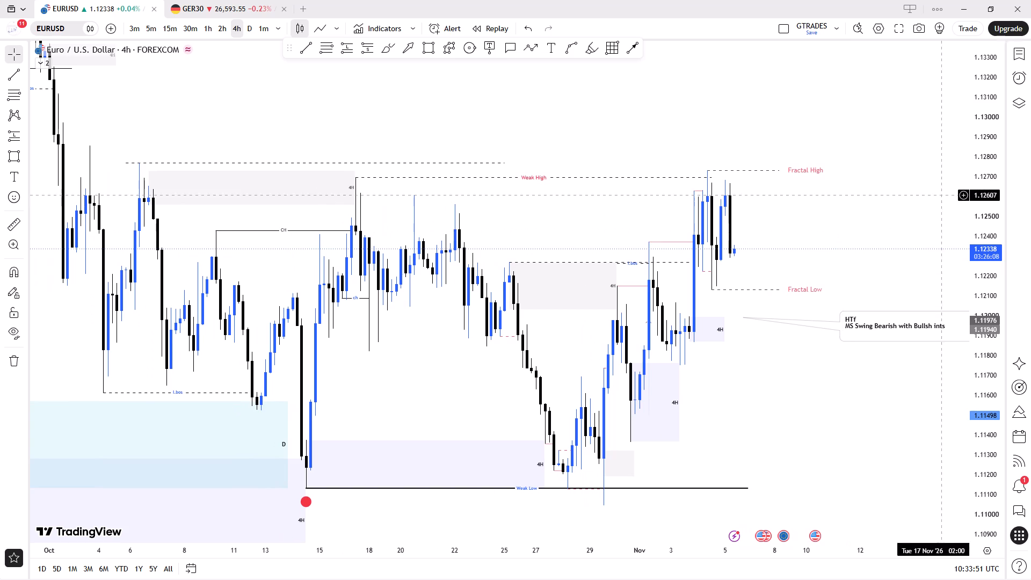